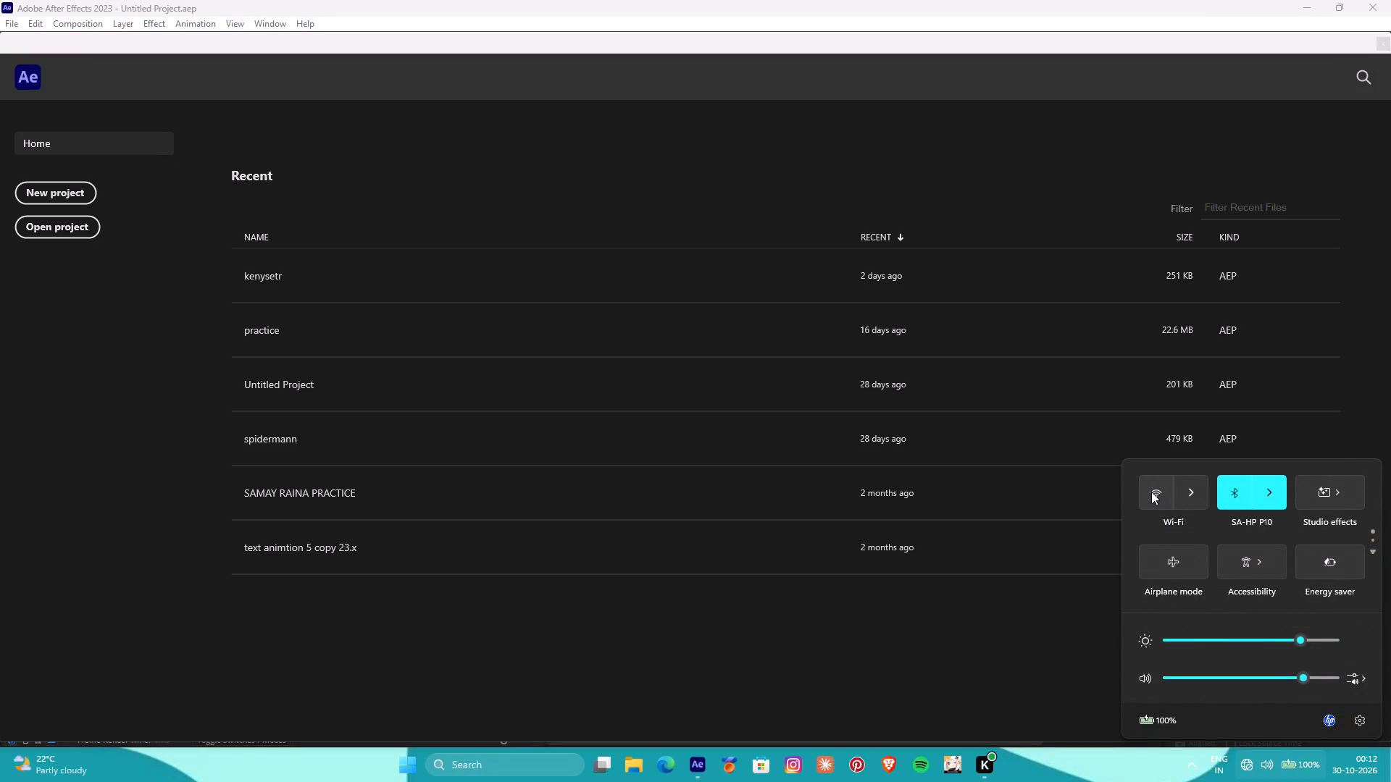
Turn on the computer's Wi-Fi and dismiss the system quick settings.
{"action": "left_click", "coordinate": [1148, 494]}
{"action": "left_click", "coordinate": [903, 654]}
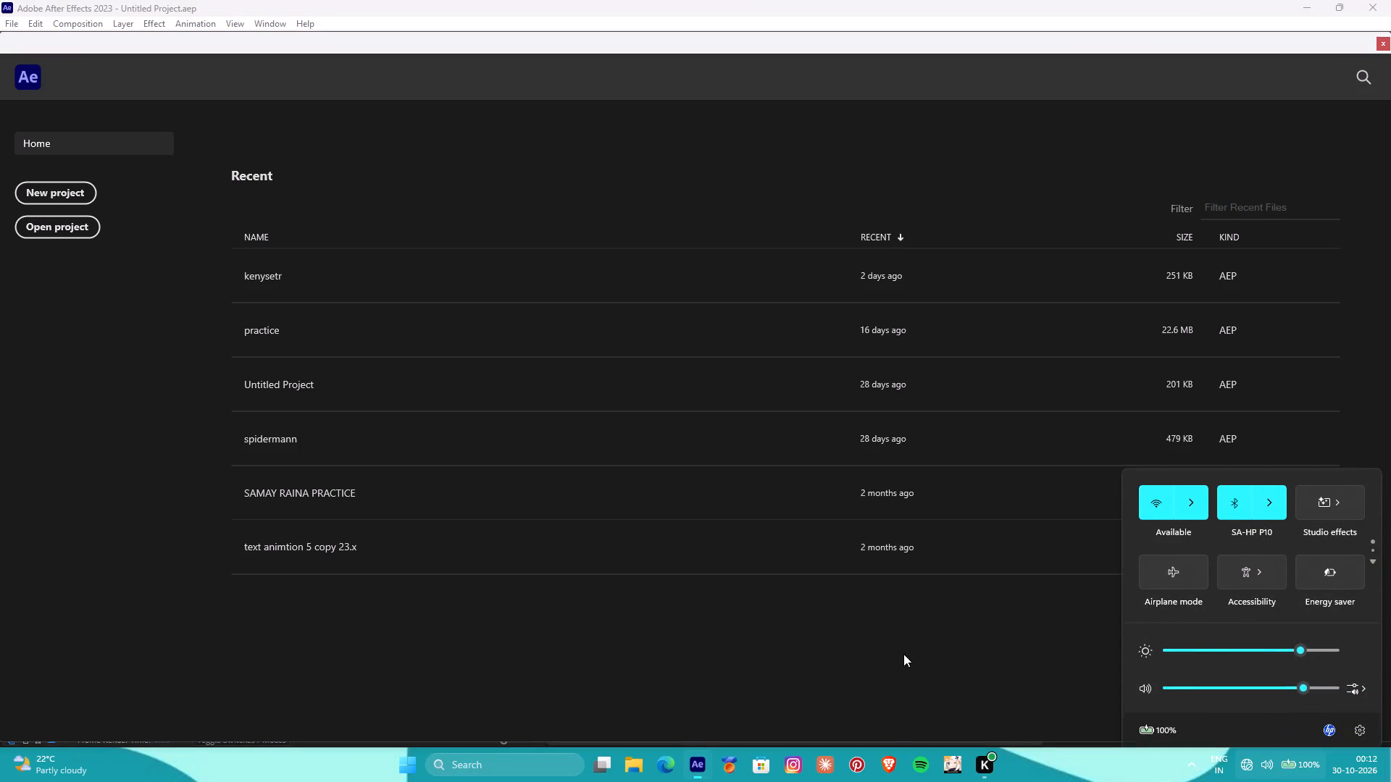
Open the recent project kenysetr.
{"action": "left_click", "coordinate": [489, 287]}
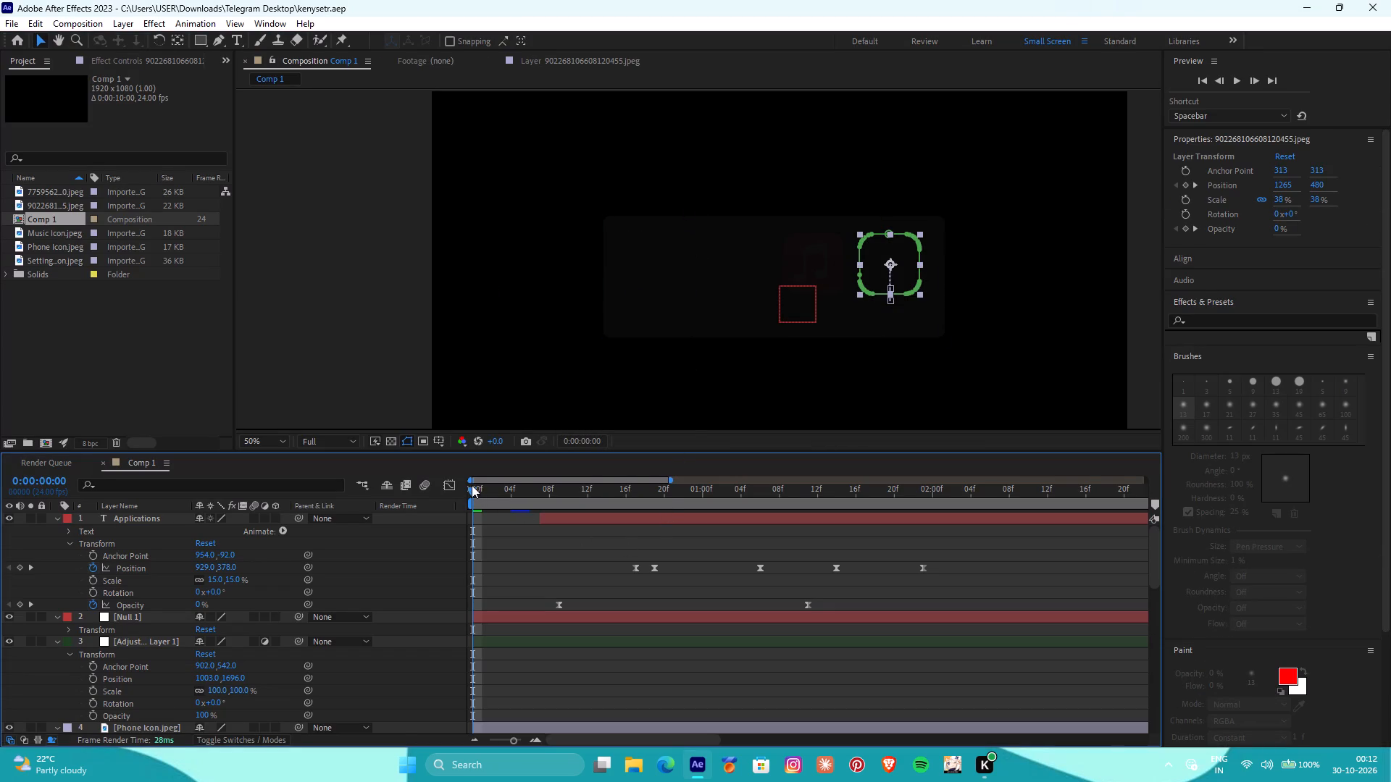
Scrub back and forth through Comp 1's timeline to examine the Applications card and app icon animation from its first frame.
{"action": "left_click_drag", "start_coordinate": [472, 485], "coordinate": [526, 473]}
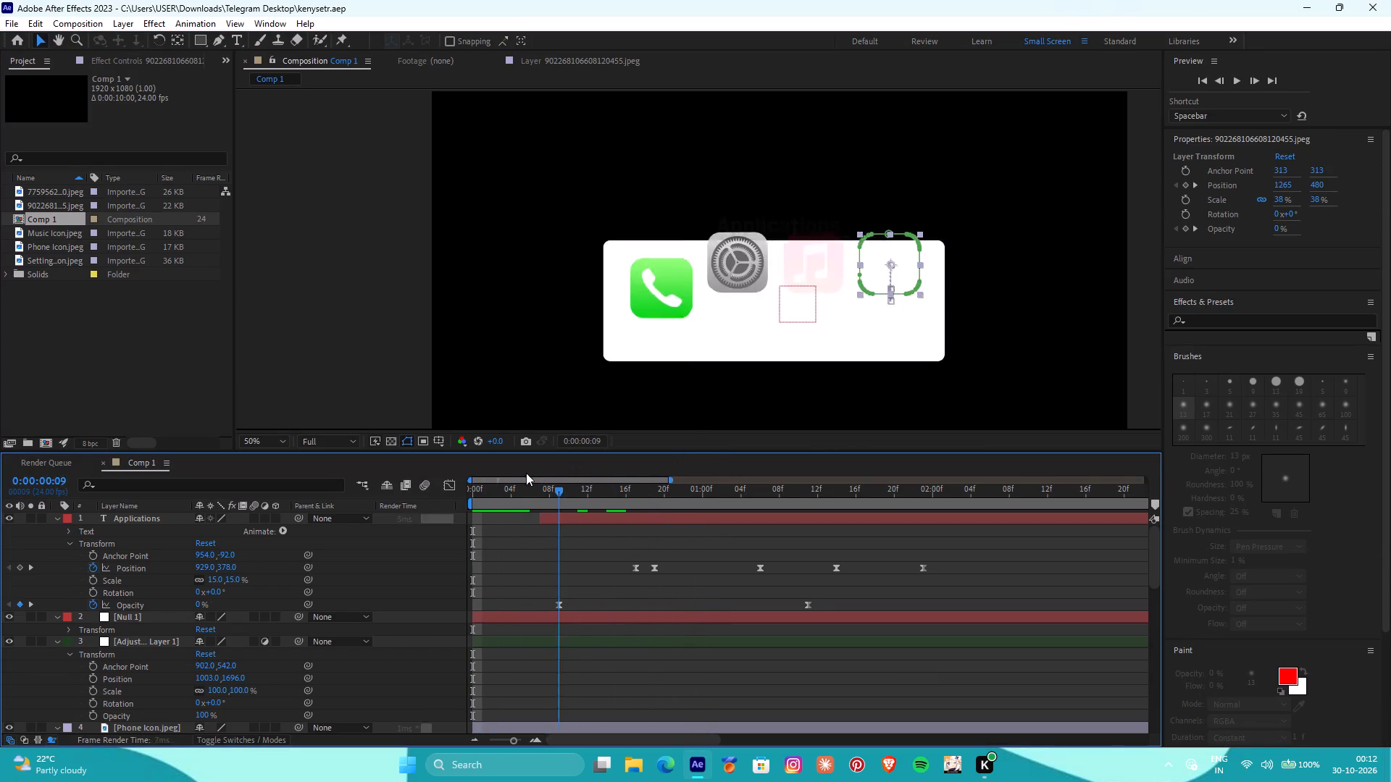
{"action": "left_click_drag", "start_coordinate": [526, 473], "coordinate": [404, 508]}
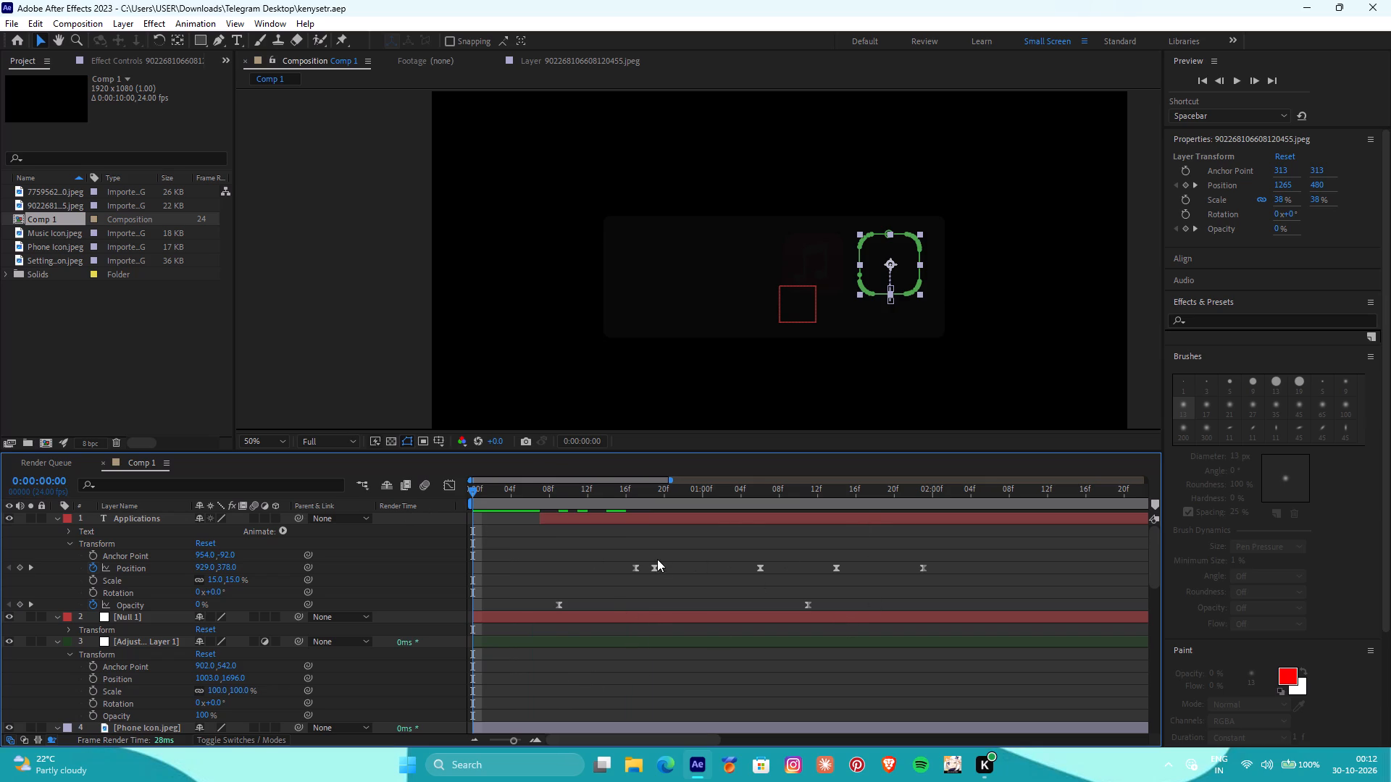
{"action": "left_click_drag", "start_coordinate": [468, 485], "coordinate": [474, 485]}
{"action": "left_click_drag", "start_coordinate": [474, 485], "coordinate": [813, 493]}
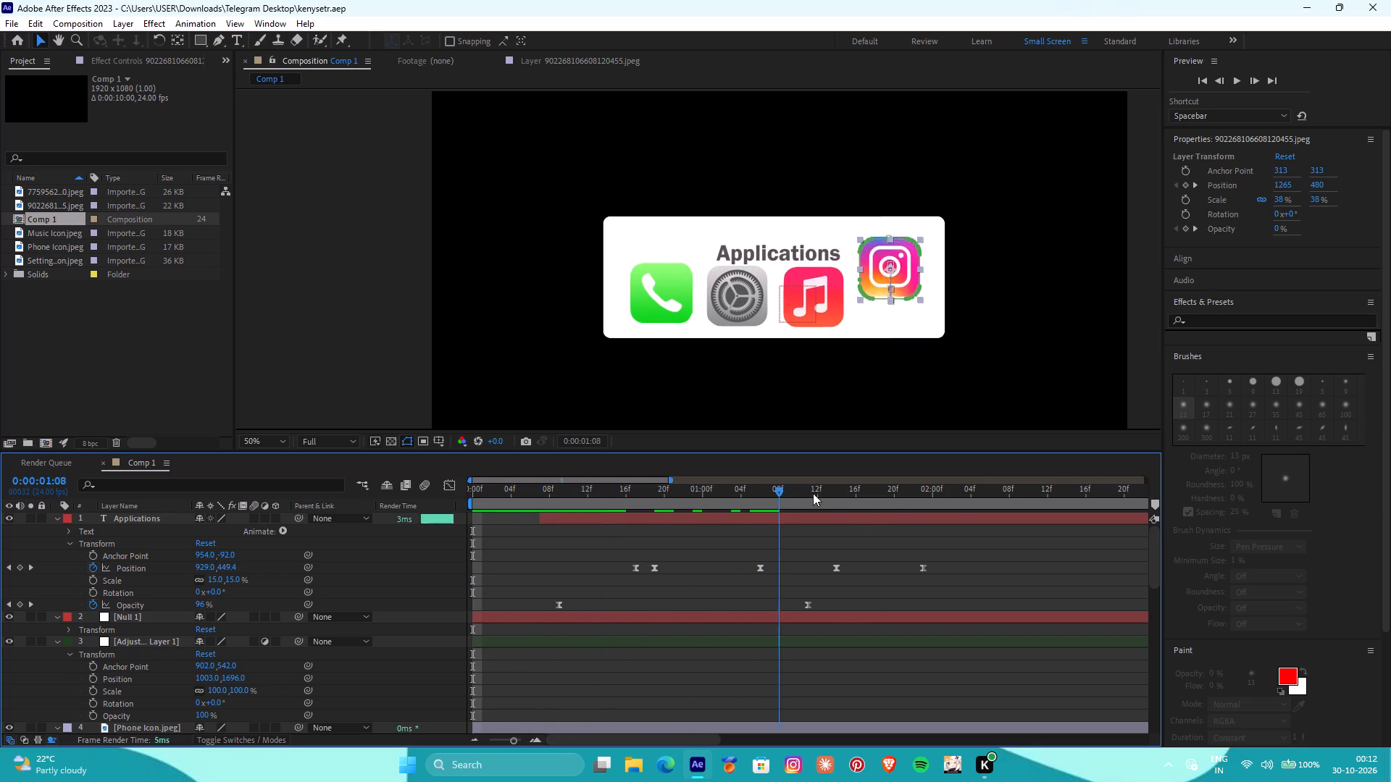
{"action": "left_click_drag", "start_coordinate": [813, 493], "coordinate": [674, 552]}
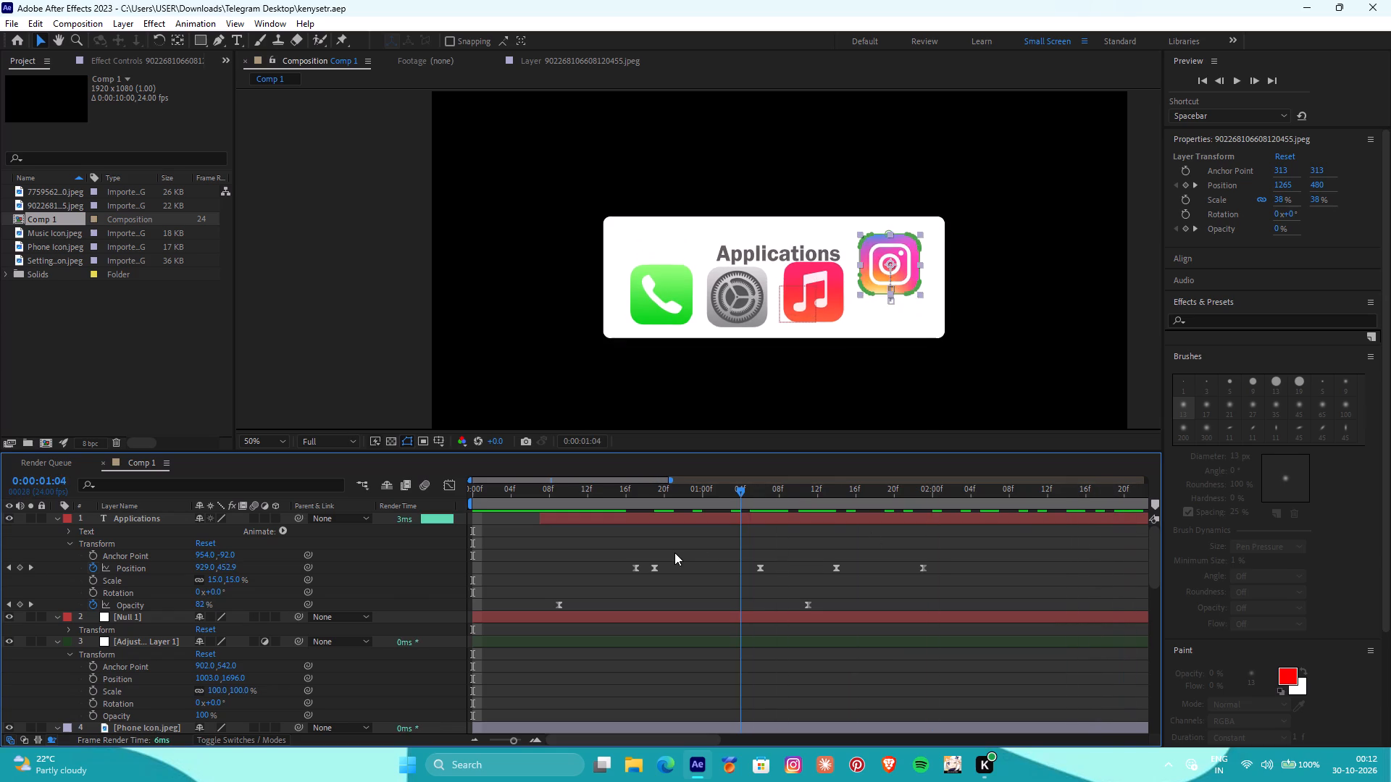
{"action": "left_click_drag", "start_coordinate": [674, 552], "coordinate": [795, 487]}
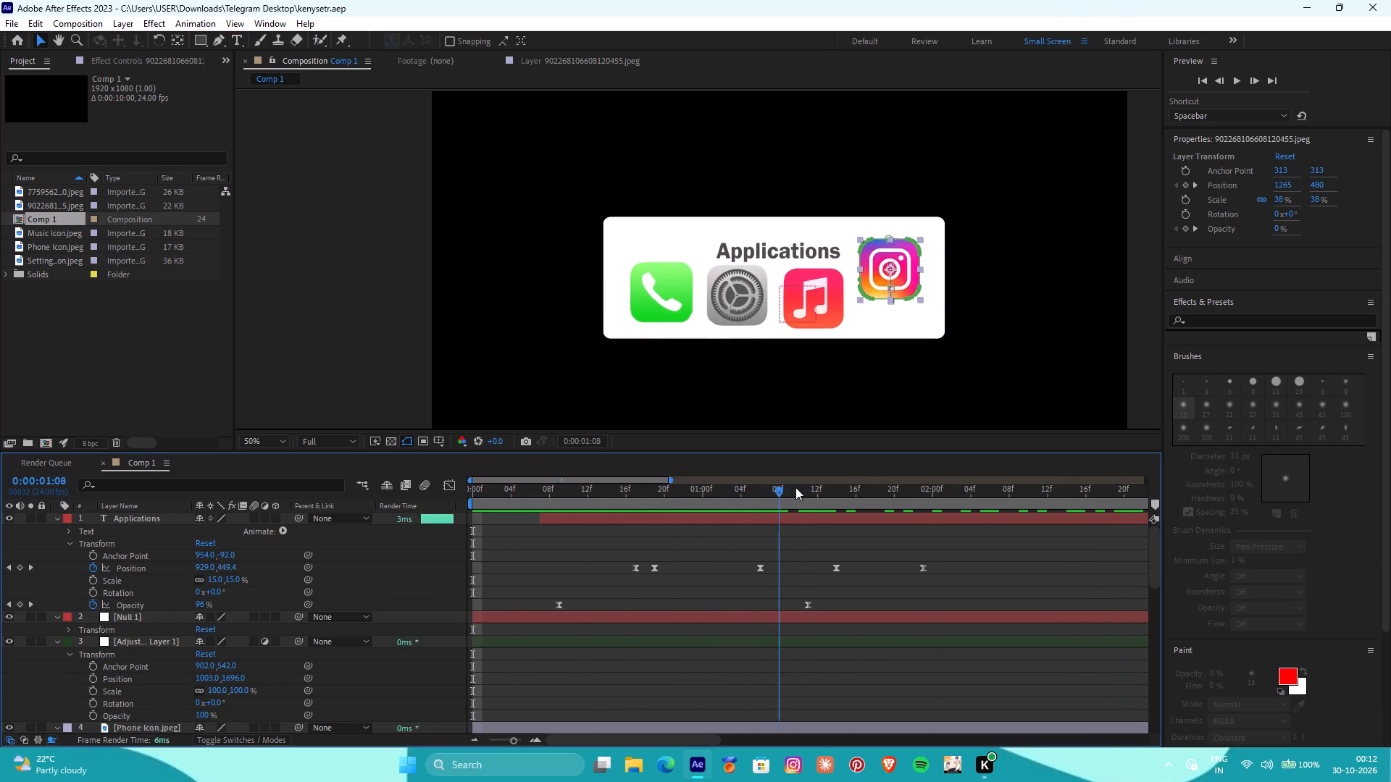
{"action": "left_click_drag", "start_coordinate": [795, 487], "coordinate": [1035, 447]}
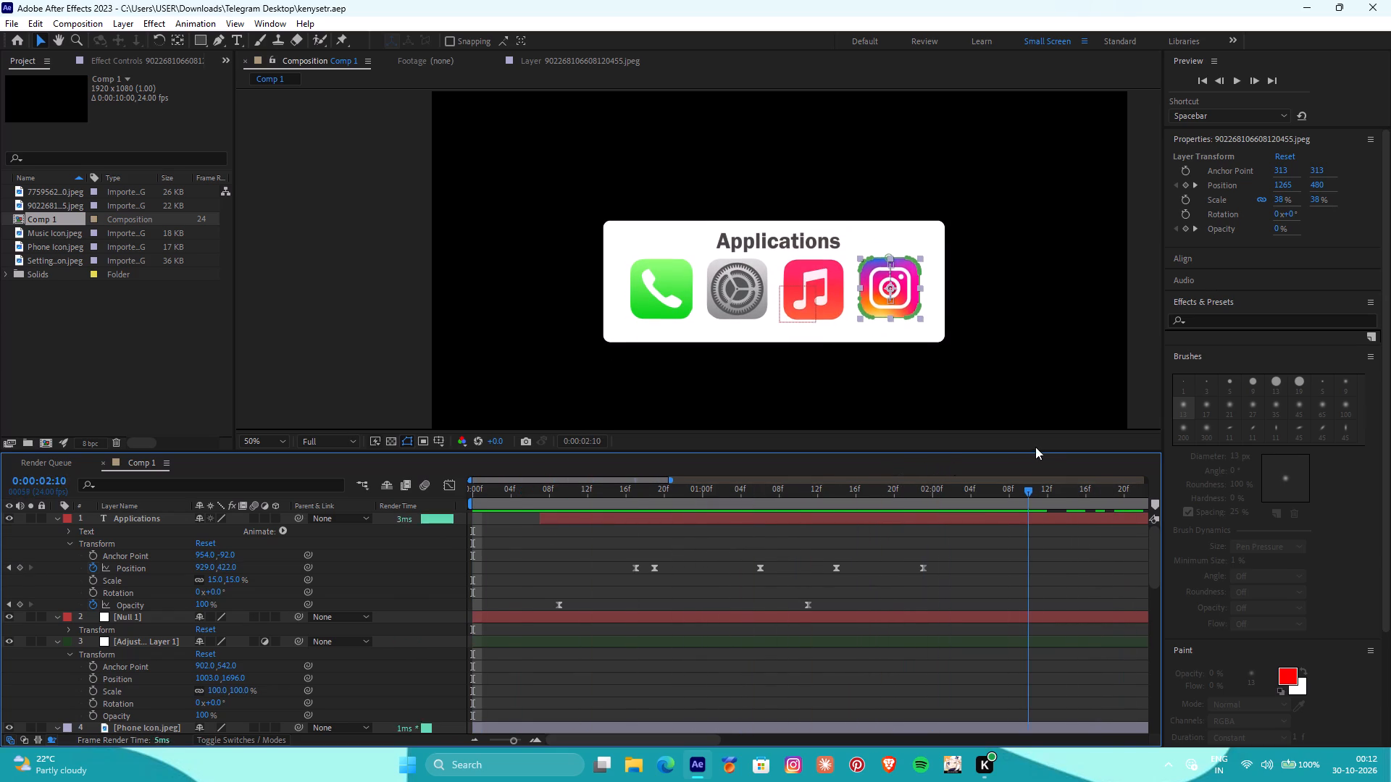
{"action": "left_click_drag", "start_coordinate": [1035, 447], "coordinate": [819, 442]}
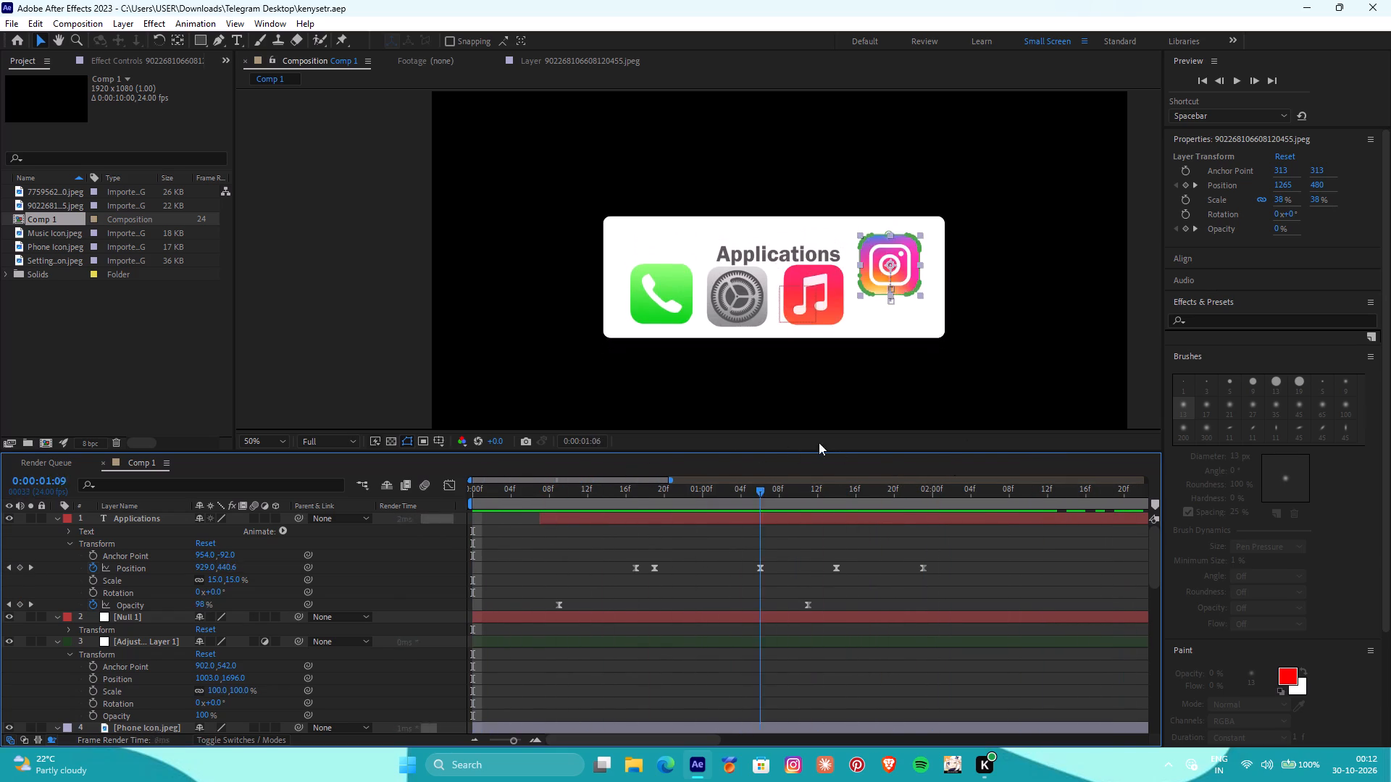
{"action": "left_click_drag", "start_coordinate": [819, 442], "coordinate": [461, 466]}
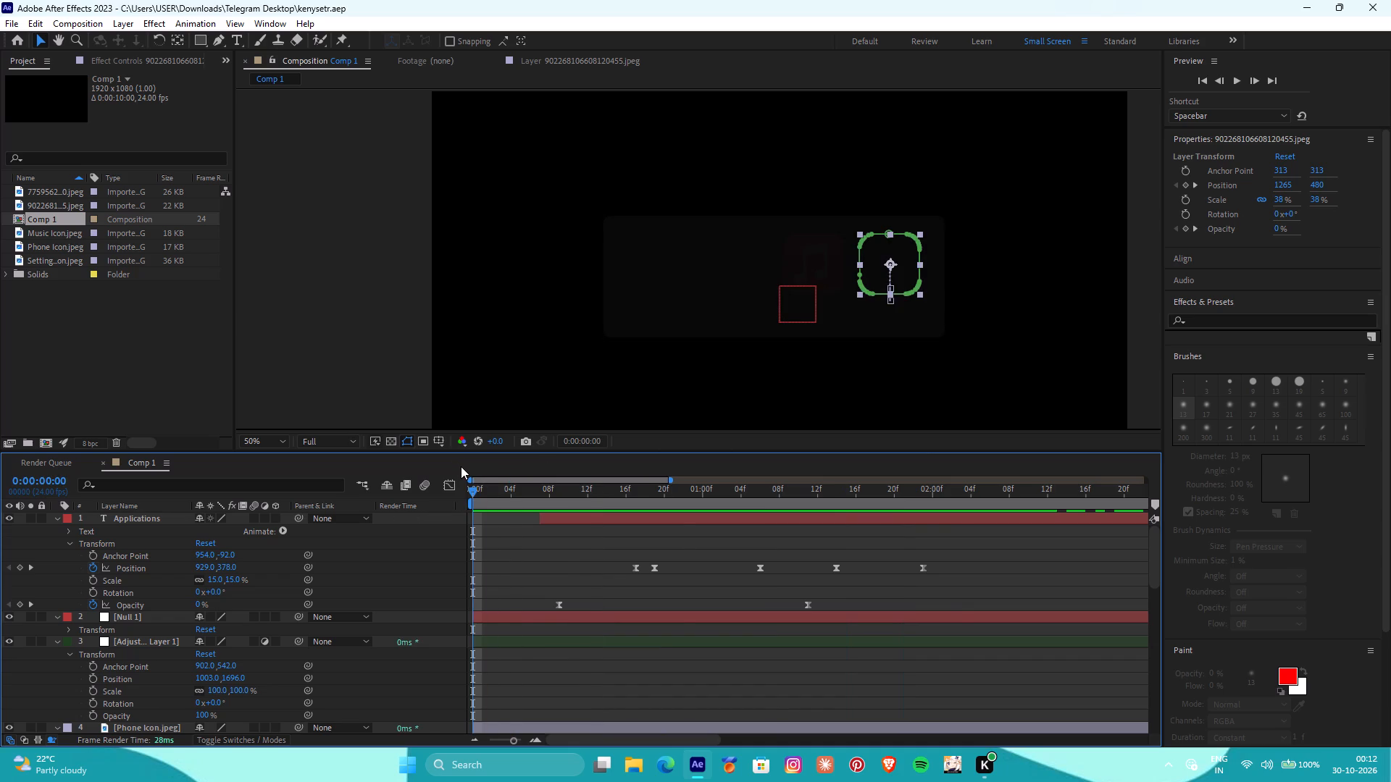
{"action": "left_click_drag", "start_coordinate": [461, 466], "coordinate": [464, 438]}
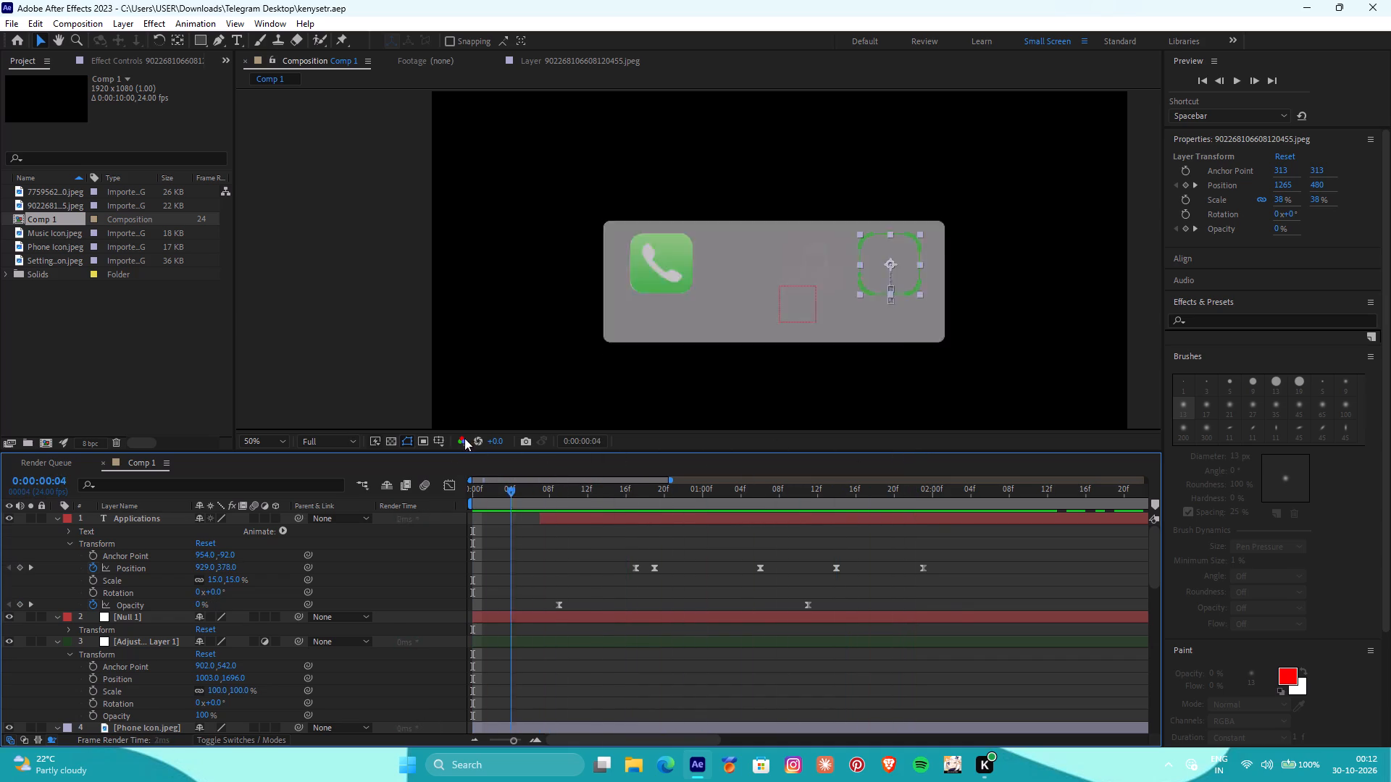
{"action": "left_click_drag", "start_coordinate": [464, 438], "coordinate": [263, 355]}
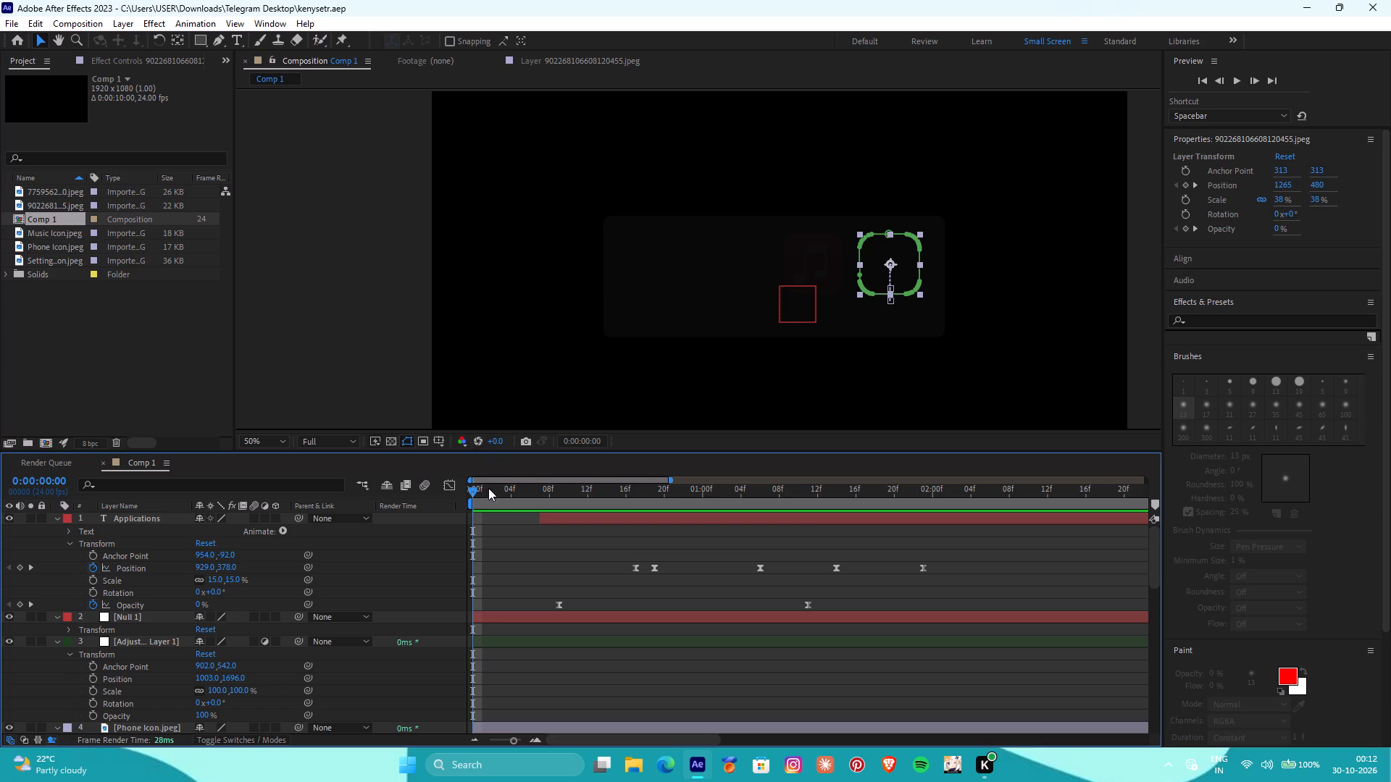
{"action": "left_click_drag", "start_coordinate": [469, 491], "coordinate": [550, 484]}
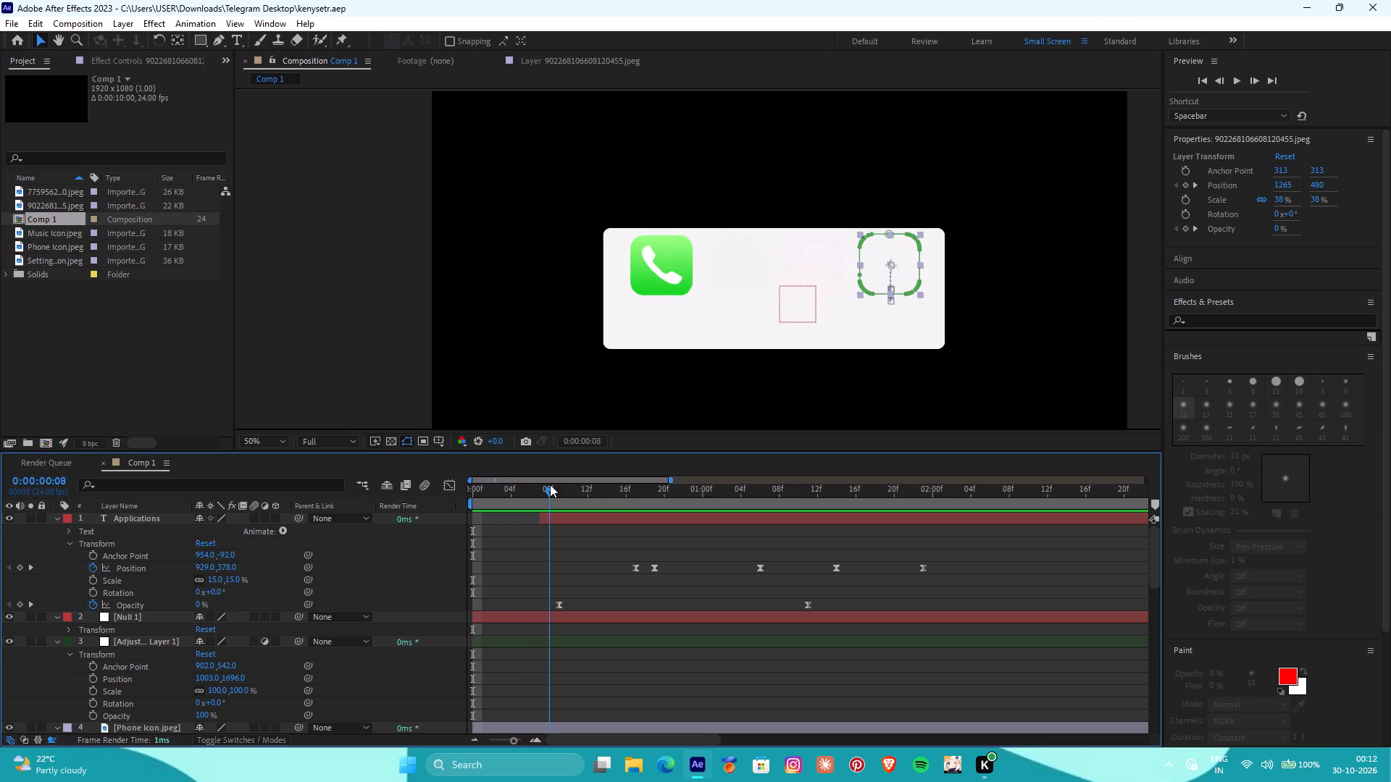
{"action": "left_click_drag", "start_coordinate": [550, 484], "coordinate": [940, 505]}
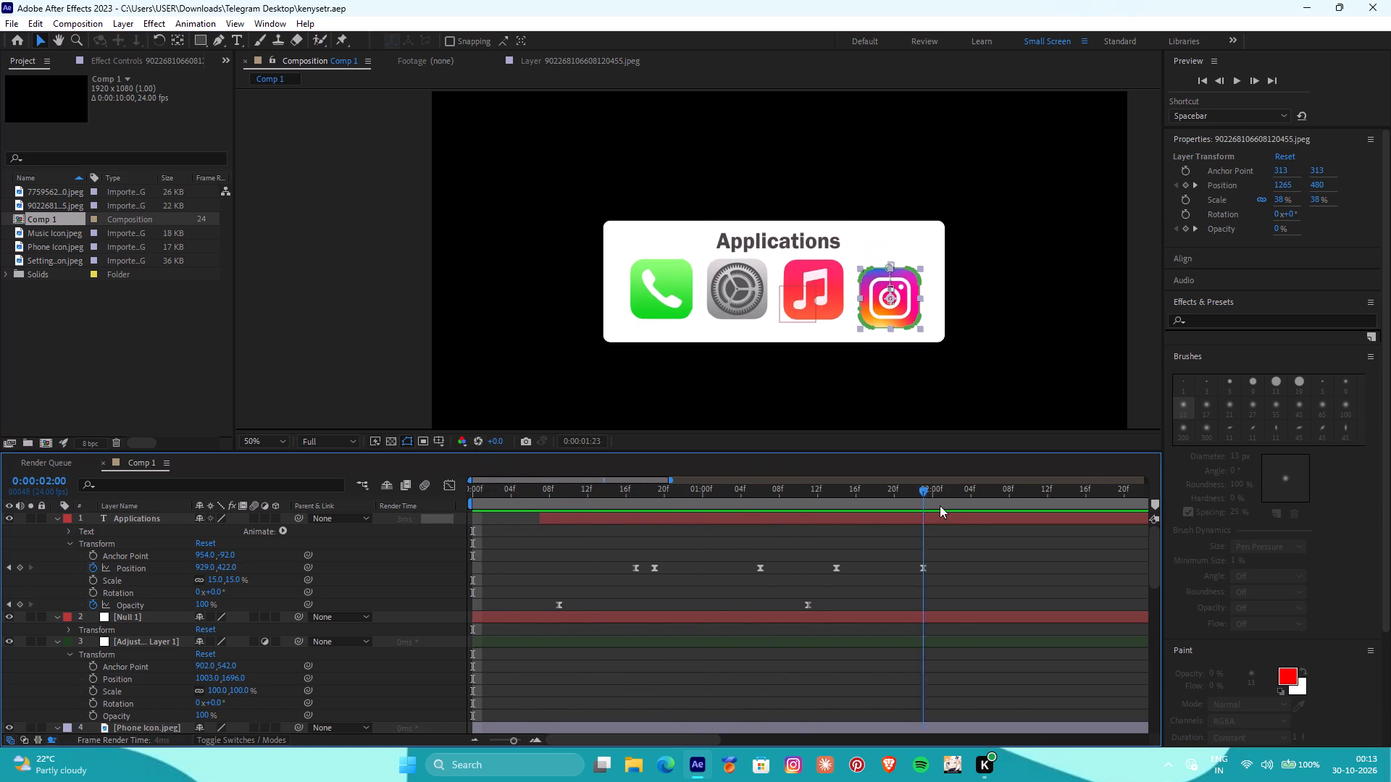
{"action": "left_click_drag", "start_coordinate": [940, 505], "coordinate": [517, 602]}
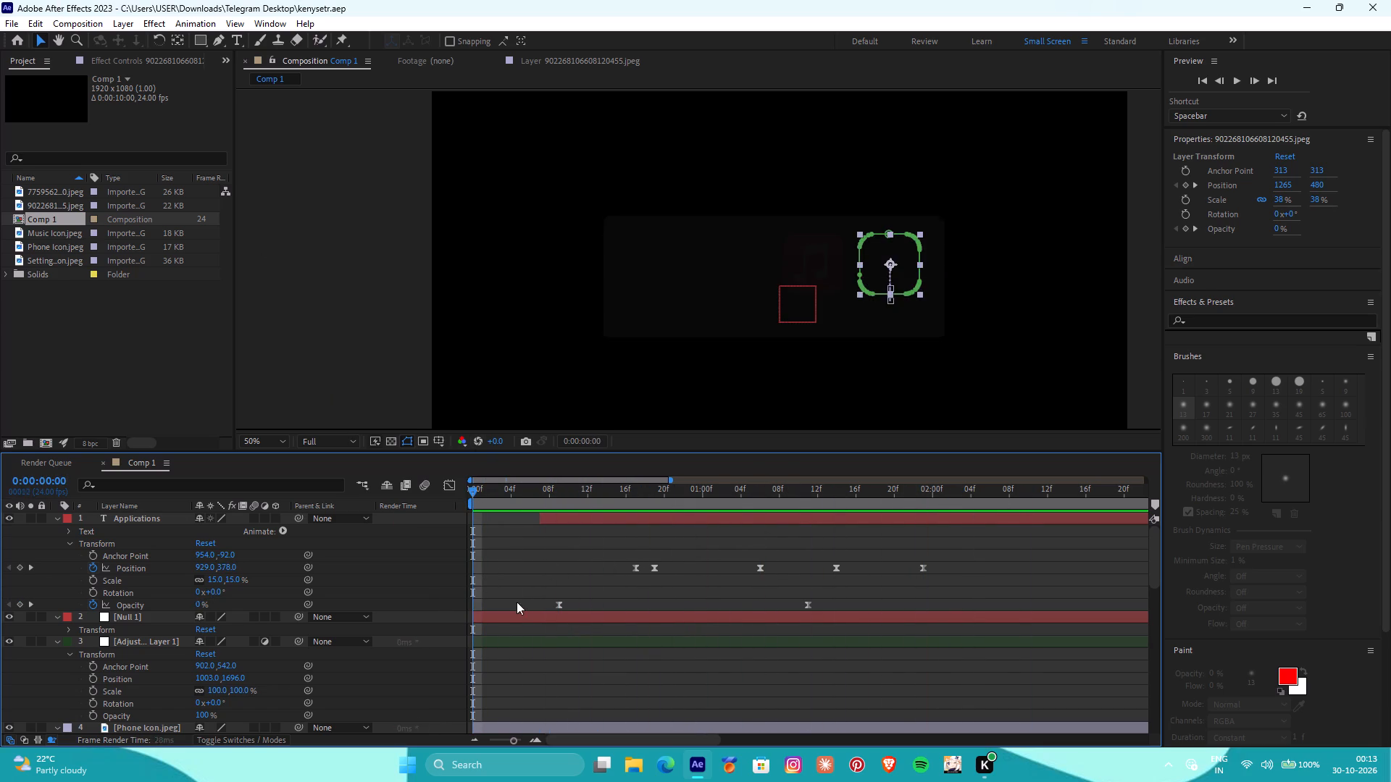
{"action": "left_click_drag", "start_coordinate": [517, 602], "coordinate": [843, 581]}
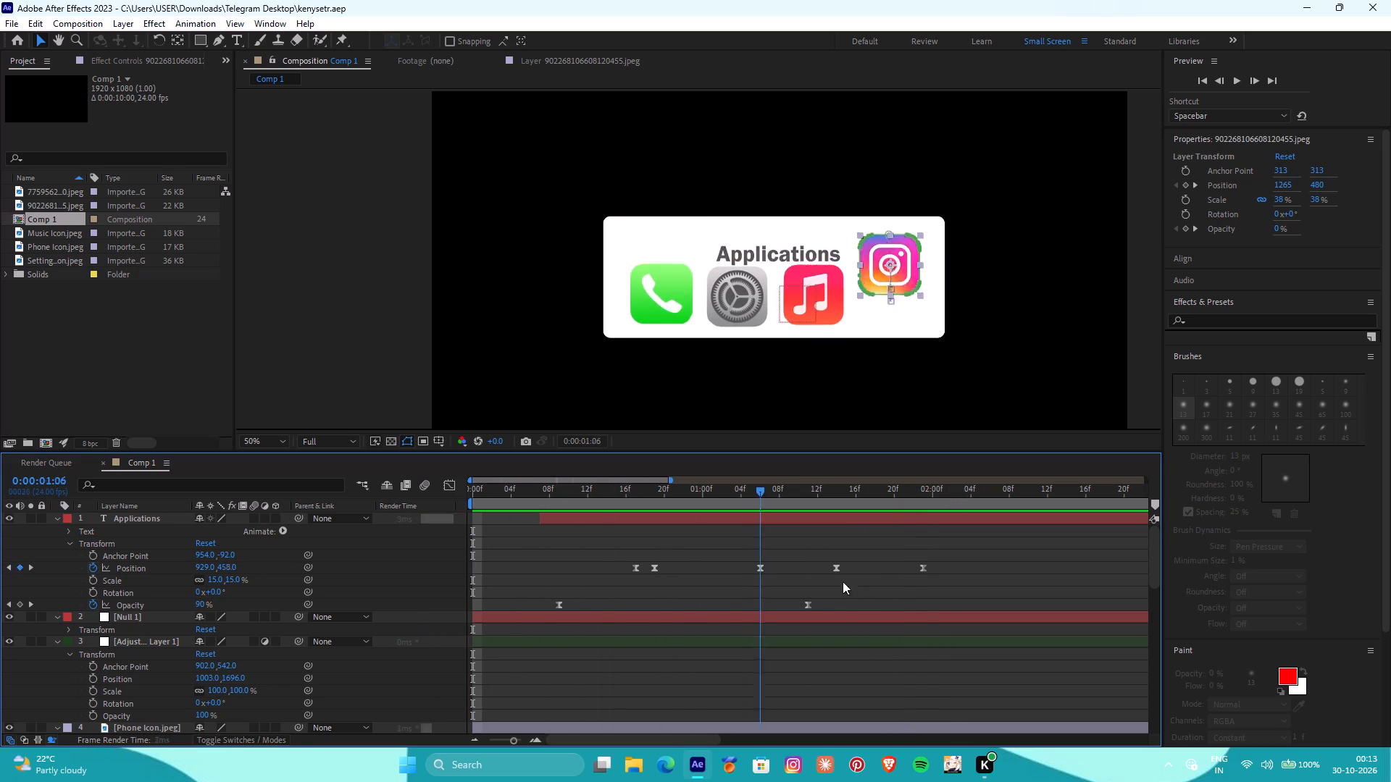
{"action": "left_click_drag", "start_coordinate": [843, 581], "coordinate": [457, 575]}
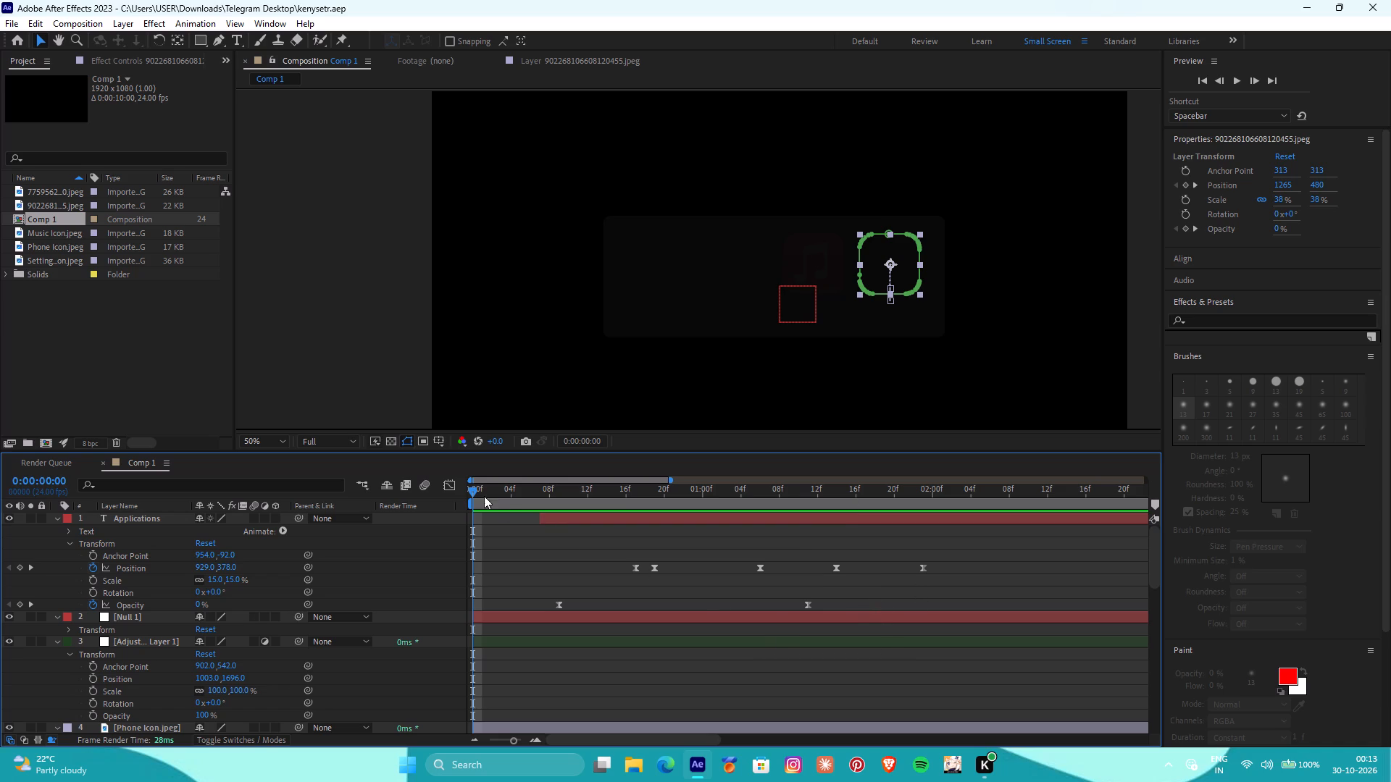
{"action": "left_click_drag", "start_coordinate": [470, 488], "coordinate": [475, 551]}
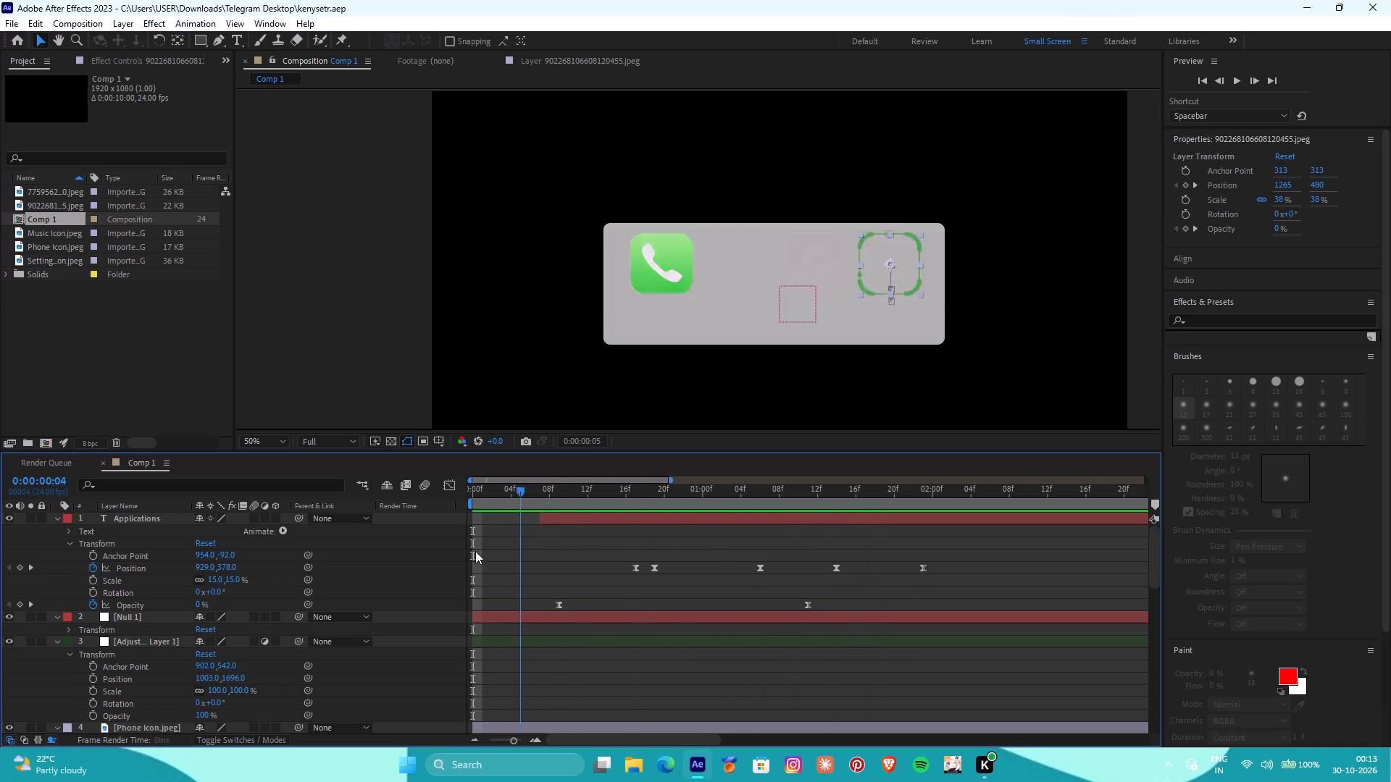
Scrub back and forth through Comp 1 to examine the timing of the app icons, especially the Instagram icon's entrance.
{"action": "left_click_drag", "start_coordinate": [475, 551], "coordinate": [646, 494]}
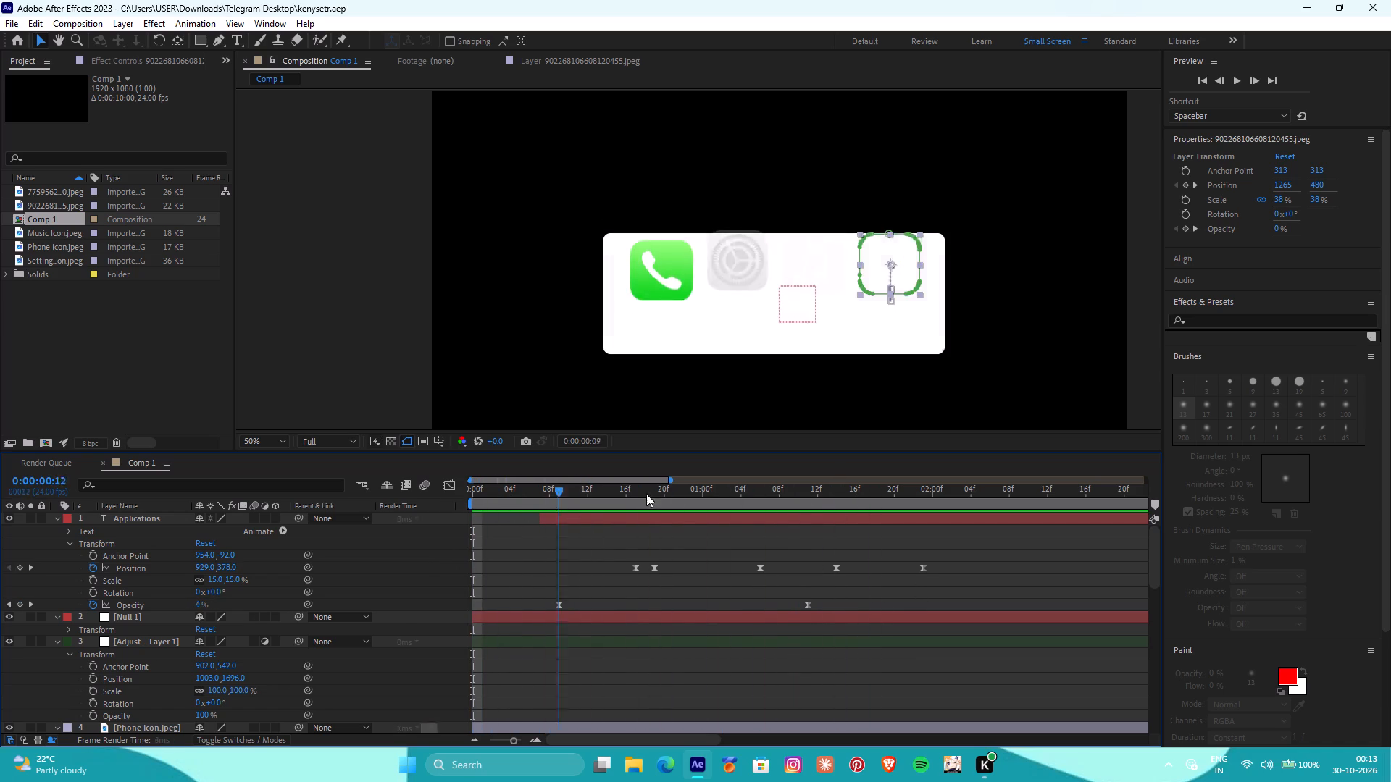
{"action": "left_click_drag", "start_coordinate": [646, 494], "coordinate": [862, 450]}
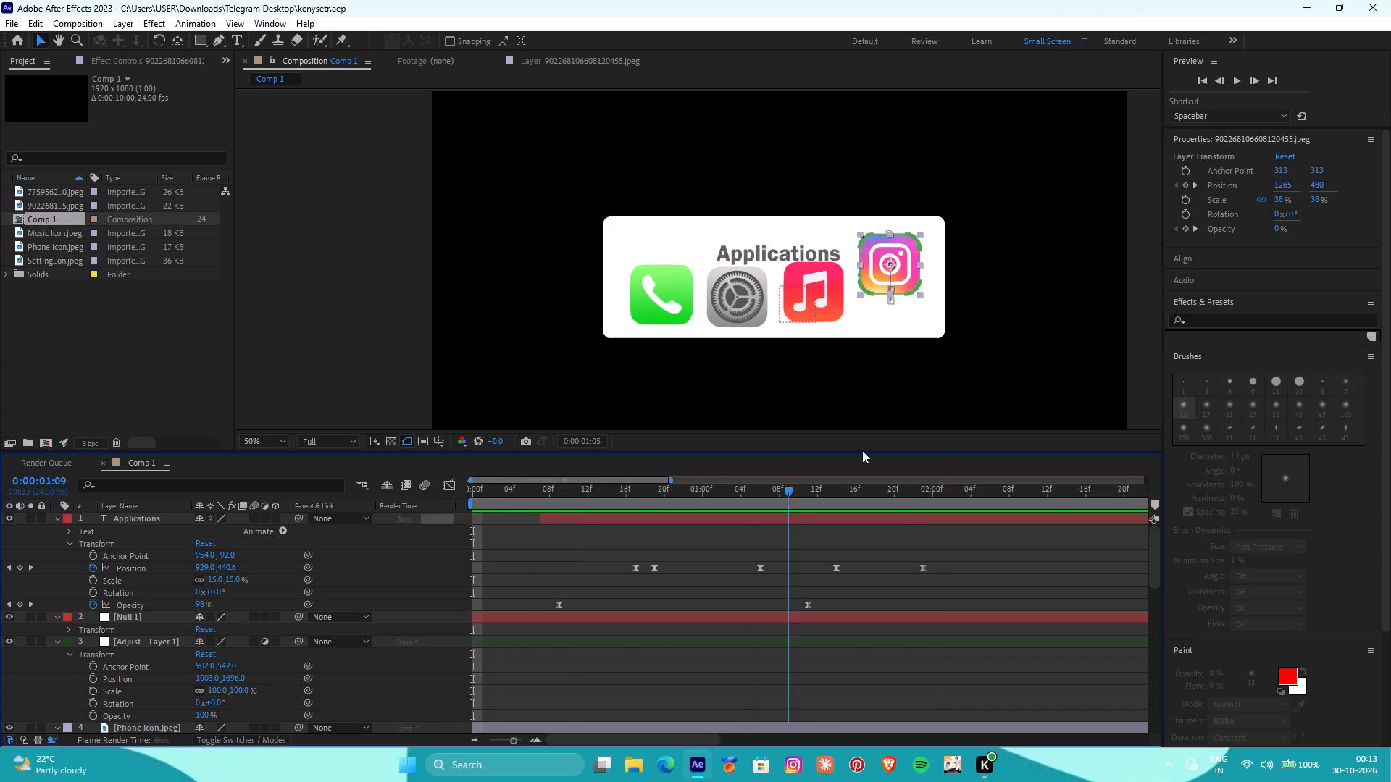
{"action": "left_click_drag", "start_coordinate": [862, 450], "coordinate": [626, 416]}
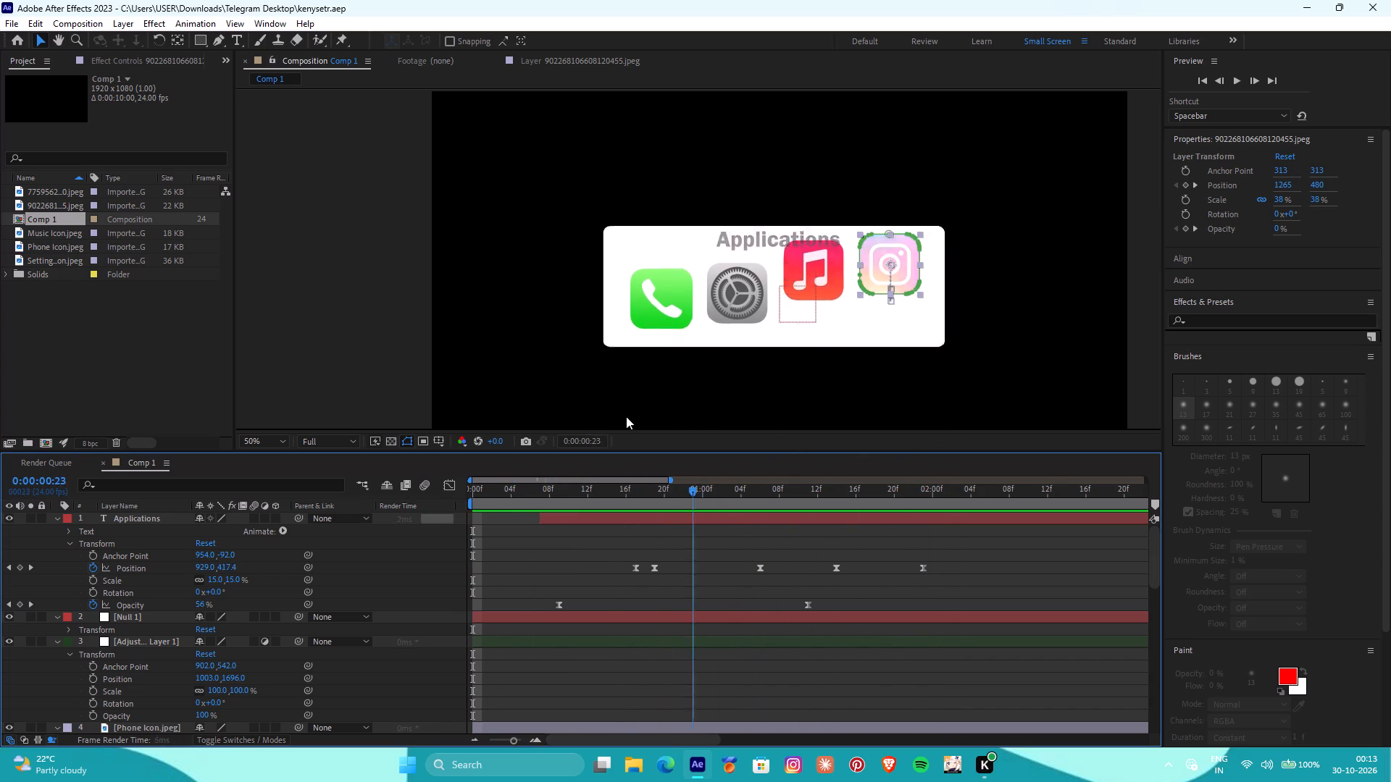
{"action": "left_click_drag", "start_coordinate": [626, 416], "coordinate": [721, 432]}
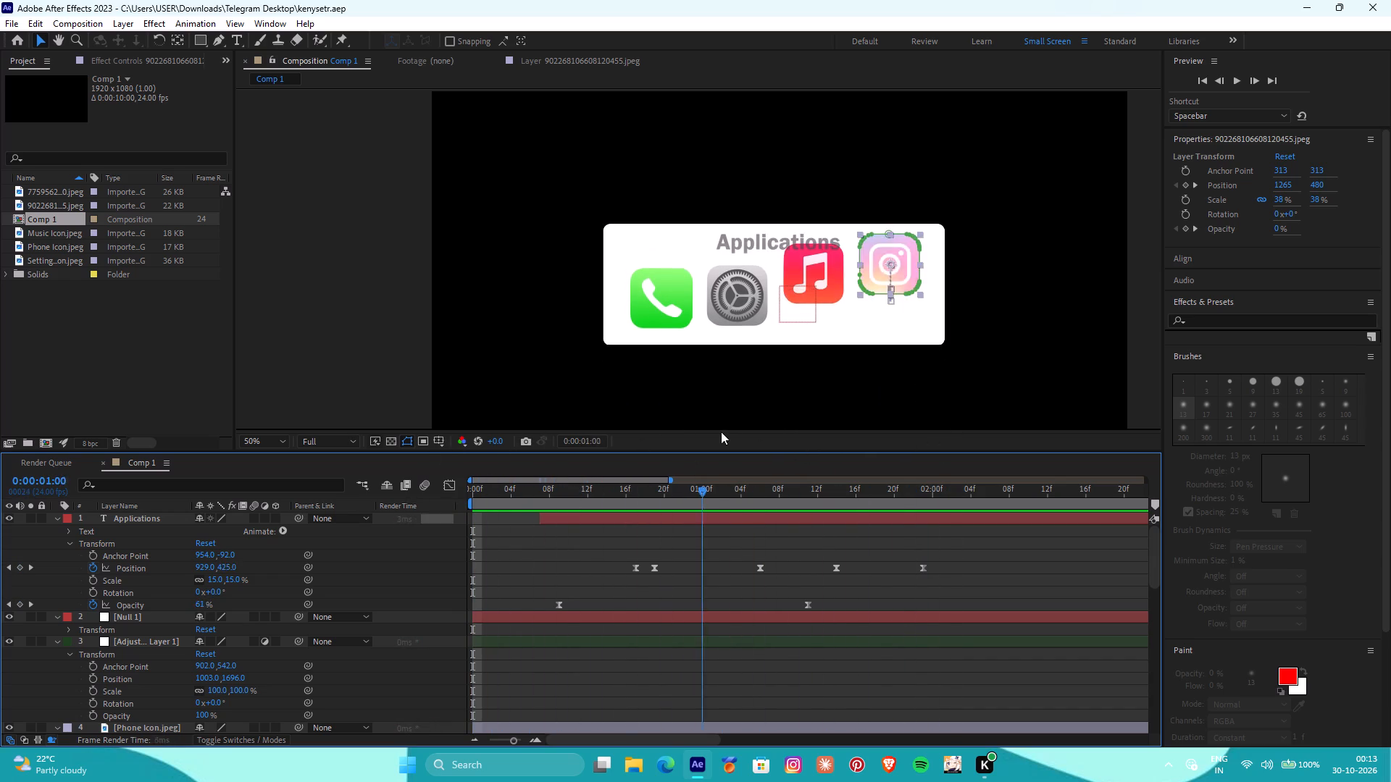
{"action": "left_click_drag", "start_coordinate": [721, 432], "coordinate": [541, 442]}
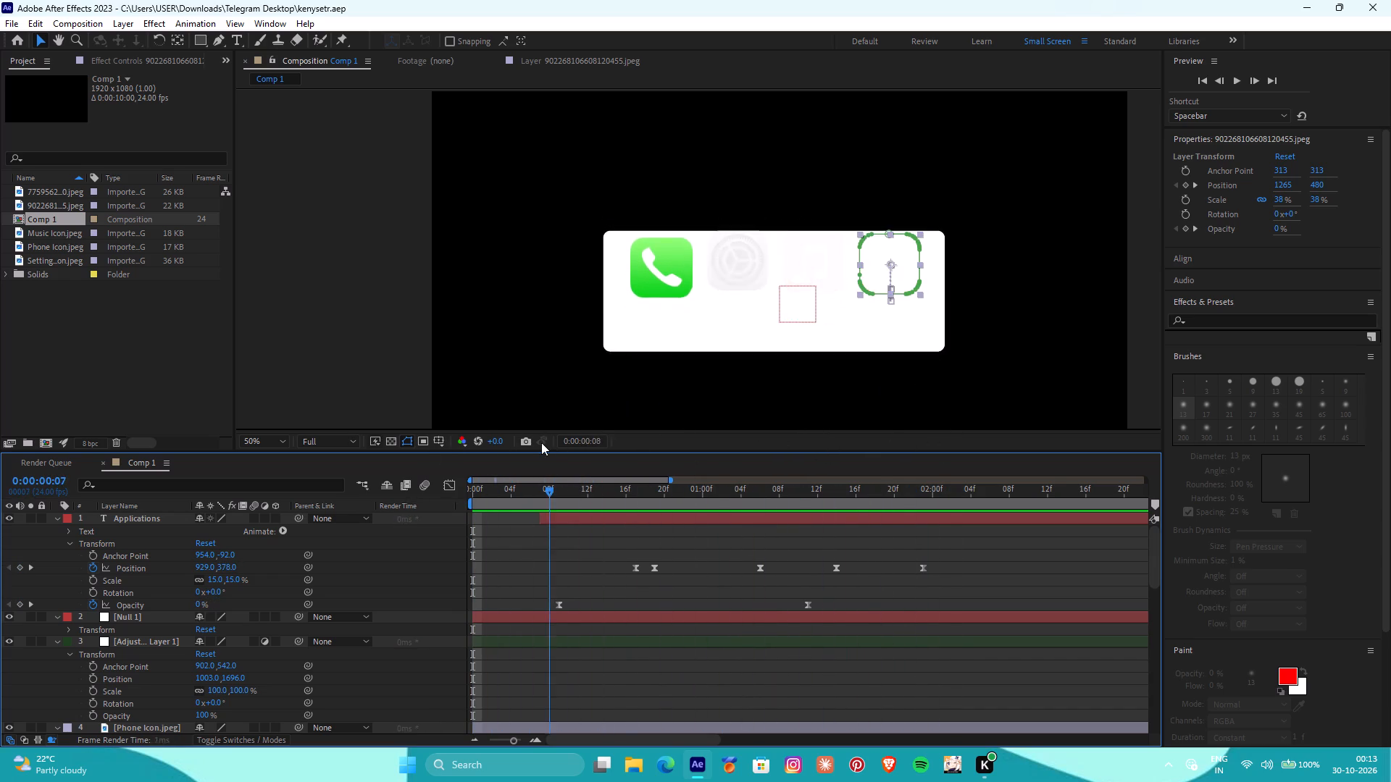
{"action": "left_click_drag", "start_coordinate": [541, 442], "coordinate": [911, 512]}
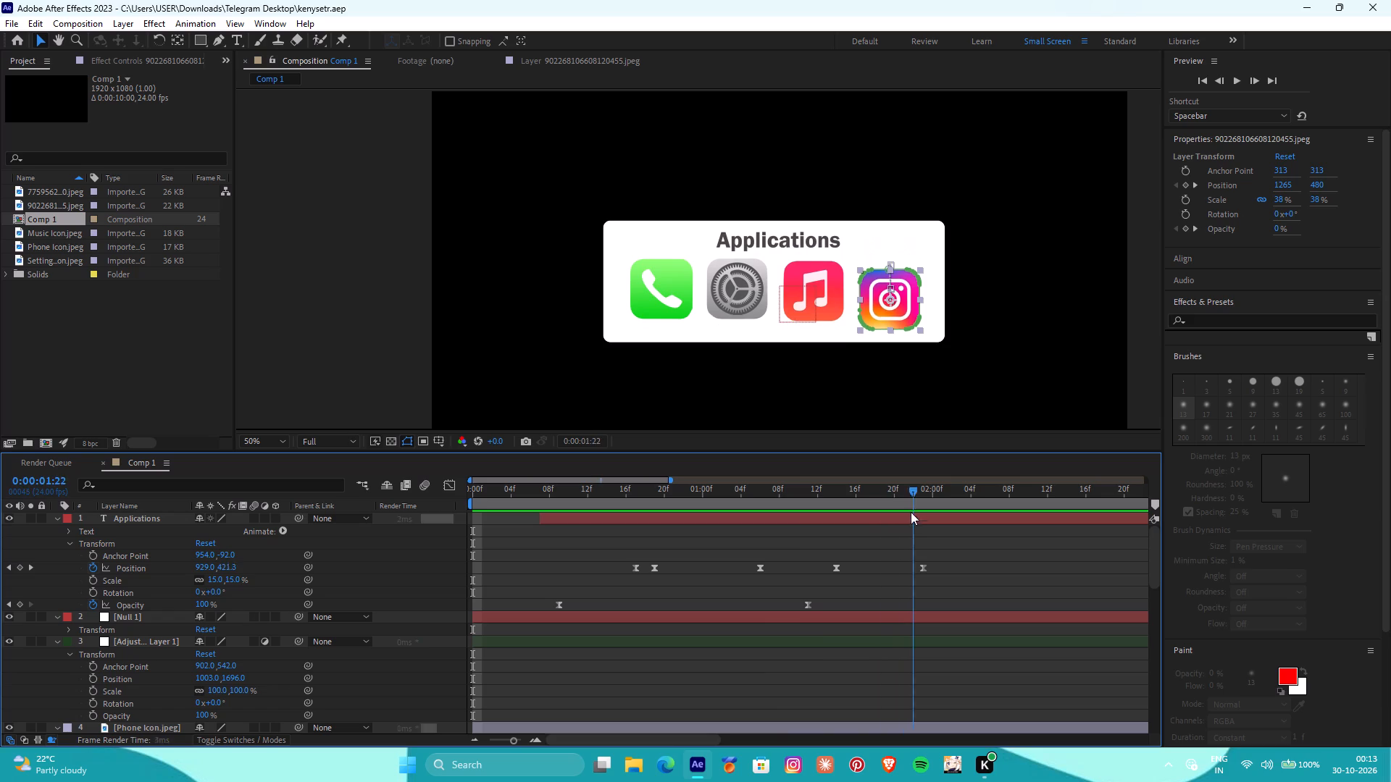
{"action": "left_click_drag", "start_coordinate": [911, 512], "coordinate": [448, 599]}
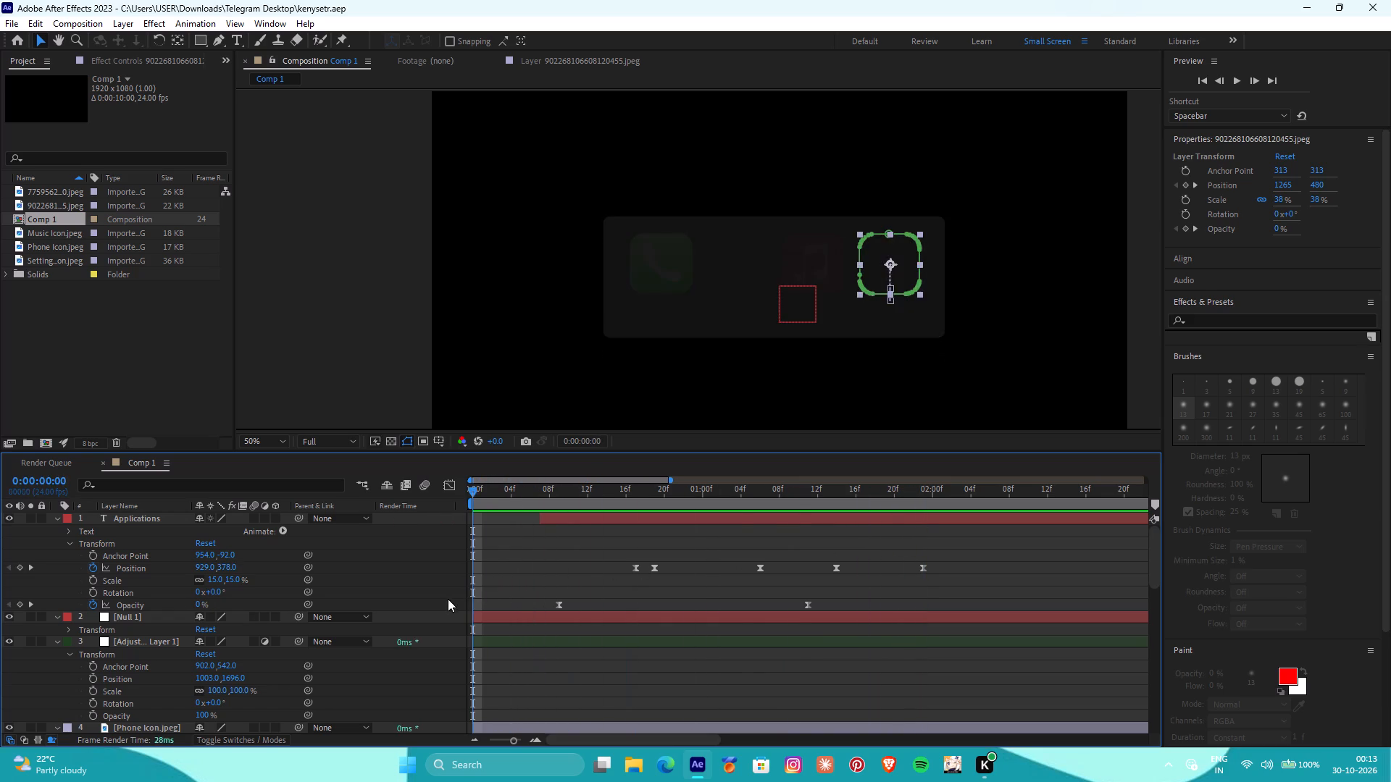
{"action": "left_click_drag", "start_coordinate": [448, 599], "coordinate": [641, 547]}
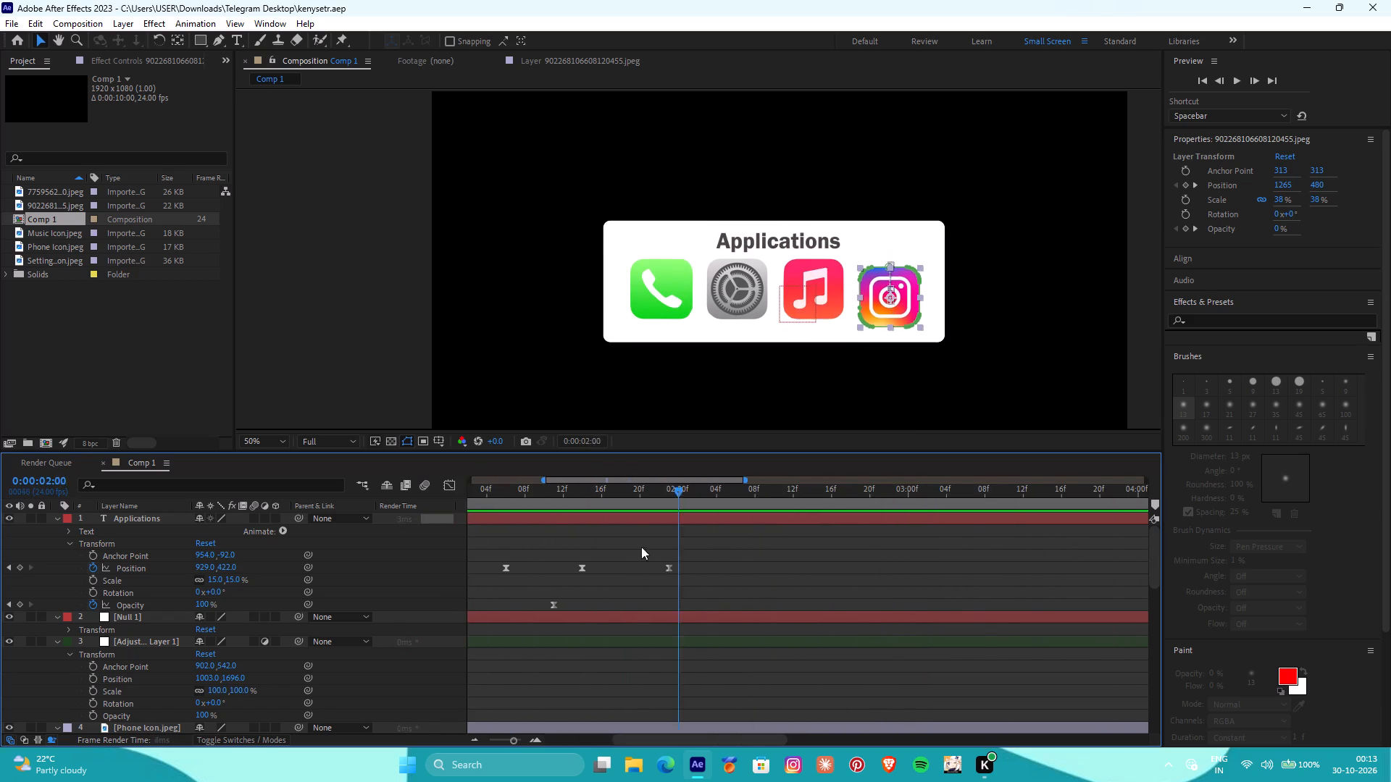
{"action": "left_click_drag", "start_coordinate": [641, 547], "coordinate": [396, 569]}
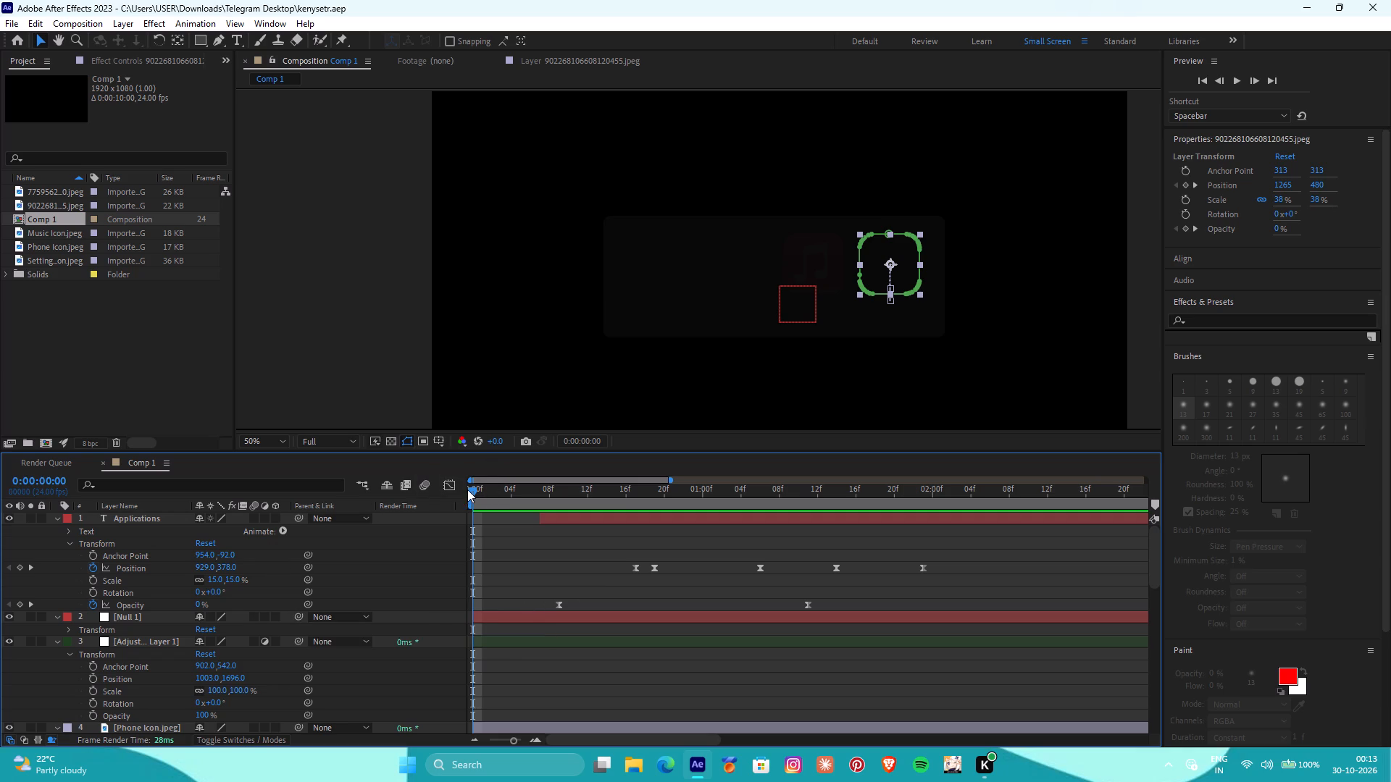
{"action": "left_click_drag", "start_coordinate": [469, 488], "coordinate": [651, 505]}
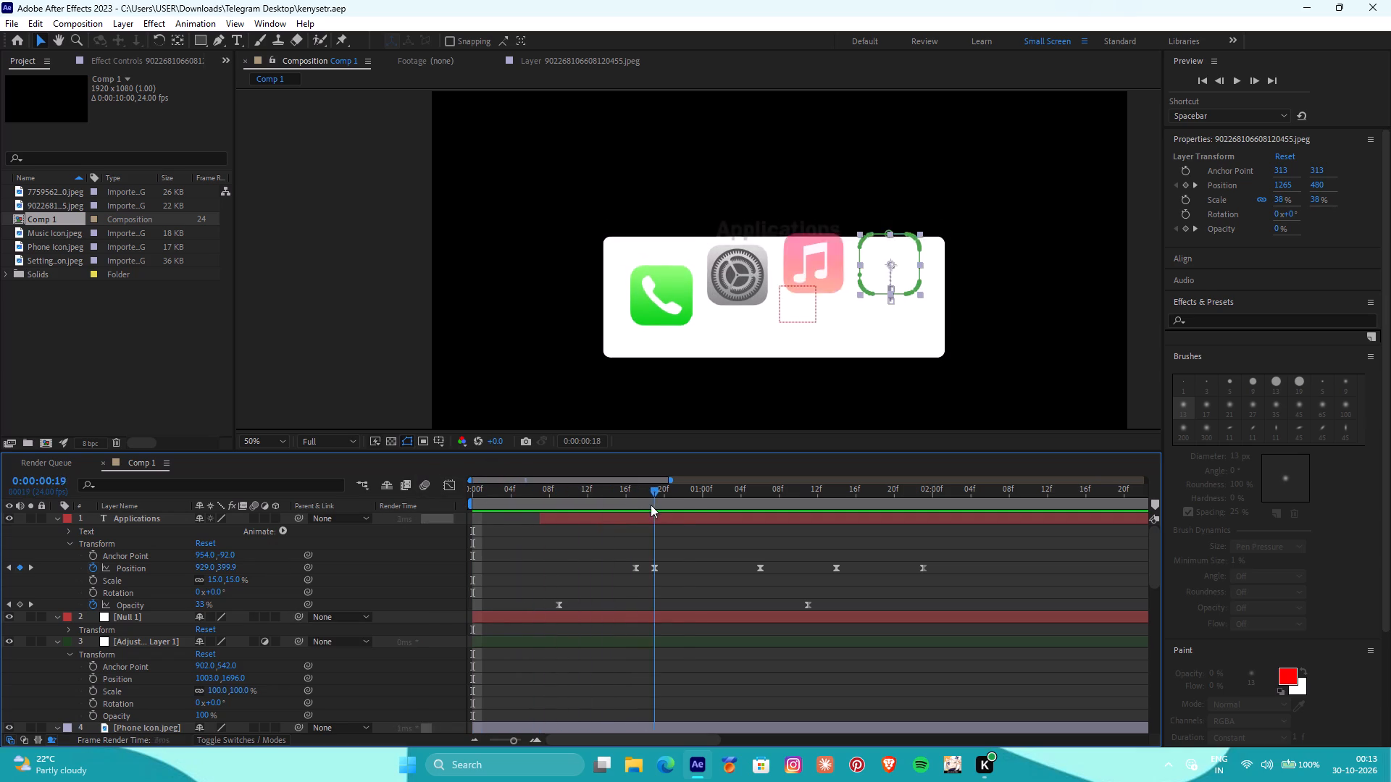
{"action": "left_click_drag", "start_coordinate": [651, 505], "coordinate": [735, 505]}
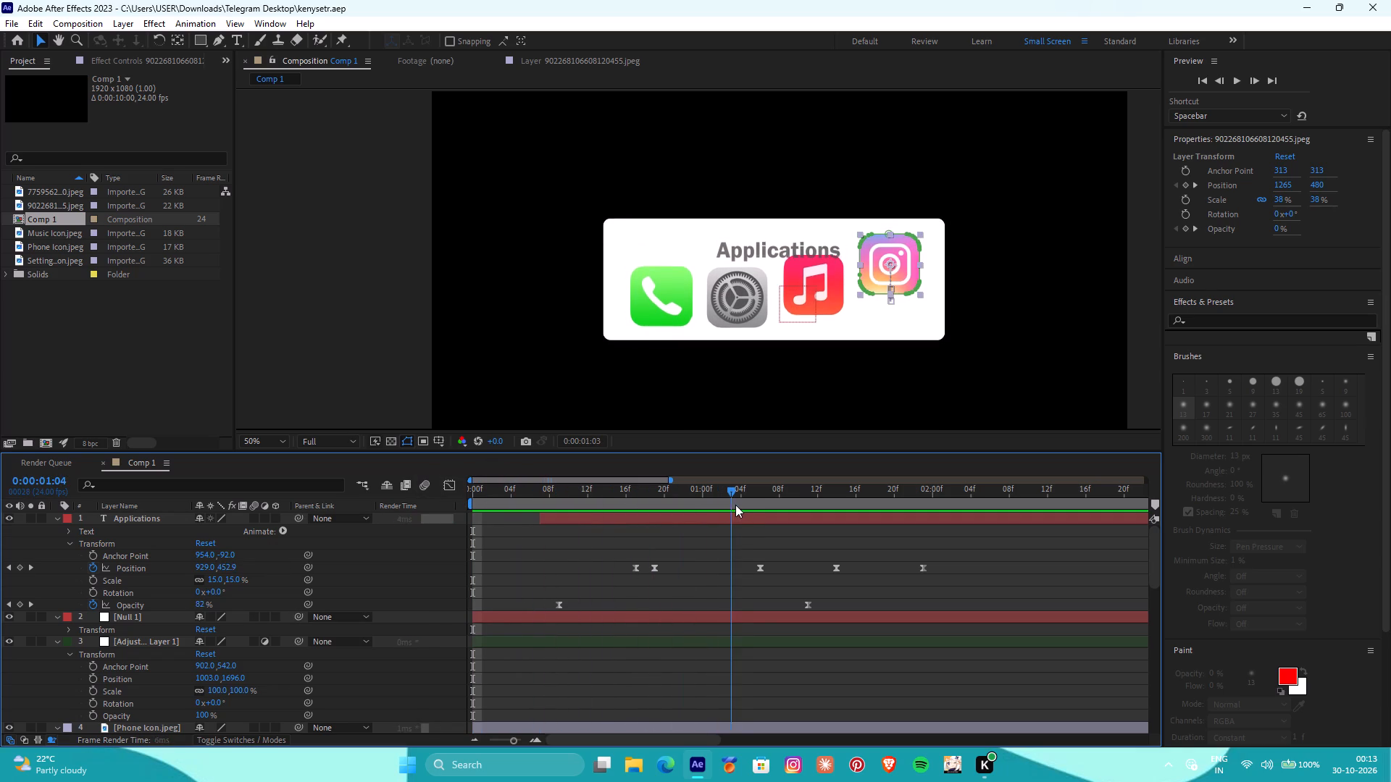
{"action": "left_click_drag", "start_coordinate": [735, 505], "coordinate": [753, 503]}
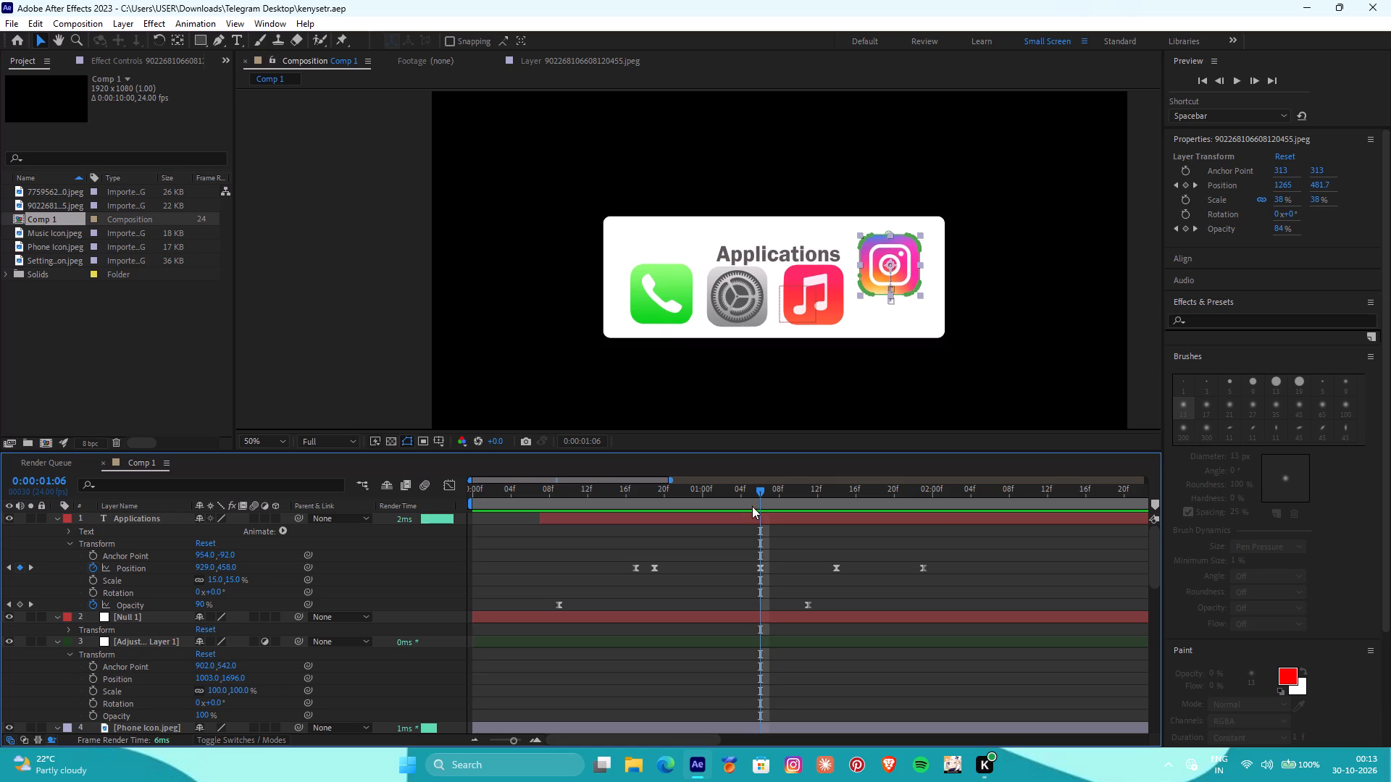
Move the first Position keyframe of the Instagram icon layer three frames earlier, to about 0:00:01:02.
{"action": "scroll", "coordinate": [321, 573], "scroll_direction": "down", "scroll_amount": 3}
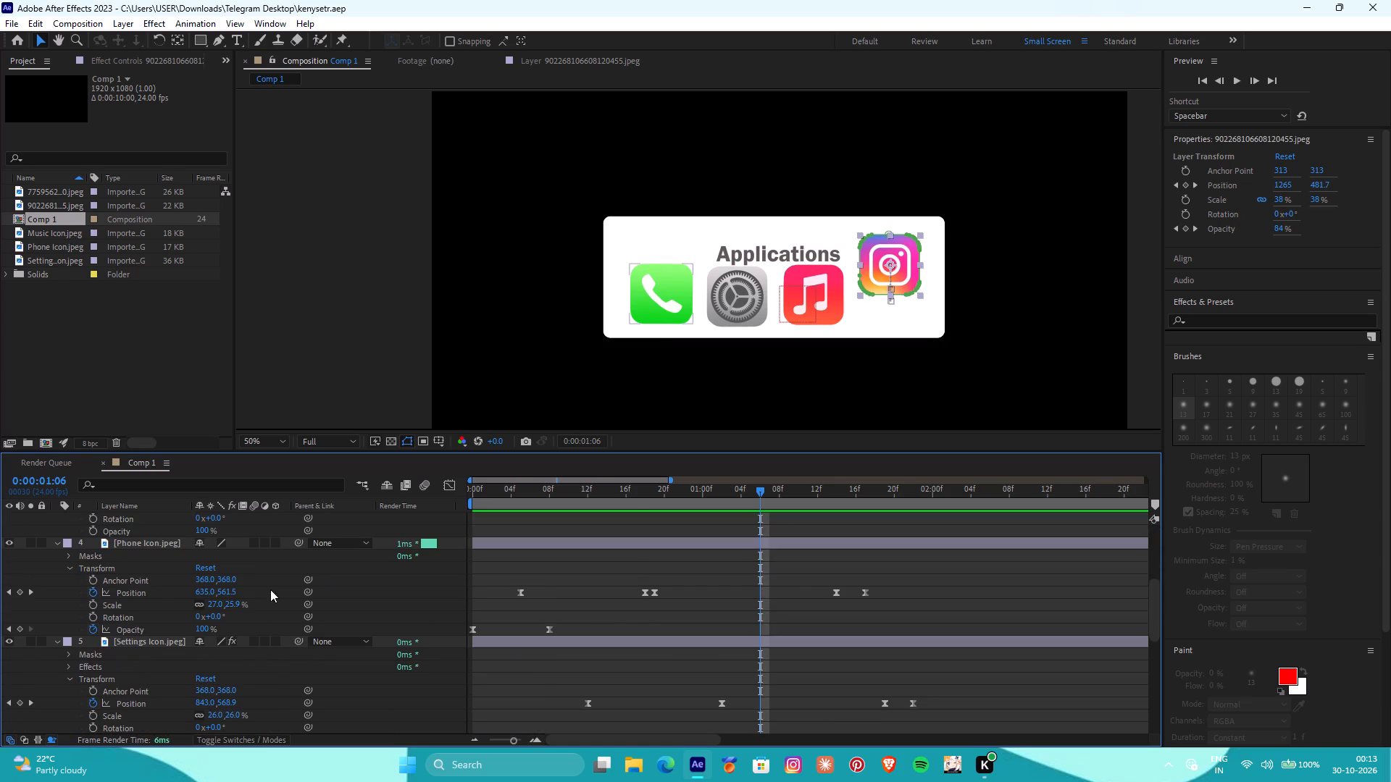
{"action": "scroll", "coordinate": [170, 615], "scroll_direction": "down", "scroll_amount": 6}
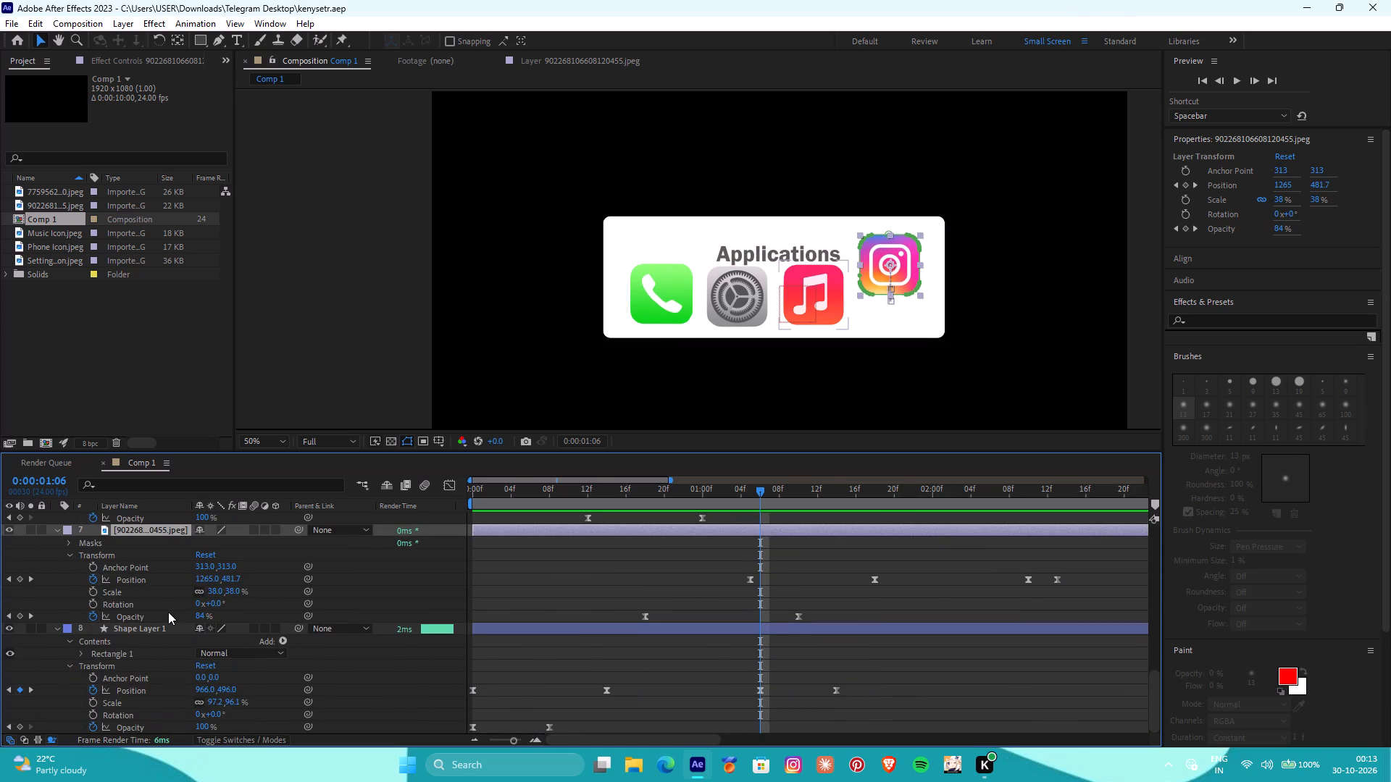
{"action": "scroll", "coordinate": [168, 610], "scroll_direction": "down", "scroll_amount": 3}
{"action": "scroll", "coordinate": [168, 610], "scroll_direction": "up", "scroll_amount": 2}
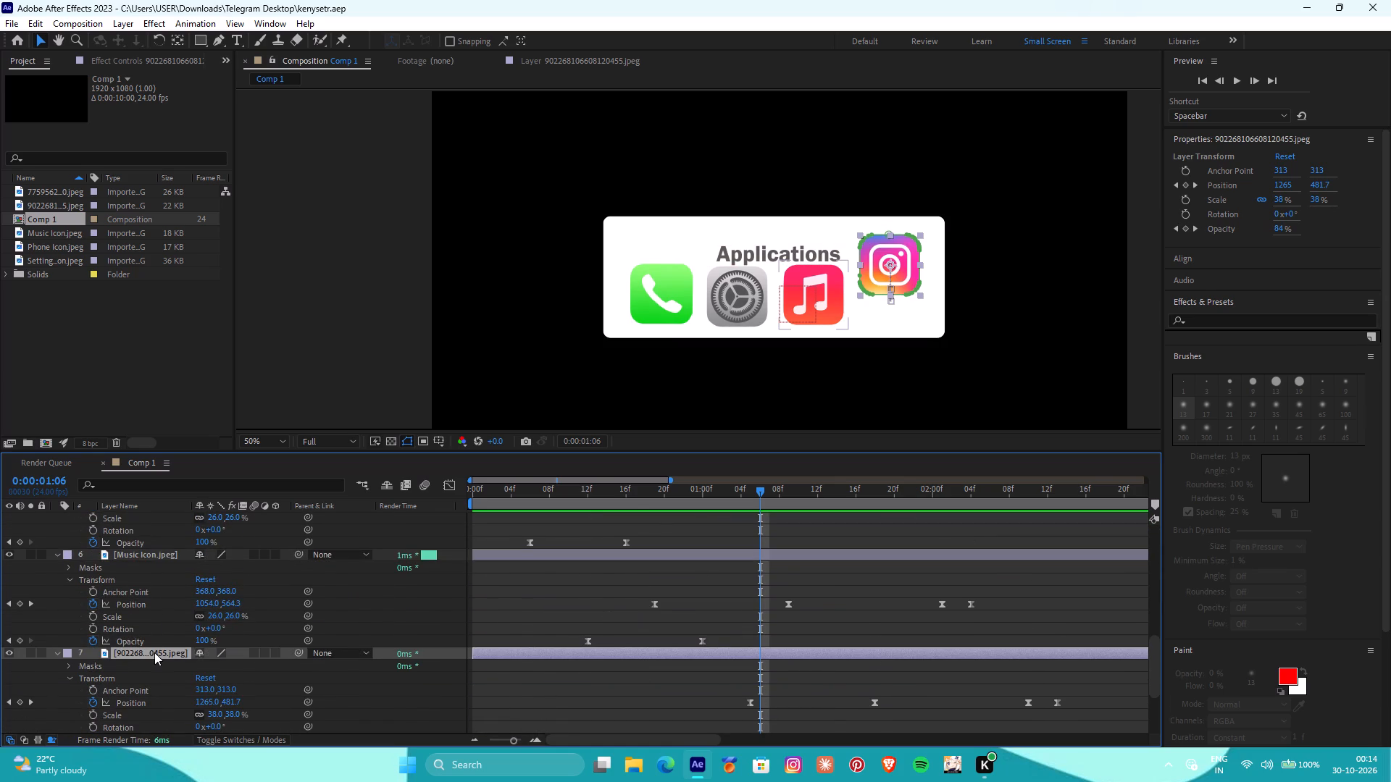
{"action": "left_click", "coordinate": [154, 652]}
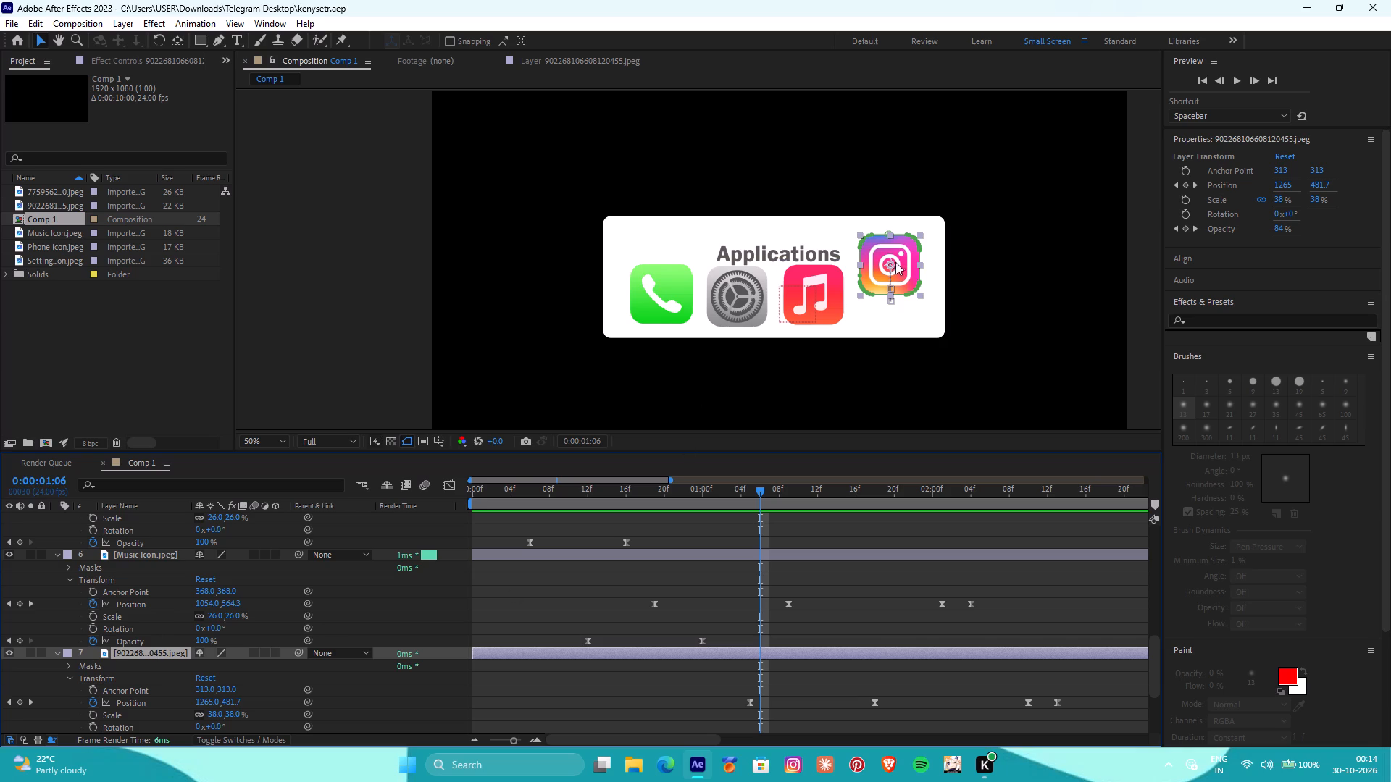
{"action": "left_click", "coordinate": [889, 265]}
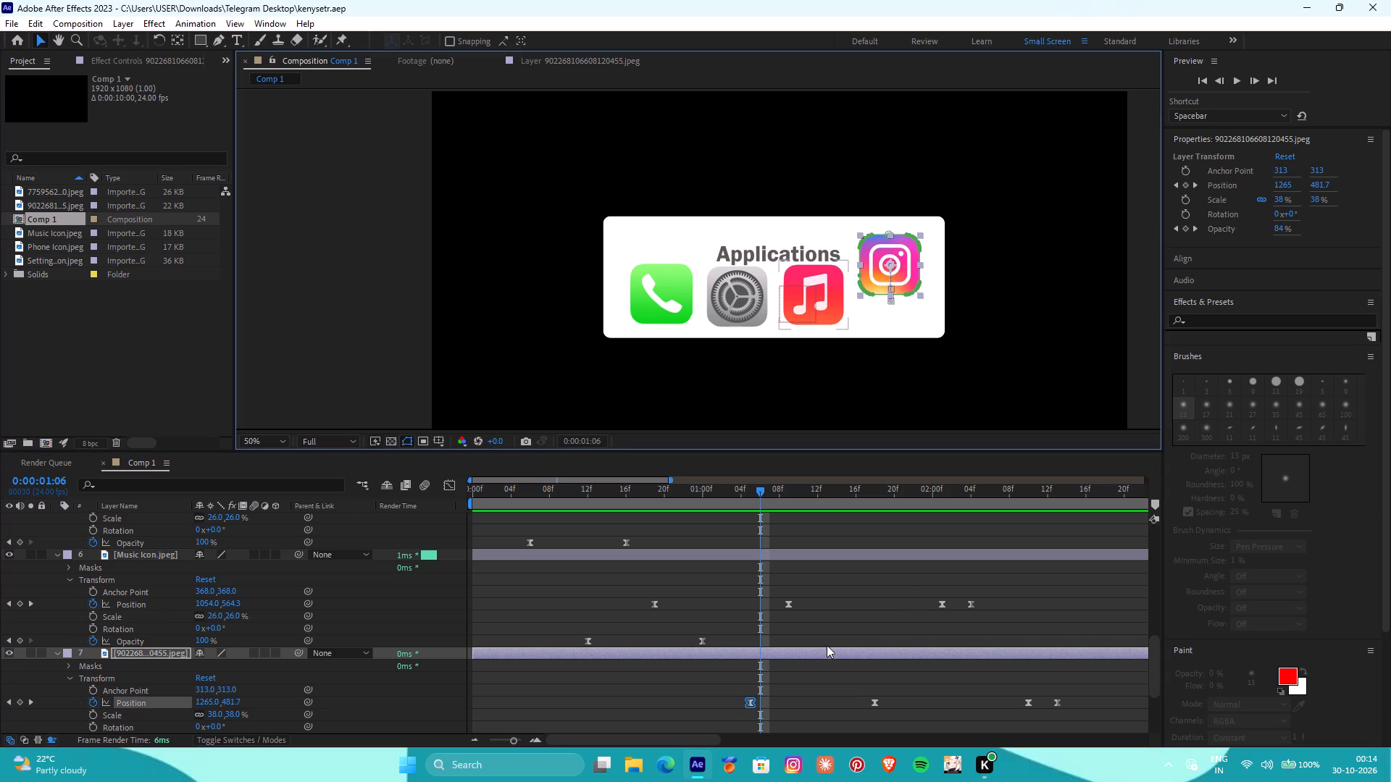
{"action": "left_click_drag", "start_coordinate": [751, 701], "coordinate": [729, 707]}
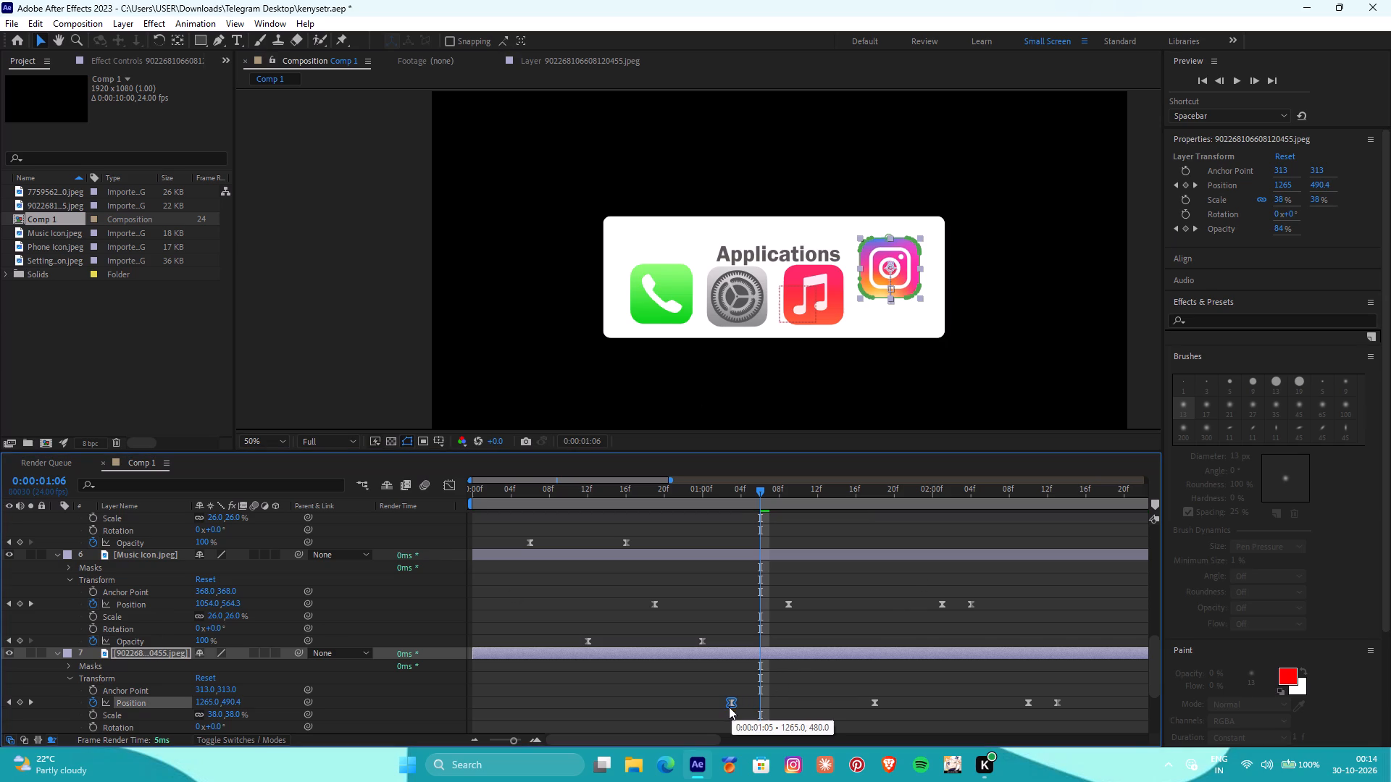
{"action": "left_click_drag", "start_coordinate": [729, 707], "coordinate": [722, 708]}
Scrub through Comp 1 and play it from the first frame to review the Instagram icon's retimed entrance.
{"action": "left_click_drag", "start_coordinate": [760, 488], "coordinate": [679, 497]}
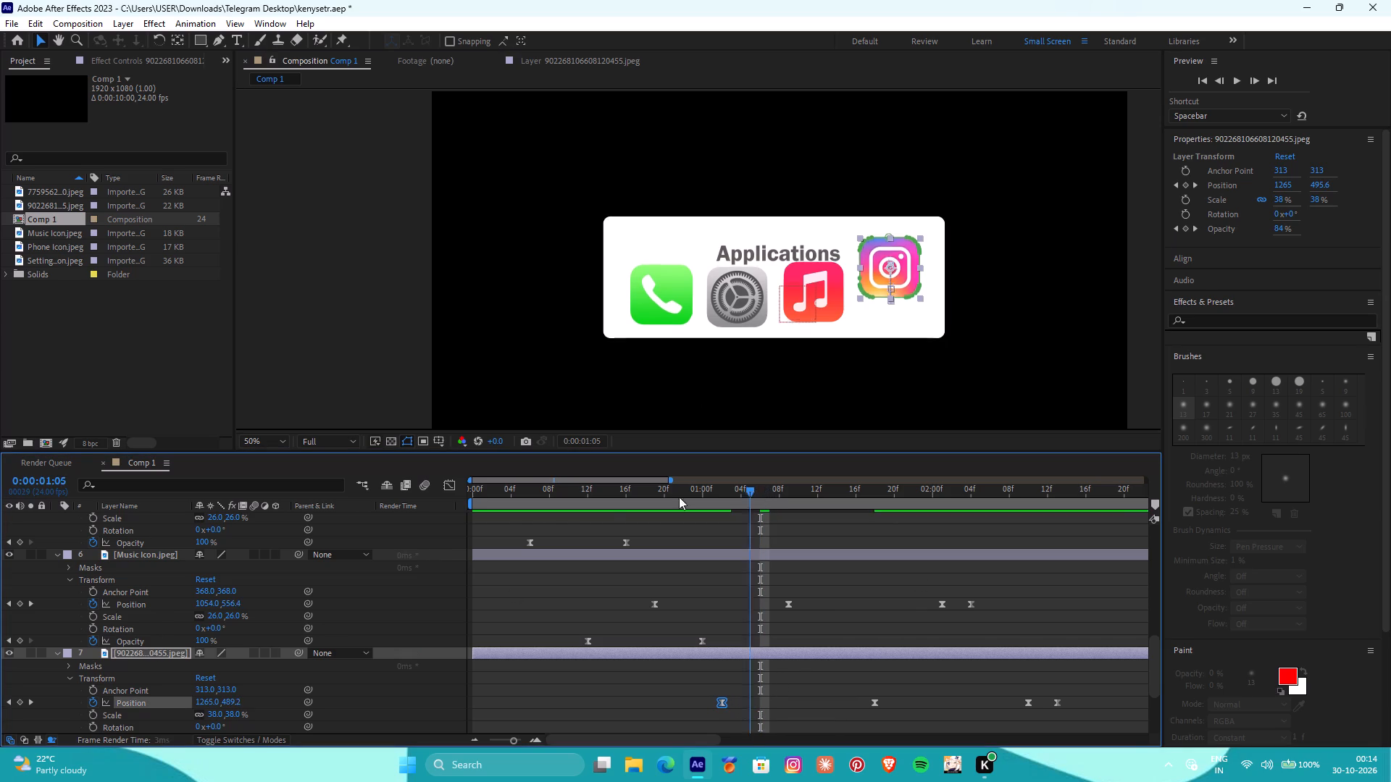
{"action": "left_click_drag", "start_coordinate": [679, 497], "coordinate": [766, 533]}
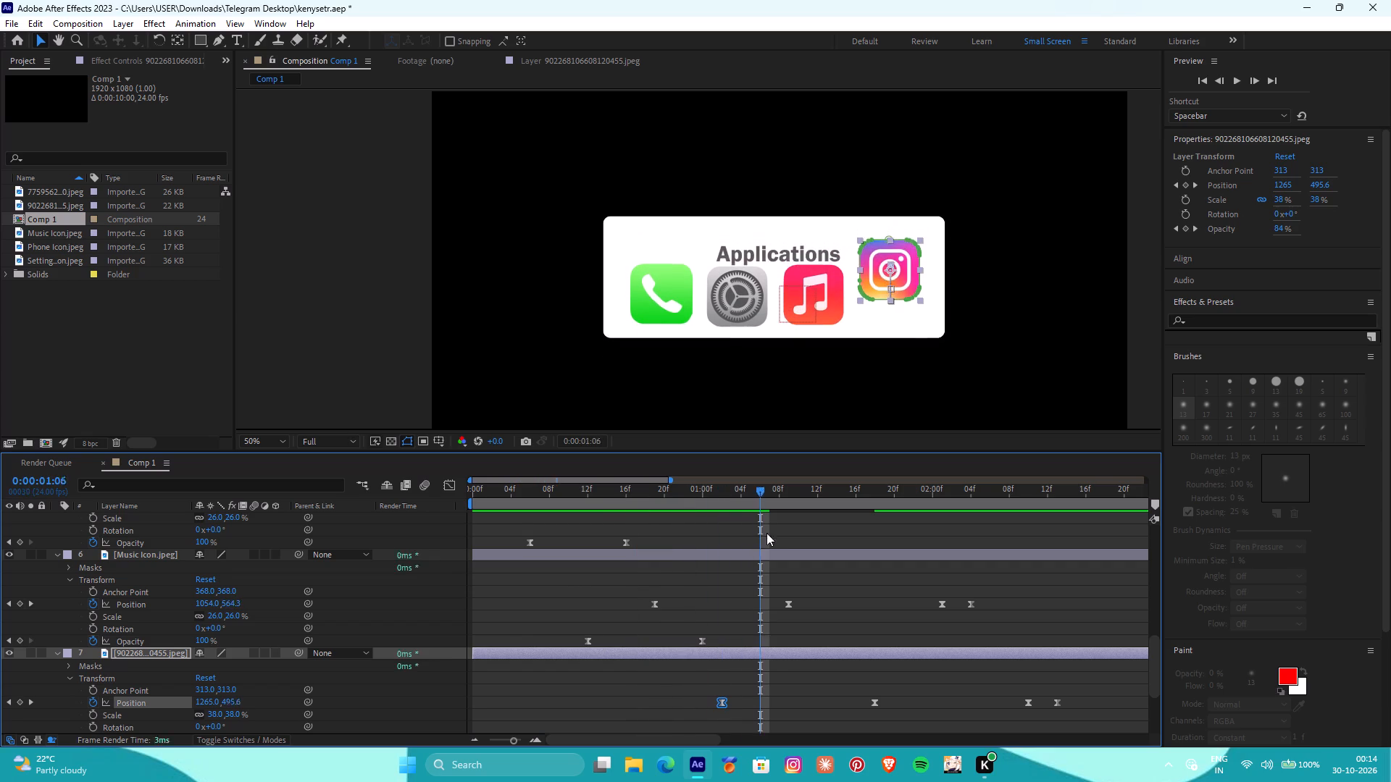
{"action": "left_click_drag", "start_coordinate": [766, 533], "coordinate": [1008, 483]}
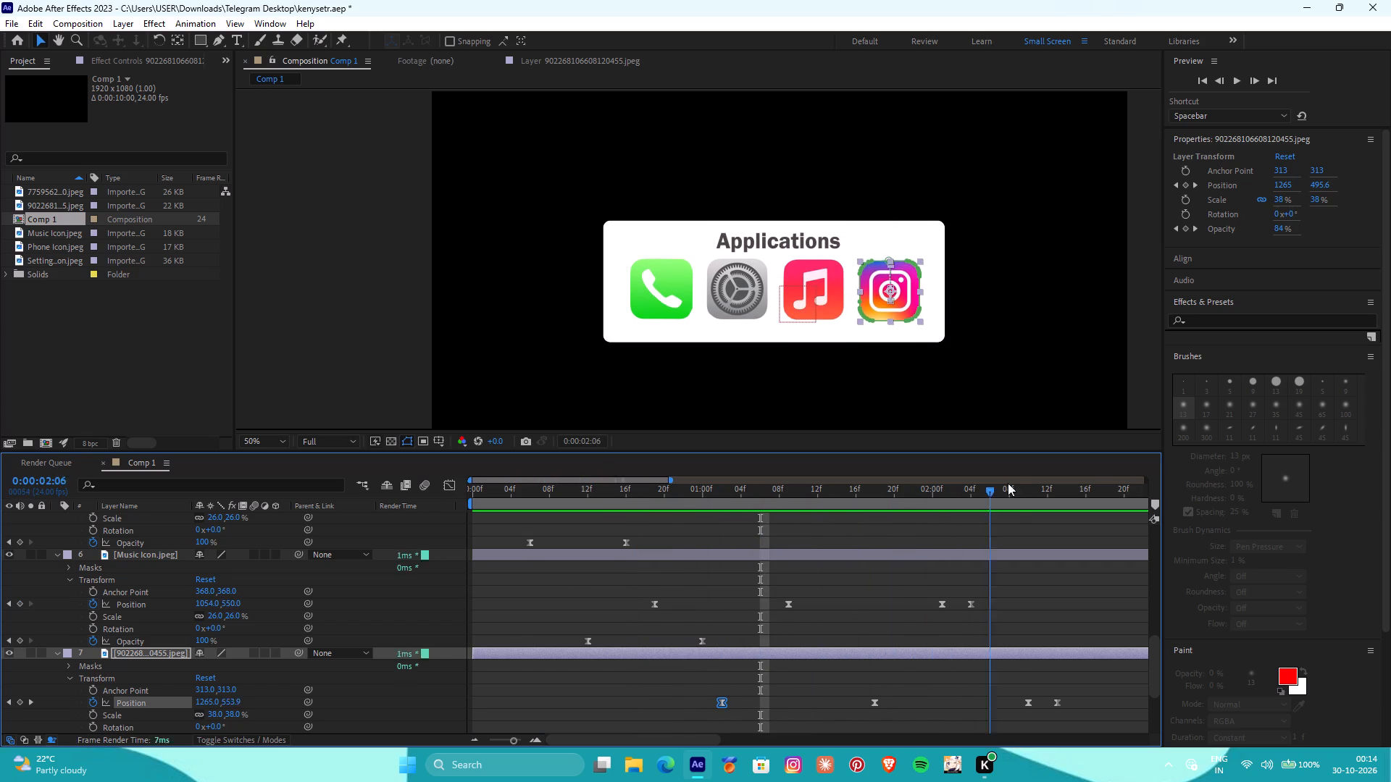
{"action": "left_click_drag", "start_coordinate": [1008, 483], "coordinate": [433, 525]}
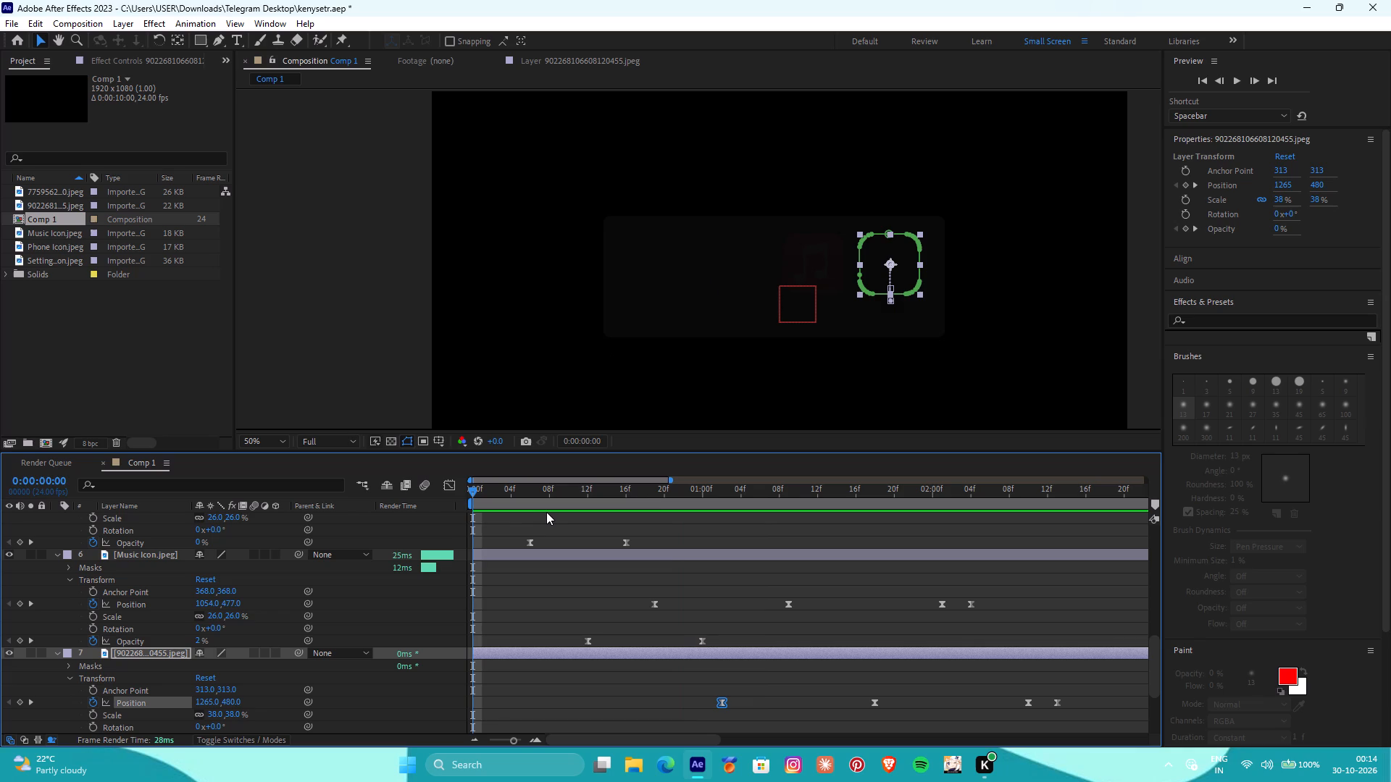
{"action": "scroll", "coordinate": [751, 607], "scroll_direction": "down", "scroll_amount": 4}
{"action": "scroll", "coordinate": [761, 619], "scroll_direction": "up", "scroll_amount": 7}
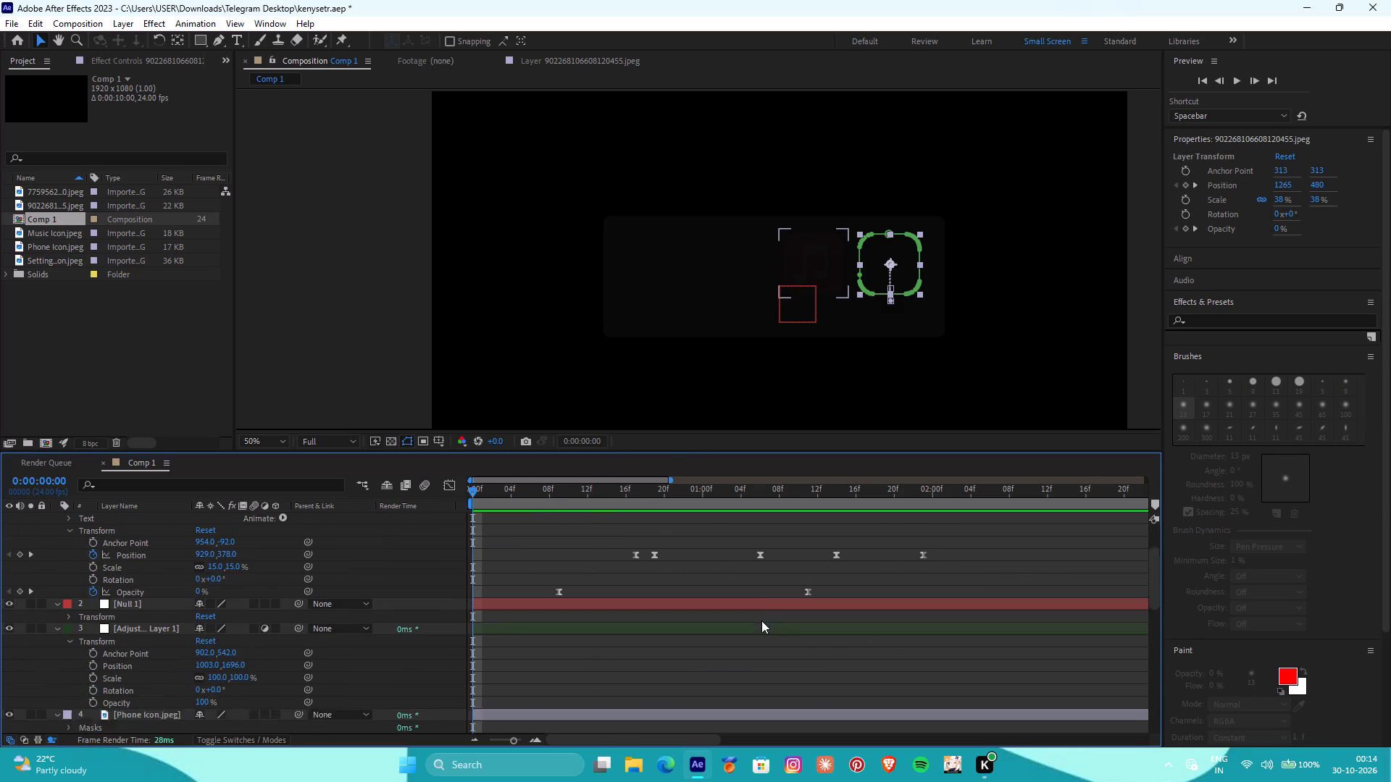
{"action": "scroll", "coordinate": [761, 621], "scroll_direction": "up", "scroll_amount": 6}
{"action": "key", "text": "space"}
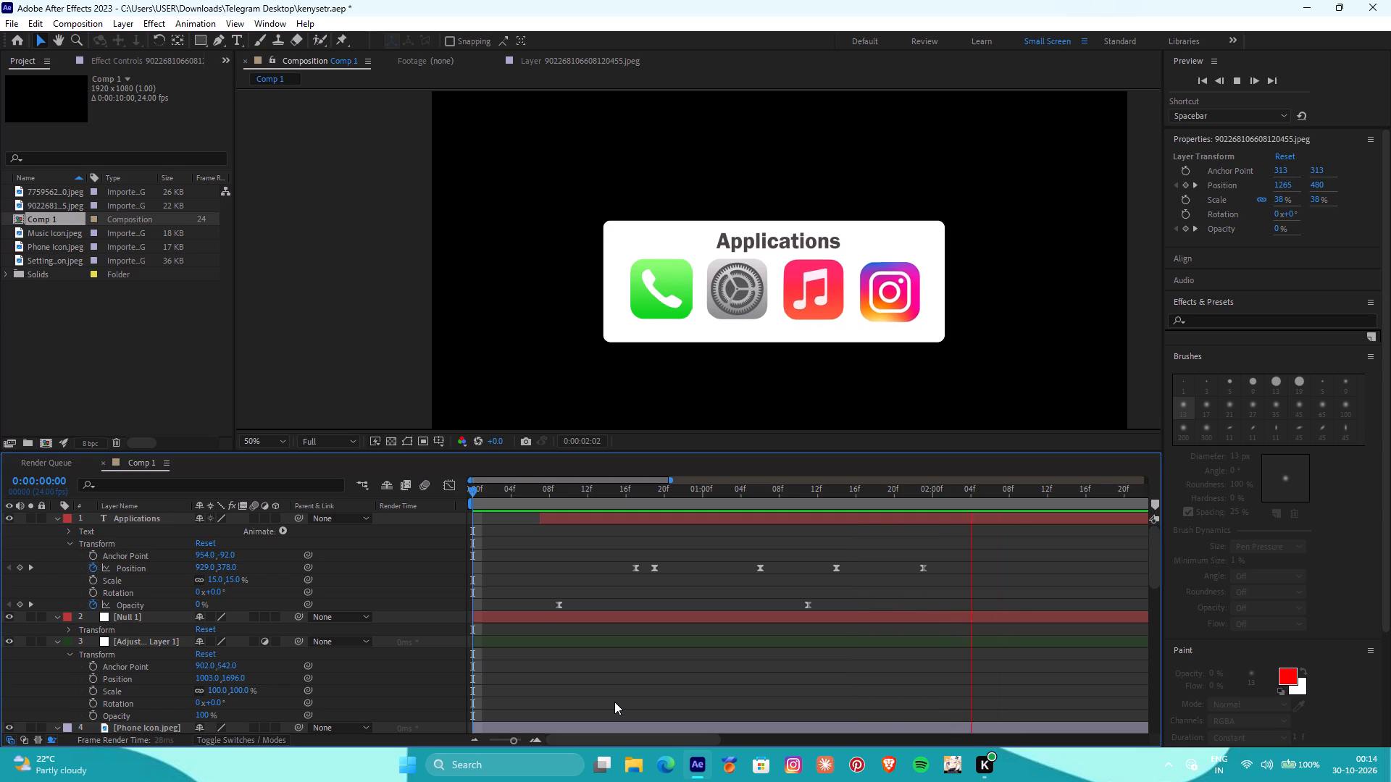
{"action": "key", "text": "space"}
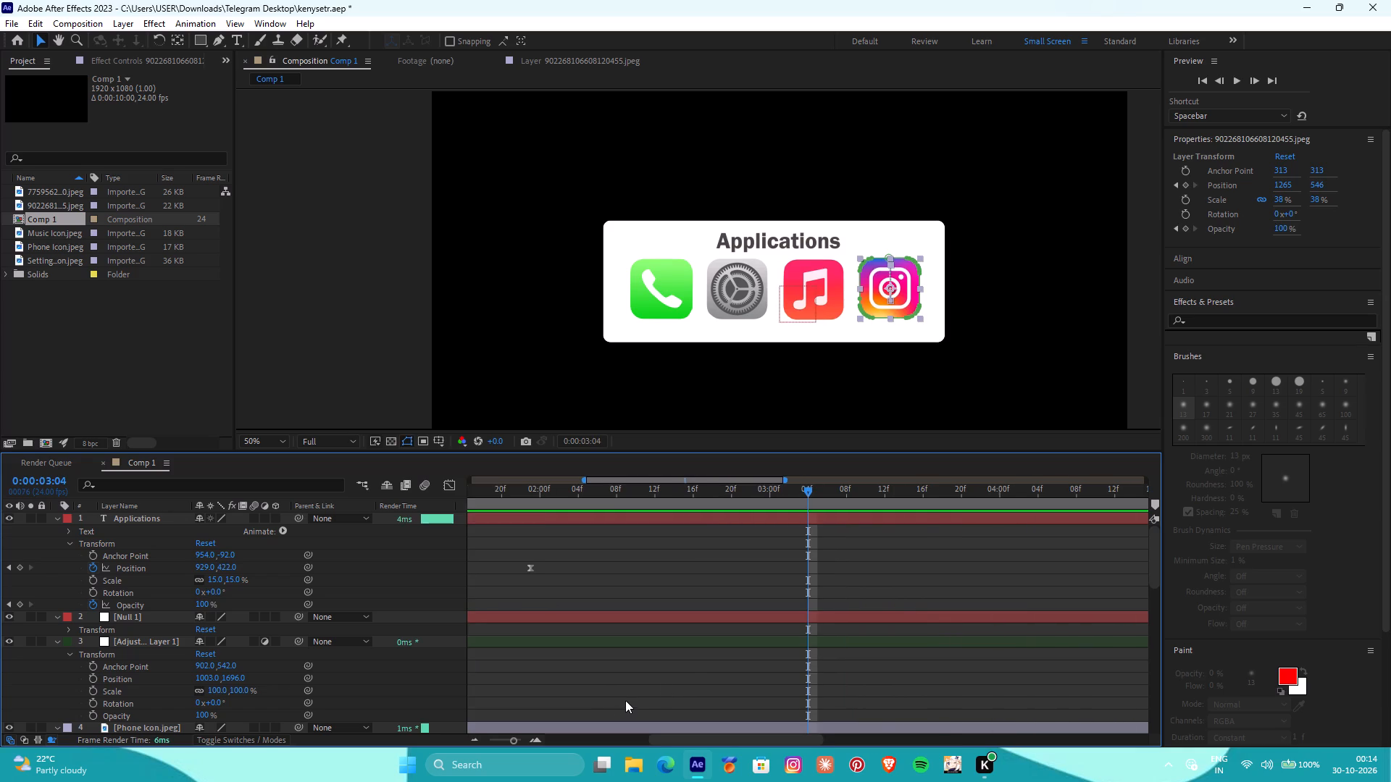
Return to the first frame of Comp 1 and play the Applications card animation again.
{"action": "scroll", "coordinate": [750, 582], "scroll_direction": "down", "scroll_amount": 16}
{"action": "scroll", "coordinate": [750, 581], "scroll_direction": "up", "scroll_amount": 20}
{"action": "scroll", "coordinate": [750, 581], "scroll_direction": "up", "scroll_amount": 2}
{"action": "left_click", "coordinate": [483, 482]}
{"action": "left_click", "coordinate": [485, 487]}
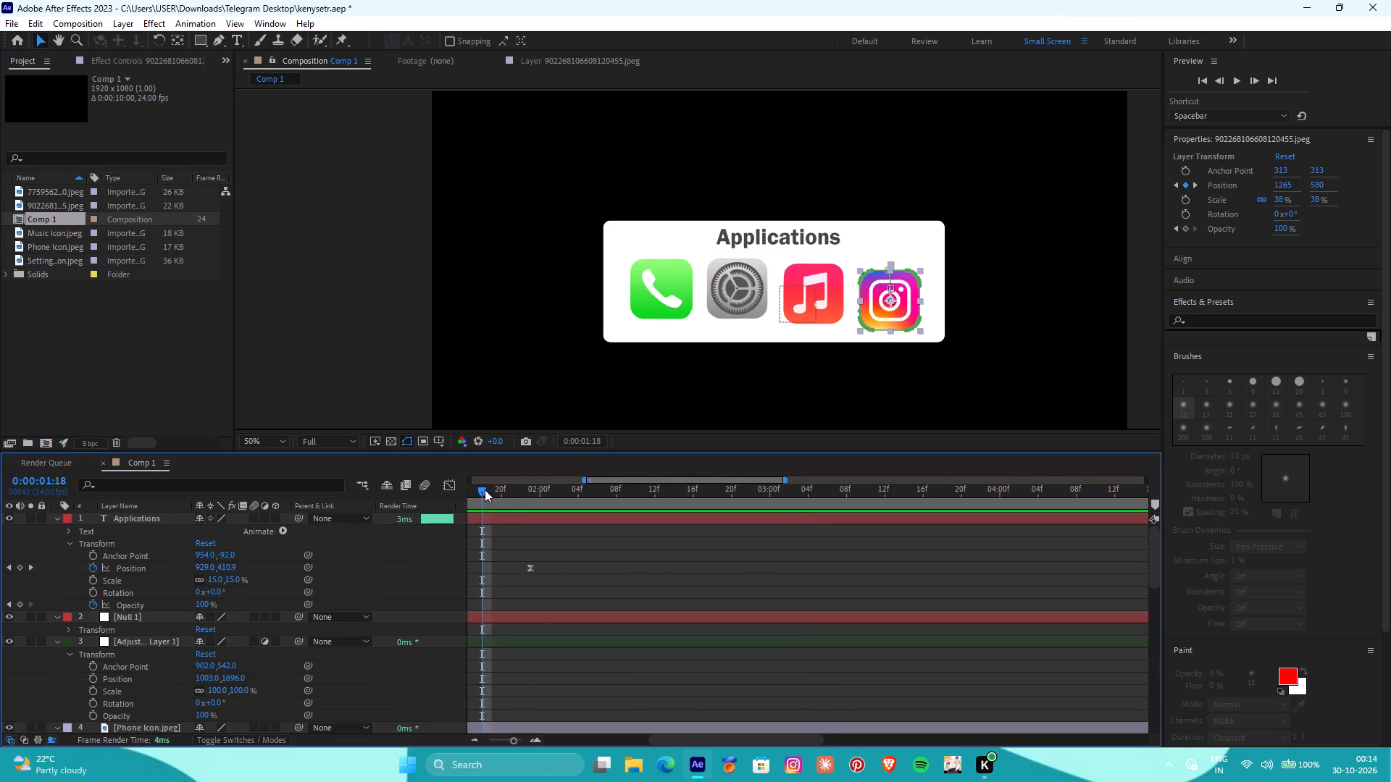
{"action": "left_click_drag", "start_coordinate": [485, 489], "coordinate": [417, 504]}
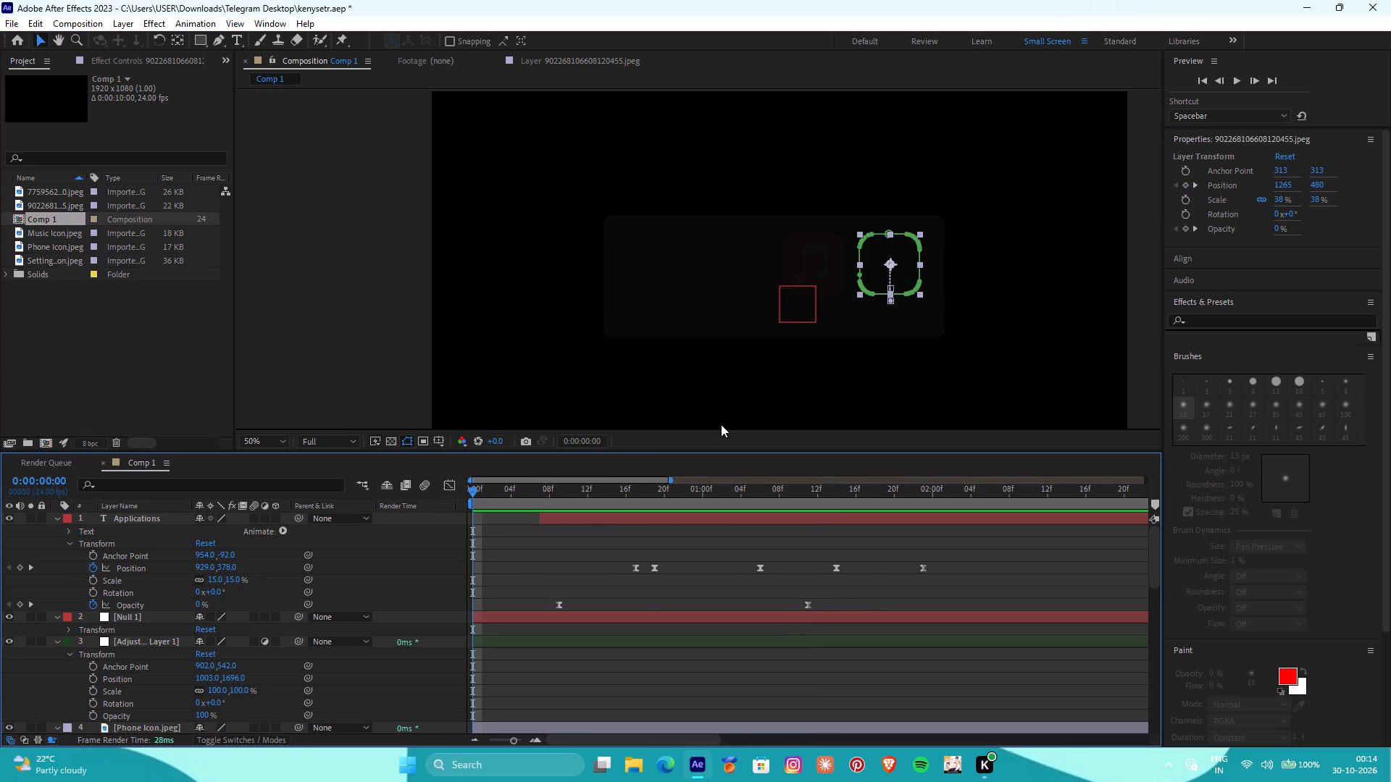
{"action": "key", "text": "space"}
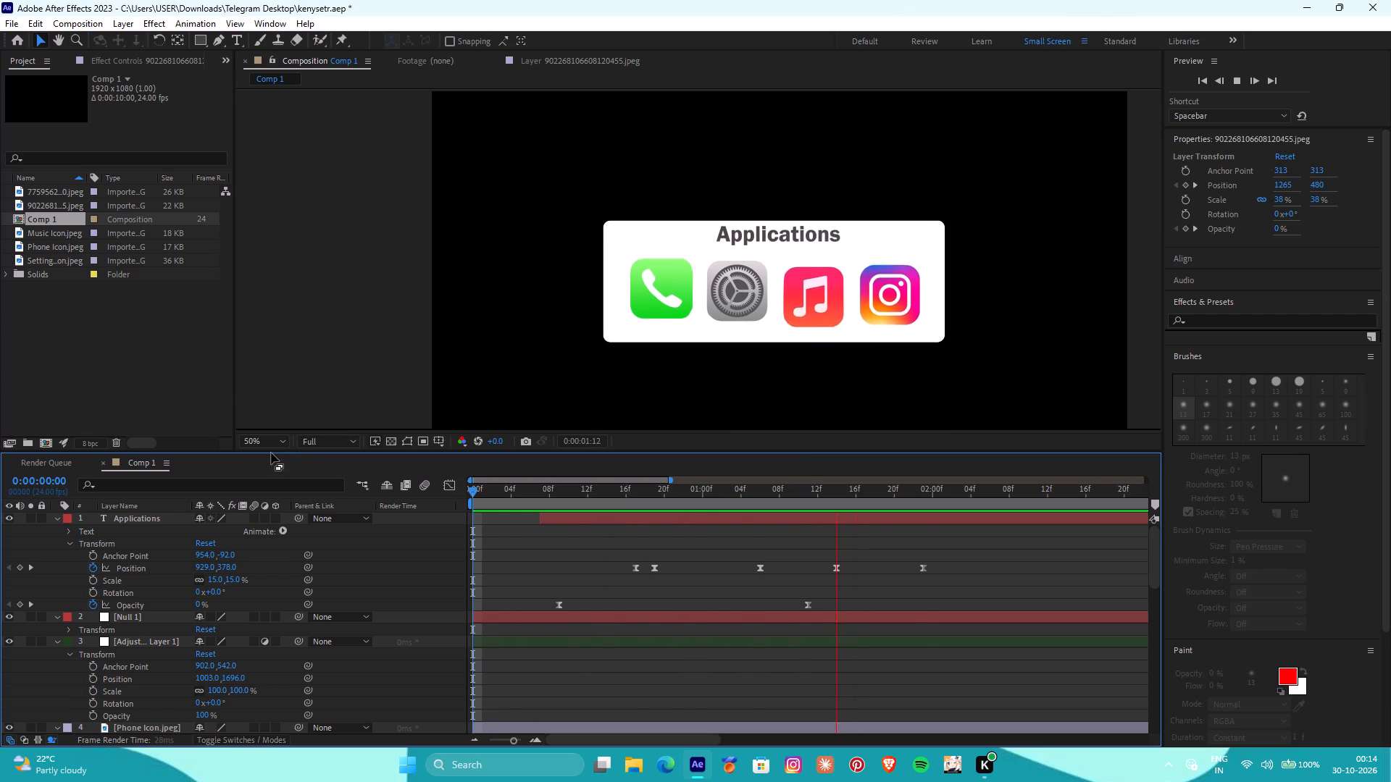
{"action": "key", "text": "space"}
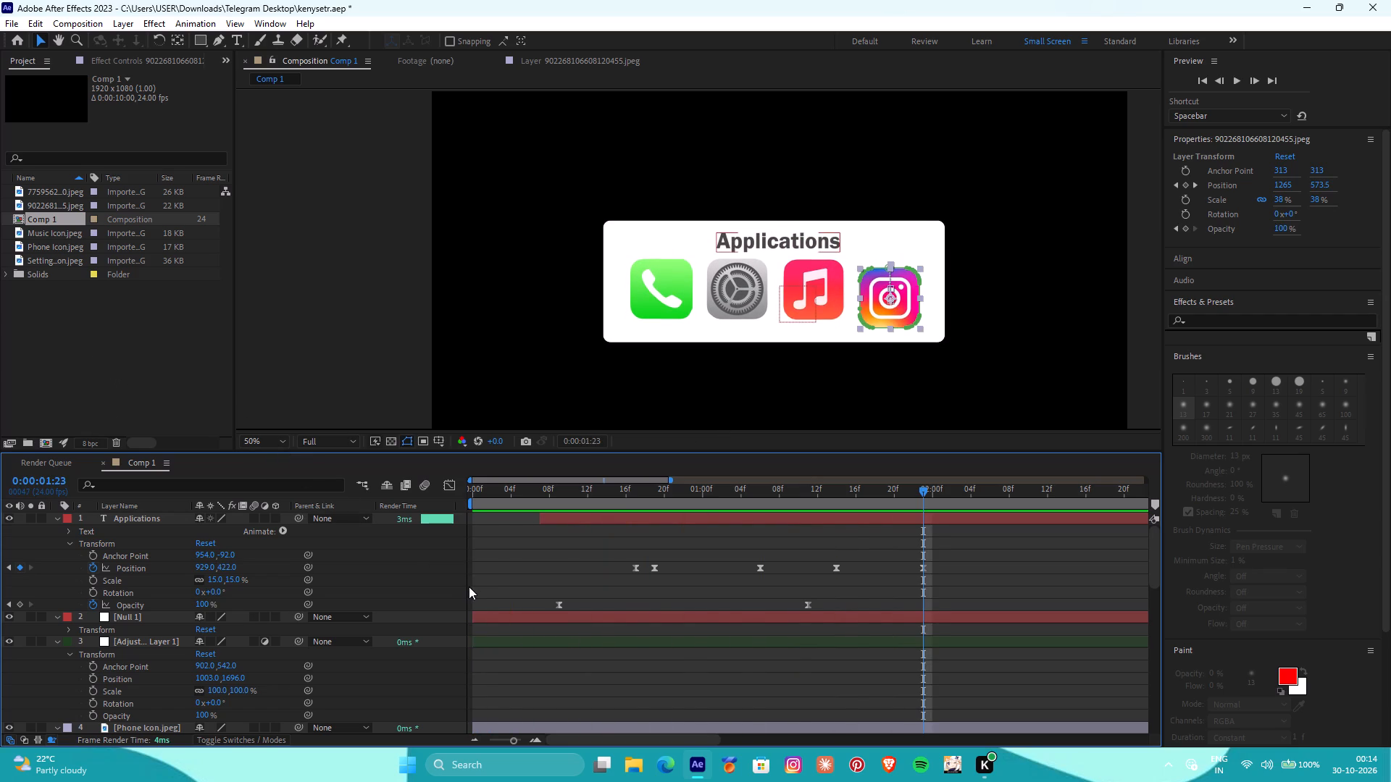
Deselect the Instagram icon layer and look through the transform properties and keyframes of Comp 1's layers.
{"action": "right_click", "coordinate": [539, 581]}
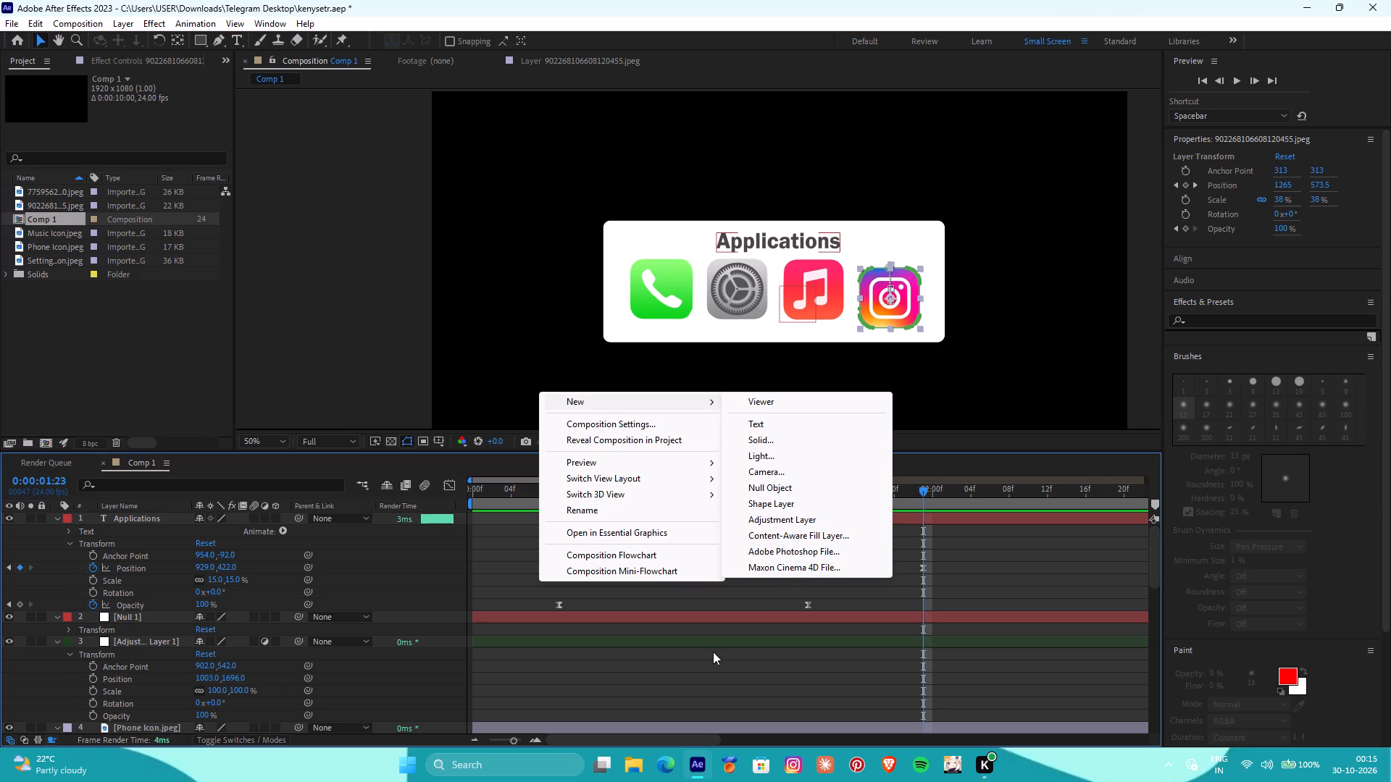
{"action": "left_click", "coordinate": [664, 677]}
{"action": "scroll", "coordinate": [177, 627], "scroll_direction": "down", "scroll_amount": 8}
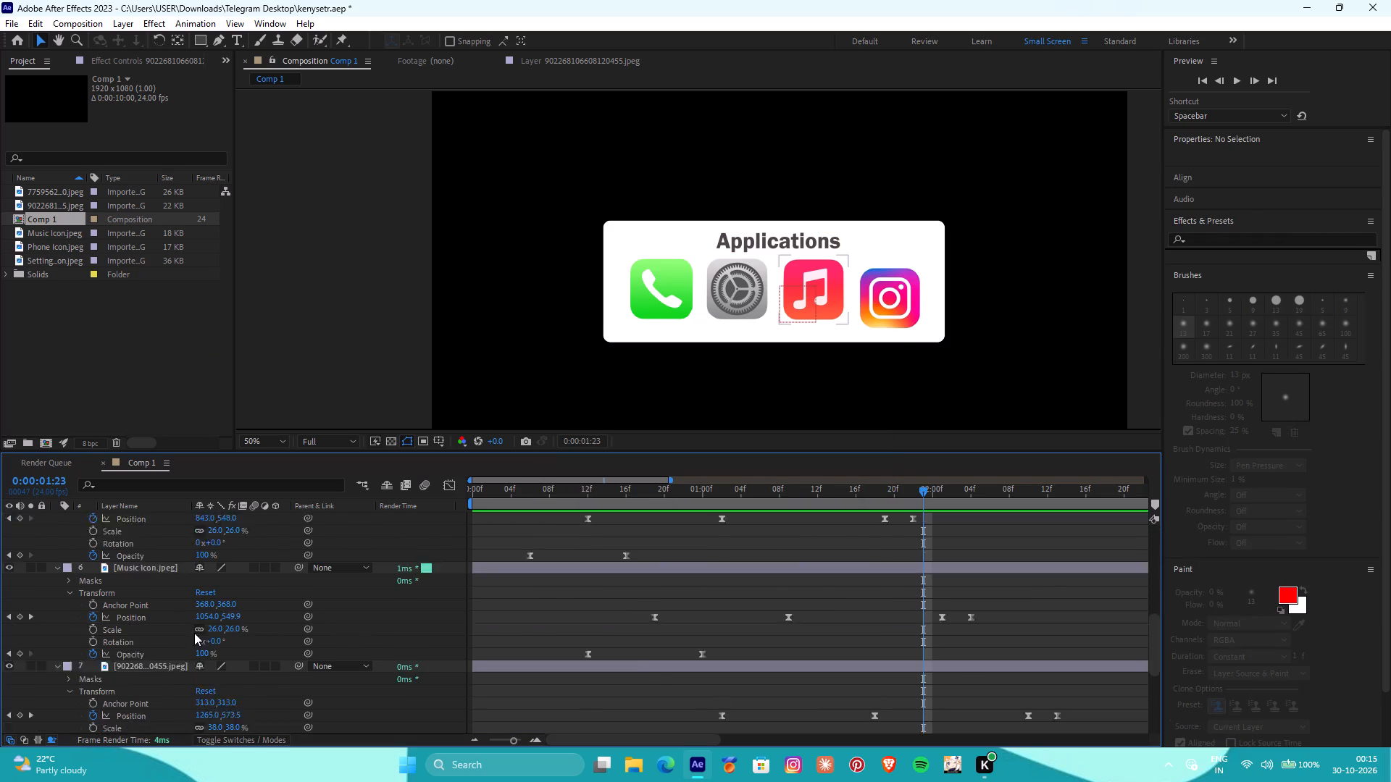
{"action": "scroll", "coordinate": [194, 633], "scroll_direction": "down", "scroll_amount": 15}
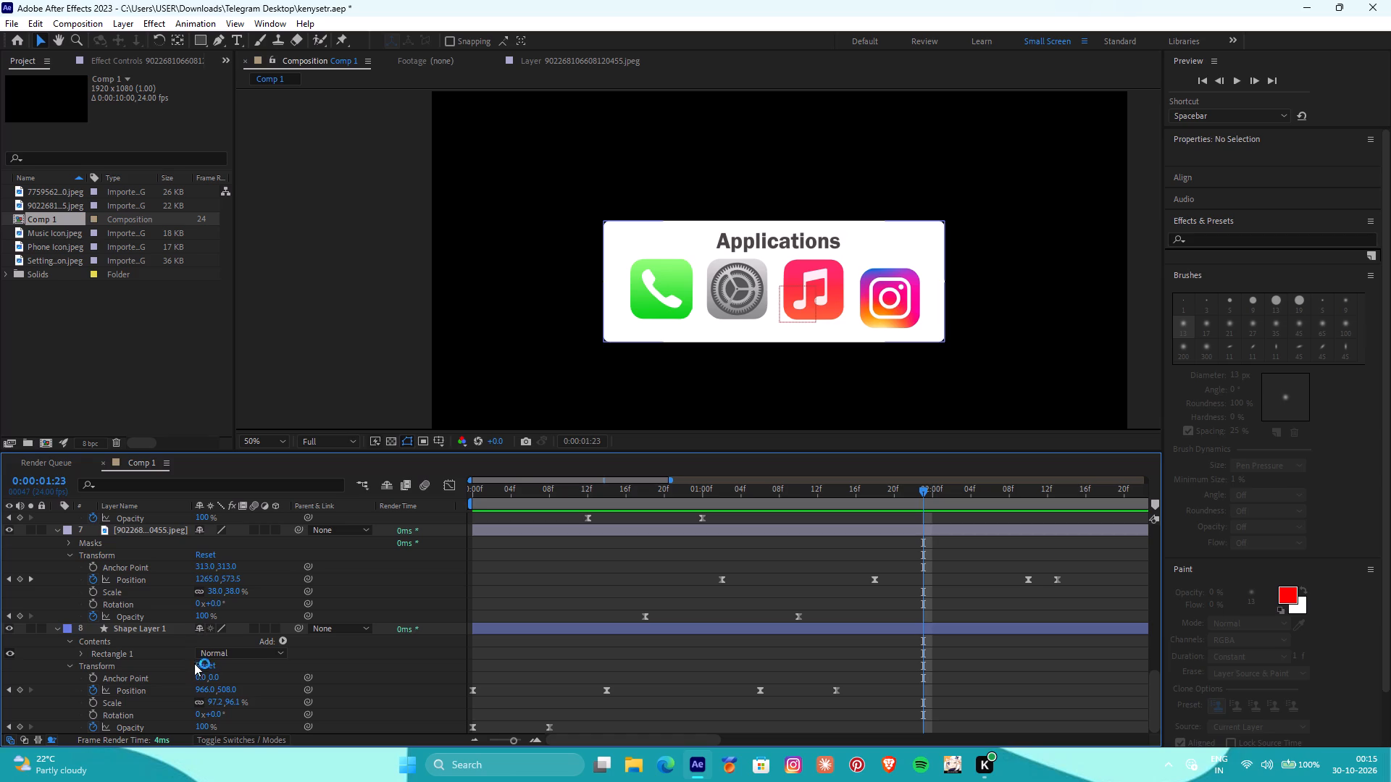
{"action": "scroll", "coordinate": [680, 600], "scroll_direction": "up", "scroll_amount": 9}
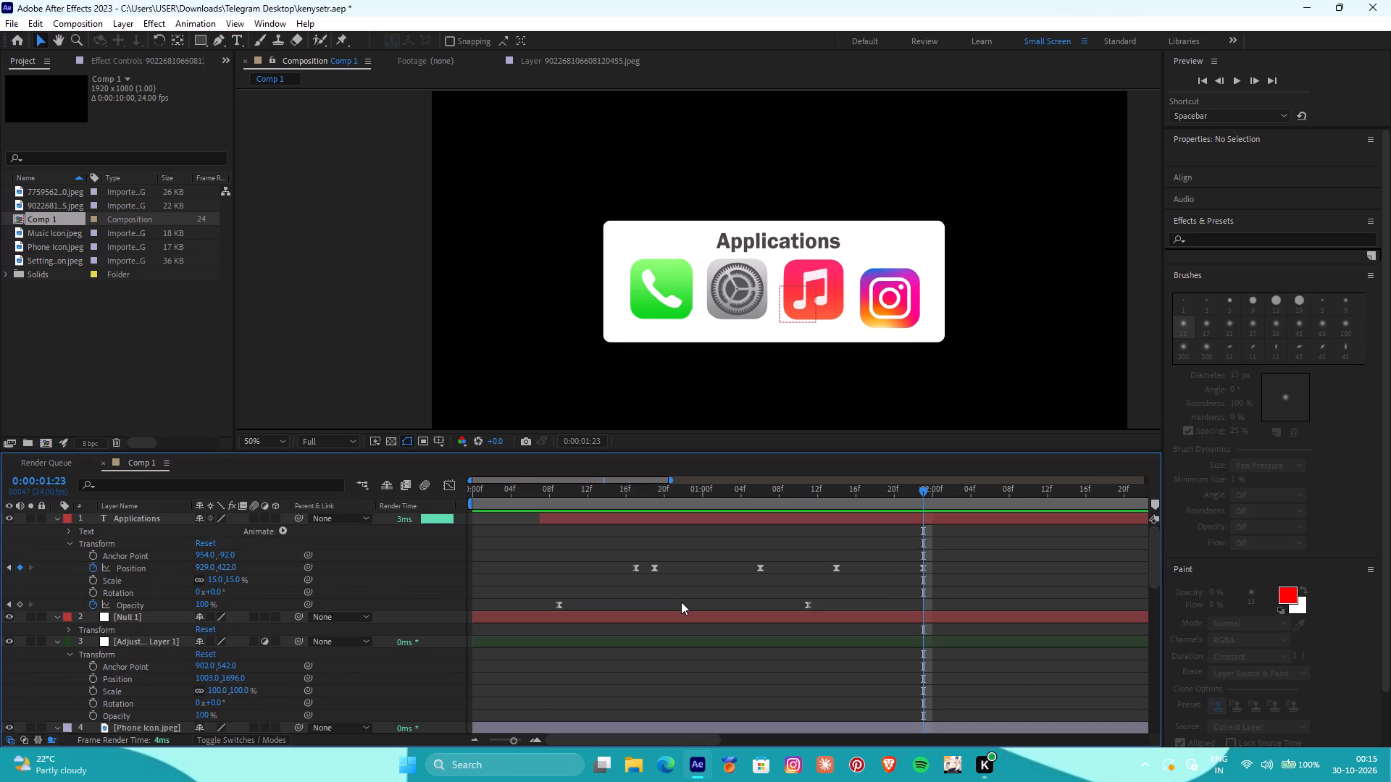
{"action": "scroll", "coordinate": [681, 602], "scroll_direction": "up", "scroll_amount": 9}
Open the composition settings of Comp 1.
{"action": "right_click", "coordinate": [62, 219]}
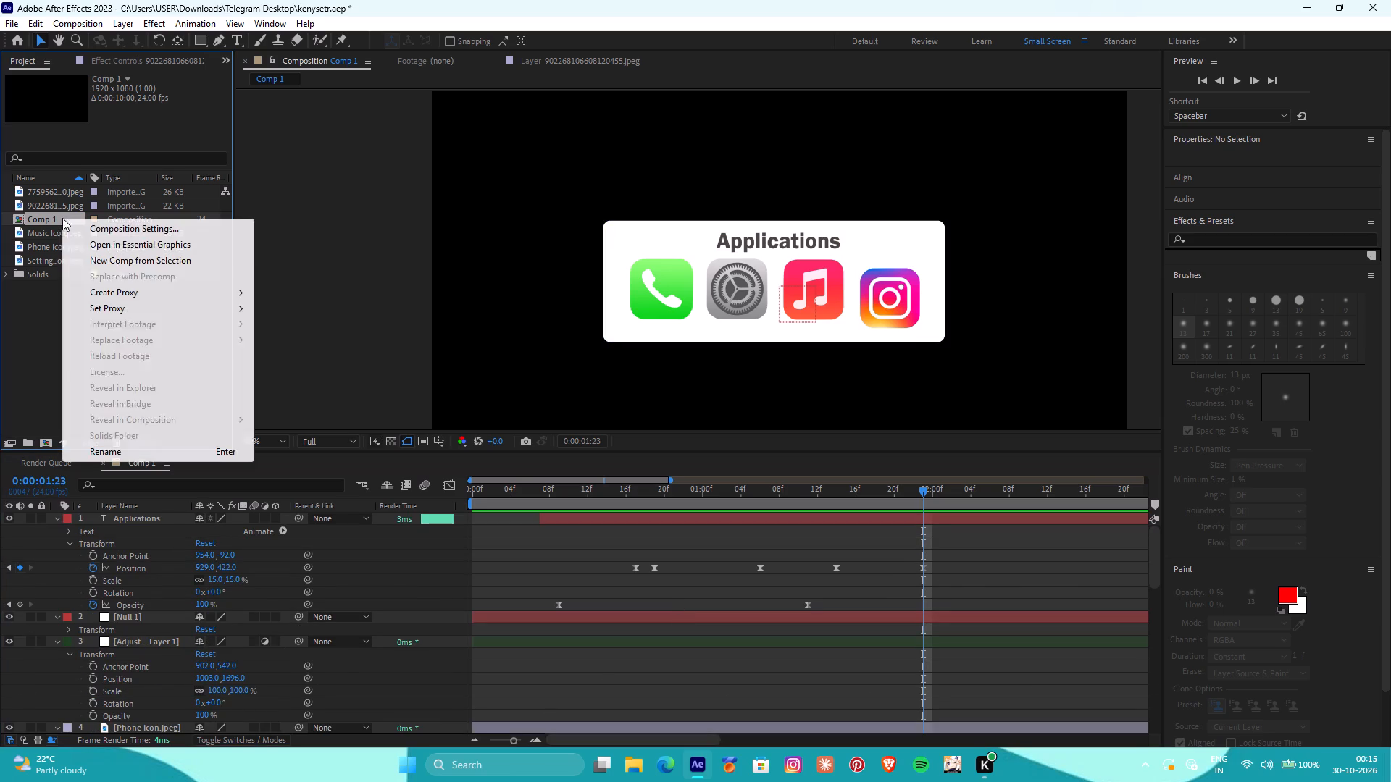
{"action": "left_click", "coordinate": [107, 226]}
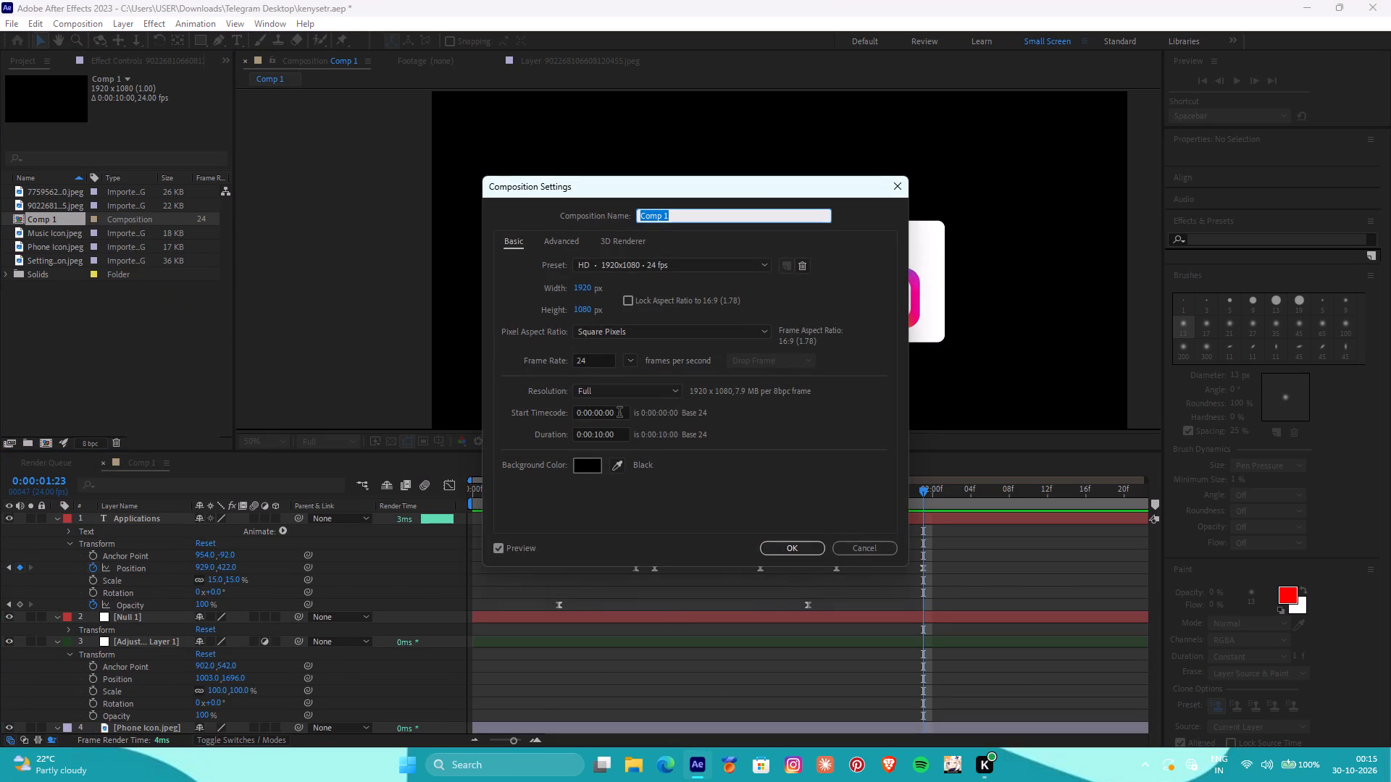
Set Comp 1's background color to the pale dusty pink D4BABA and apply the composition settings.
{"action": "left_click", "coordinate": [600, 467]}
{"action": "left_click_drag", "start_coordinate": [598, 363], "coordinate": [569, 369]}
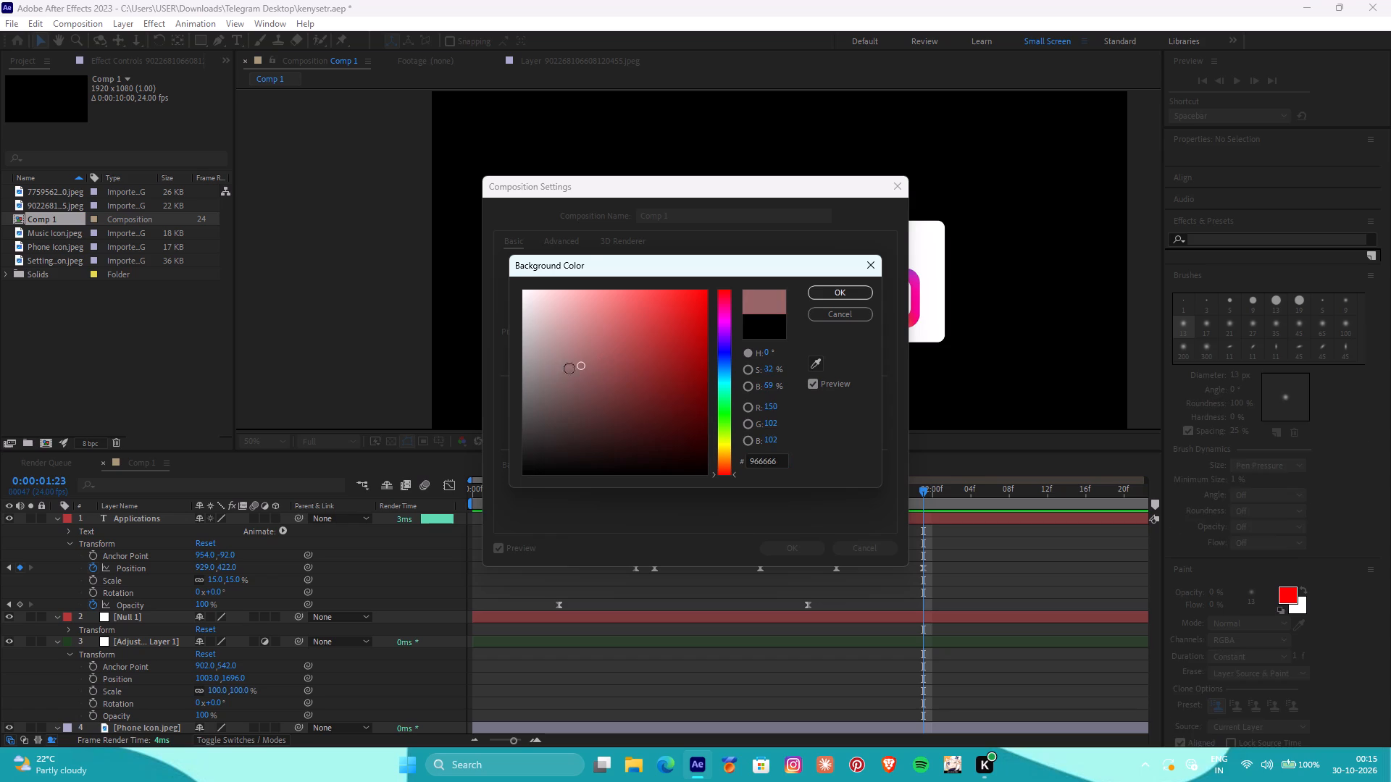
{"action": "left_click_drag", "start_coordinate": [569, 369], "coordinate": [514, 266]}
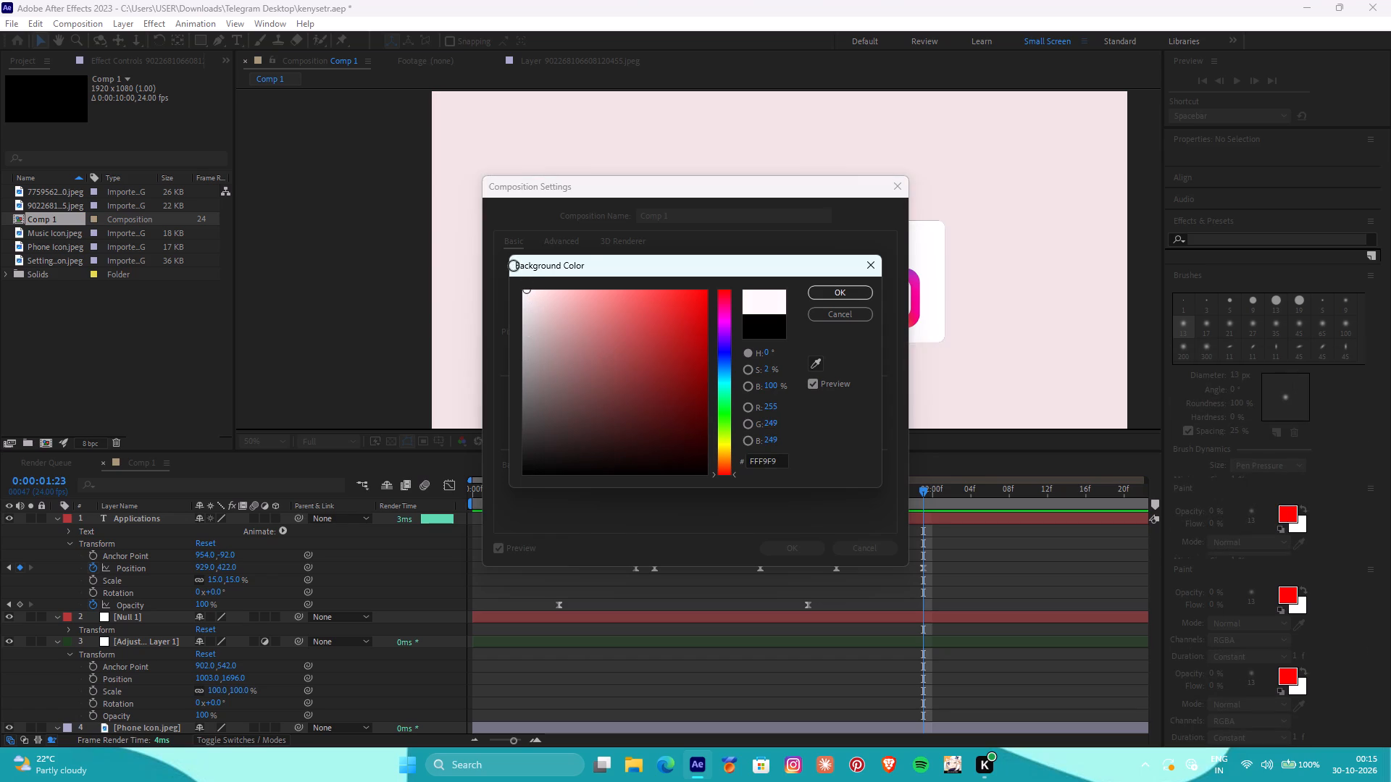
{"action": "left_click_drag", "start_coordinate": [514, 266], "coordinate": [513, 247]}
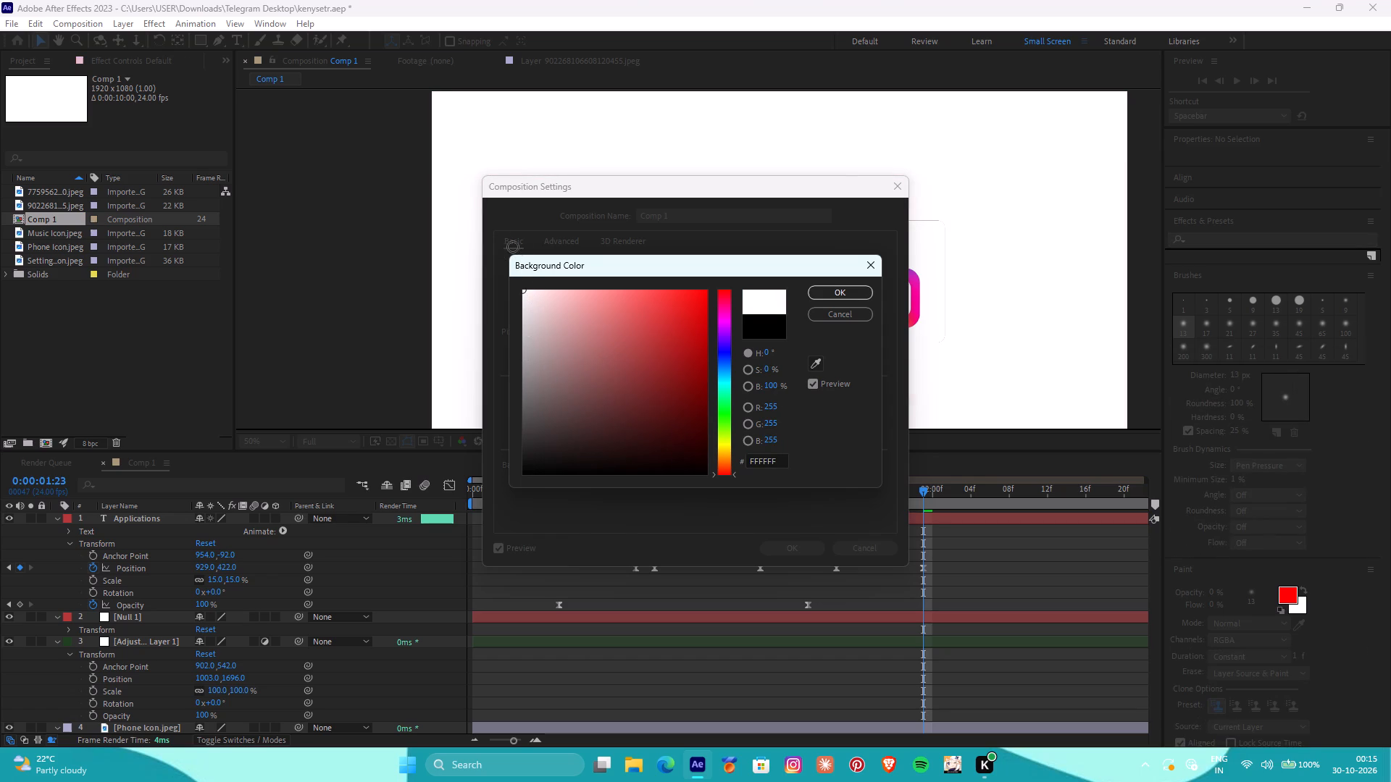
{"action": "left_click_drag", "start_coordinate": [513, 247], "coordinate": [602, 309]}
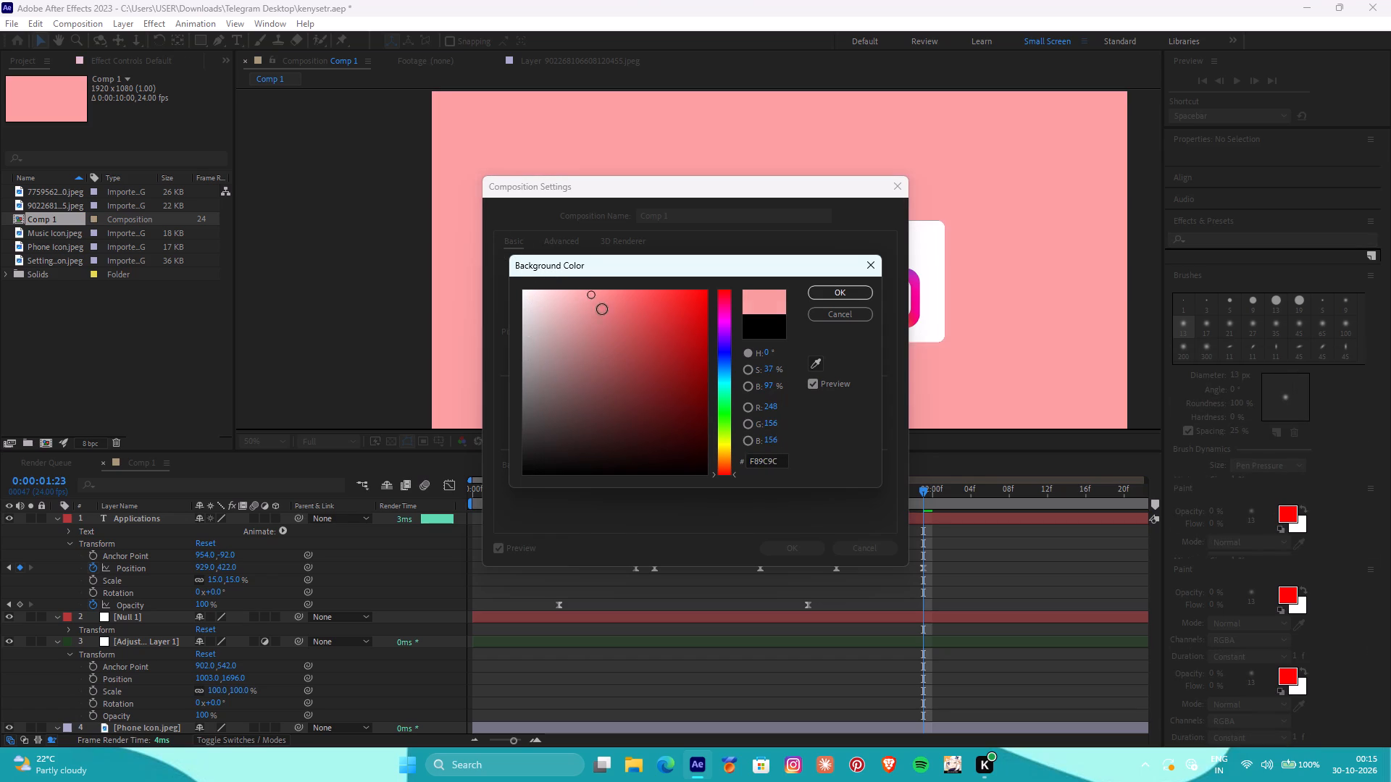
{"action": "left_click_drag", "start_coordinate": [602, 309], "coordinate": [548, 321]}
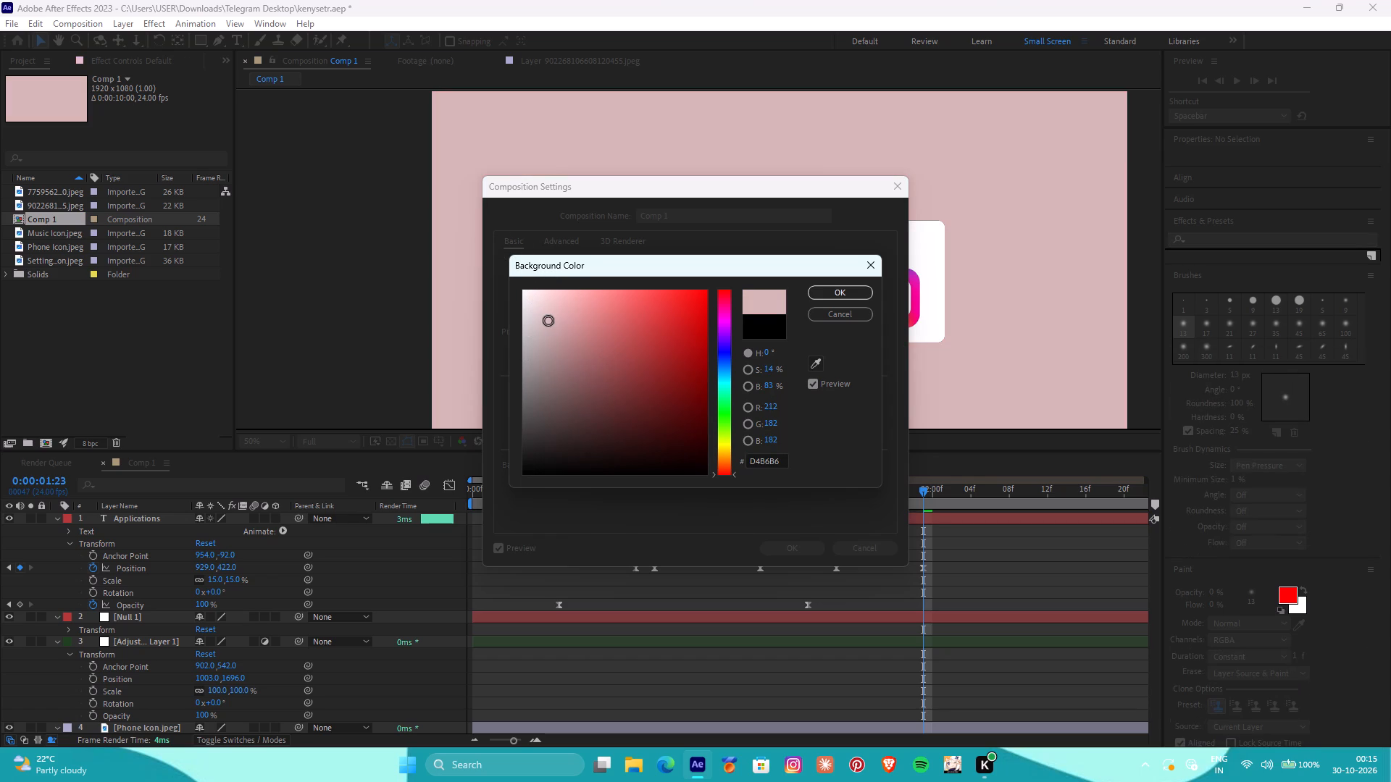
{"action": "left_click_drag", "start_coordinate": [548, 321], "coordinate": [545, 321]}
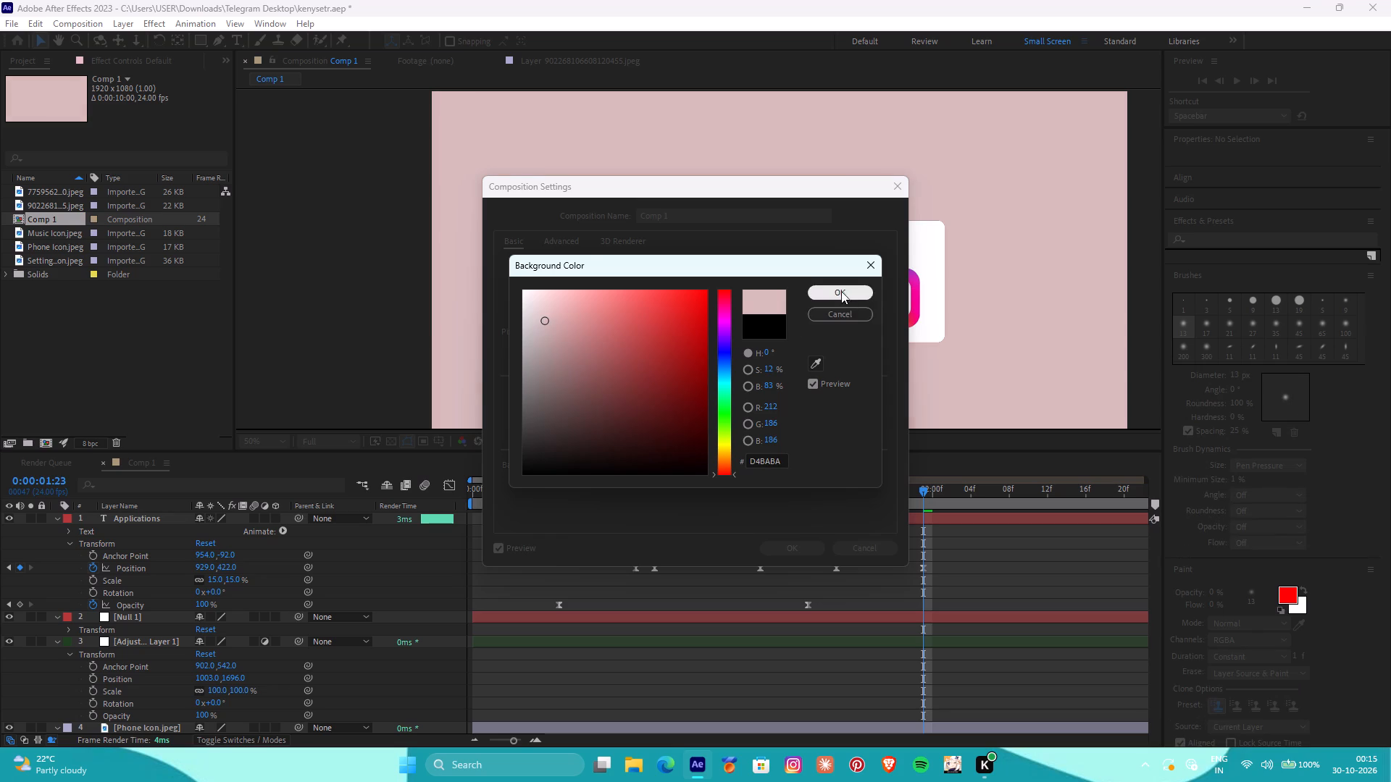
{"action": "left_click", "coordinate": [841, 290]}
{"action": "left_click", "coordinate": [804, 547]}
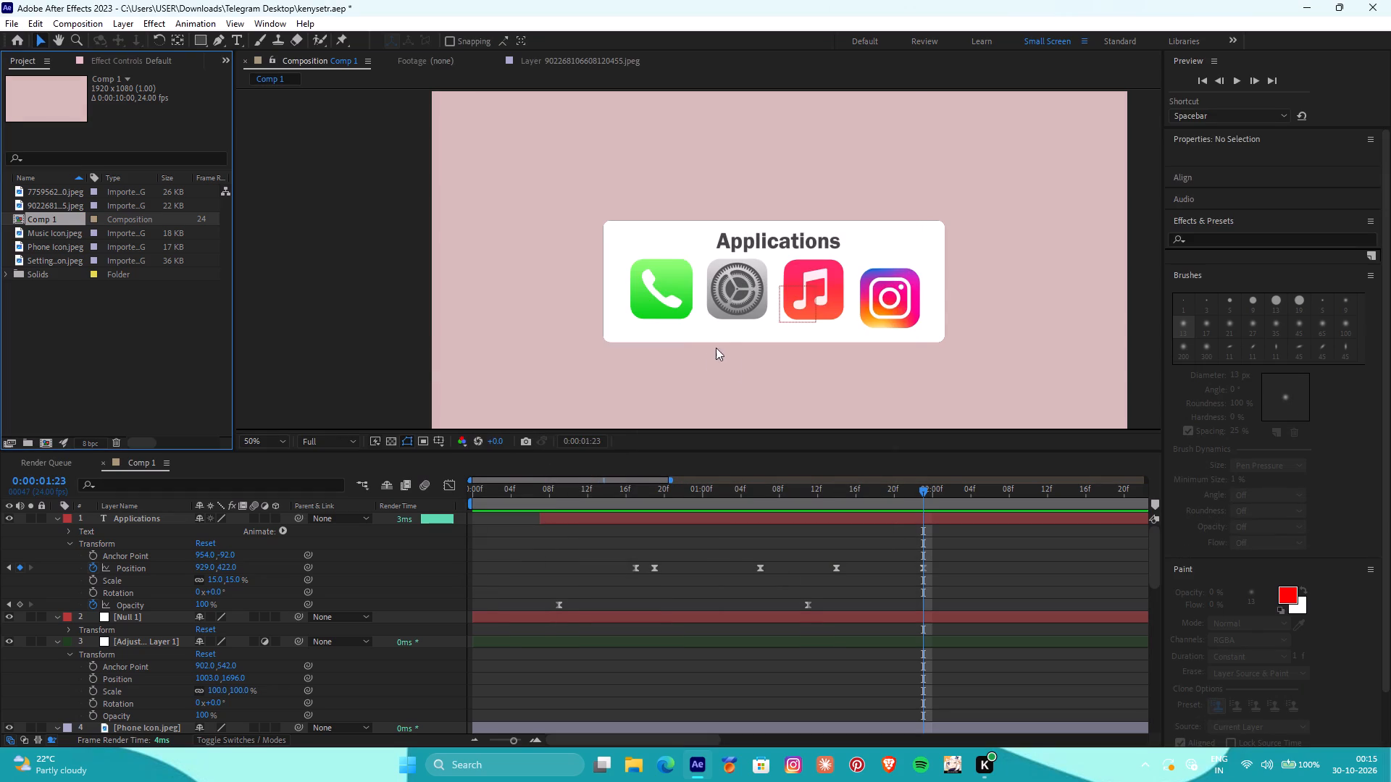
Scrub through Comp 1 to examine the icon and title animation against the pink background, ending at the first frame.
{"action": "left_click_drag", "start_coordinate": [923, 488], "coordinate": [667, 488]}
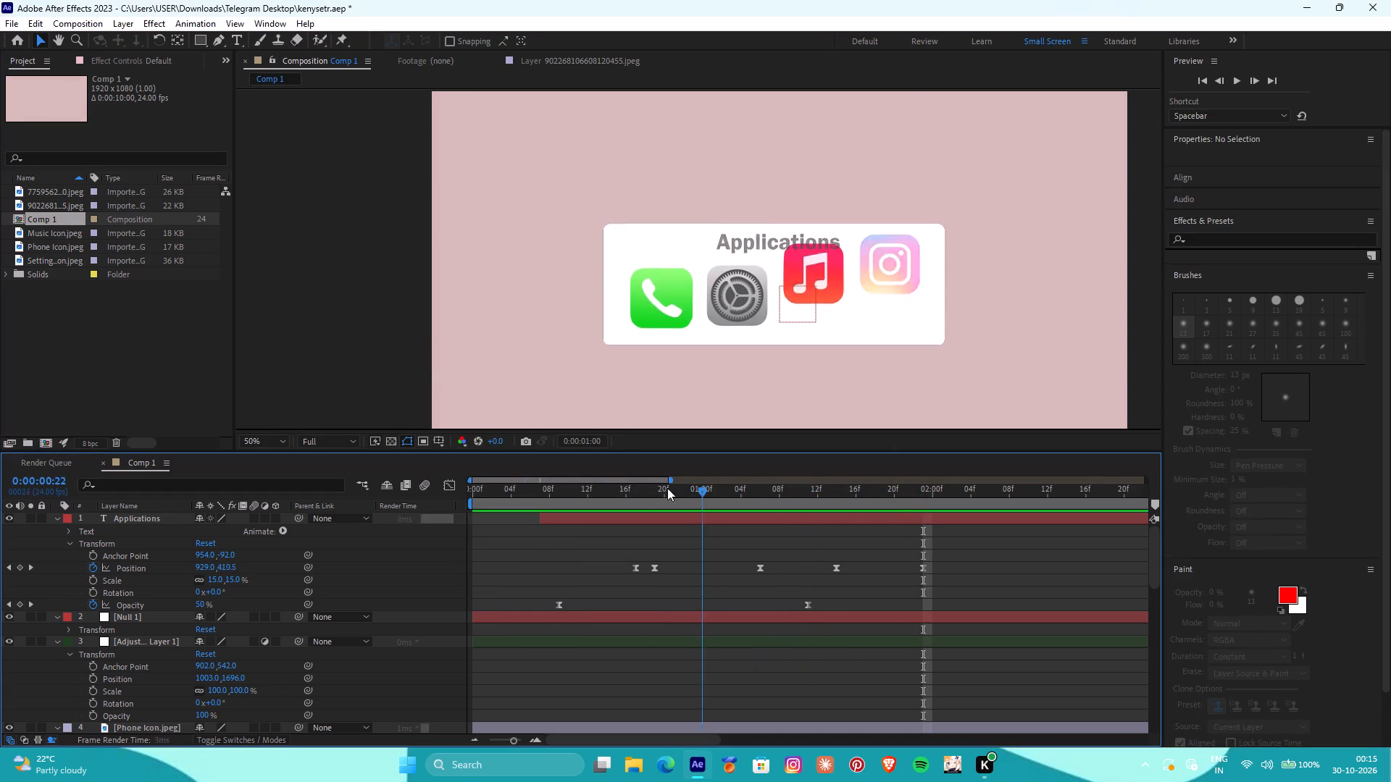
{"action": "left_click_drag", "start_coordinate": [667, 488], "coordinate": [814, 509]}
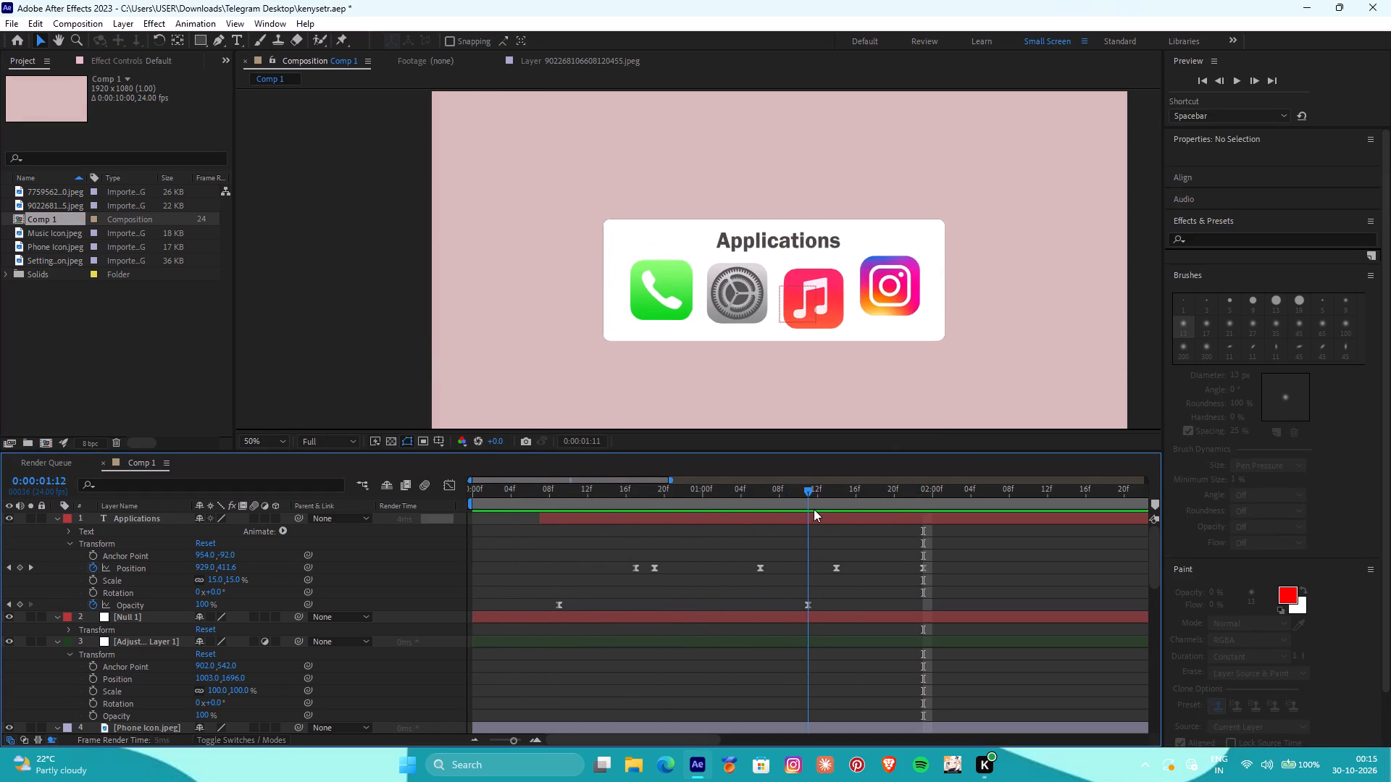
{"action": "left_click_drag", "start_coordinate": [814, 509], "coordinate": [739, 508]}
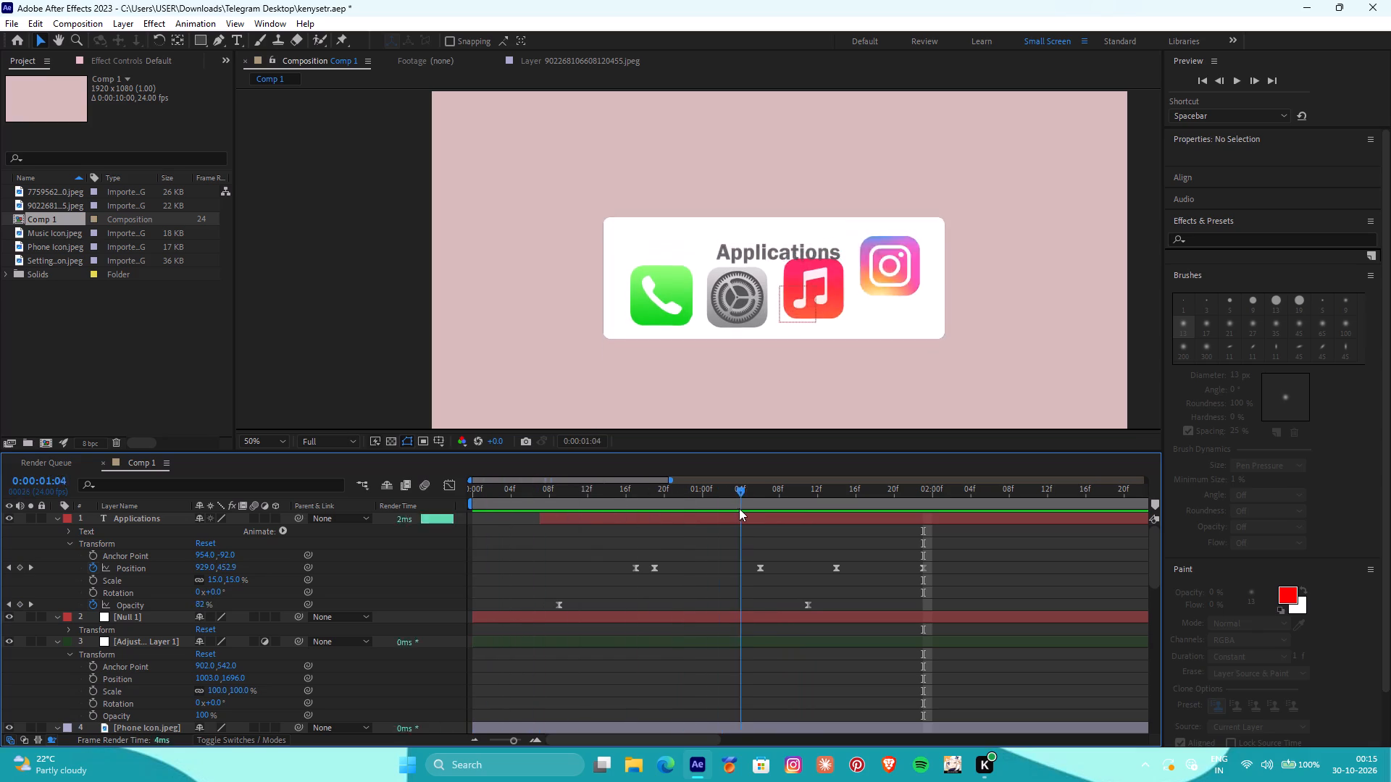
{"action": "left_click_drag", "start_coordinate": [739, 508], "coordinate": [704, 496]}
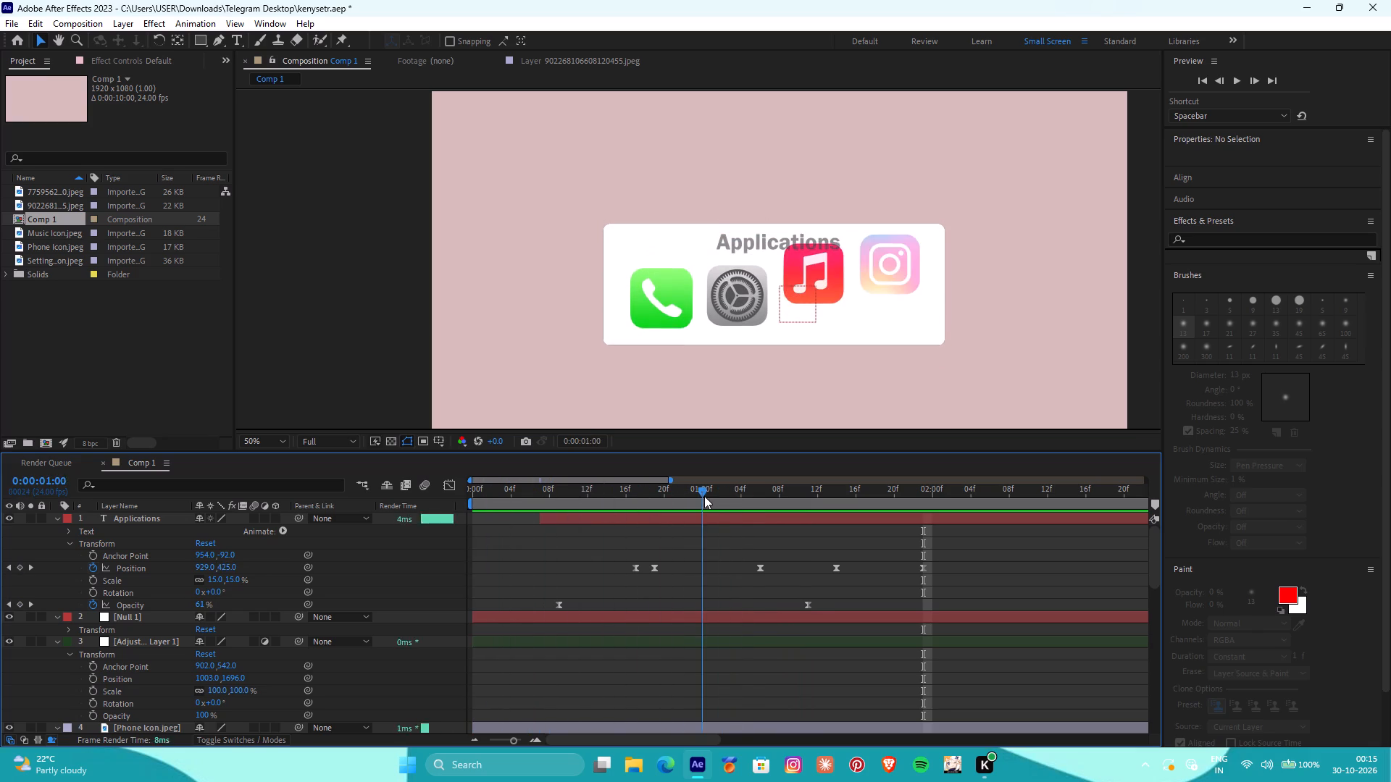
{"action": "left_click_drag", "start_coordinate": [704, 496], "coordinate": [733, 439]}
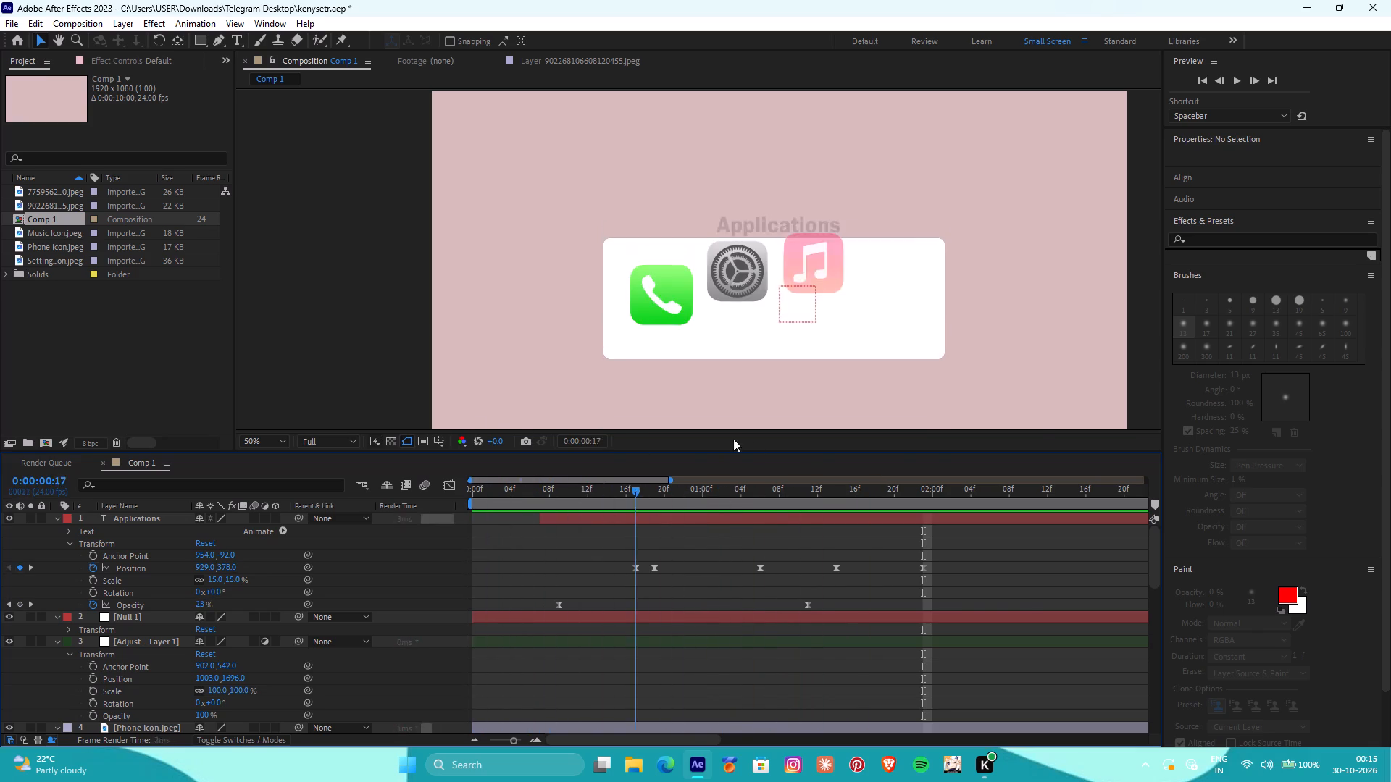
{"action": "left_click_drag", "start_coordinate": [733, 439], "coordinate": [427, 435]}
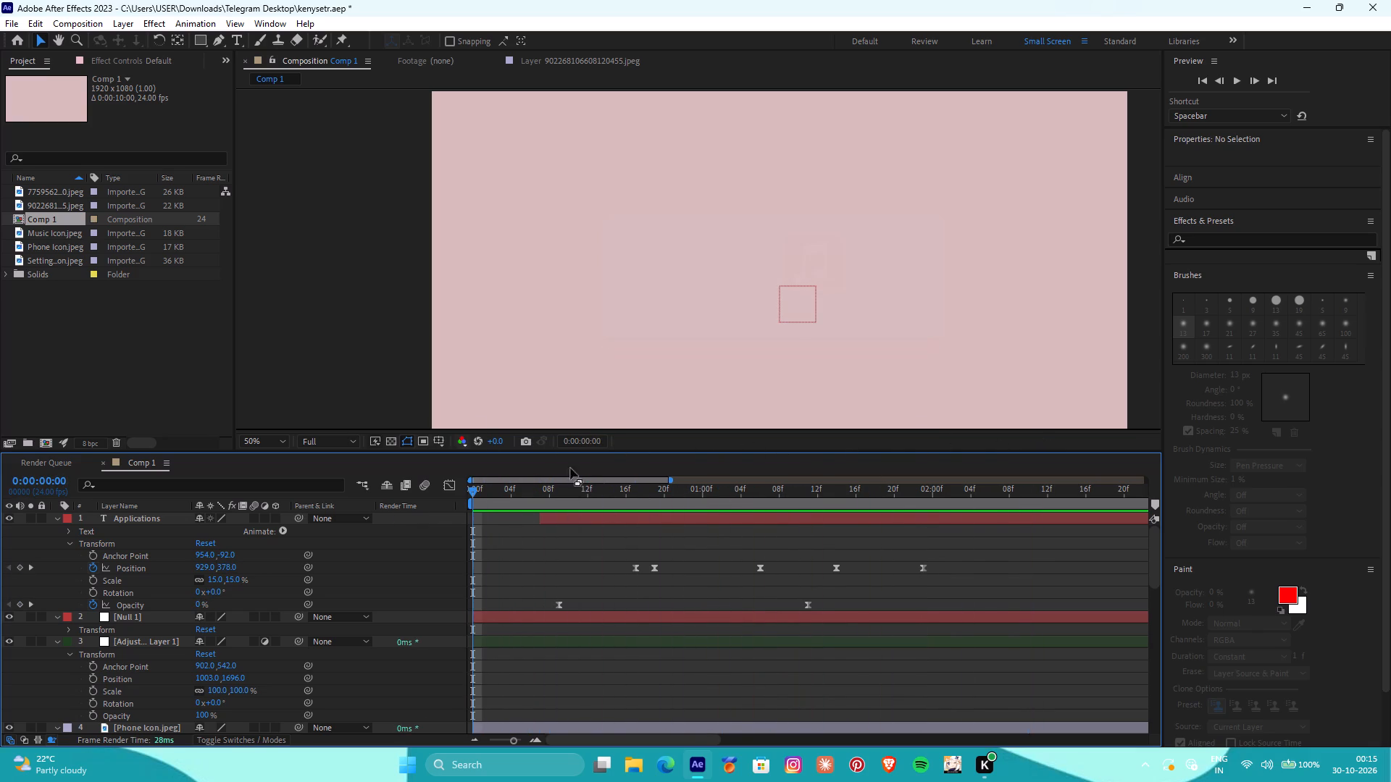
Apply the Shadow Studio 3 effect to Shape Layer 1 and show the card at 0:00:00:16.
{"action": "scroll", "coordinate": [819, 588], "scroll_direction": "up", "scroll_amount": 4}
{"action": "scroll", "coordinate": [819, 589], "scroll_direction": "down", "scroll_amount": 8}
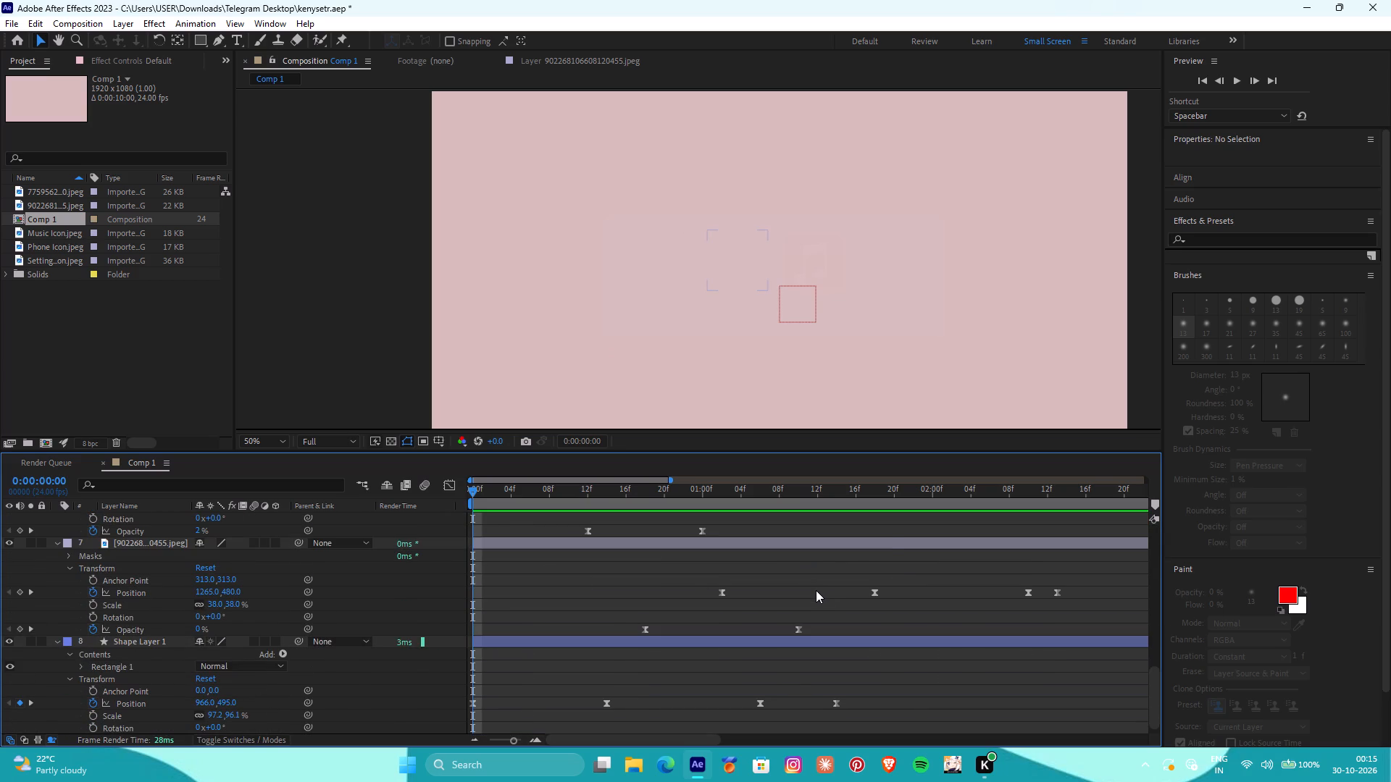
{"action": "key", "text": "ctrl+space"}
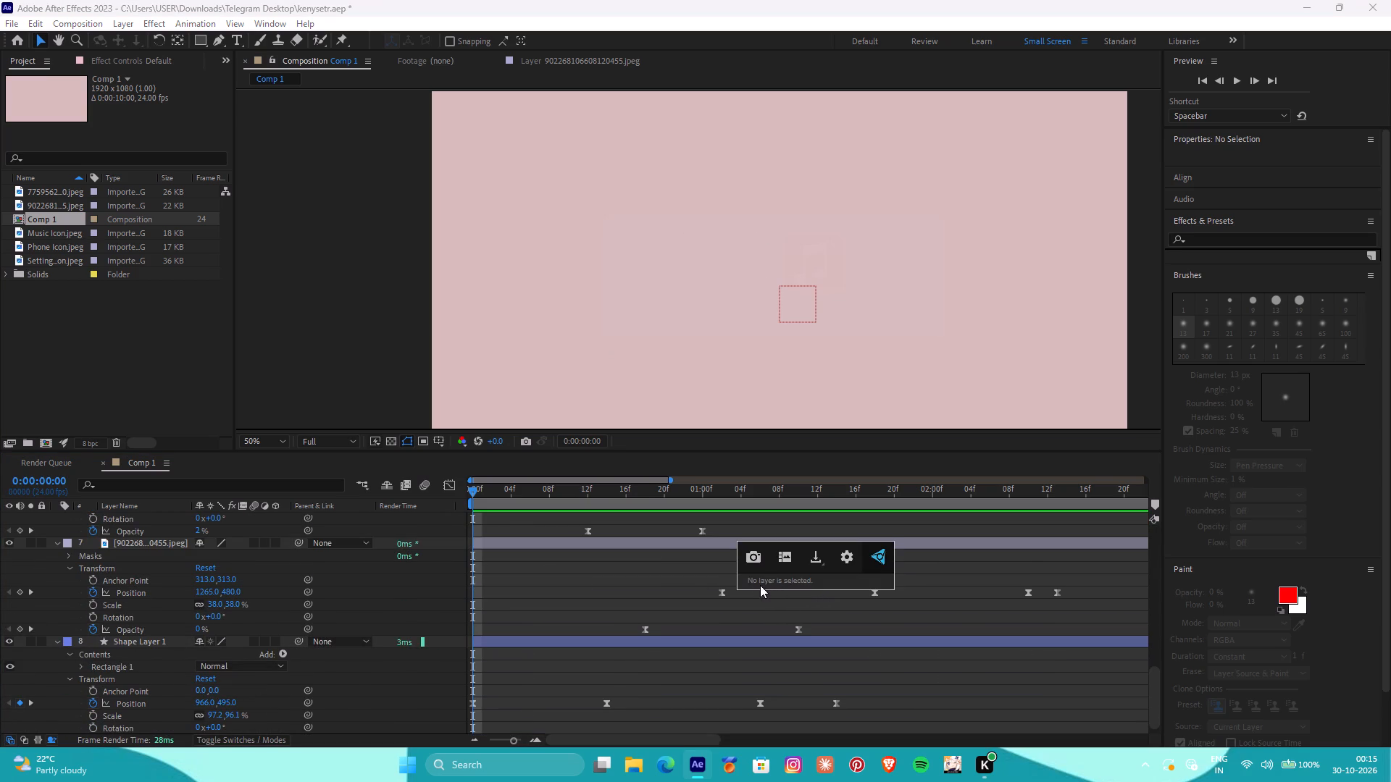
{"action": "left_click", "coordinate": [570, 647]}
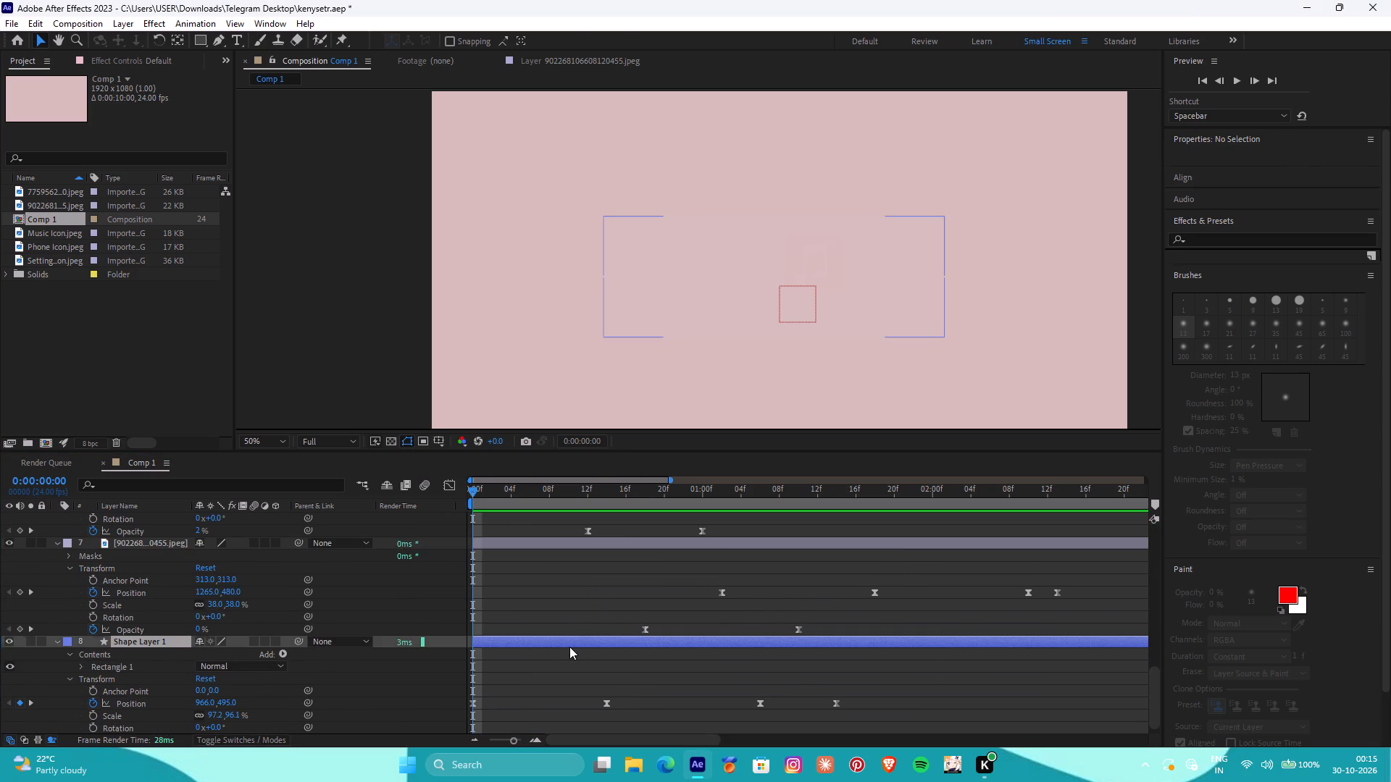
{"action": "key", "text": "ctrl+space"}
{"action": "left_click", "coordinate": [522, 628]}
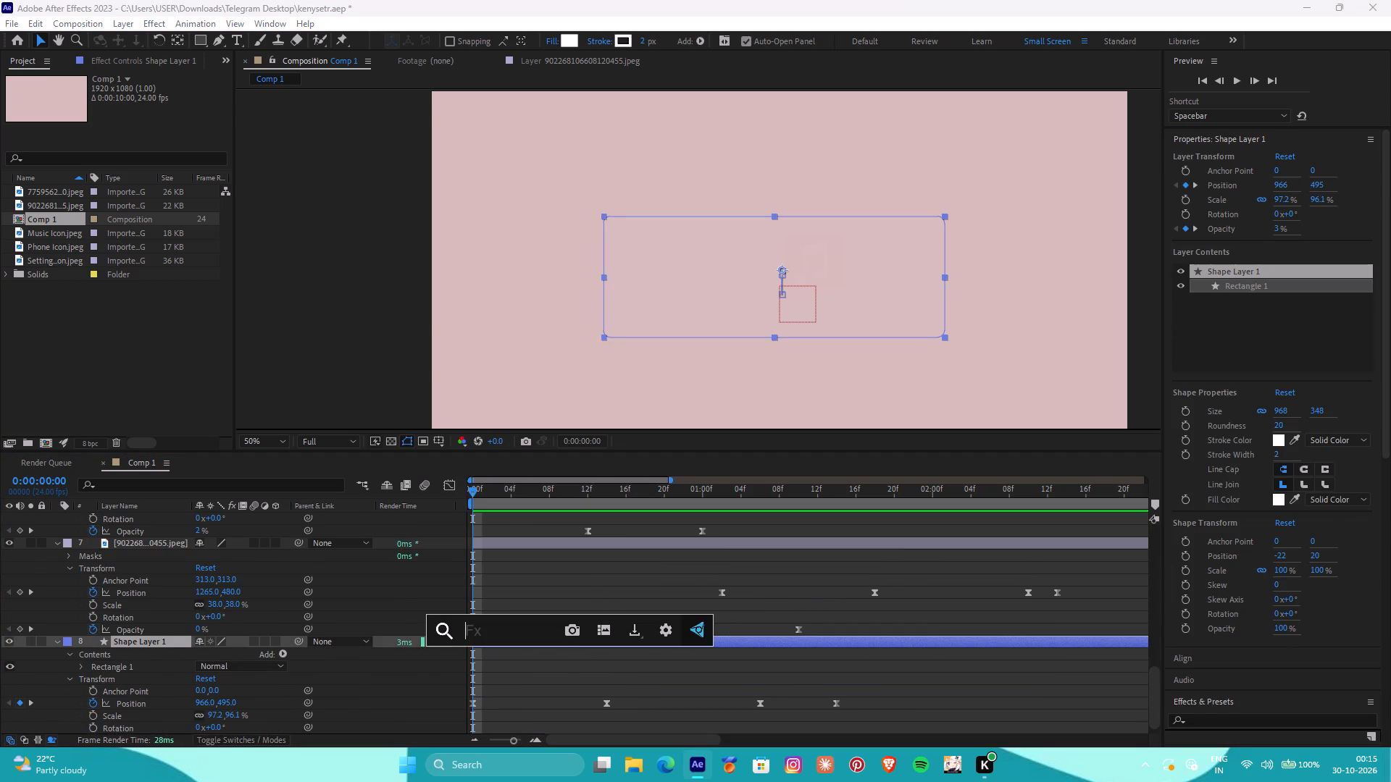
{"action": "type", "text": "shadow"}
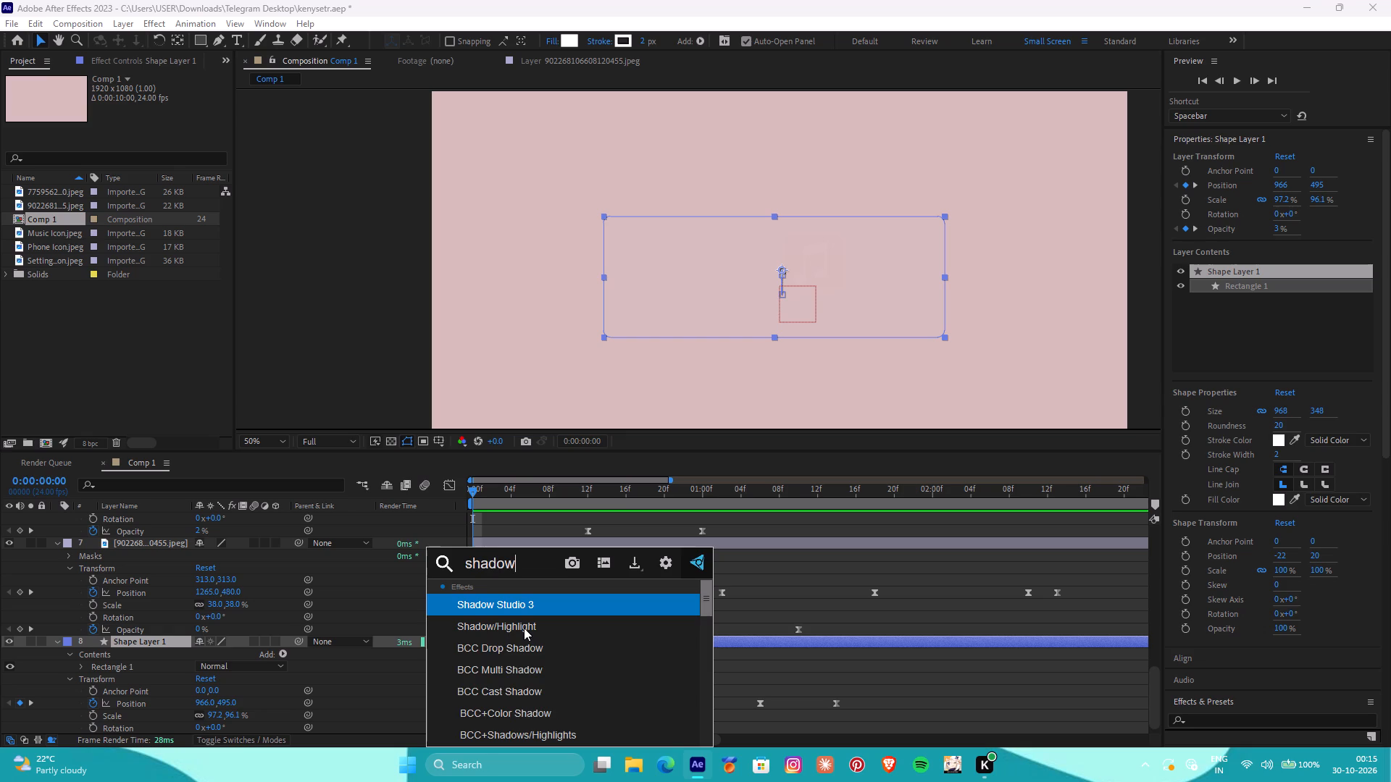
{"action": "left_click", "coordinate": [525, 605]}
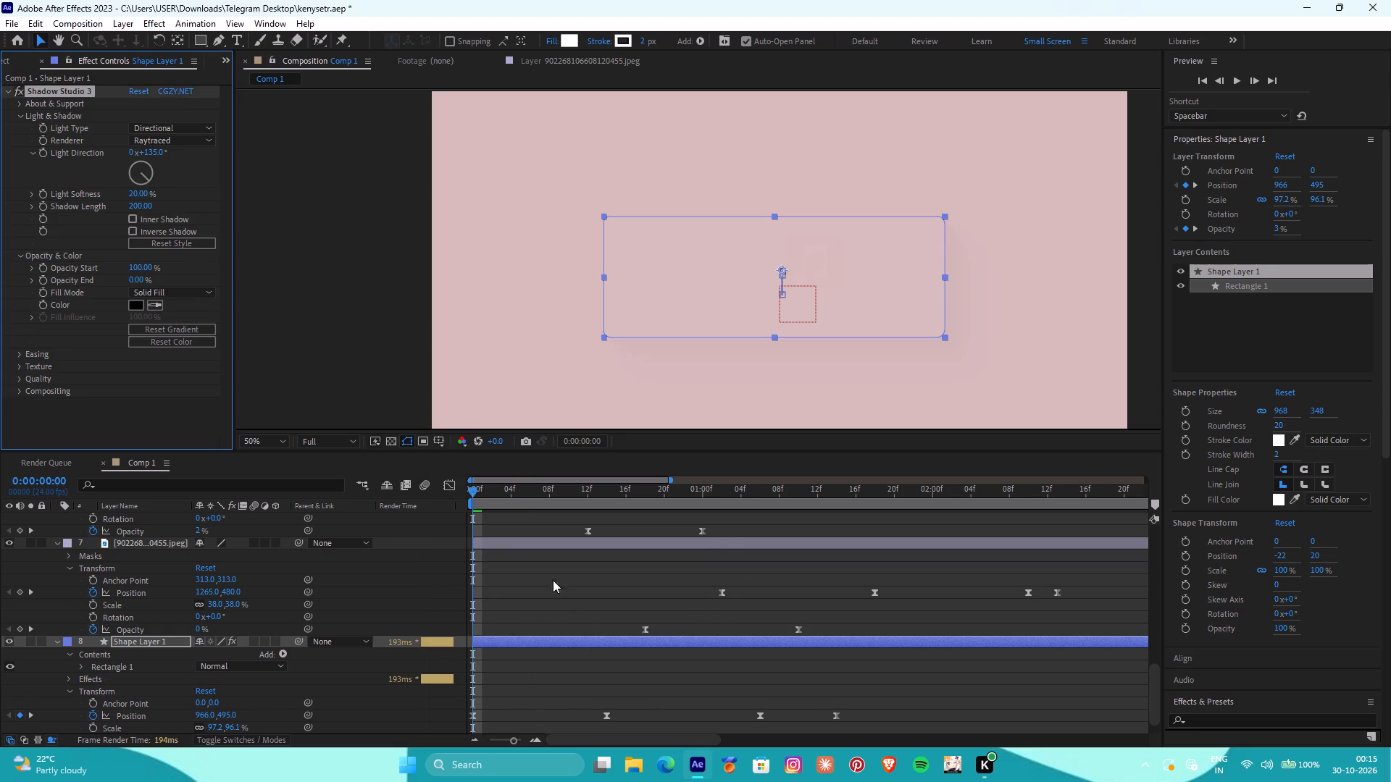
{"action": "left_click_drag", "start_coordinate": [467, 487], "coordinate": [625, 518]}
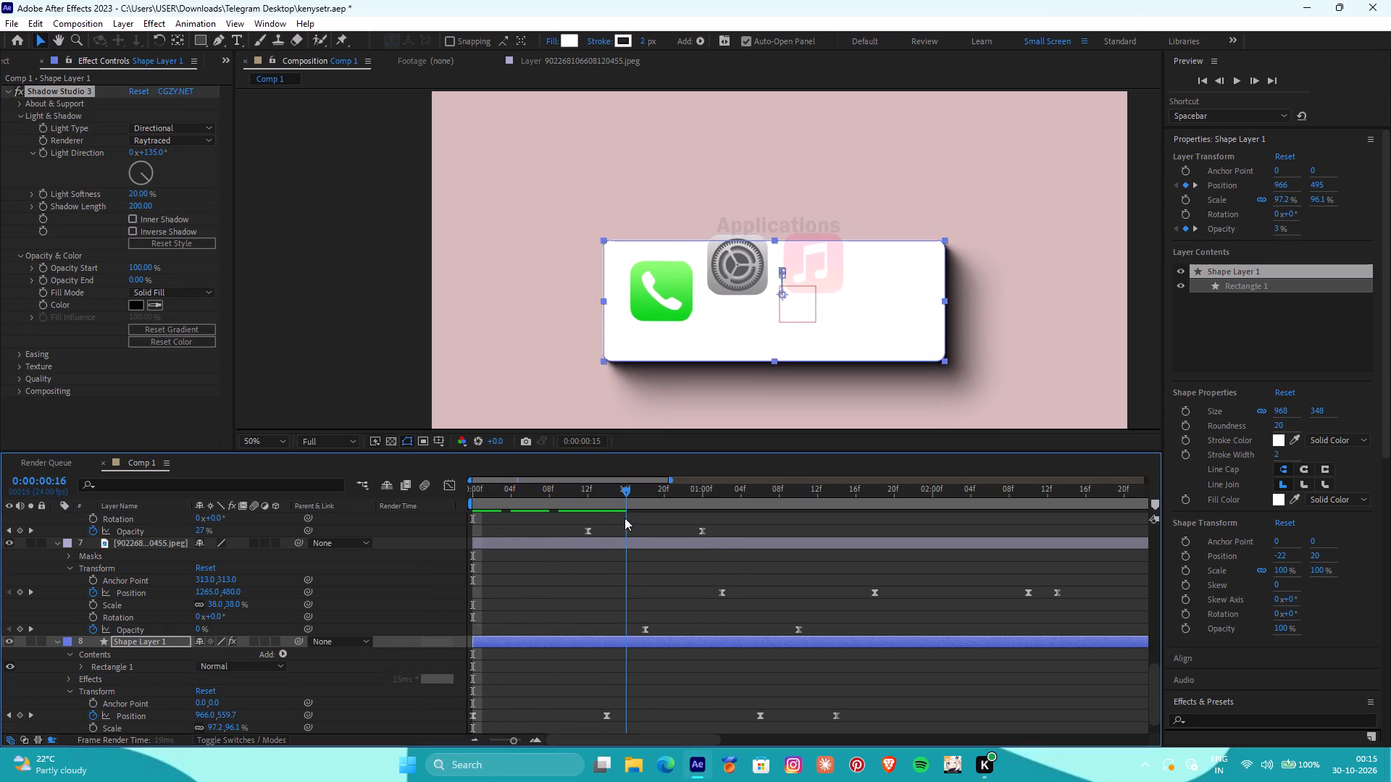
{"action": "left_click_drag", "start_coordinate": [625, 518], "coordinate": [629, 518]}
{"action": "scroll", "coordinate": [112, 148], "scroll_direction": "up", "scroll_amount": 4}
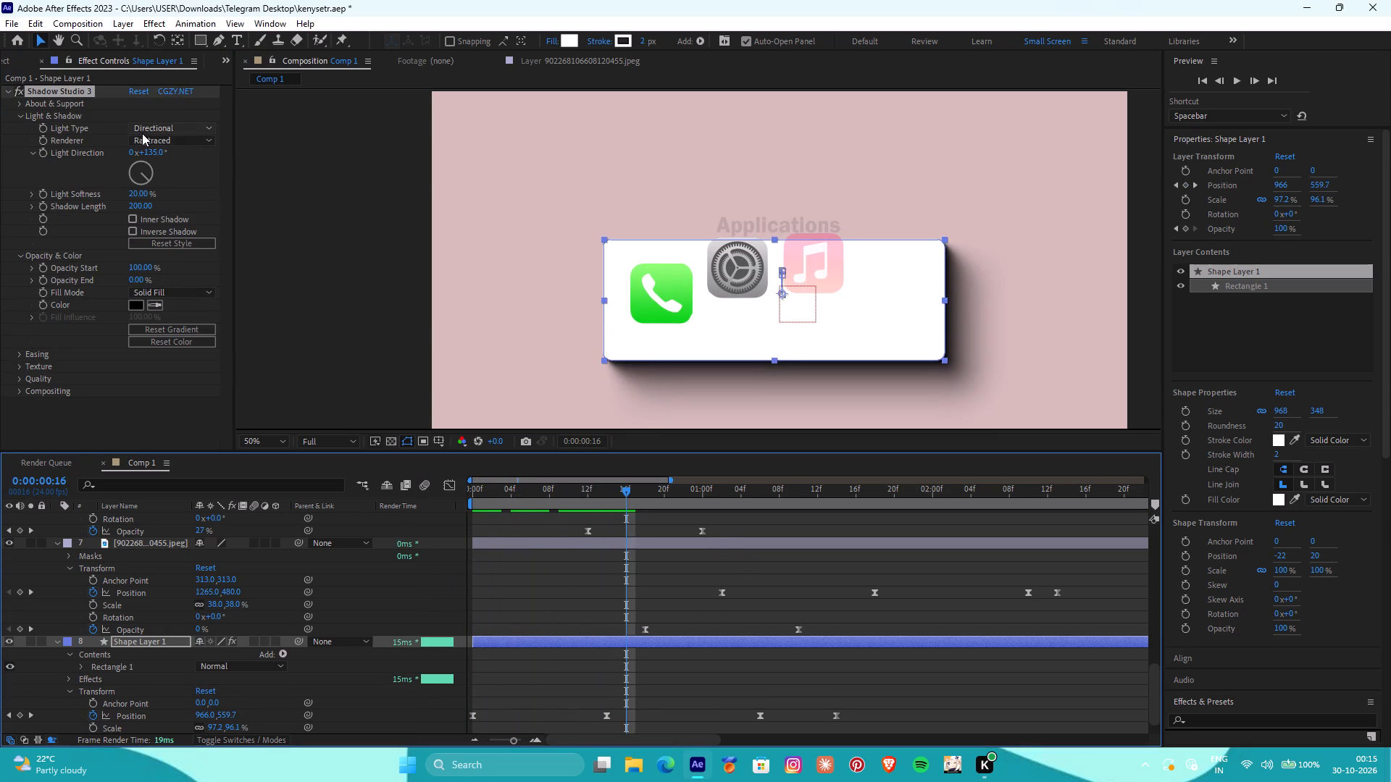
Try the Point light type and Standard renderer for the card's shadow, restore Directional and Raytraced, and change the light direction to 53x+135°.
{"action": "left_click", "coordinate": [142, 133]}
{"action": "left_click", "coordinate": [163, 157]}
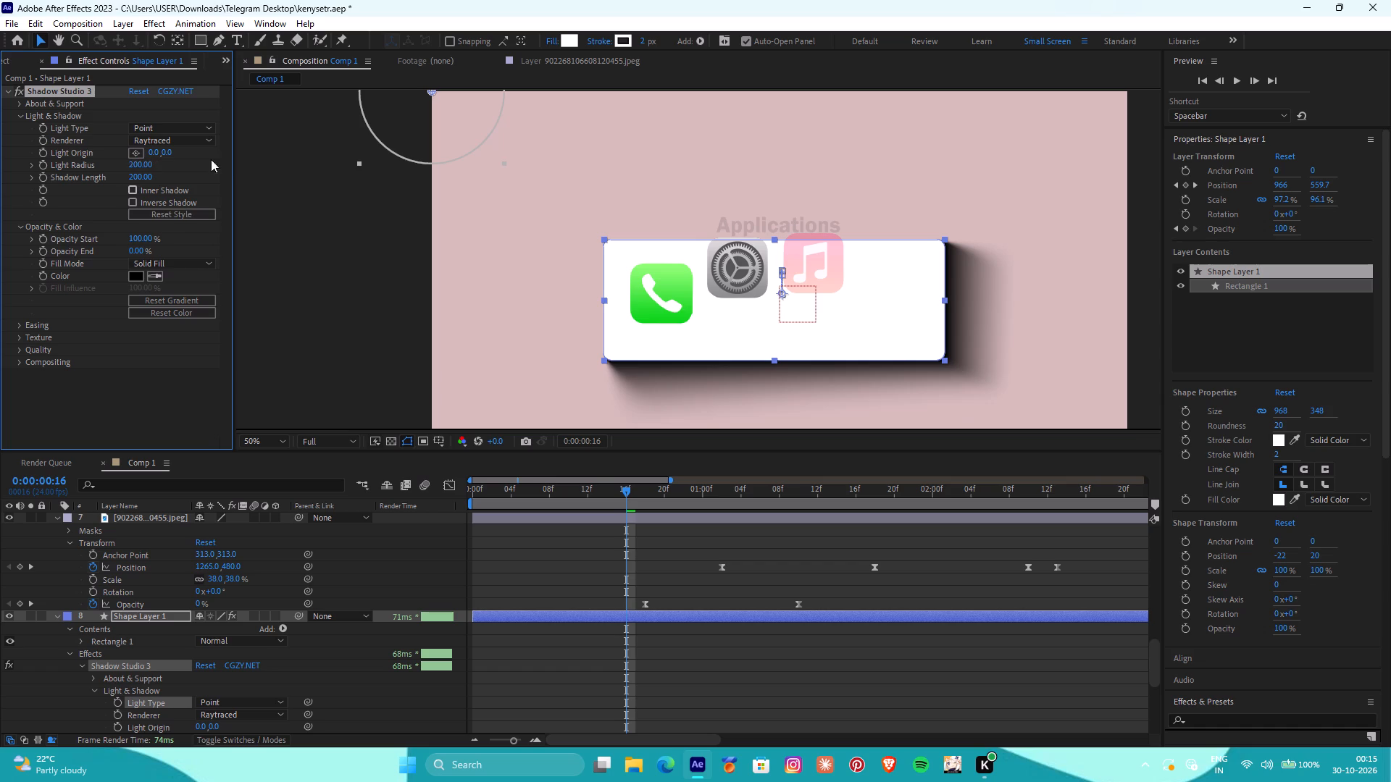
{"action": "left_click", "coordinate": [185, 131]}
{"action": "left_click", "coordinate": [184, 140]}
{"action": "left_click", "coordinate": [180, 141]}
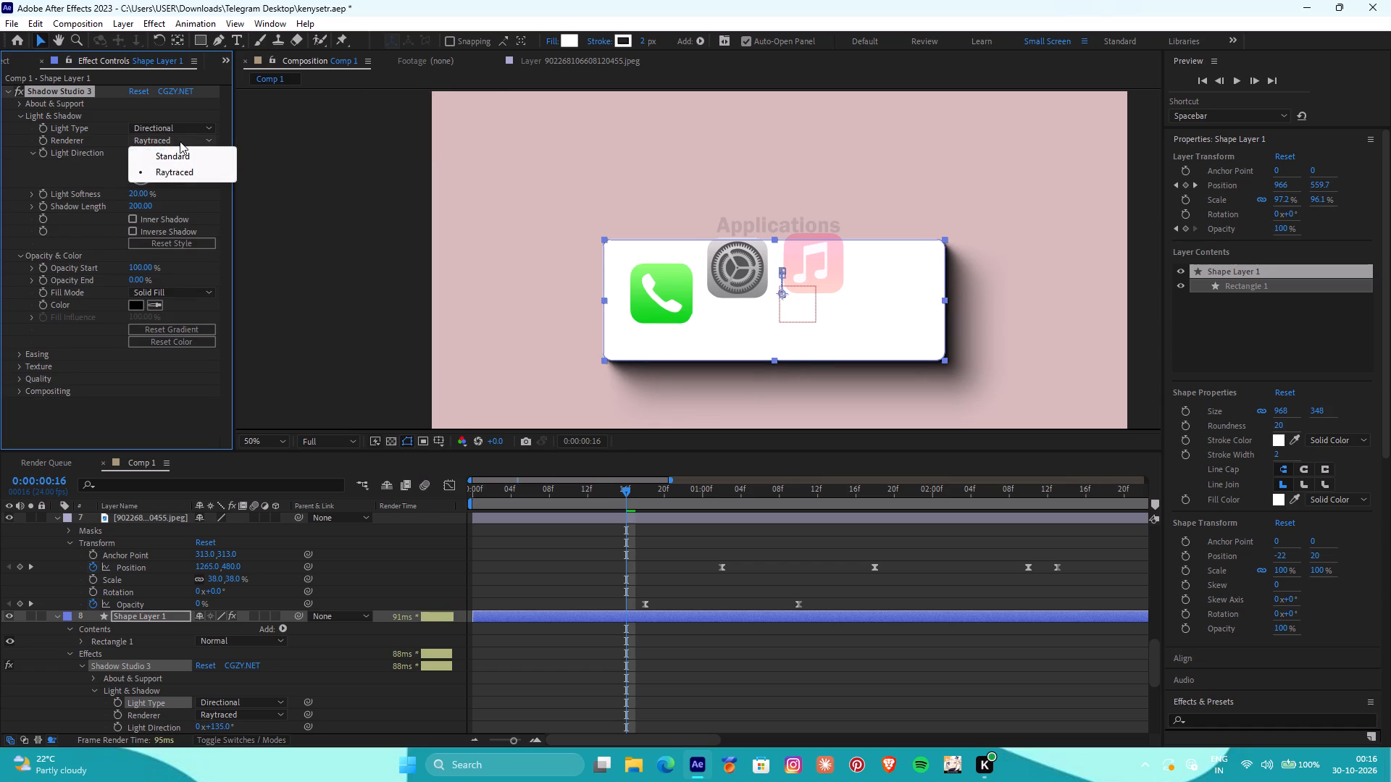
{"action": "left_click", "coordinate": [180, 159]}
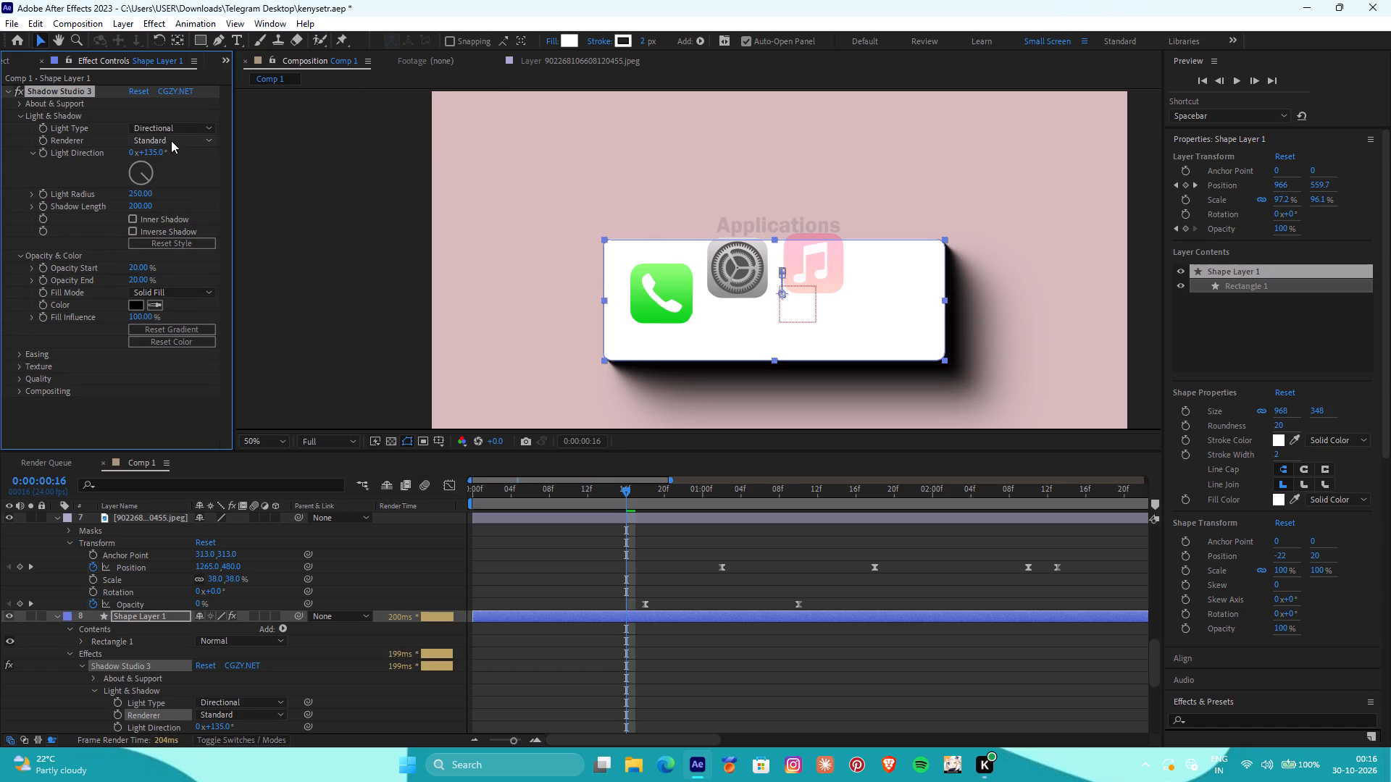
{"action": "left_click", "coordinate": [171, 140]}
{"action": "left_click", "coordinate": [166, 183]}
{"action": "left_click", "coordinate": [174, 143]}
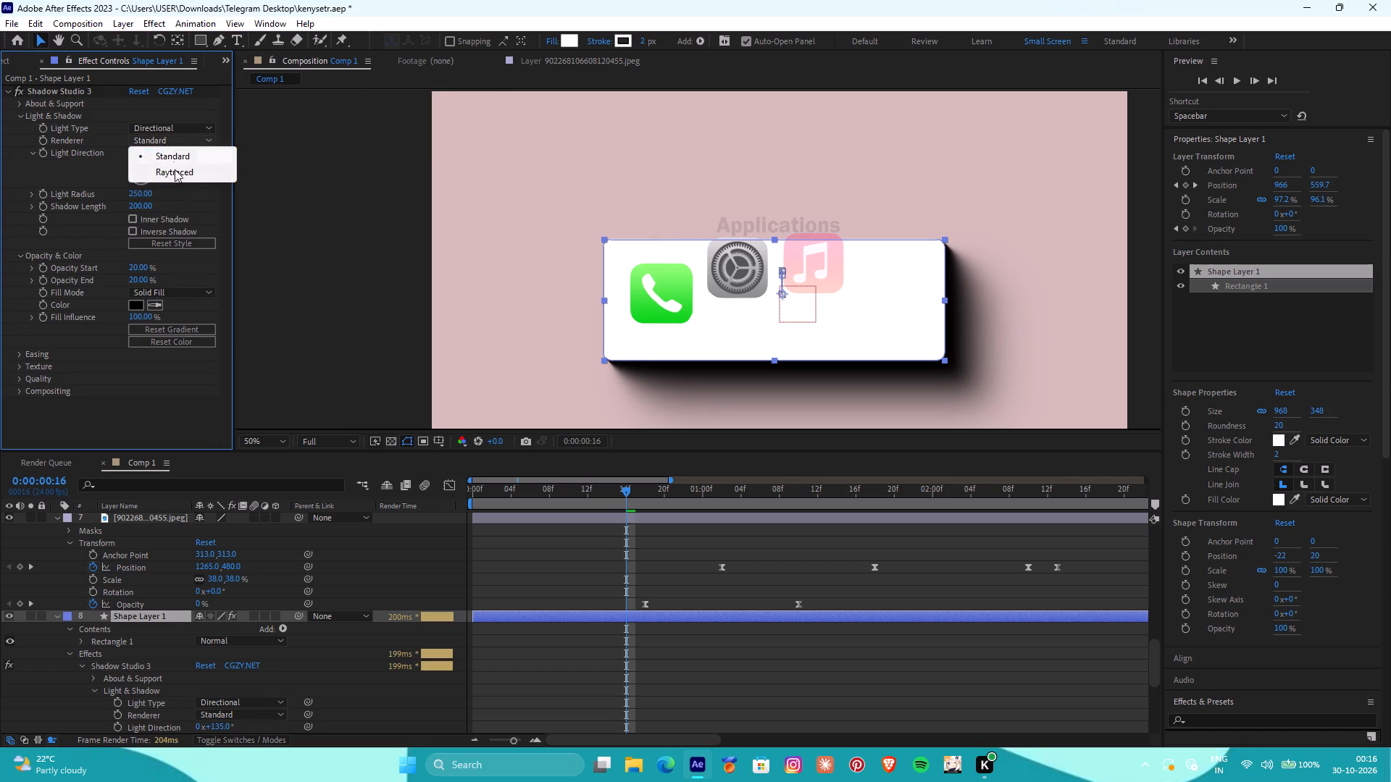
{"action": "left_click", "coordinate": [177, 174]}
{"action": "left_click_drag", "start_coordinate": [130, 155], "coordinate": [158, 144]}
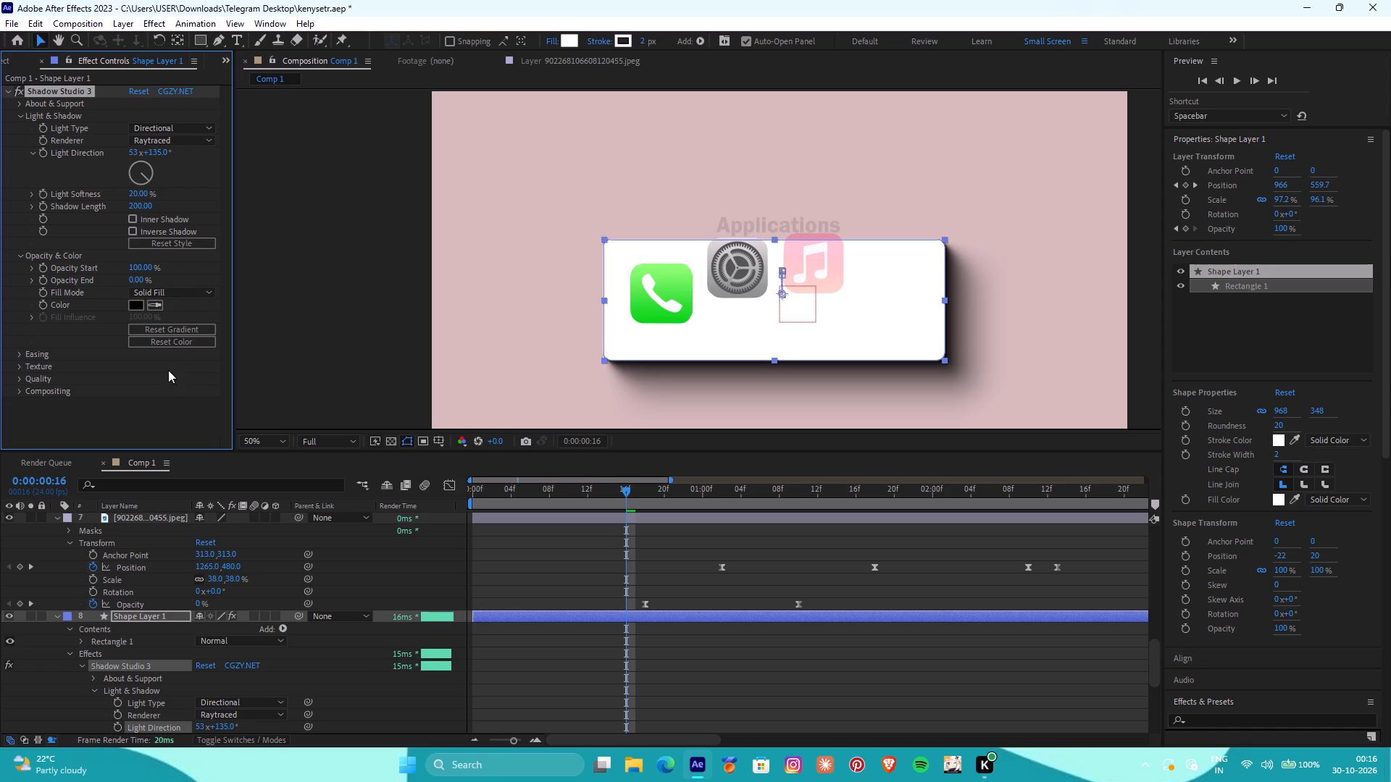
Set the shadow's light type to Point and place the light origin near the card's center, at about 949, 514.
{"action": "left_click", "coordinate": [162, 125]}
{"action": "left_click", "coordinate": [162, 161]}
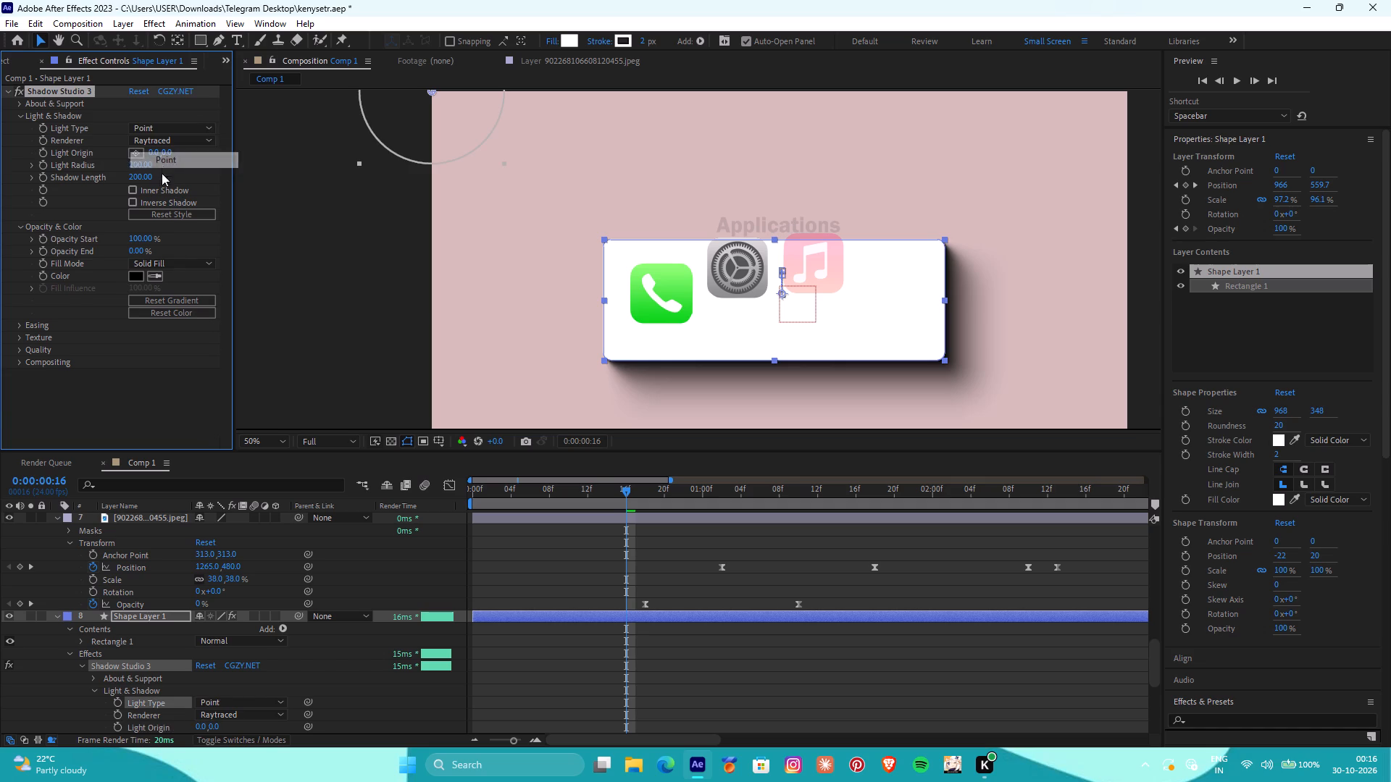
{"action": "left_click_drag", "start_coordinate": [155, 153], "coordinate": [154, 153]}
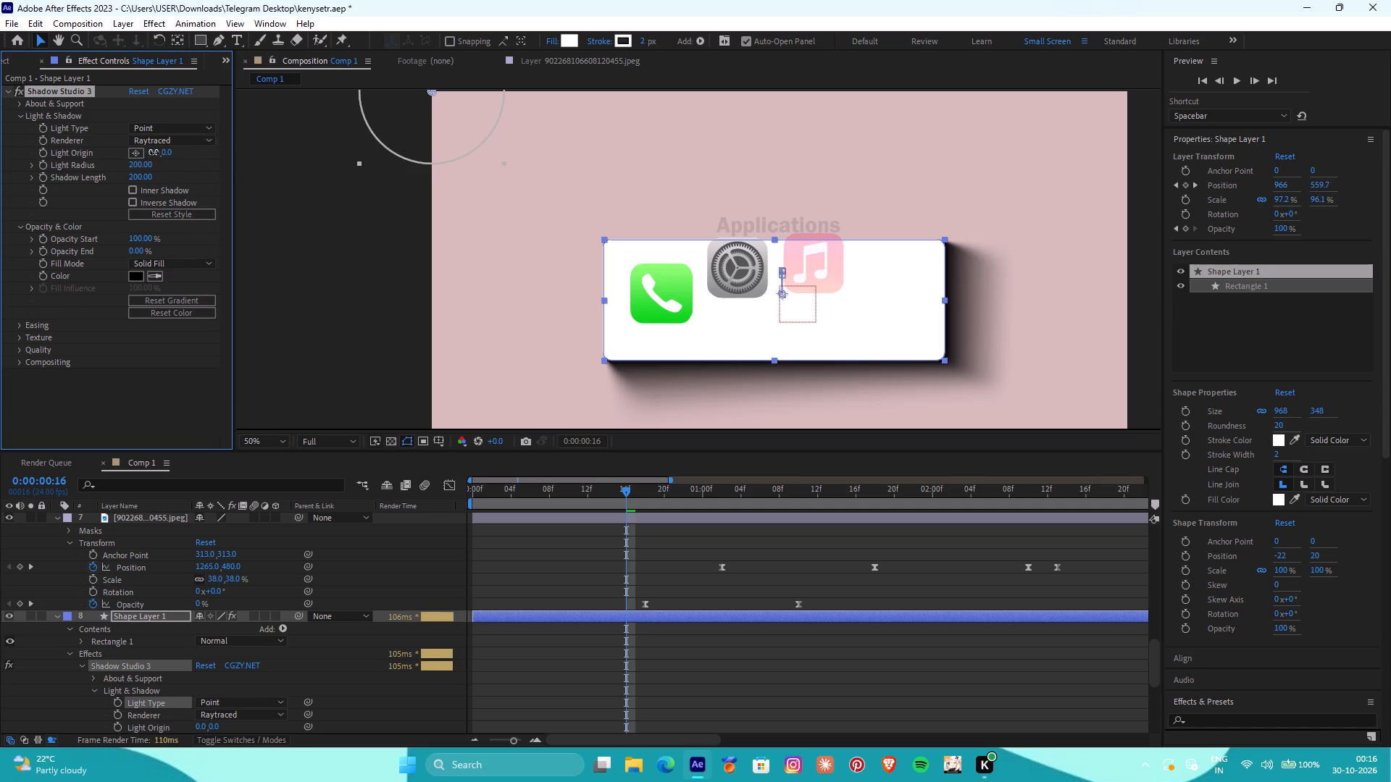
{"action": "left_click_drag", "start_coordinate": [154, 153], "coordinate": [300, 185]}
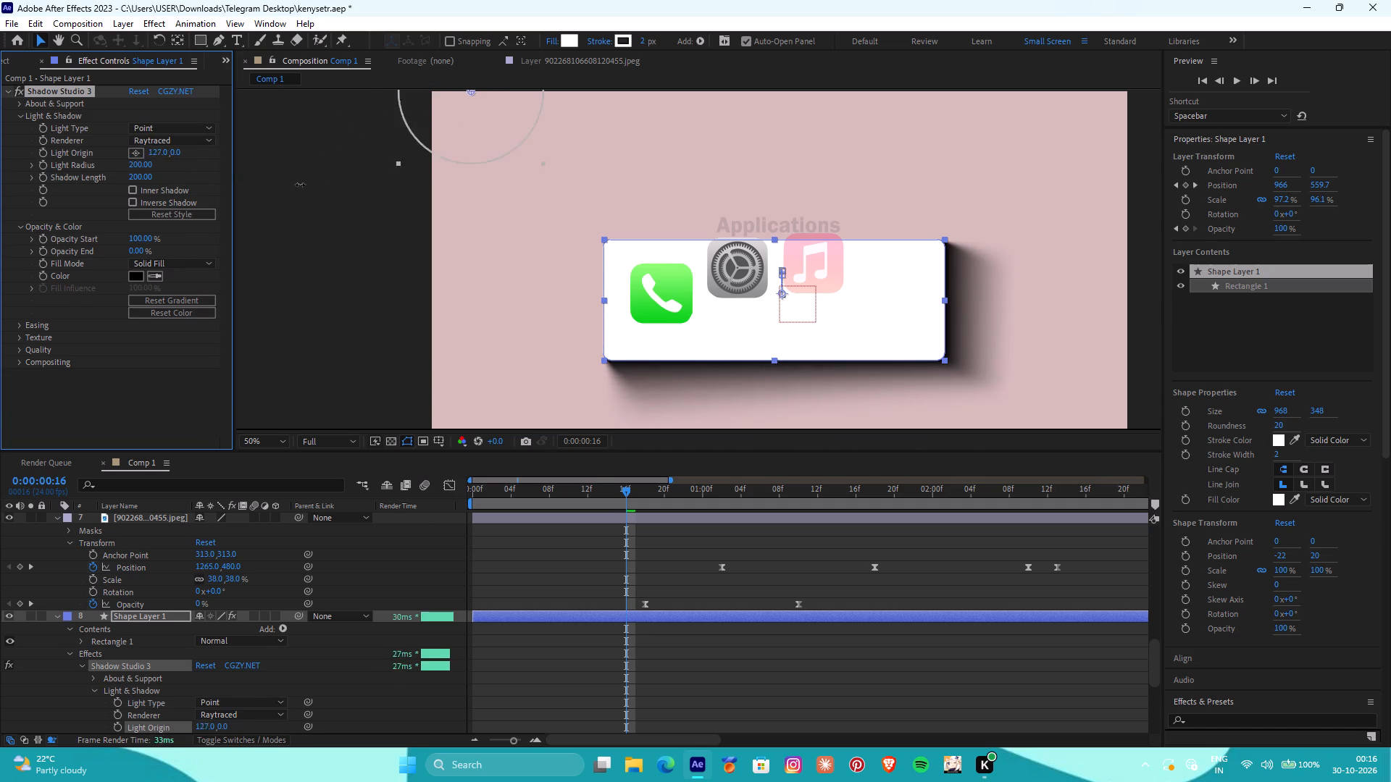
{"action": "left_click_drag", "start_coordinate": [300, 185], "coordinate": [515, 164]}
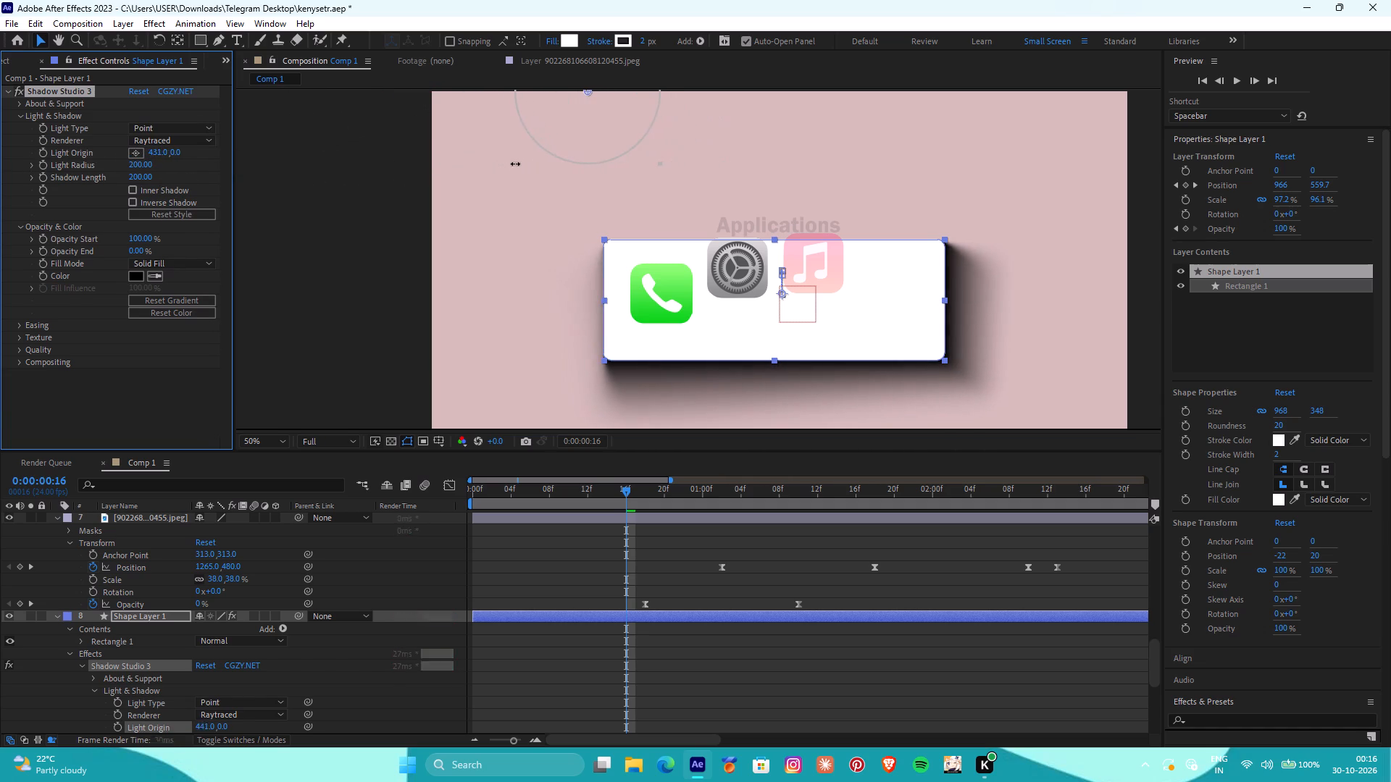
{"action": "left_click_drag", "start_coordinate": [515, 164], "coordinate": [711, 168]}
{"action": "left_click_drag", "start_coordinate": [699, 91], "coordinate": [707, 106]}
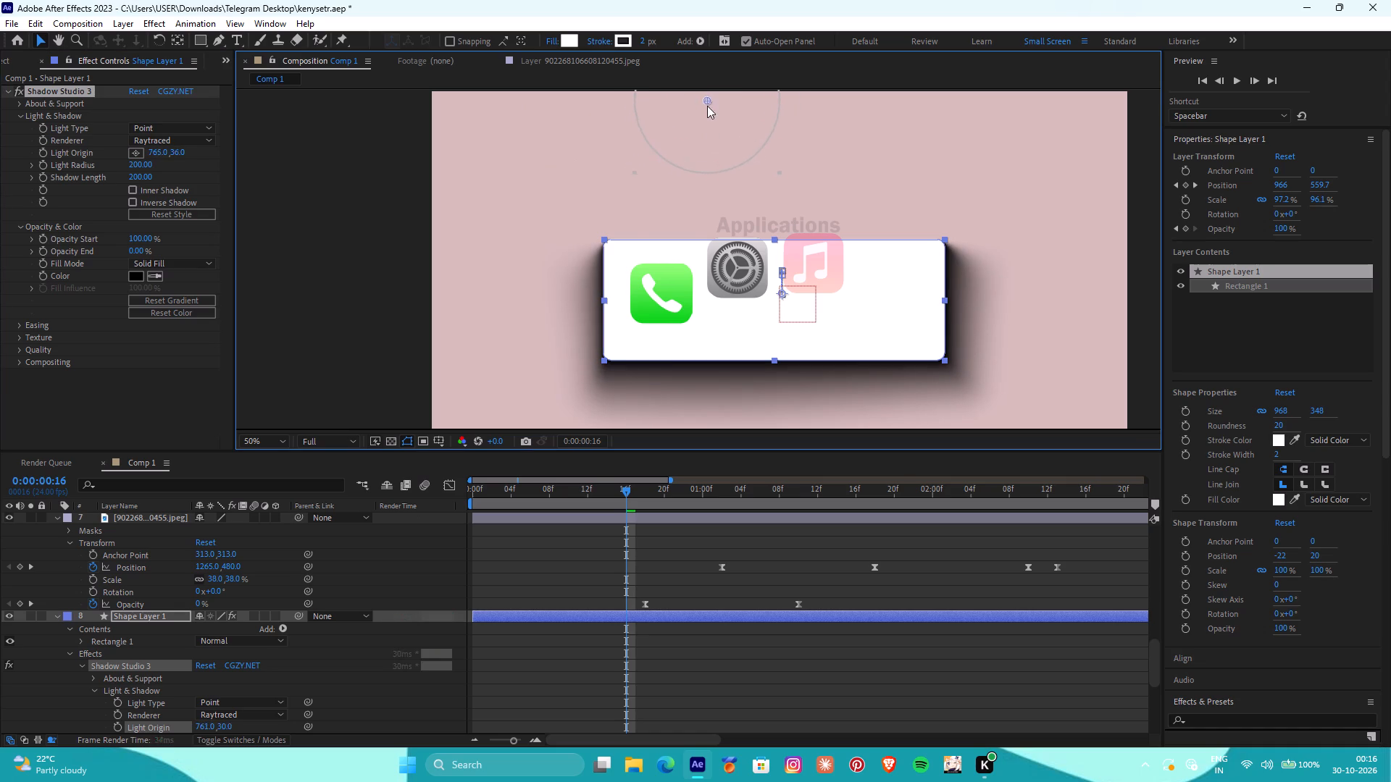
{"action": "left_click_drag", "start_coordinate": [707, 106], "coordinate": [772, 282]}
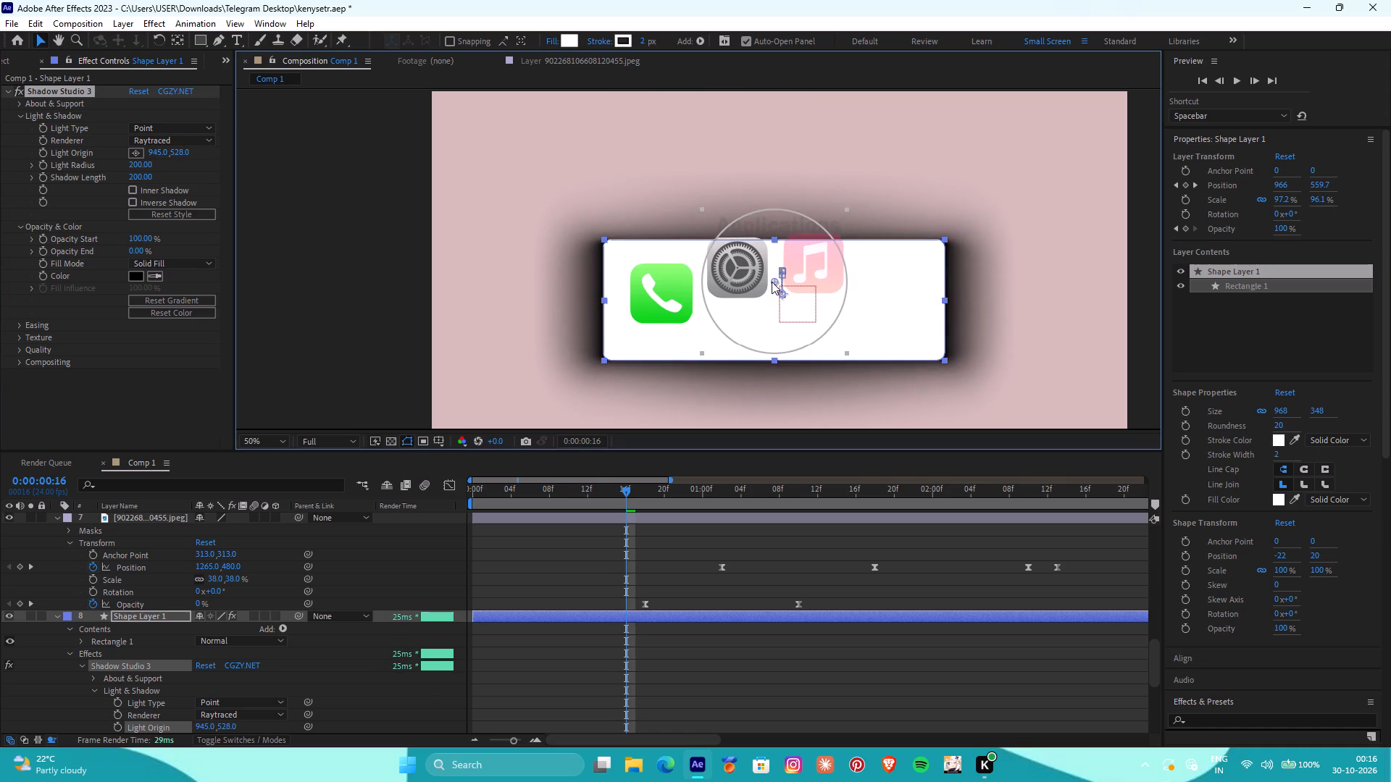
{"action": "left_click_drag", "start_coordinate": [772, 282], "coordinate": [773, 277]}
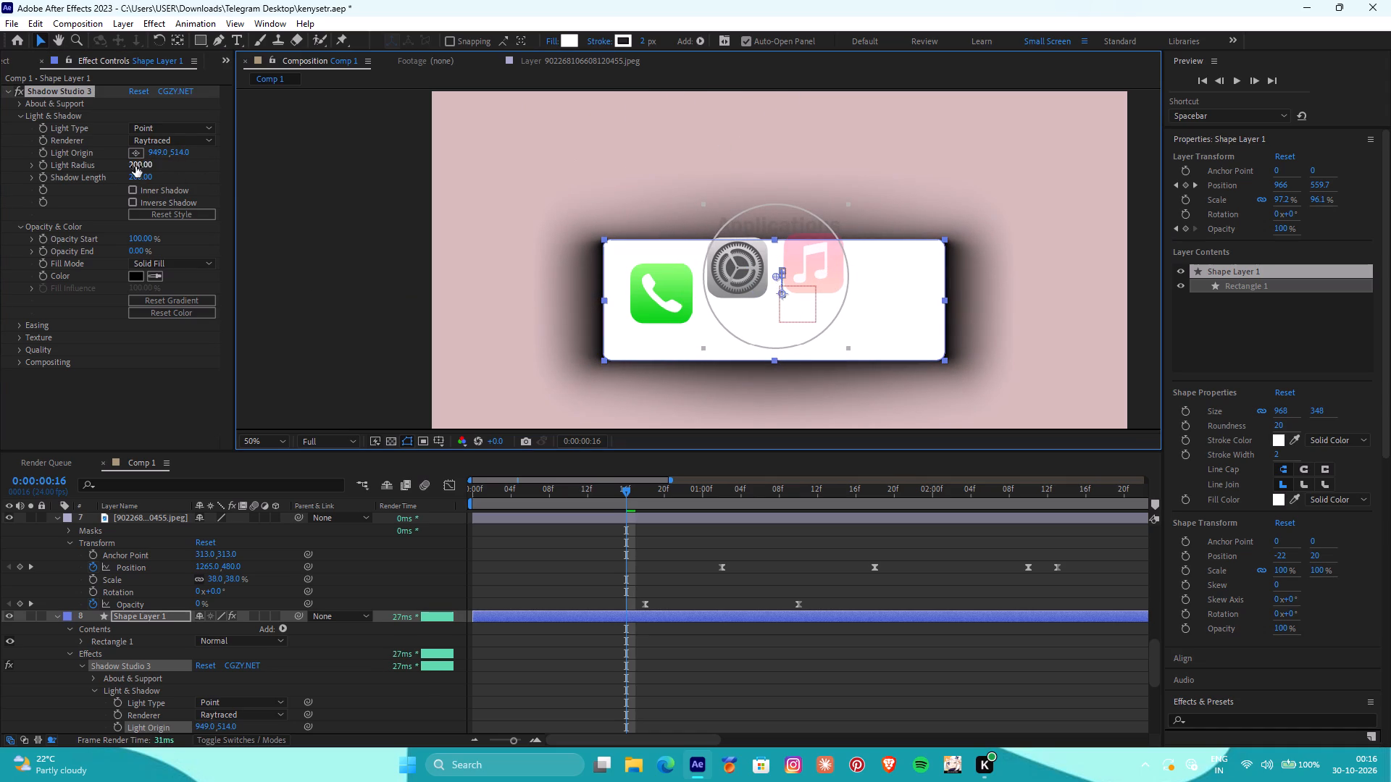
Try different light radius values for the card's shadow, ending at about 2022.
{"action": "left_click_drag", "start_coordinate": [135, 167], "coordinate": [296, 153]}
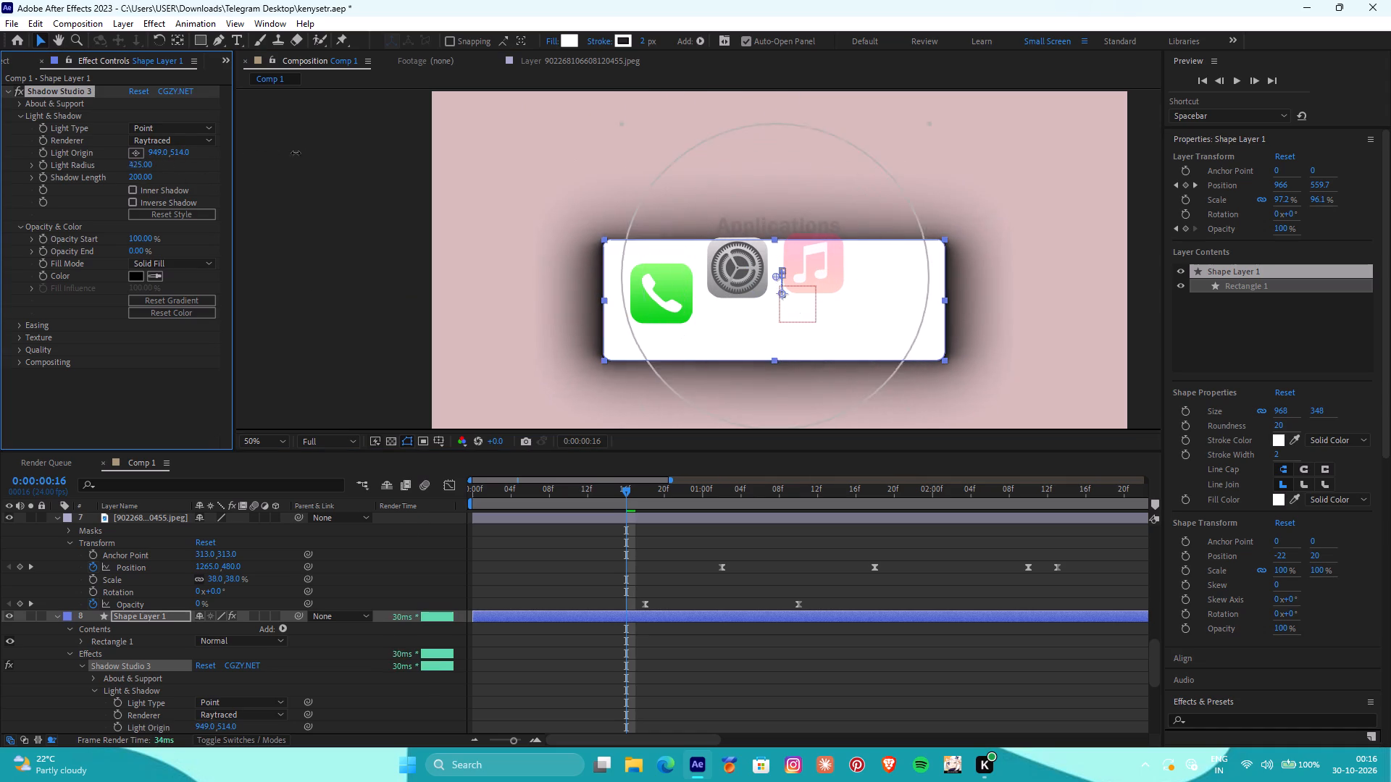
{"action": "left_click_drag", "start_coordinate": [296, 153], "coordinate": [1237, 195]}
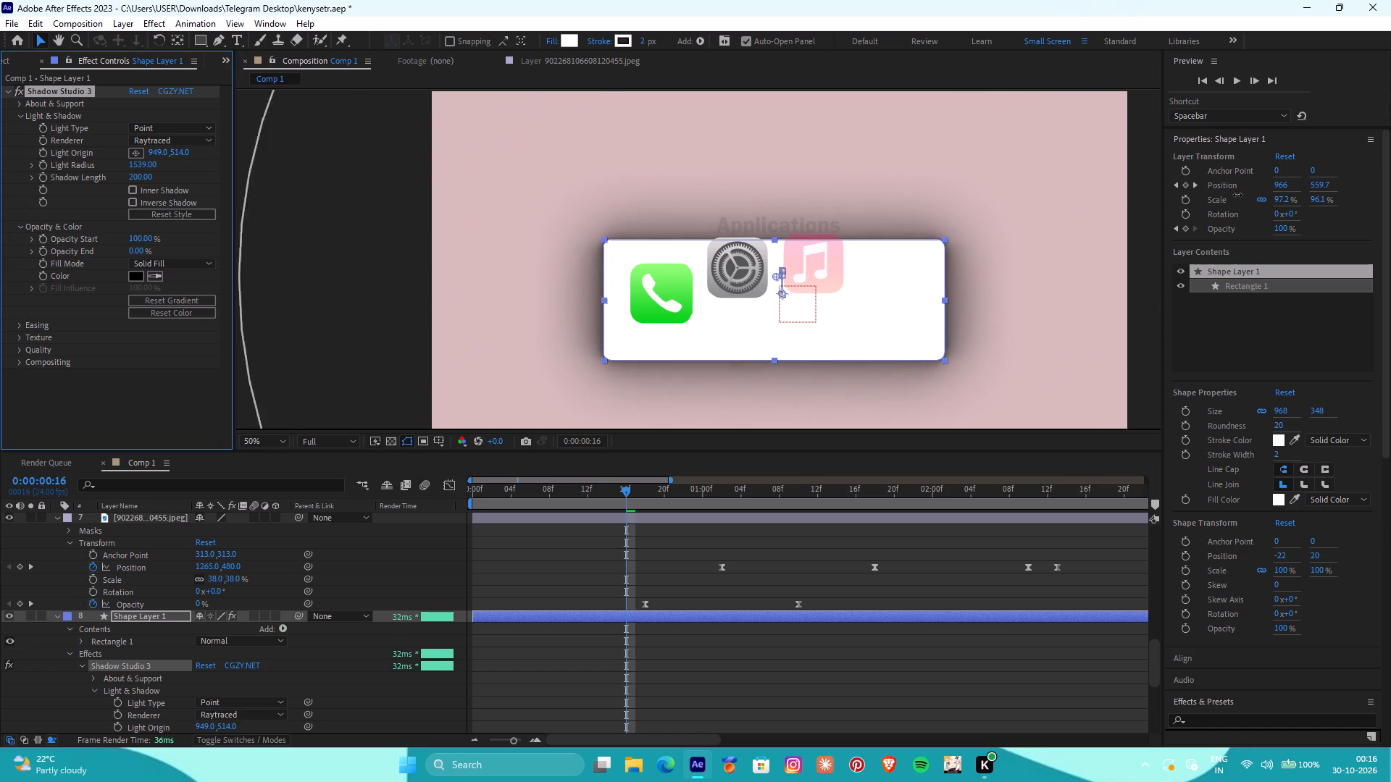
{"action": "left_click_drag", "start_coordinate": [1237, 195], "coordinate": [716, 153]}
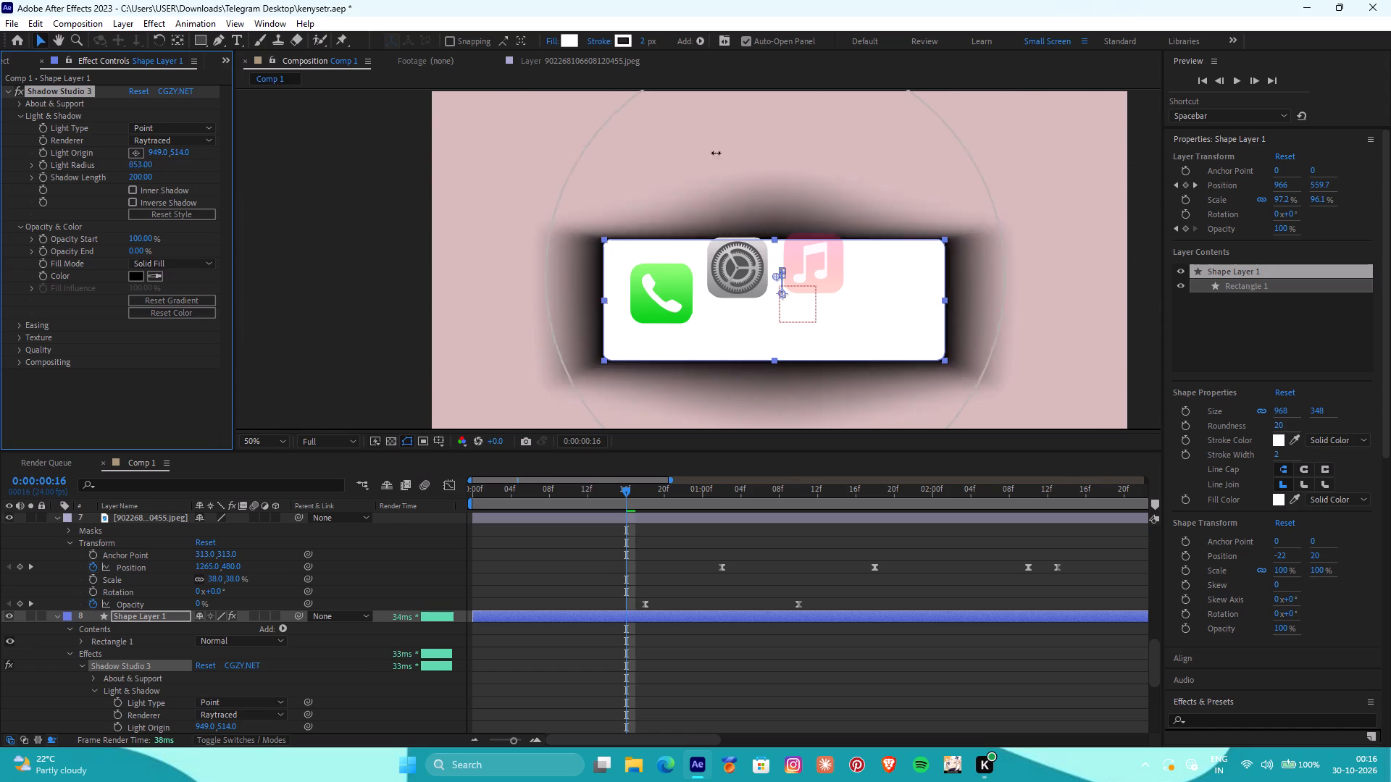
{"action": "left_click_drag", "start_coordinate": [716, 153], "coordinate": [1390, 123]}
Reduce the card's shadow length to 27.
{"action": "left_click_drag", "start_coordinate": [144, 180], "coordinate": [0, 218]}
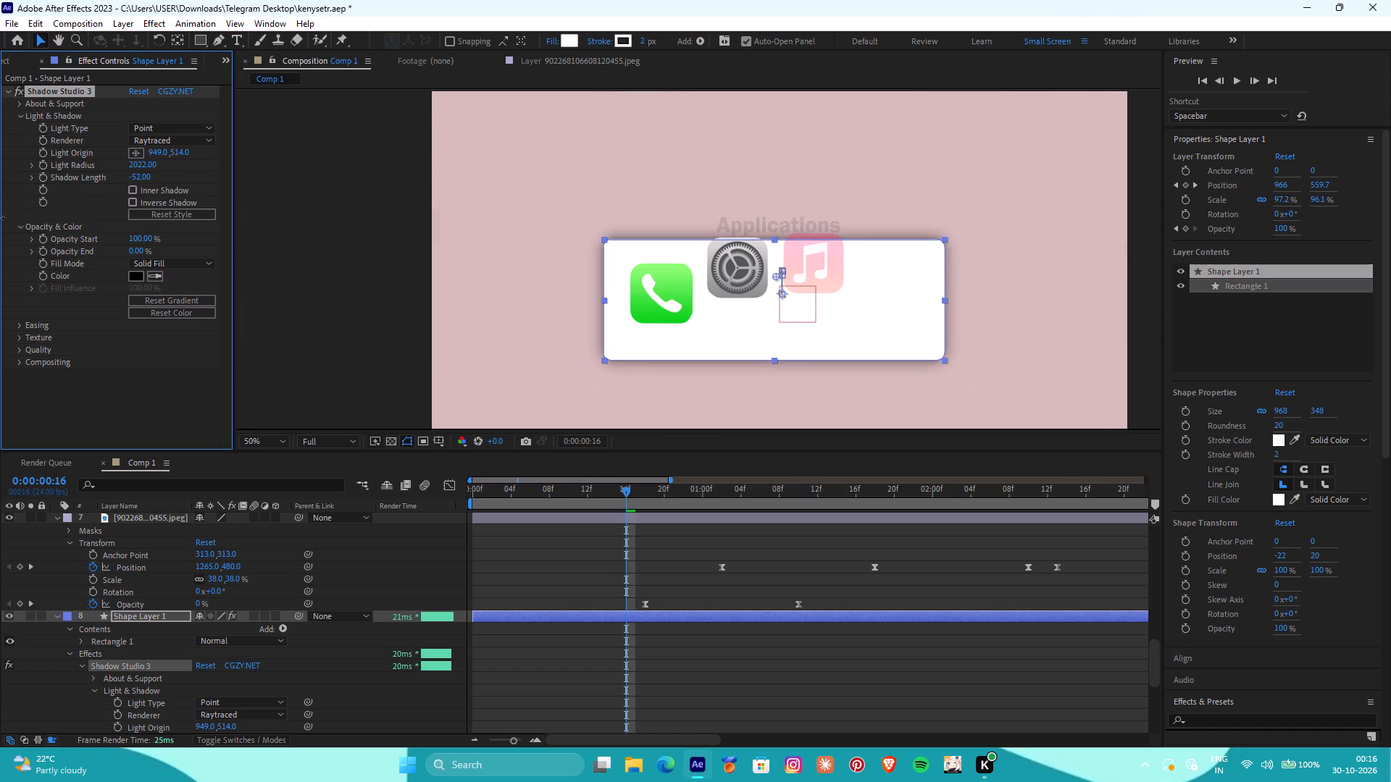
{"action": "left_click_drag", "start_coordinate": [0, 218], "coordinate": [47, 217]}
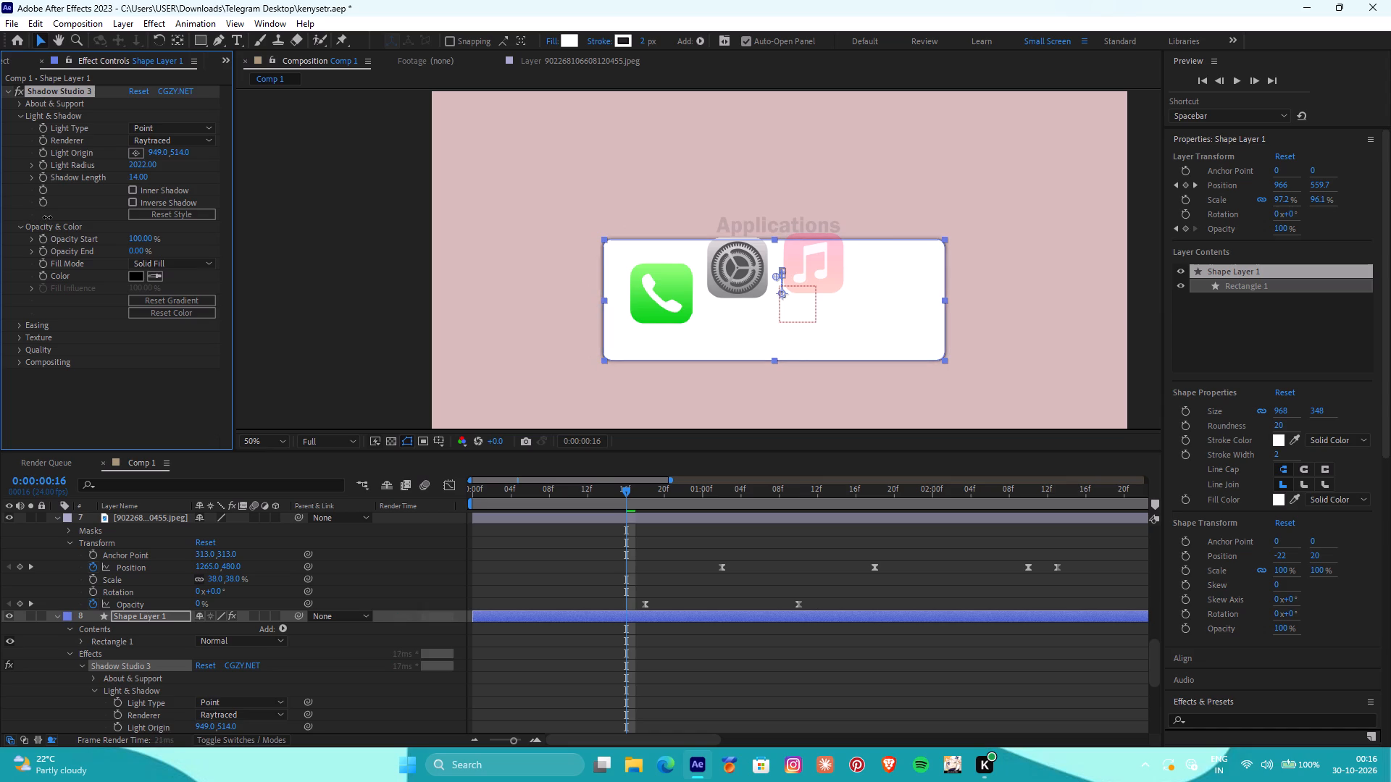
{"action": "left_click_drag", "start_coordinate": [47, 217], "coordinate": [62, 214]}
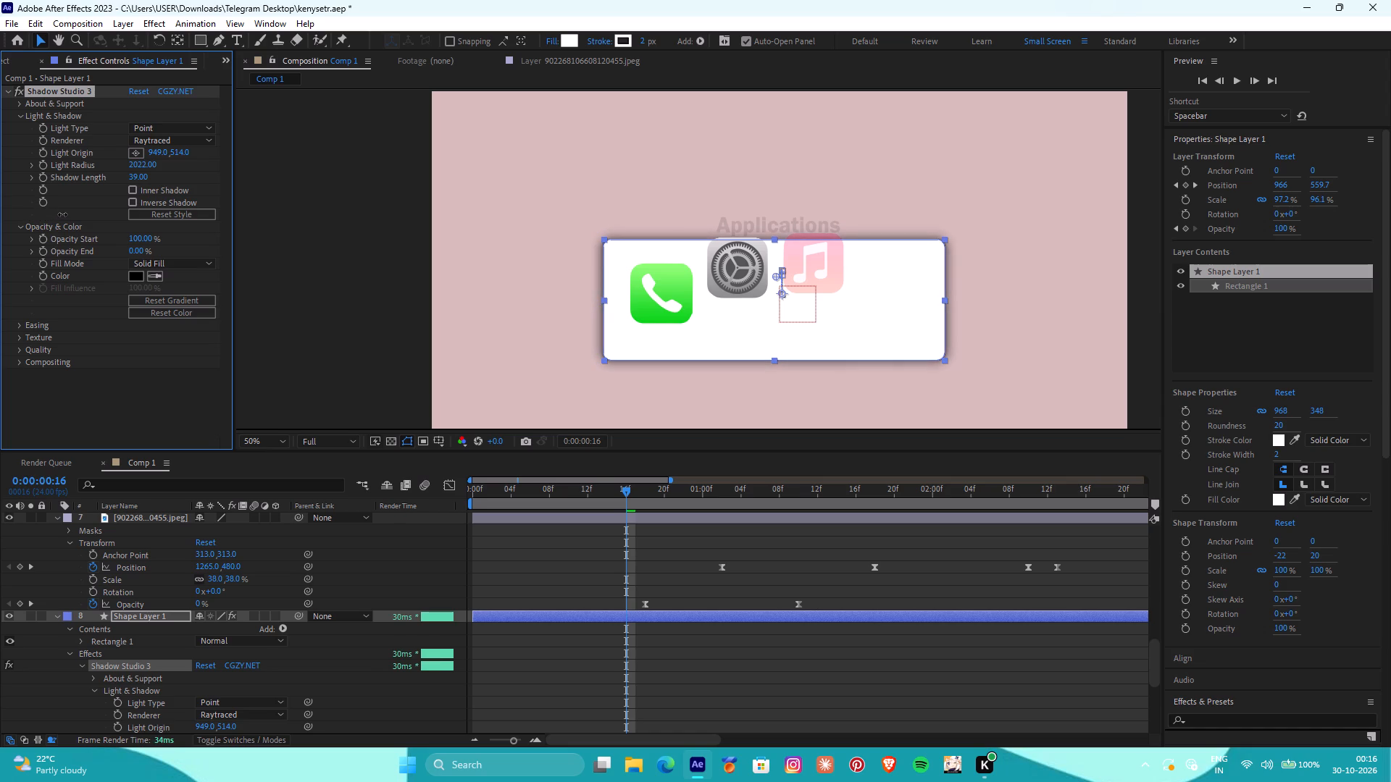
{"action": "left_click_drag", "start_coordinate": [62, 214], "coordinate": [55, 216]}
{"action": "left_click_drag", "start_coordinate": [55, 216], "coordinate": [56, 216]}
Increase the light radius of the card's shadow to about 3266.
{"action": "left_click_drag", "start_coordinate": [140, 164], "coordinate": [343, 166]}
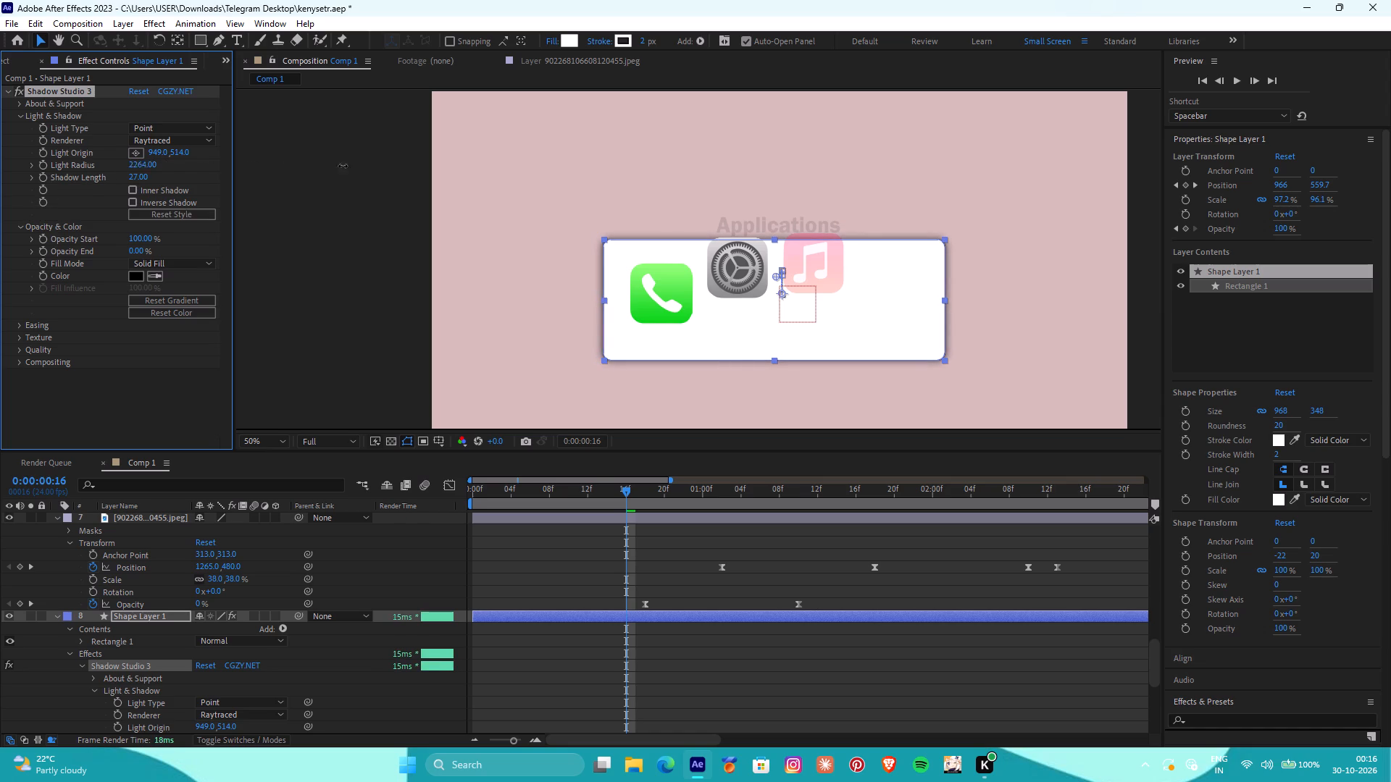
{"action": "left_click_drag", "start_coordinate": [343, 166], "coordinate": [1072, 195]}
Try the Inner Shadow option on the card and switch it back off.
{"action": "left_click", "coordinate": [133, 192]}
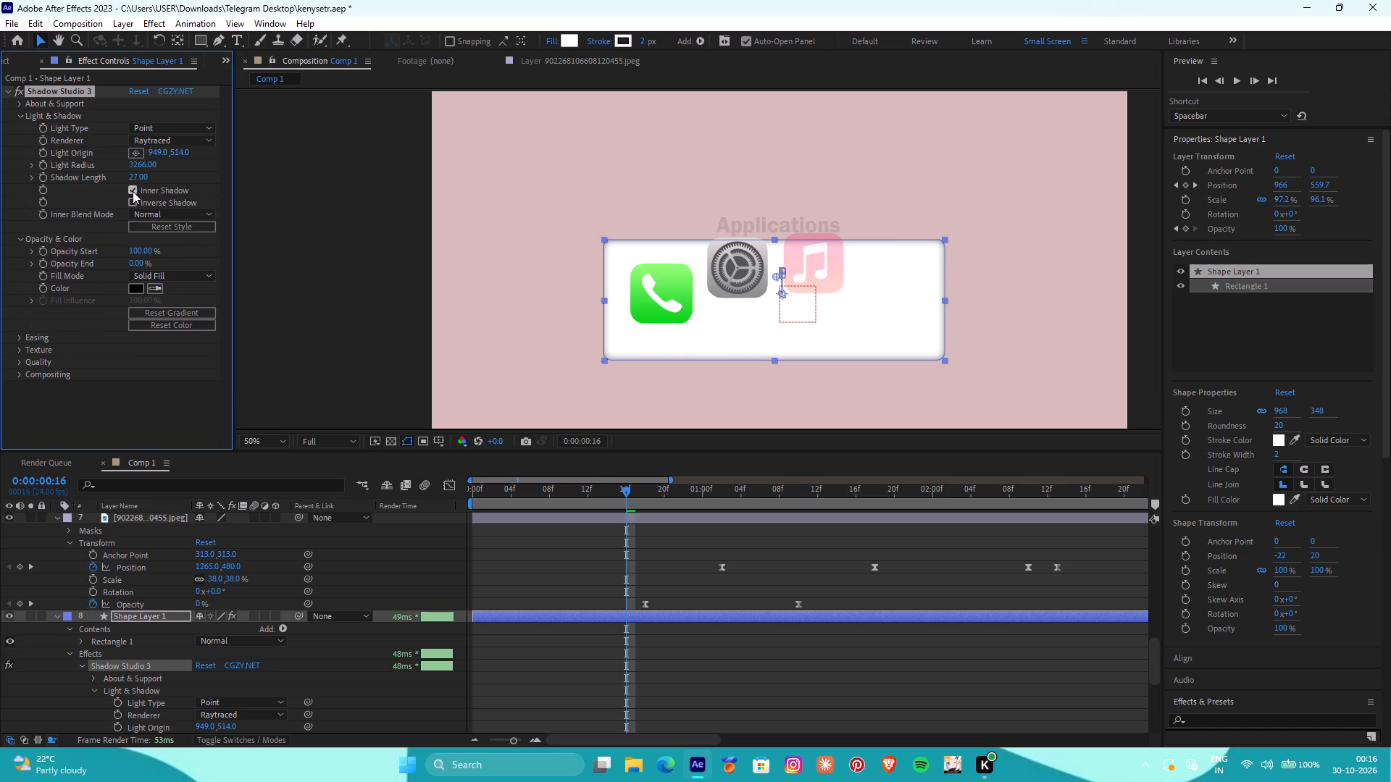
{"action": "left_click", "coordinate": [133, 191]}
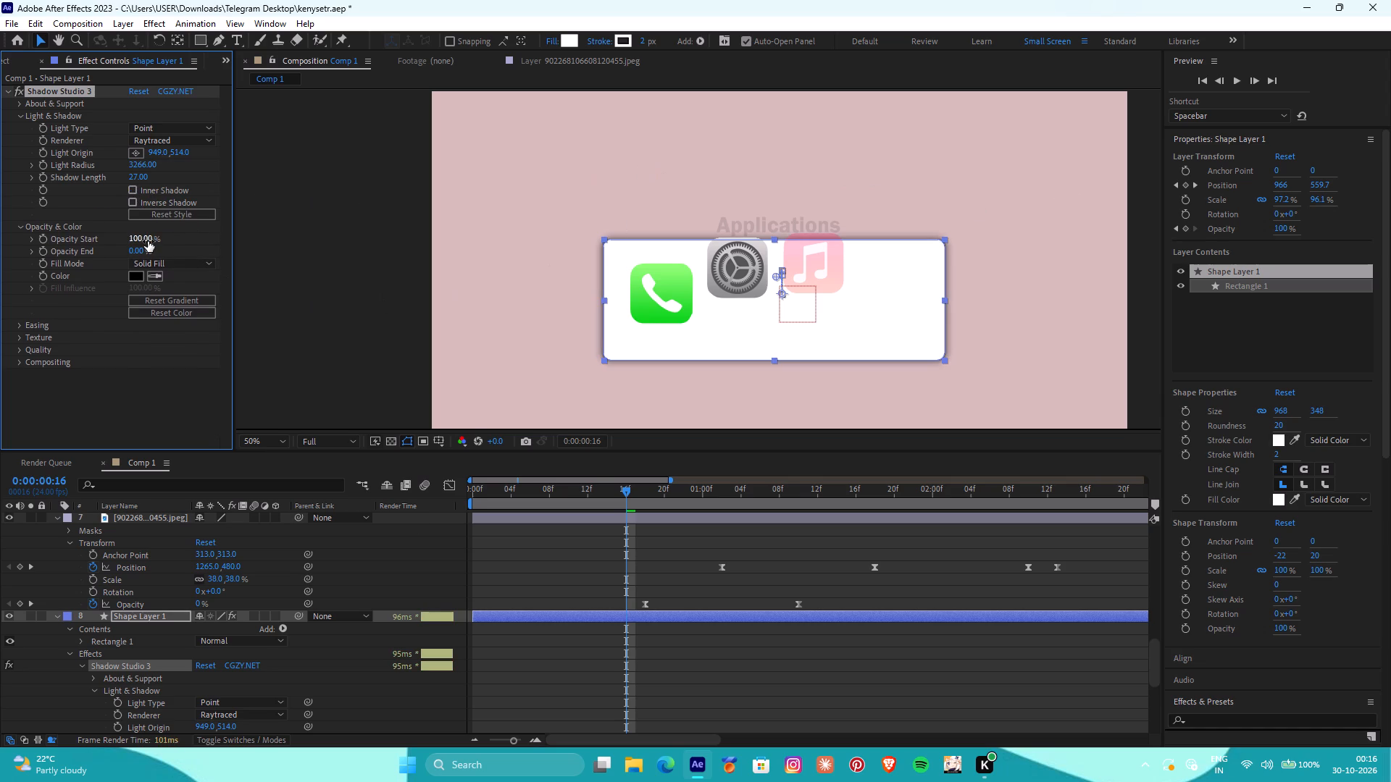
Lower the shadow's Opacity Start to 59%.
{"action": "left_click_drag", "start_coordinate": [147, 241], "coordinate": [291, 292]}
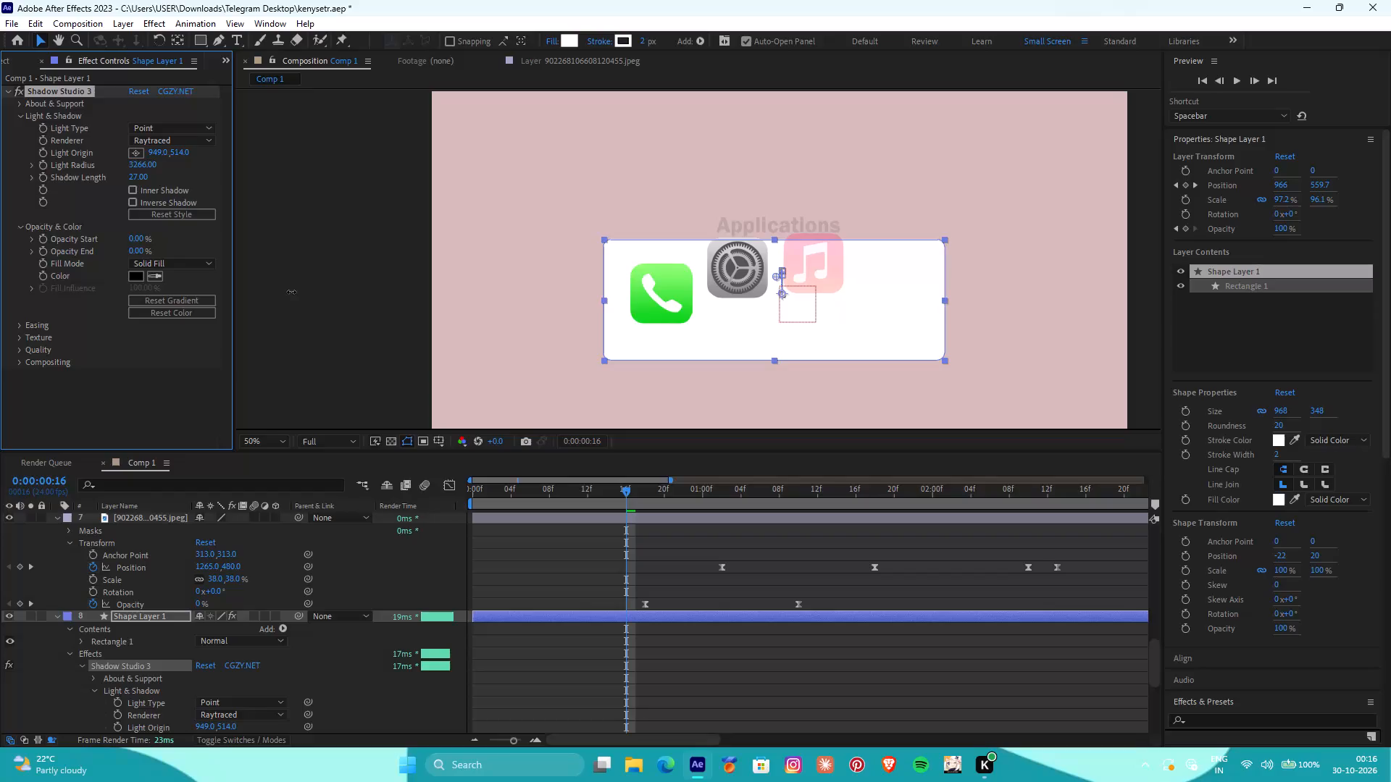
{"action": "left_click_drag", "start_coordinate": [291, 292], "coordinate": [317, 286]}
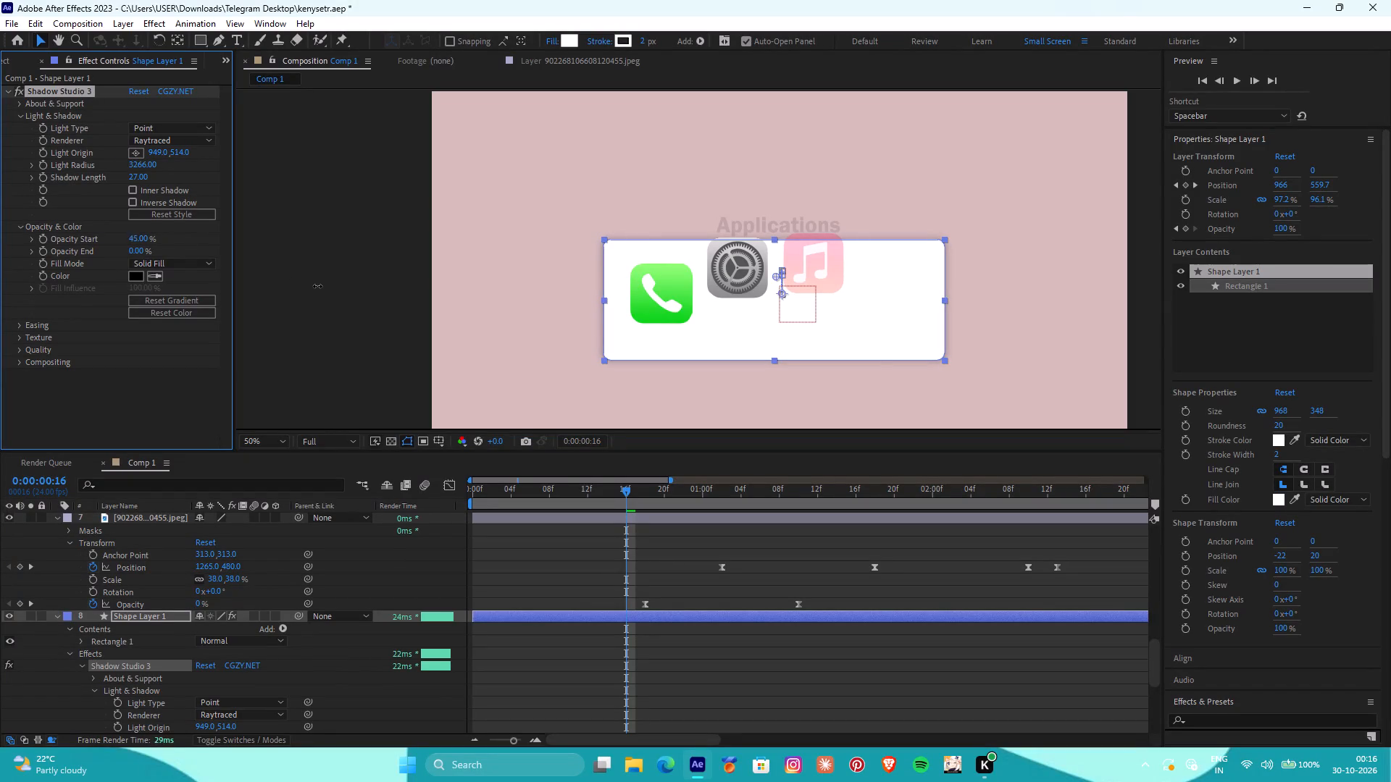
{"action": "left_click_drag", "start_coordinate": [317, 286], "coordinate": [326, 286]}
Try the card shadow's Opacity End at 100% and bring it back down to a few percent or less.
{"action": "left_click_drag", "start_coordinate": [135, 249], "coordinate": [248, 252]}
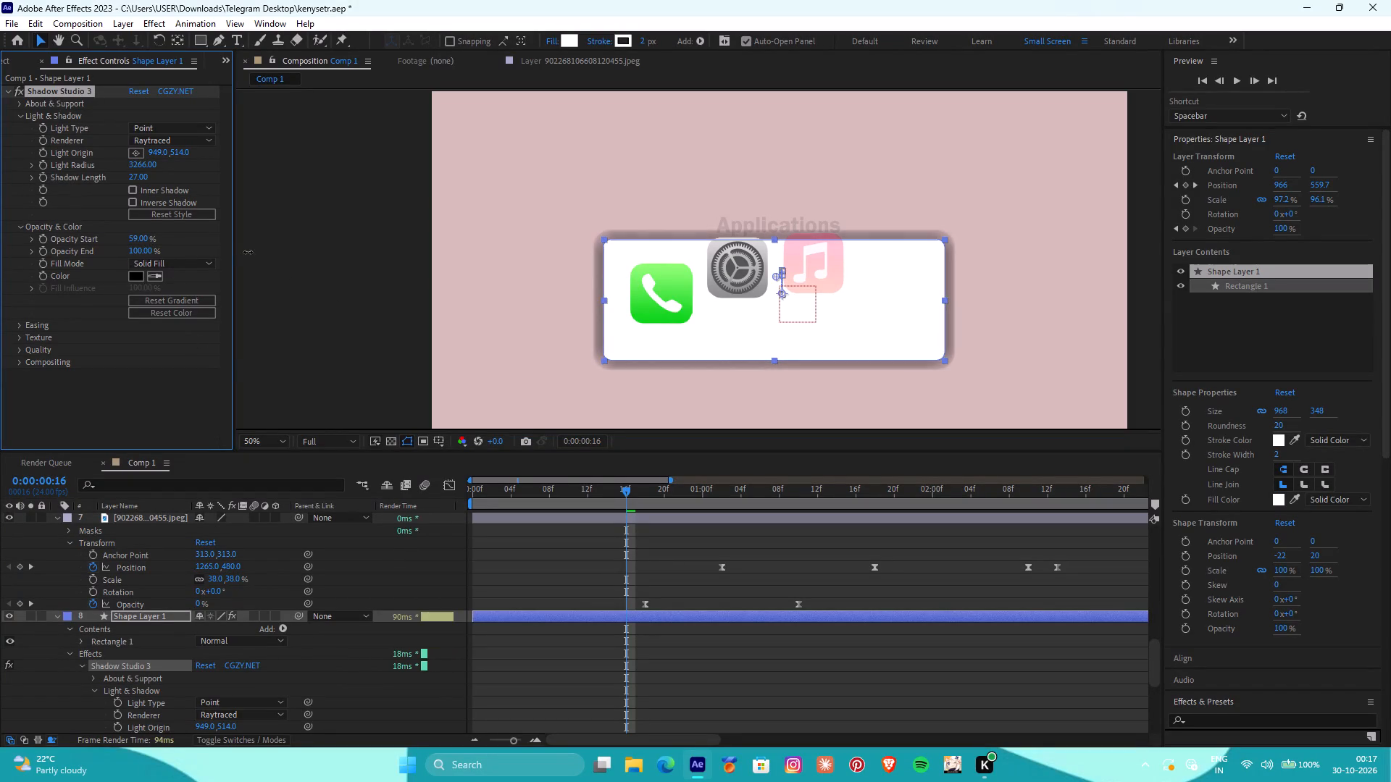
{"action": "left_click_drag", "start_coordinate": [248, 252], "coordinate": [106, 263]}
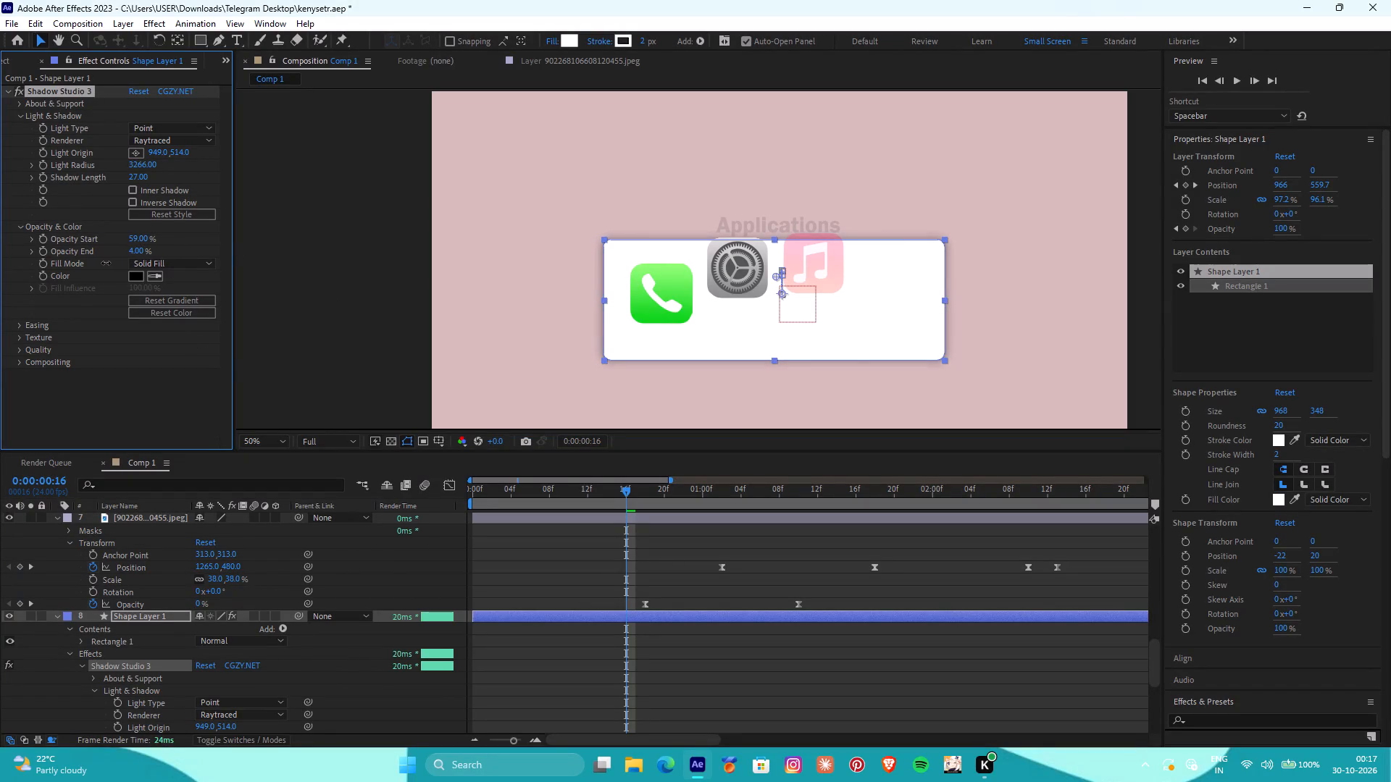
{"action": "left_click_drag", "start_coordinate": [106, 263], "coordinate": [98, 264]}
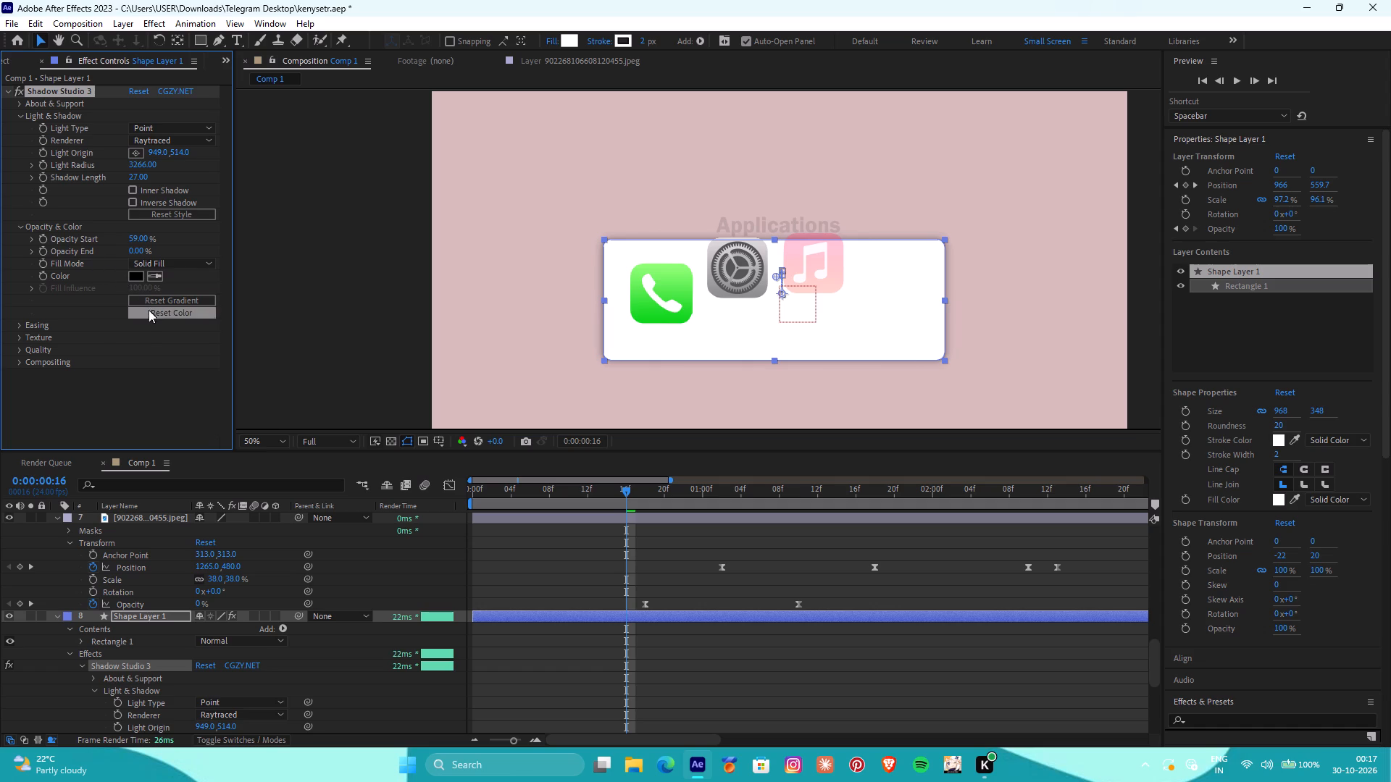
Look through the Texture settings of the card's Shadow Studio 3 effect, including its blend mode choices.
{"action": "left_click", "coordinate": [20, 335]}
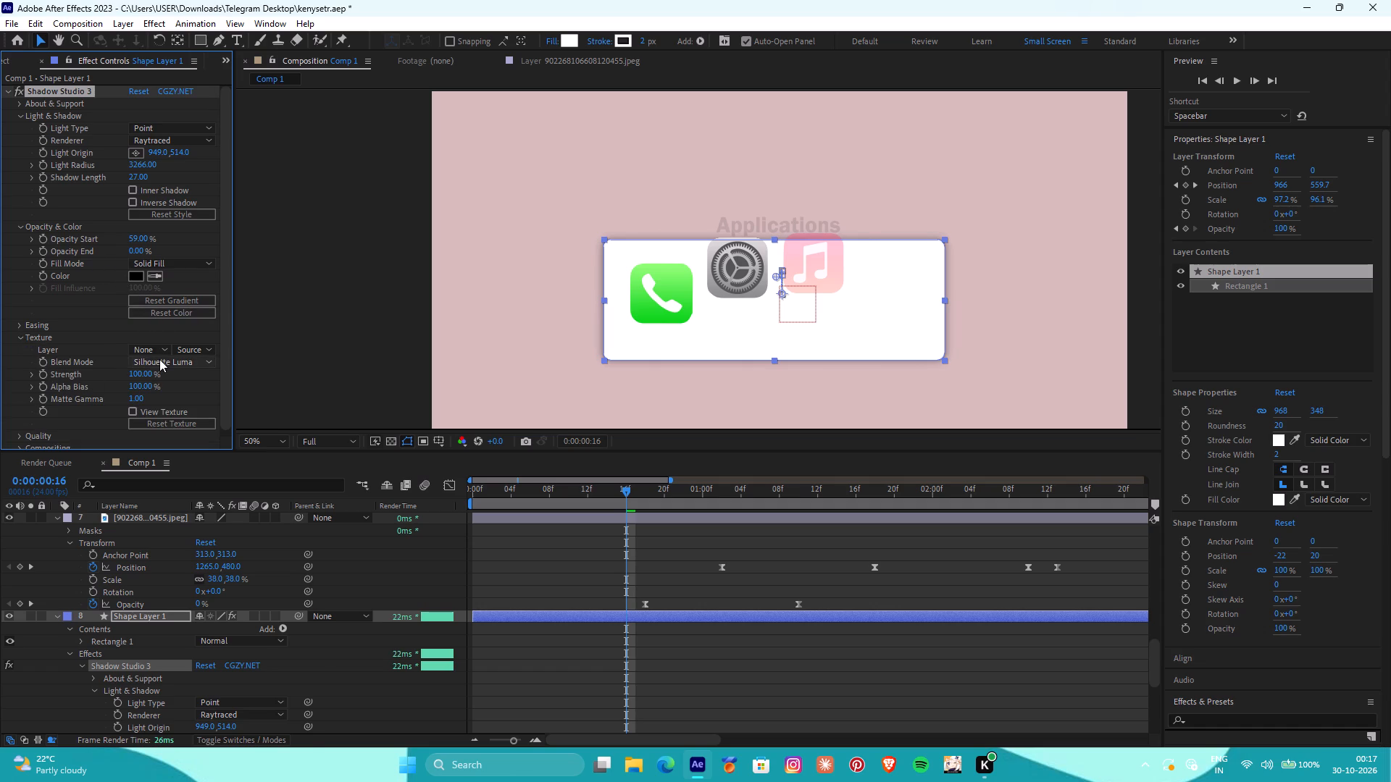
{"action": "left_click", "coordinate": [159, 359]}
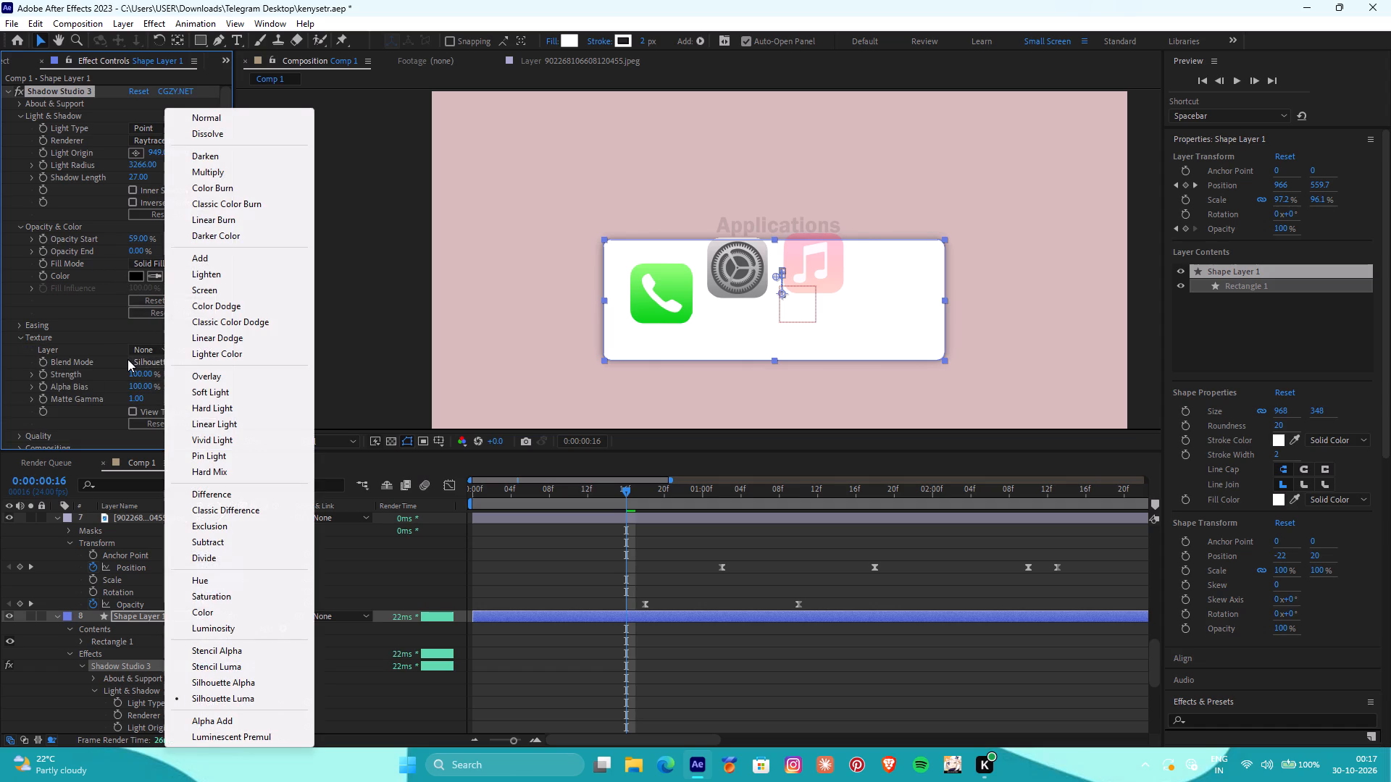
{"action": "left_click", "coordinate": [119, 361]}
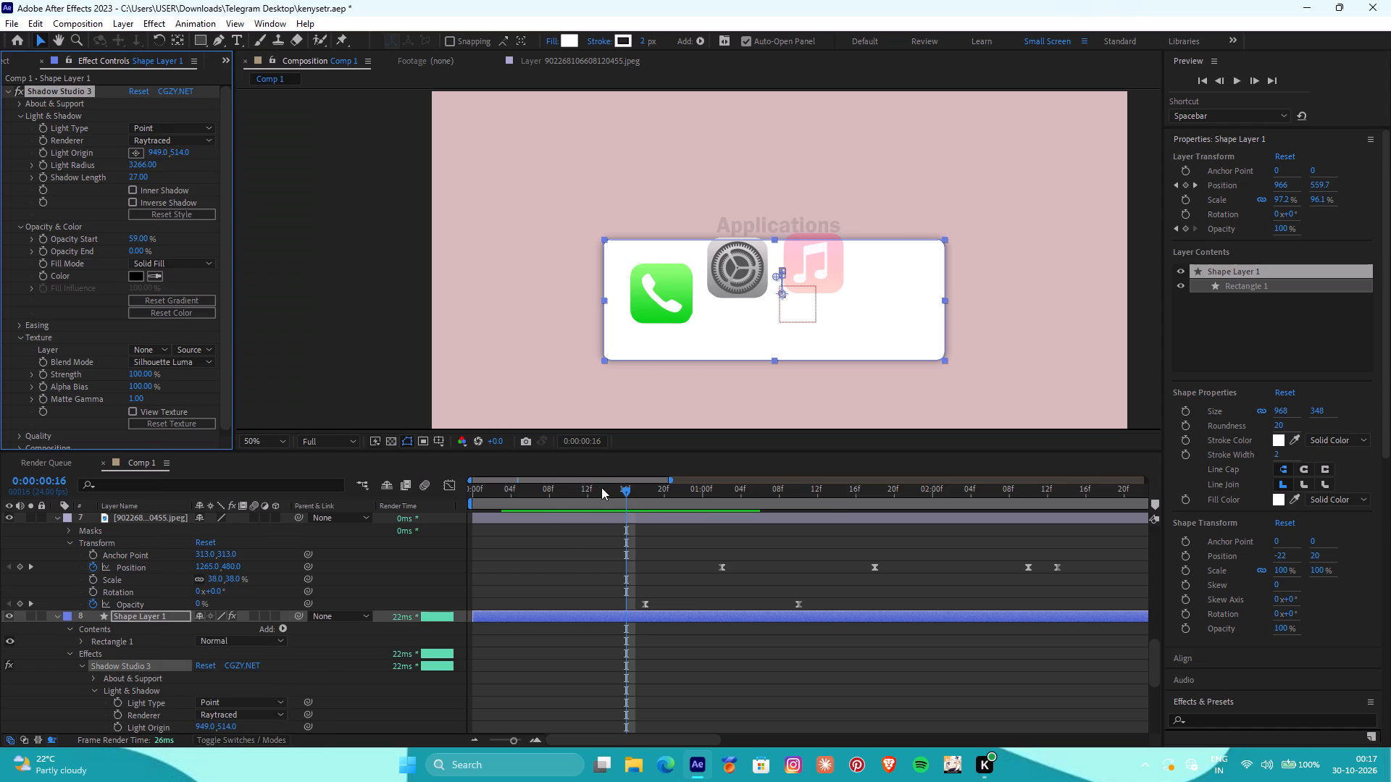
Play the card and icon animation twice from the first frame to review the shadow and motion.
{"action": "left_click_drag", "start_coordinate": [625, 487], "coordinate": [581, 495]}
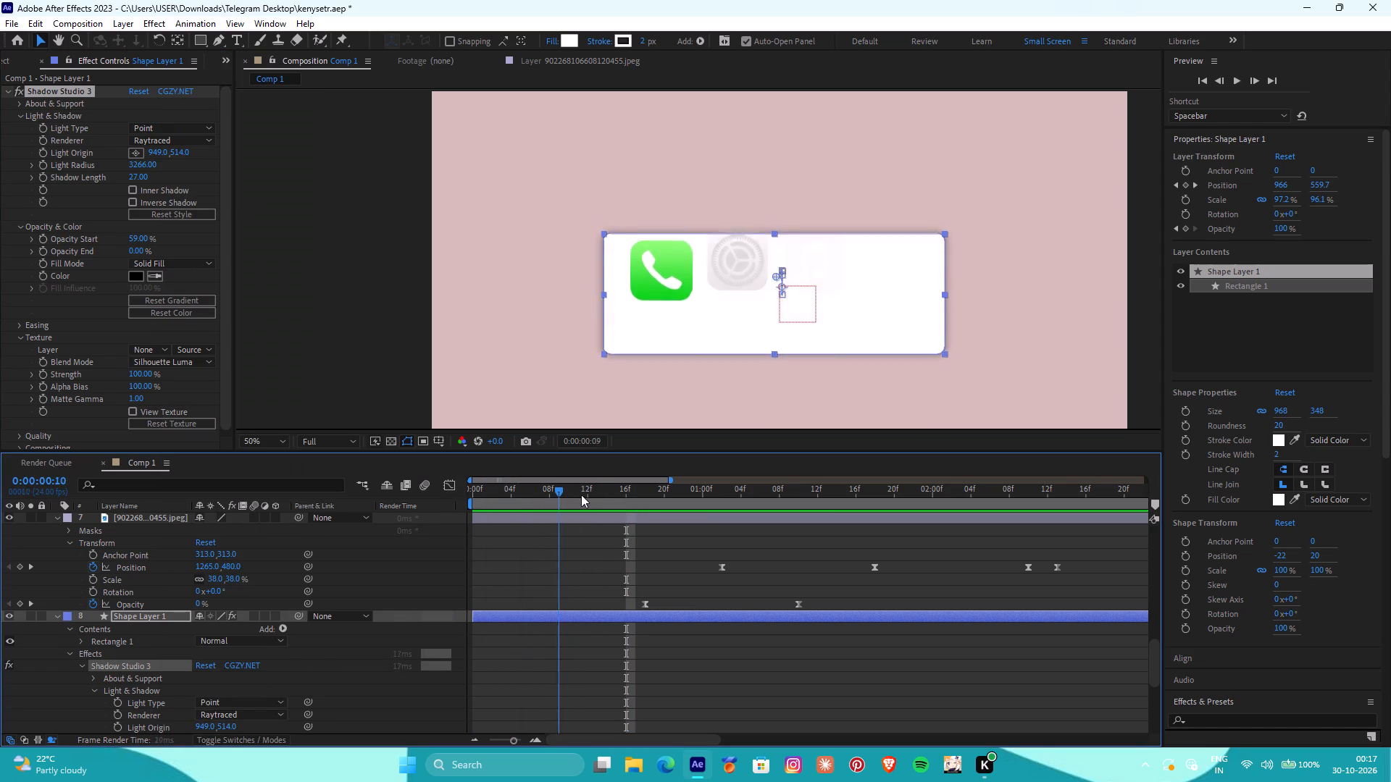
{"action": "left_click_drag", "start_coordinate": [581, 495], "coordinate": [394, 497]}
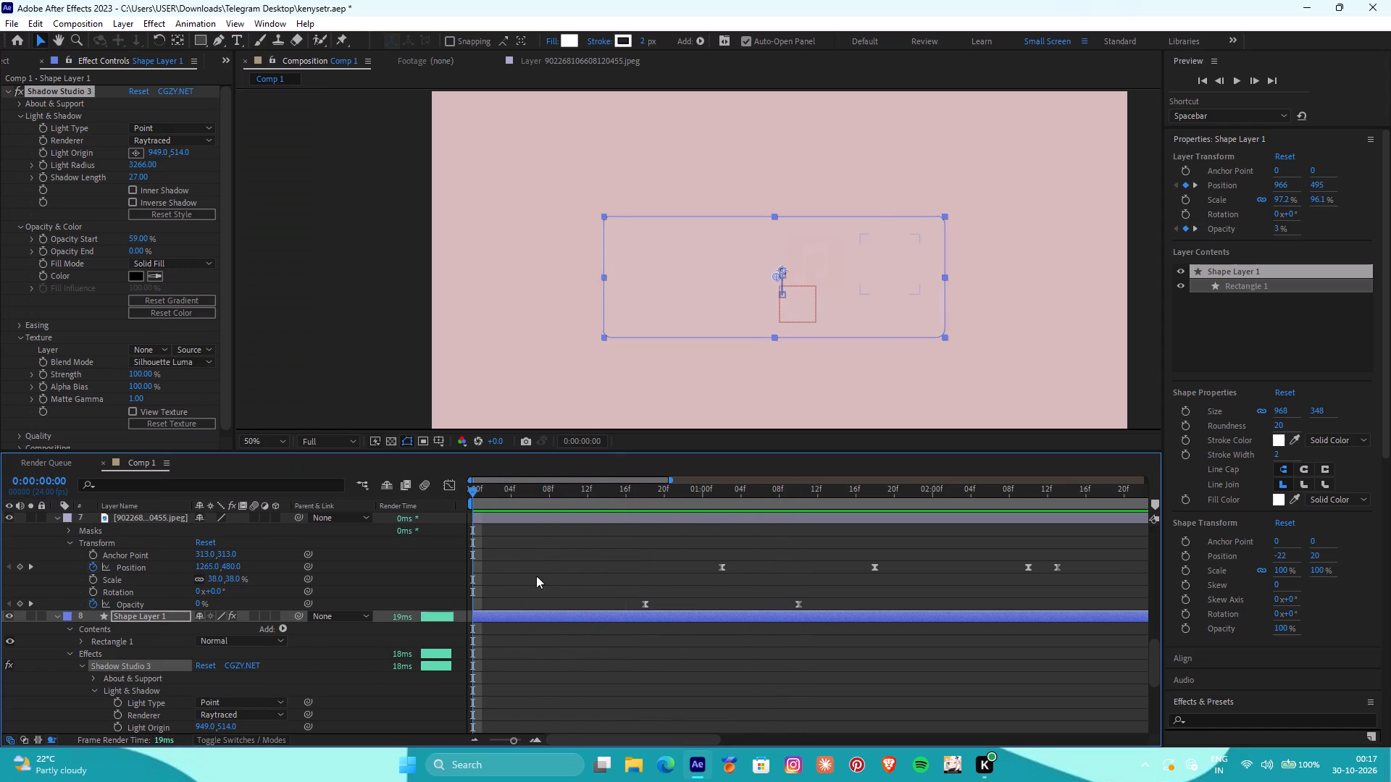
{"action": "left_click", "coordinate": [658, 673]}
{"action": "left_click", "coordinate": [646, 667]}
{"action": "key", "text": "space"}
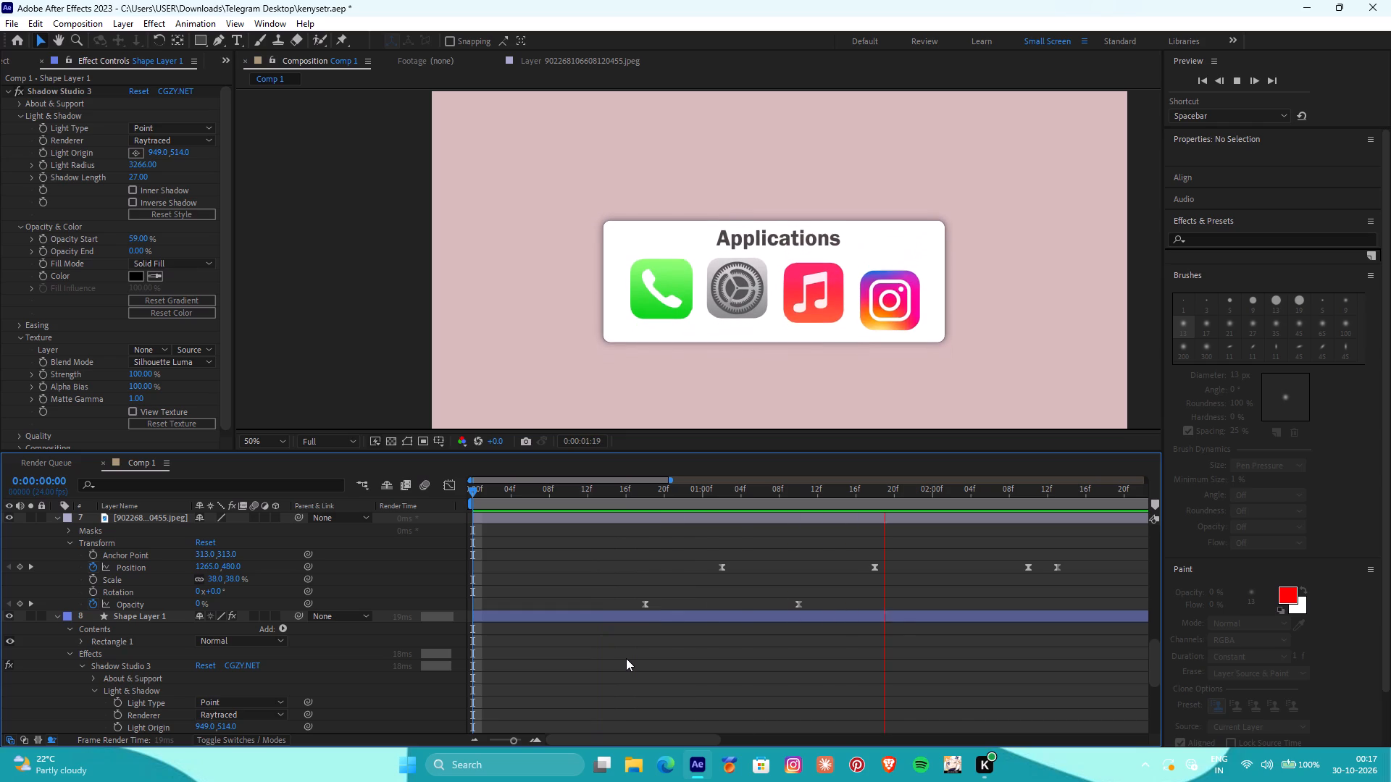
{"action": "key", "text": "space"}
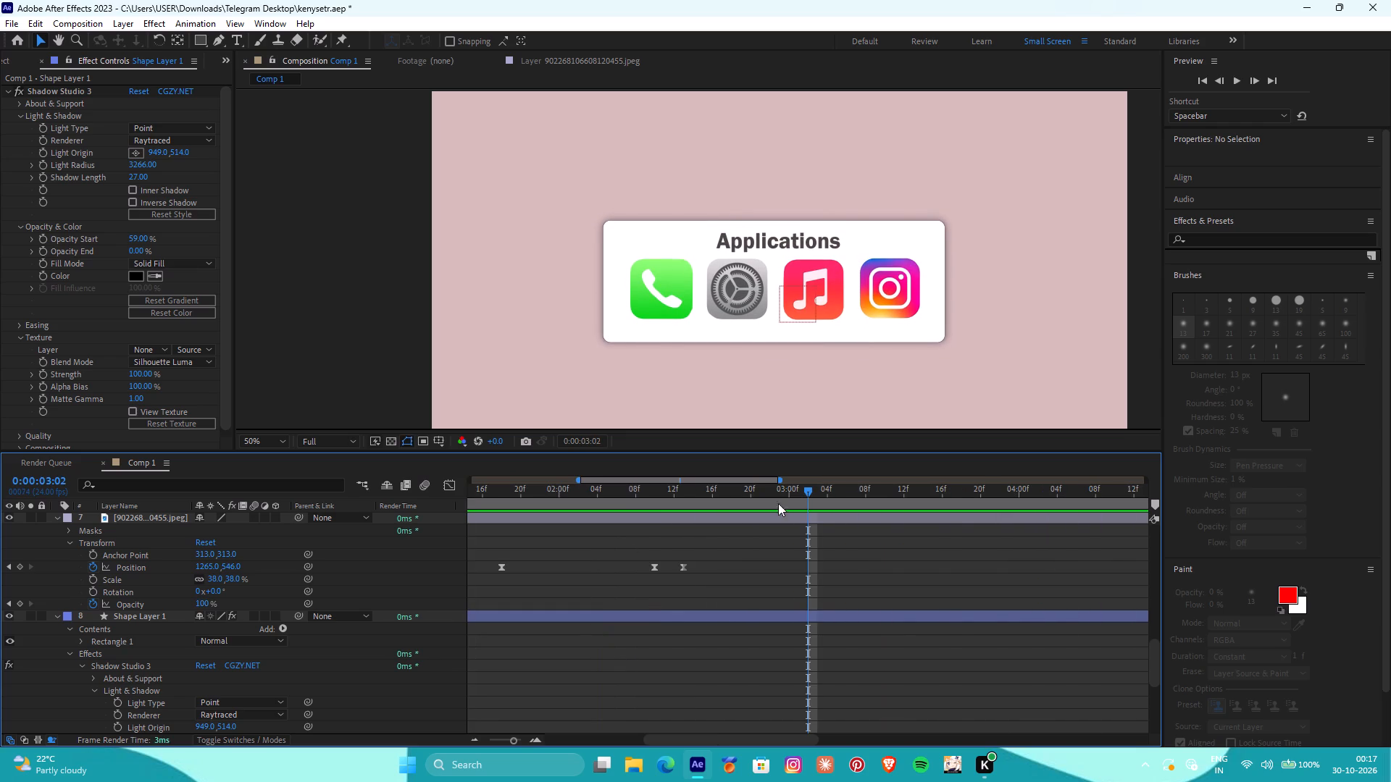
{"action": "left_click_drag", "start_coordinate": [809, 486], "coordinate": [359, 489]}
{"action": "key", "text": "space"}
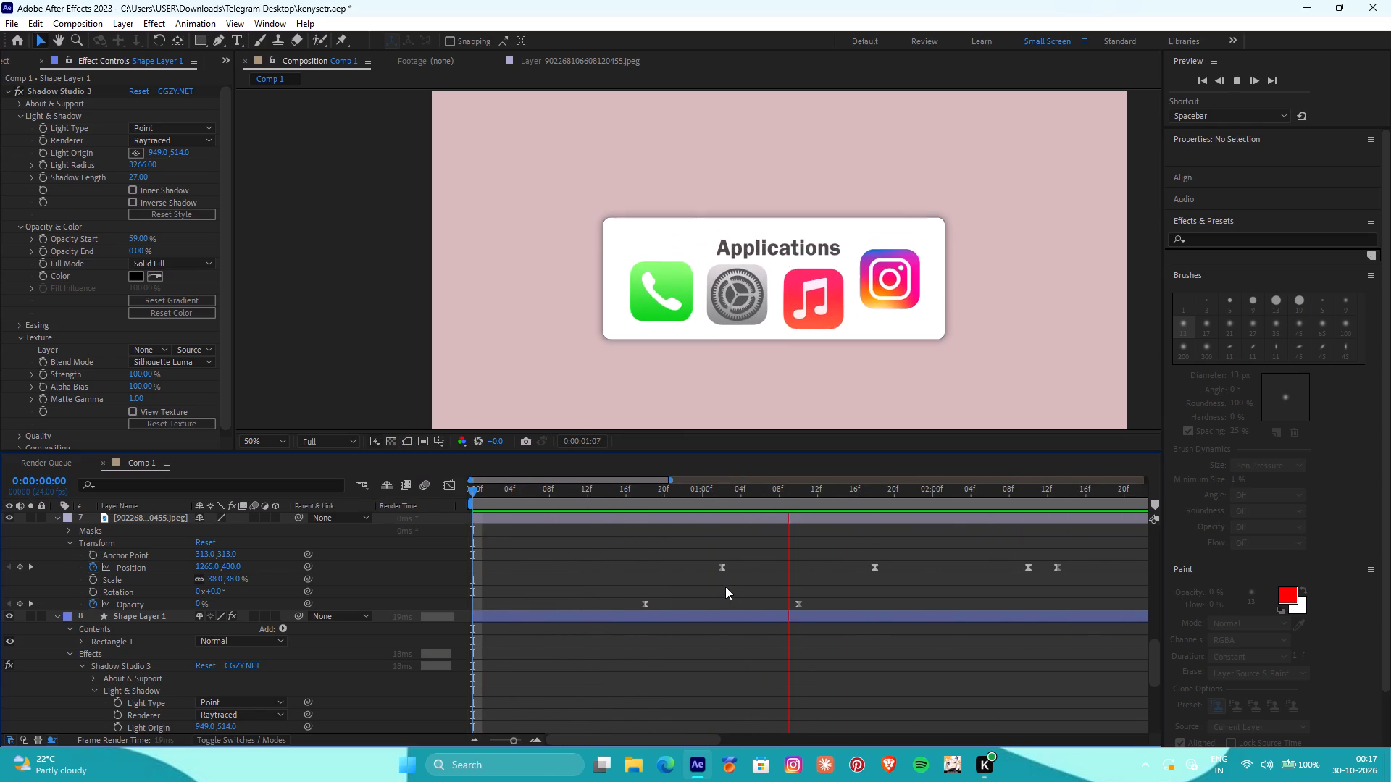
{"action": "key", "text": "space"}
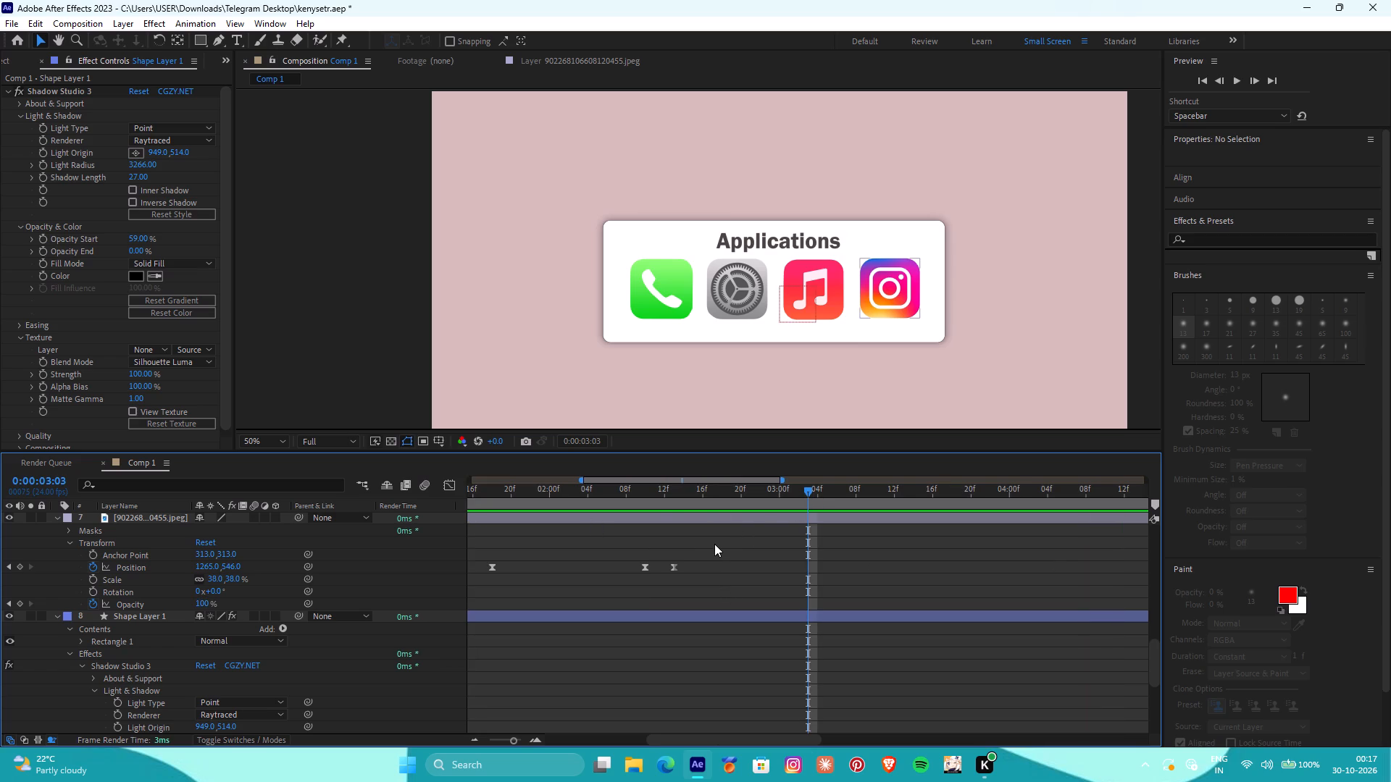
Examine the properties and keyframes of the layers in Comp 1, from the Applications text to the card shape.
{"action": "scroll", "coordinate": [748, 546], "scroll_direction": "down", "scroll_amount": 12}
{"action": "scroll", "coordinate": [759, 586], "scroll_direction": "up", "scroll_amount": 6}
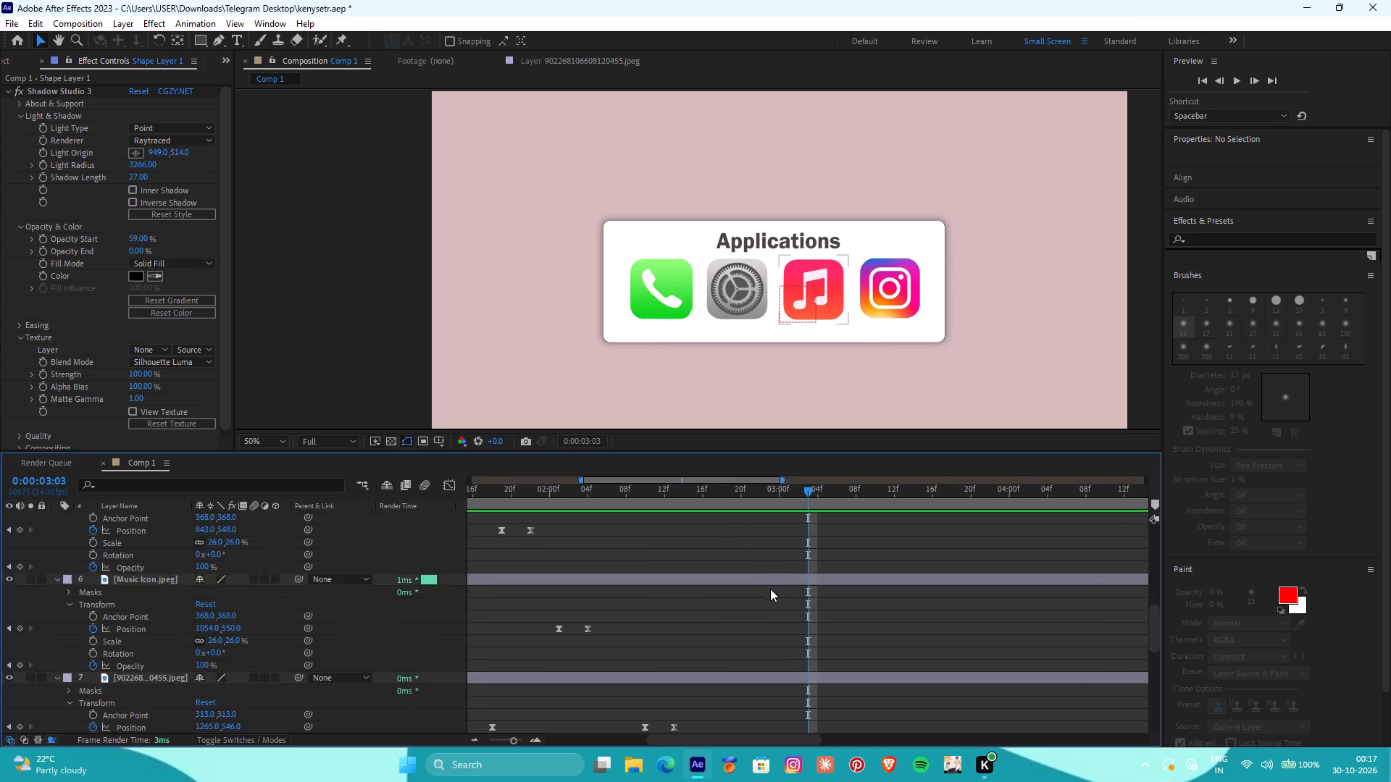
{"action": "scroll", "coordinate": [770, 589], "scroll_direction": "up", "scroll_amount": 5}
{"action": "scroll", "coordinate": [114, 270], "scroll_direction": "up", "scroll_amount": 6}
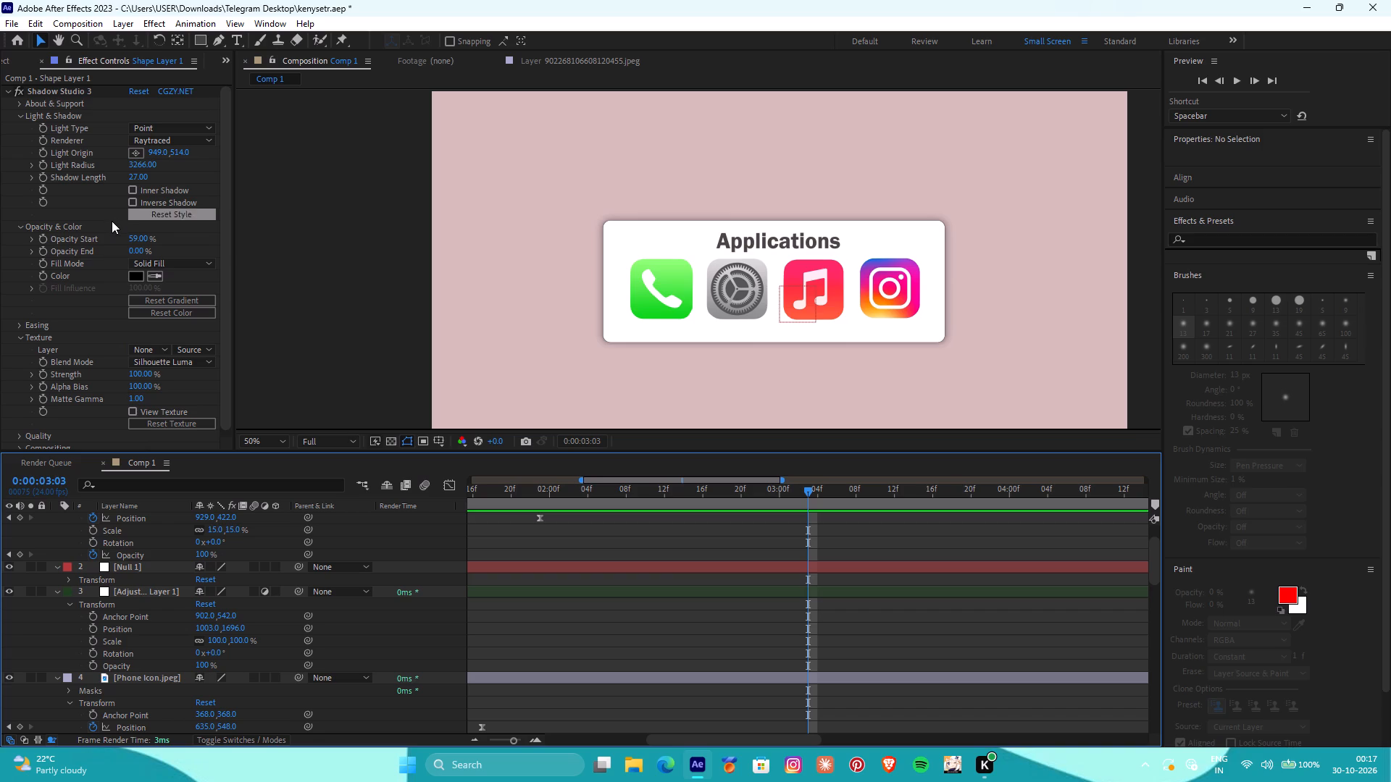
{"action": "scroll", "coordinate": [116, 227], "scroll_direction": "down", "scroll_amount": 1}
{"action": "scroll", "coordinate": [138, 225], "scroll_direction": "up", "scroll_amount": 3}
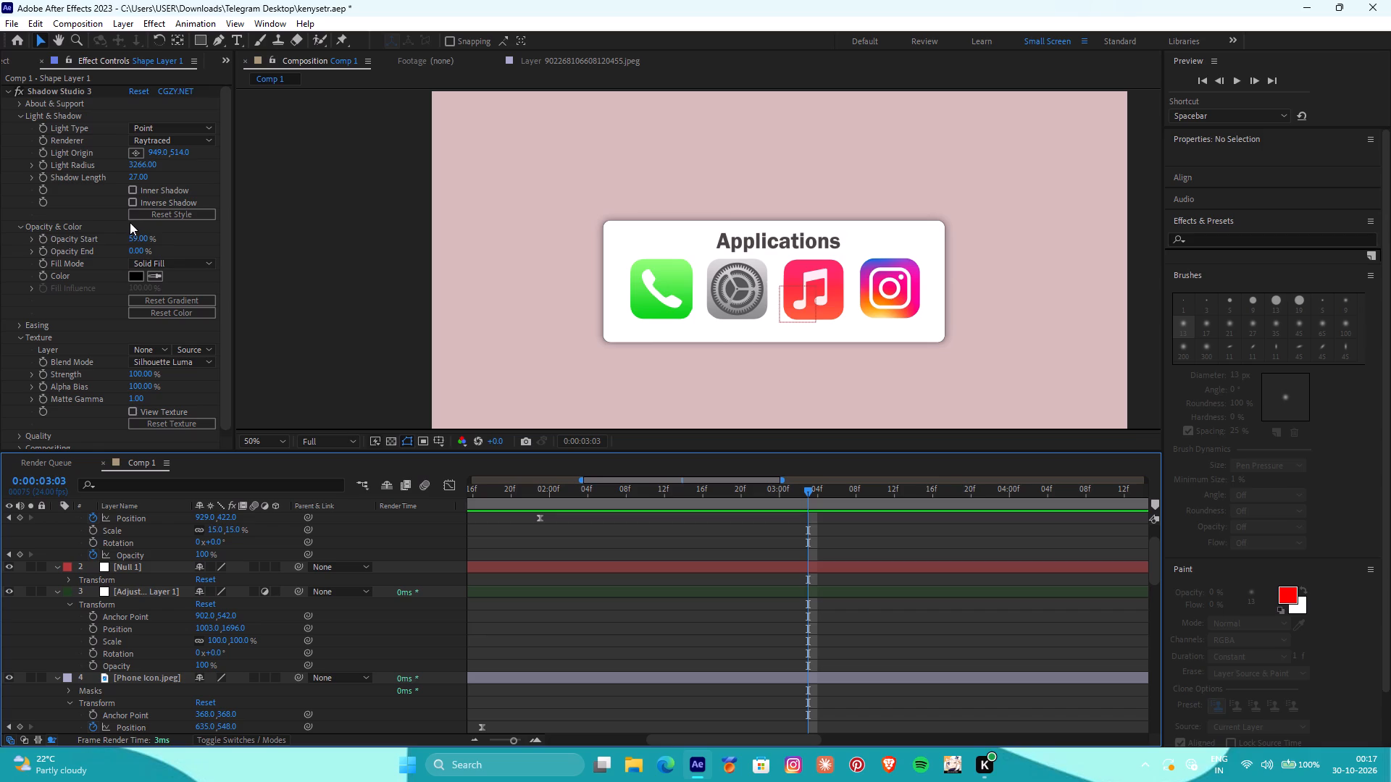
{"action": "scroll", "coordinate": [106, 585], "scroll_direction": "up", "scroll_amount": 5}
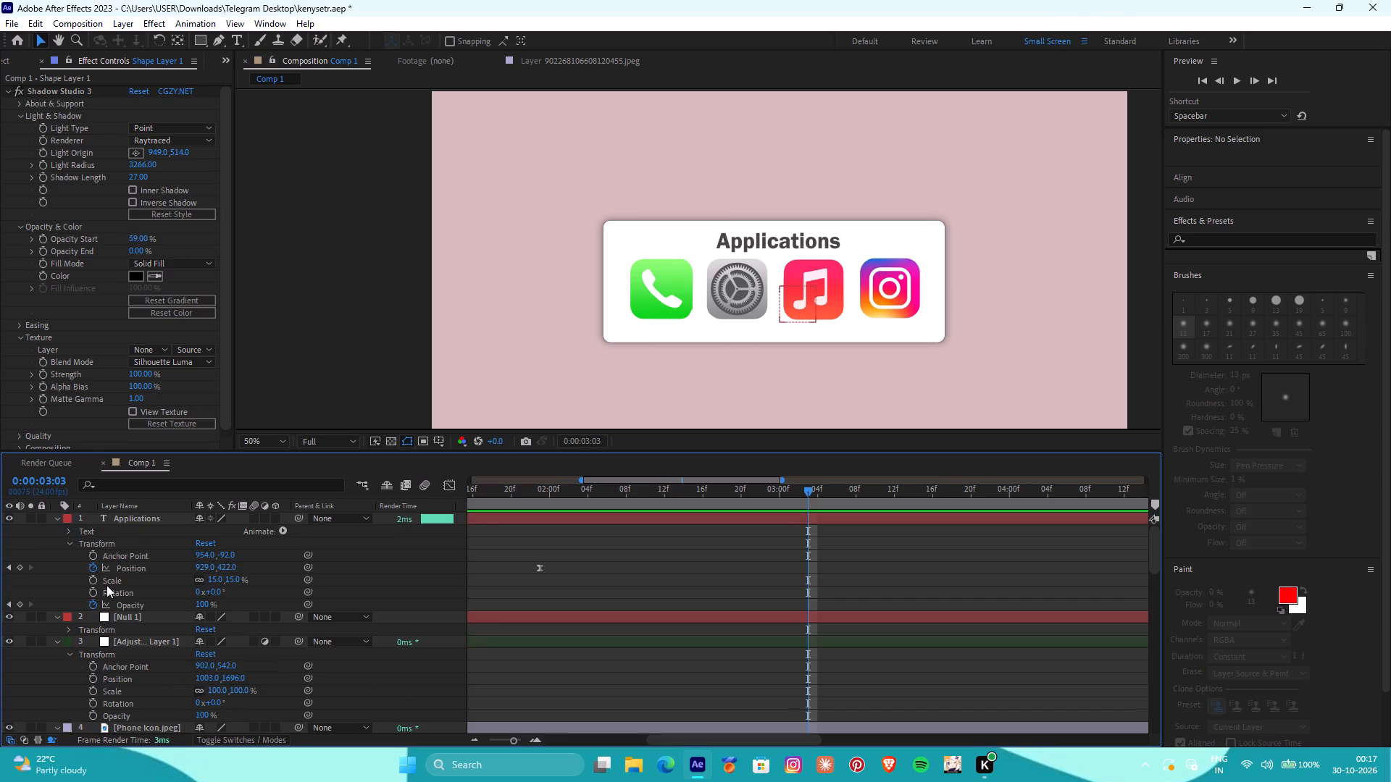
{"action": "scroll", "coordinate": [106, 585], "scroll_direction": "up", "scroll_amount": 7}
{"action": "scroll", "coordinate": [108, 580], "scroll_direction": "down", "scroll_amount": 17}
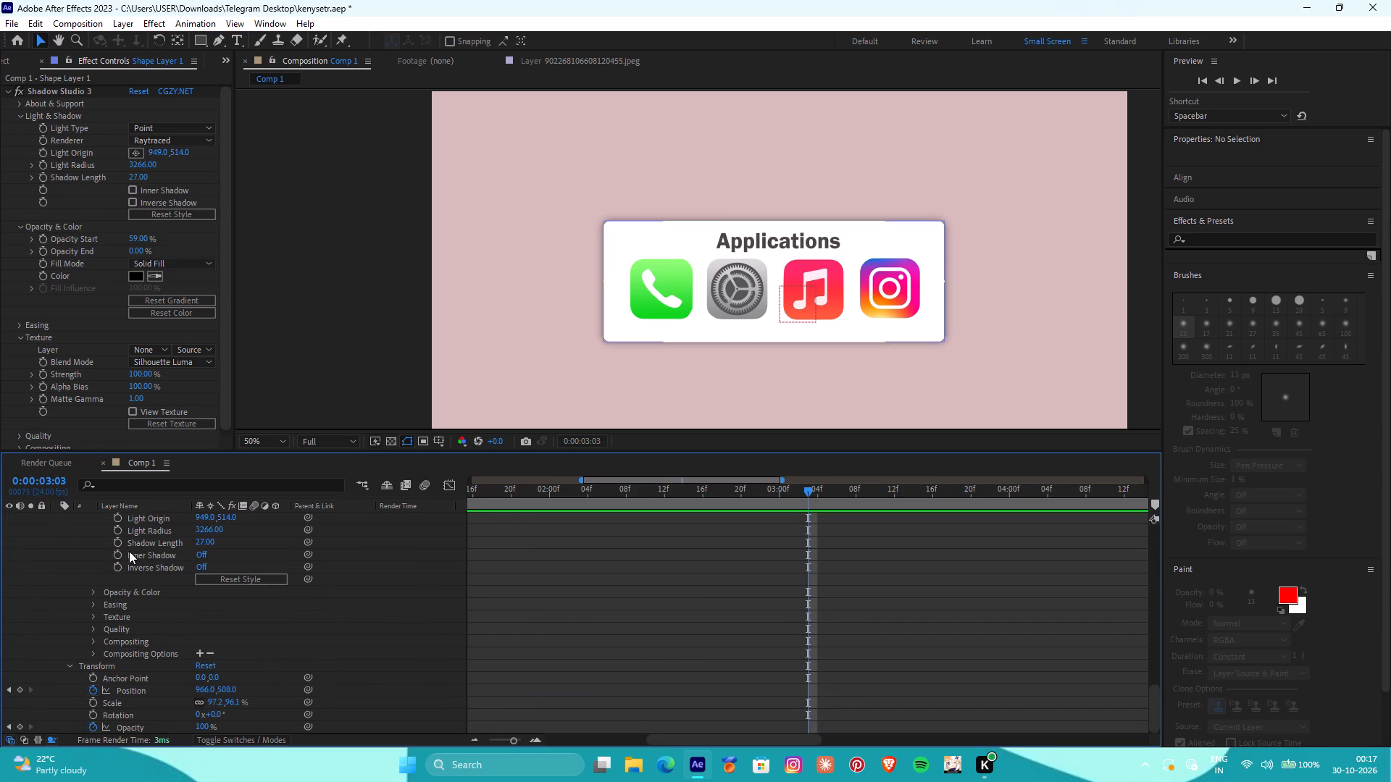
{"action": "scroll", "coordinate": [130, 548], "scroll_direction": "down", "scroll_amount": 7}
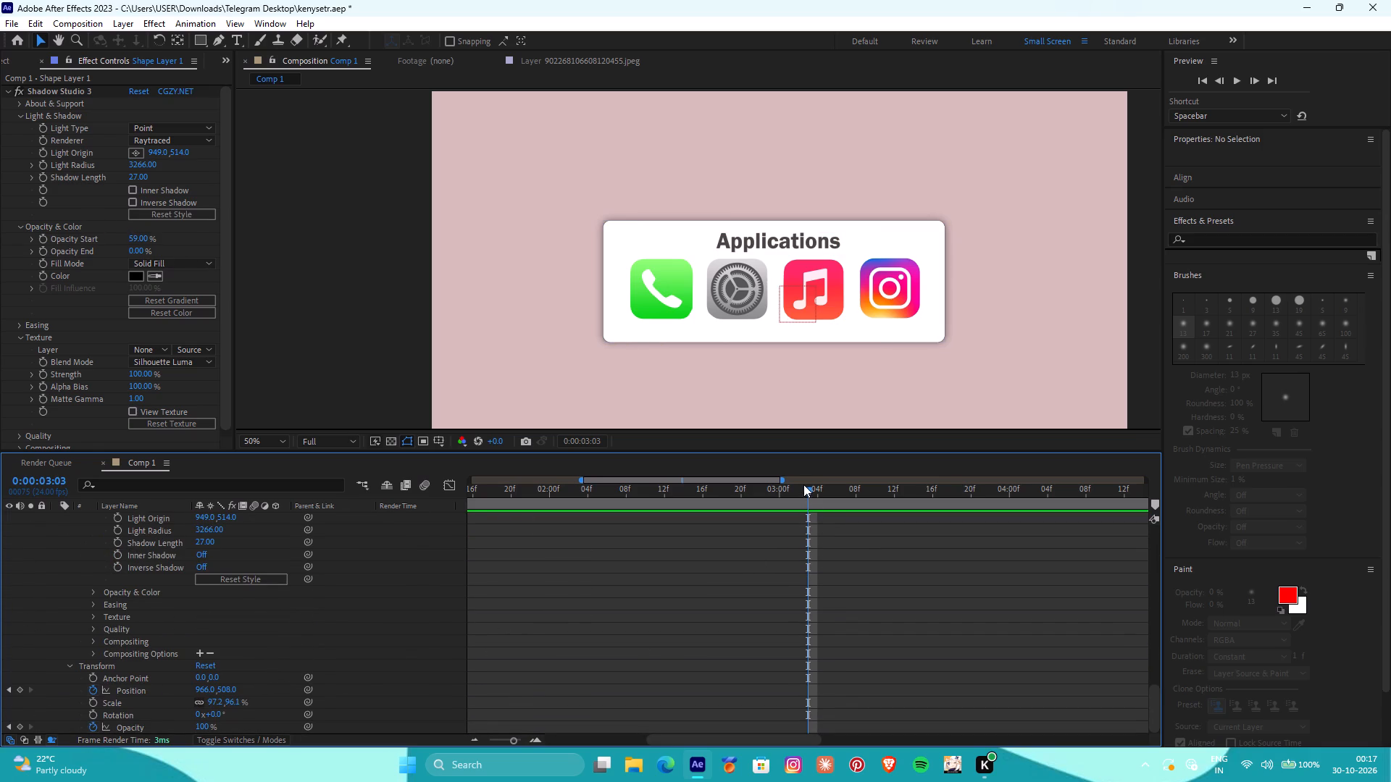
Scrub back and forth through the first two seconds to inspect how the card and icons enter.
{"action": "left_click_drag", "start_coordinate": [806, 489], "coordinate": [428, 530]}
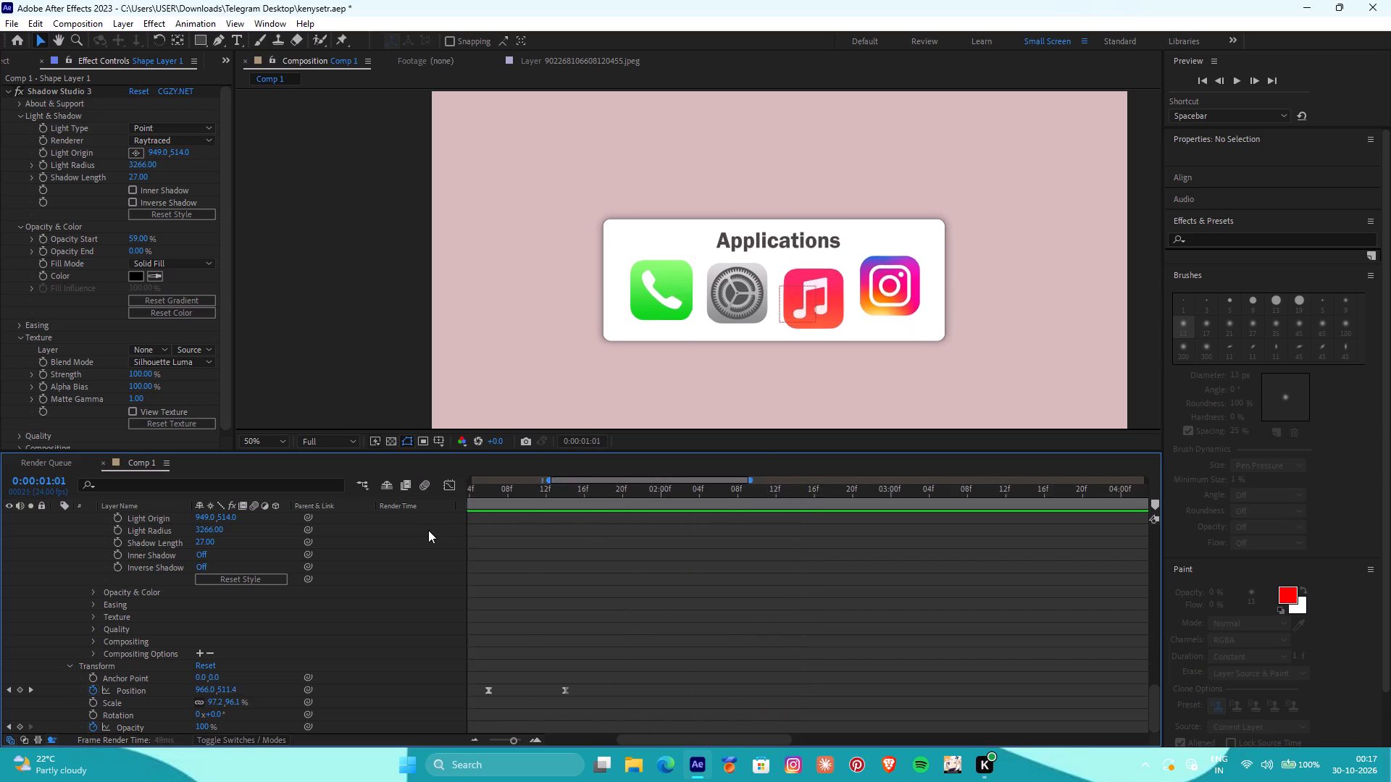
{"action": "left_click_drag", "start_coordinate": [428, 530], "coordinate": [670, 495]}
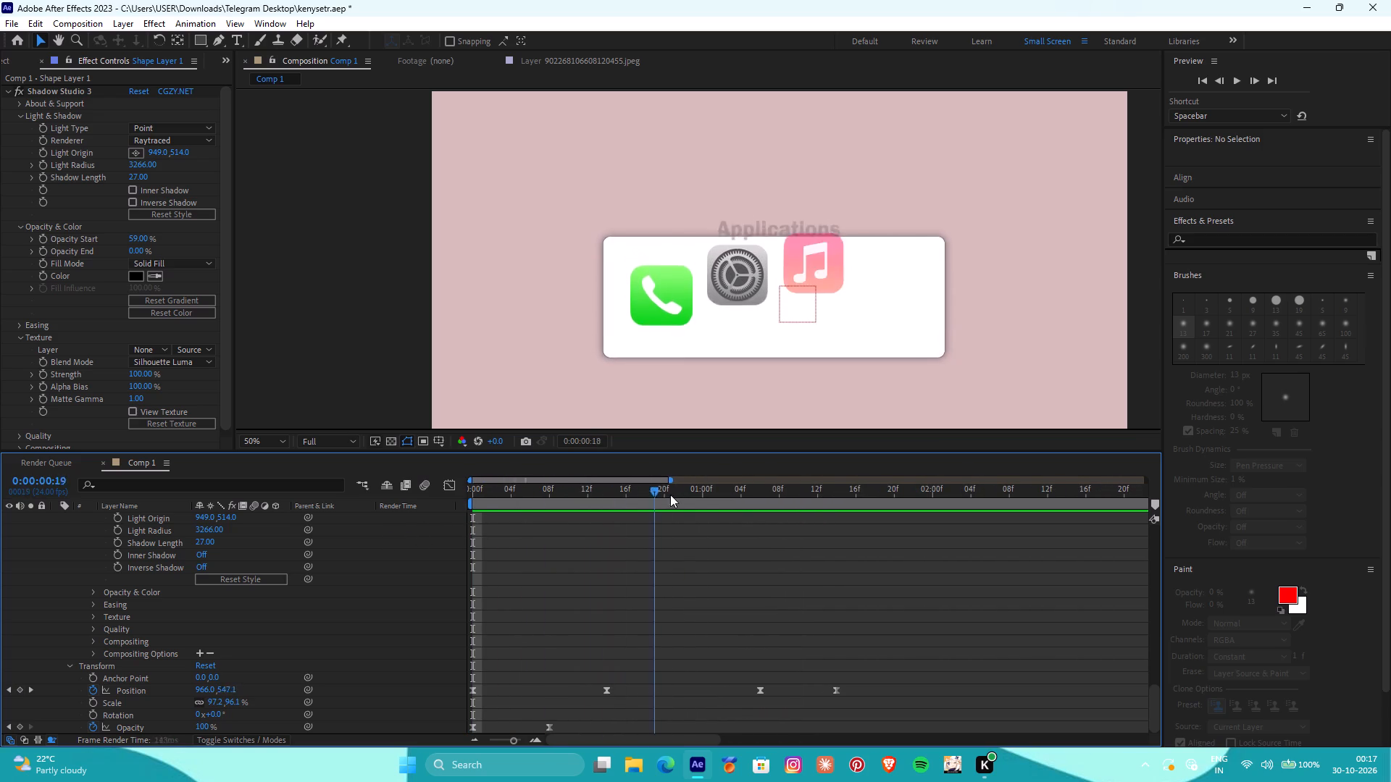
{"action": "left_click_drag", "start_coordinate": [670, 495], "coordinate": [821, 455]}
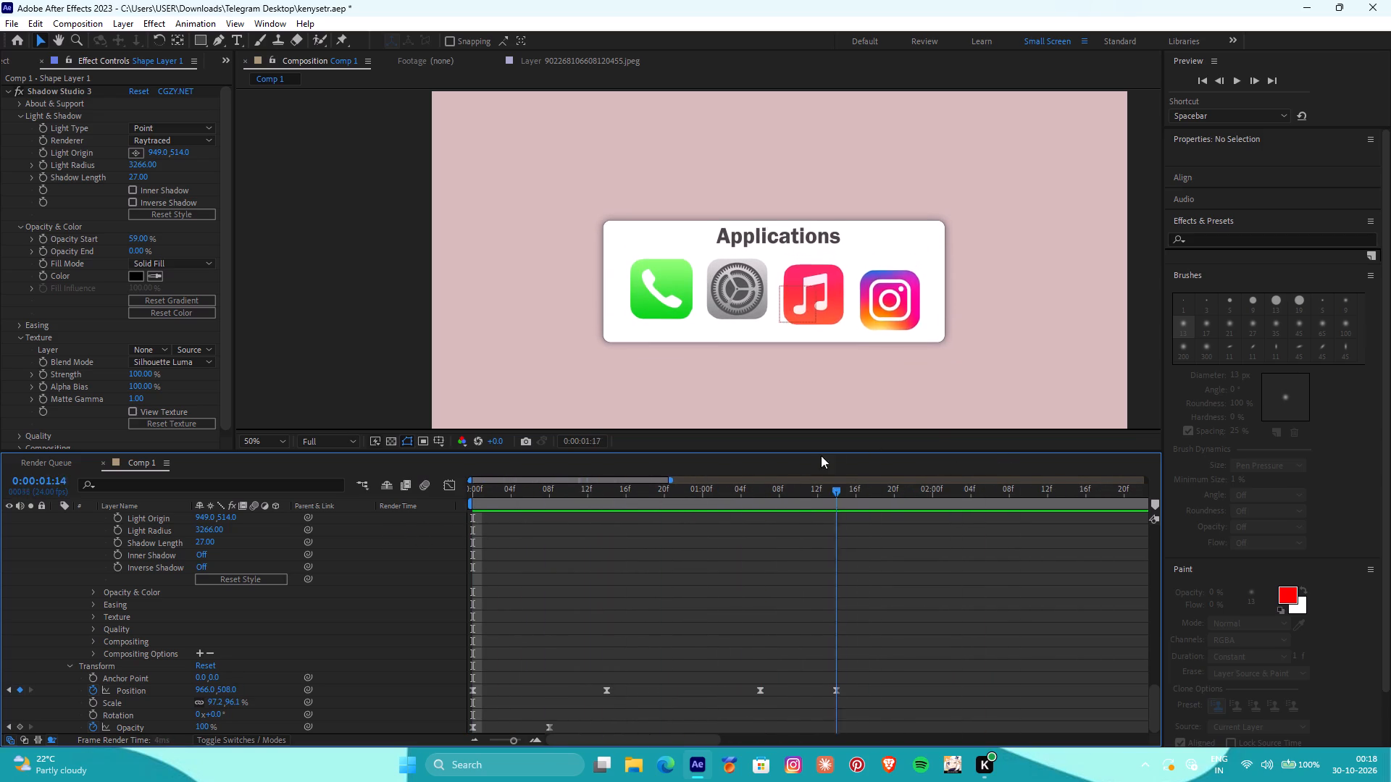
{"action": "left_click_drag", "start_coordinate": [821, 455], "coordinate": [702, 450]}
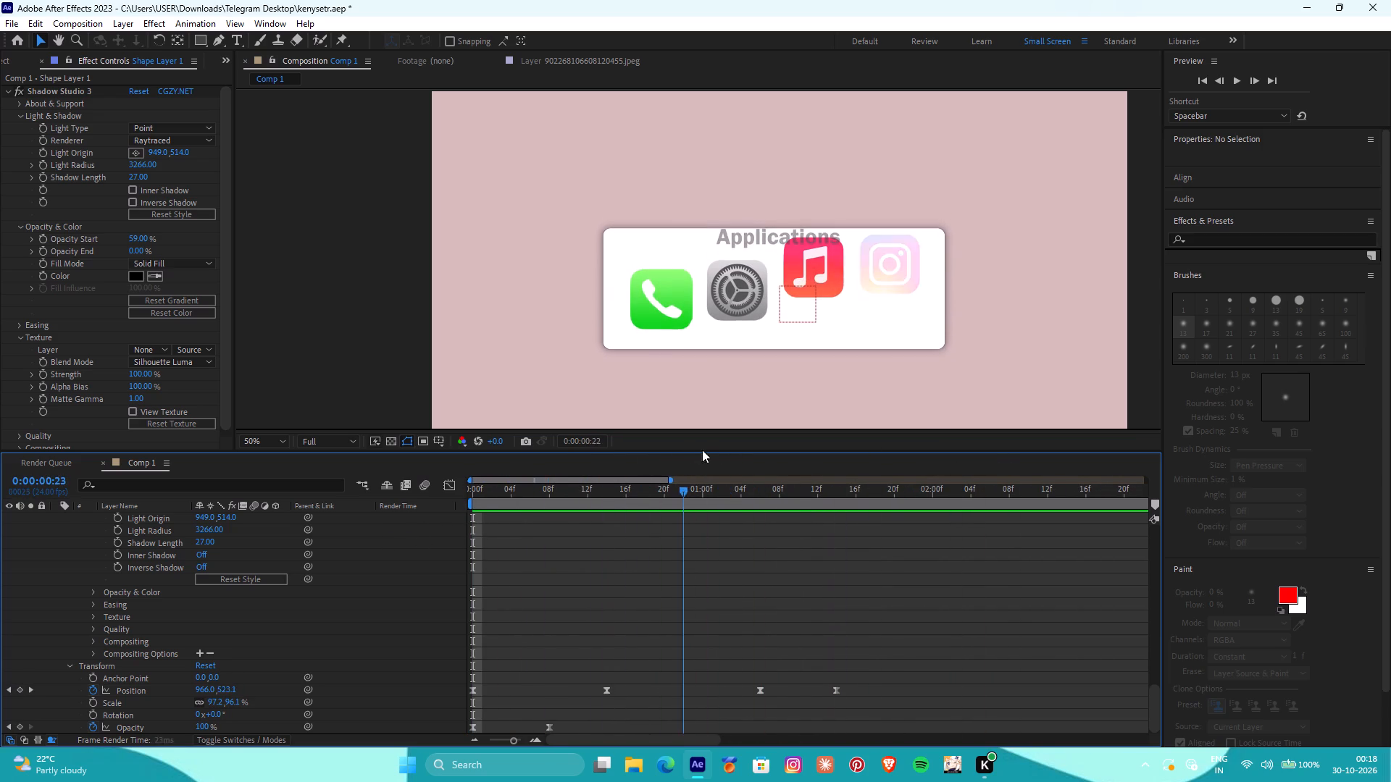
{"action": "left_click_drag", "start_coordinate": [702, 450], "coordinate": [717, 440]}
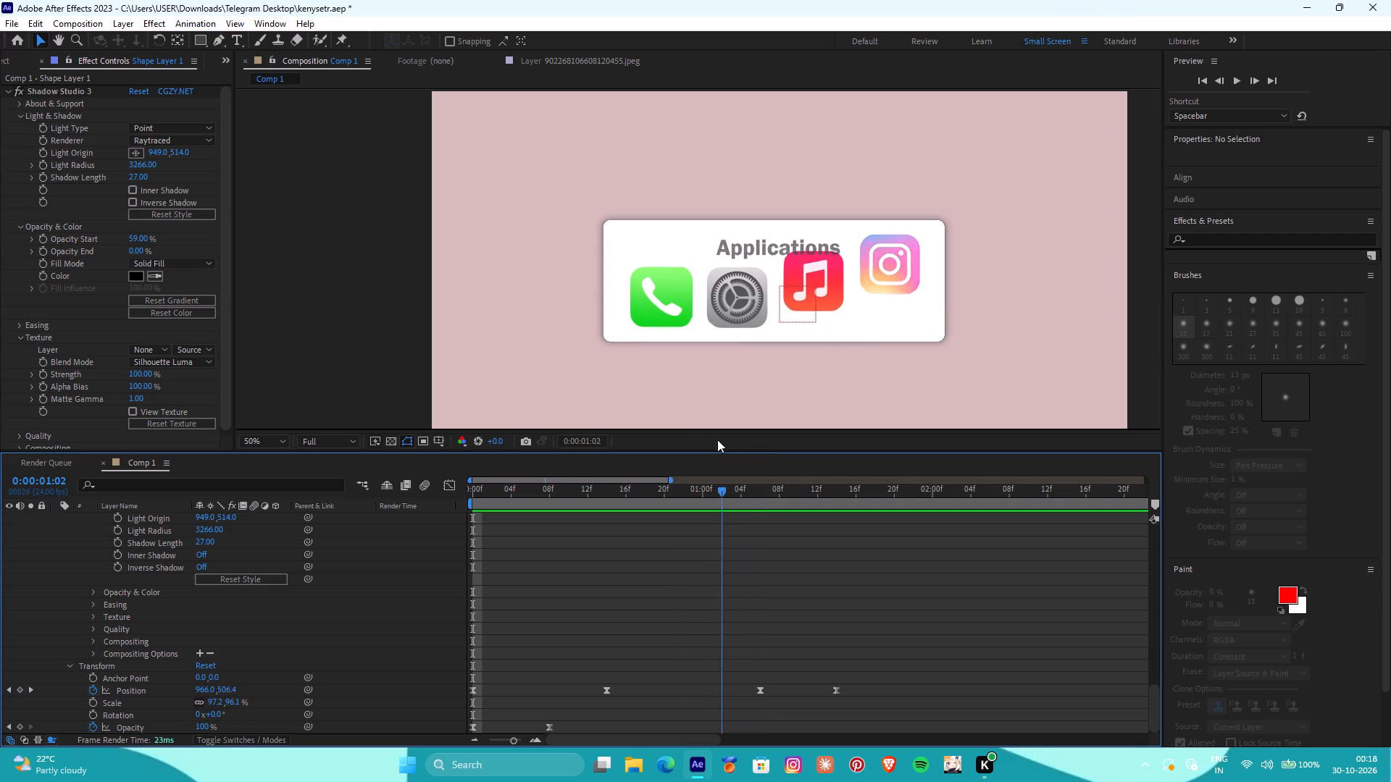
{"action": "left_click_drag", "start_coordinate": [717, 440], "coordinate": [677, 441]}
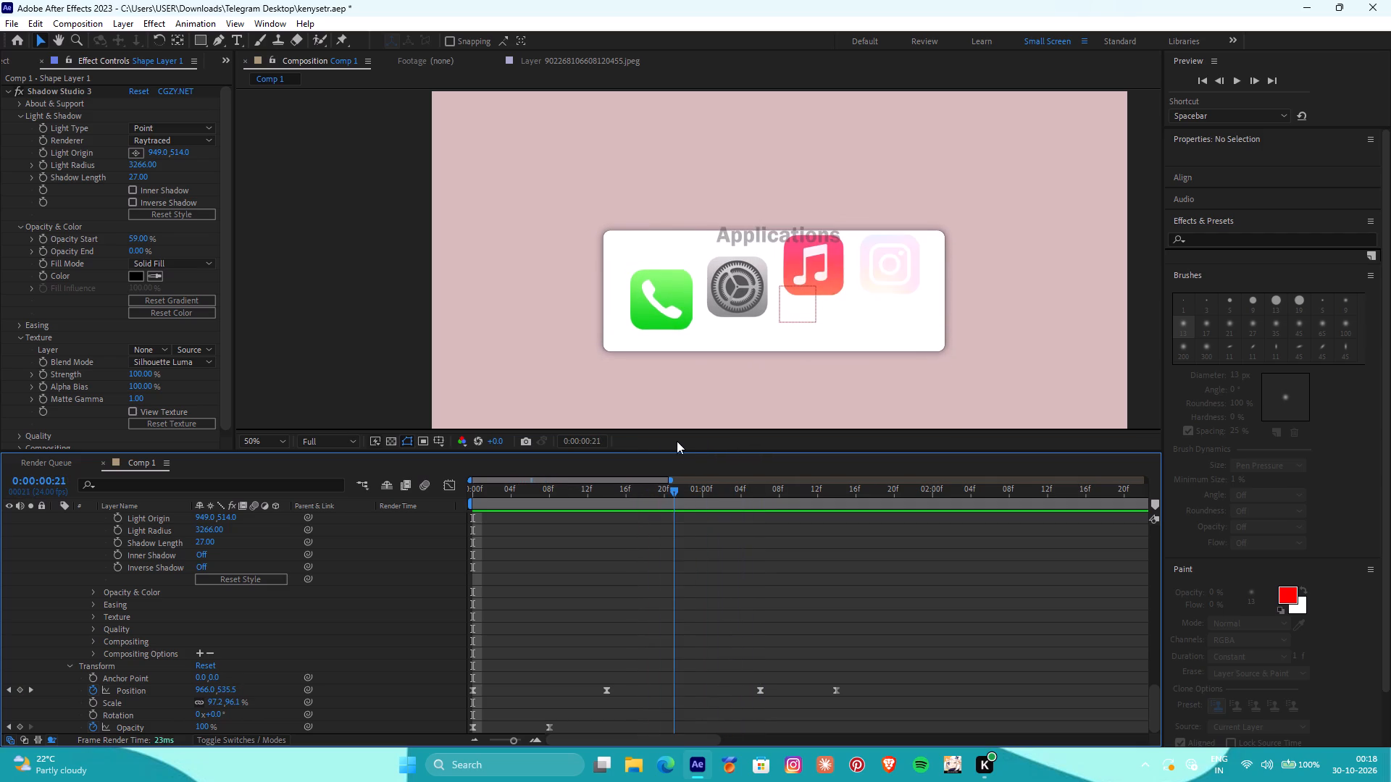
{"action": "left_click_drag", "start_coordinate": [677, 441], "coordinate": [674, 440]}
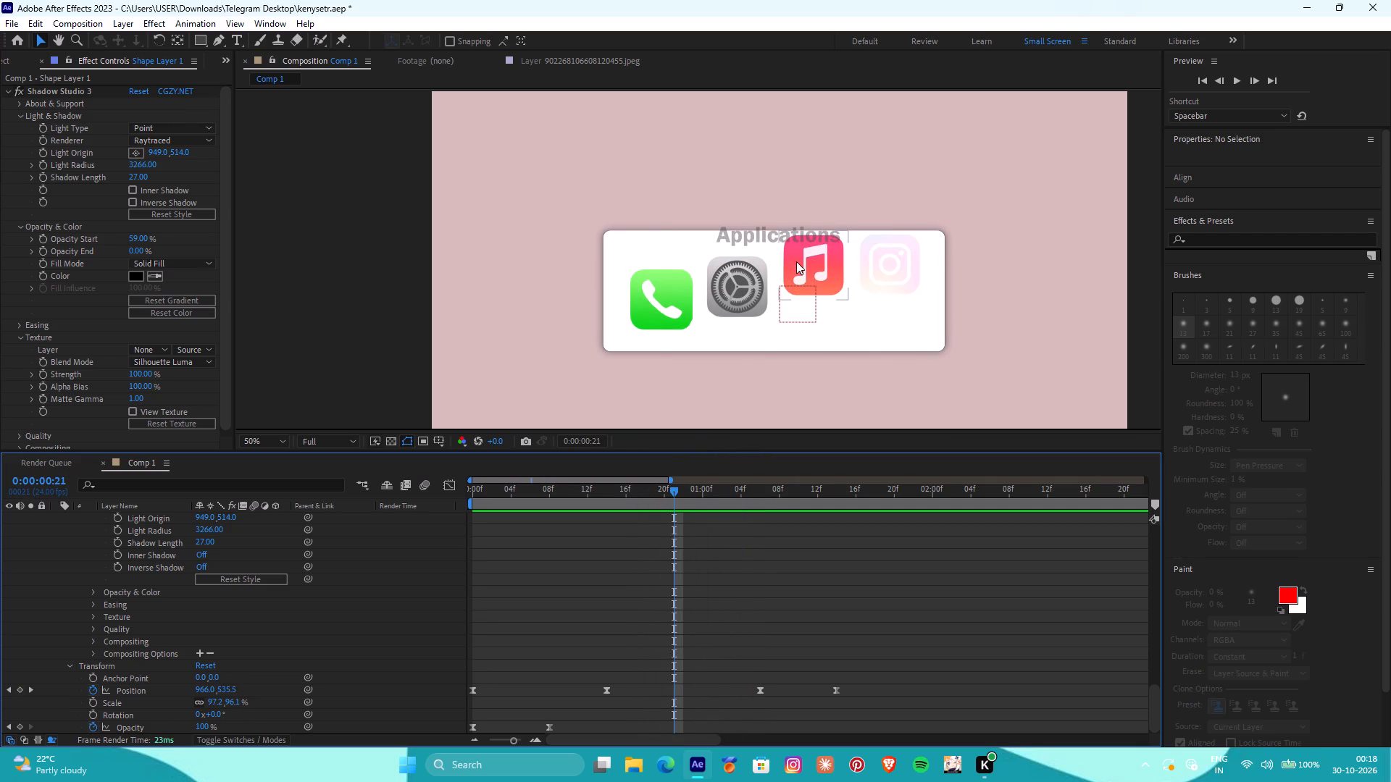
Move the Music icon's first Position keyframe earlier, to about frame 15.
{"action": "left_click", "coordinate": [796, 261]}
{"action": "scroll", "coordinate": [764, 576], "scroll_direction": "down", "scroll_amount": 4}
{"action": "scroll", "coordinate": [759, 586], "scroll_direction": "up", "scroll_amount": 7}
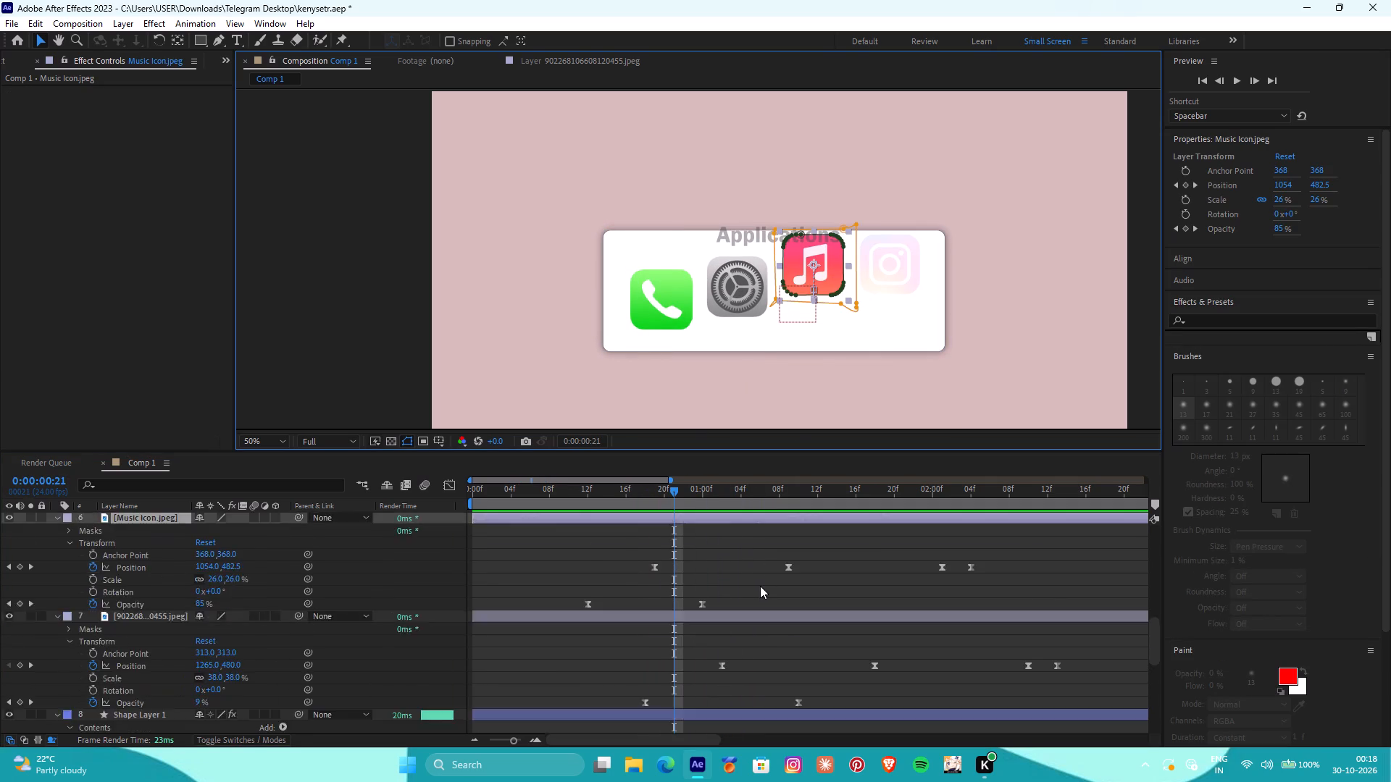
{"action": "scroll", "coordinate": [760, 586], "scroll_direction": "up", "scroll_amount": 8}
{"action": "scroll", "coordinate": [766, 585], "scroll_direction": "down", "scroll_amount": 7}
{"action": "scroll", "coordinate": [767, 585], "scroll_direction": "up", "scroll_amount": 1}
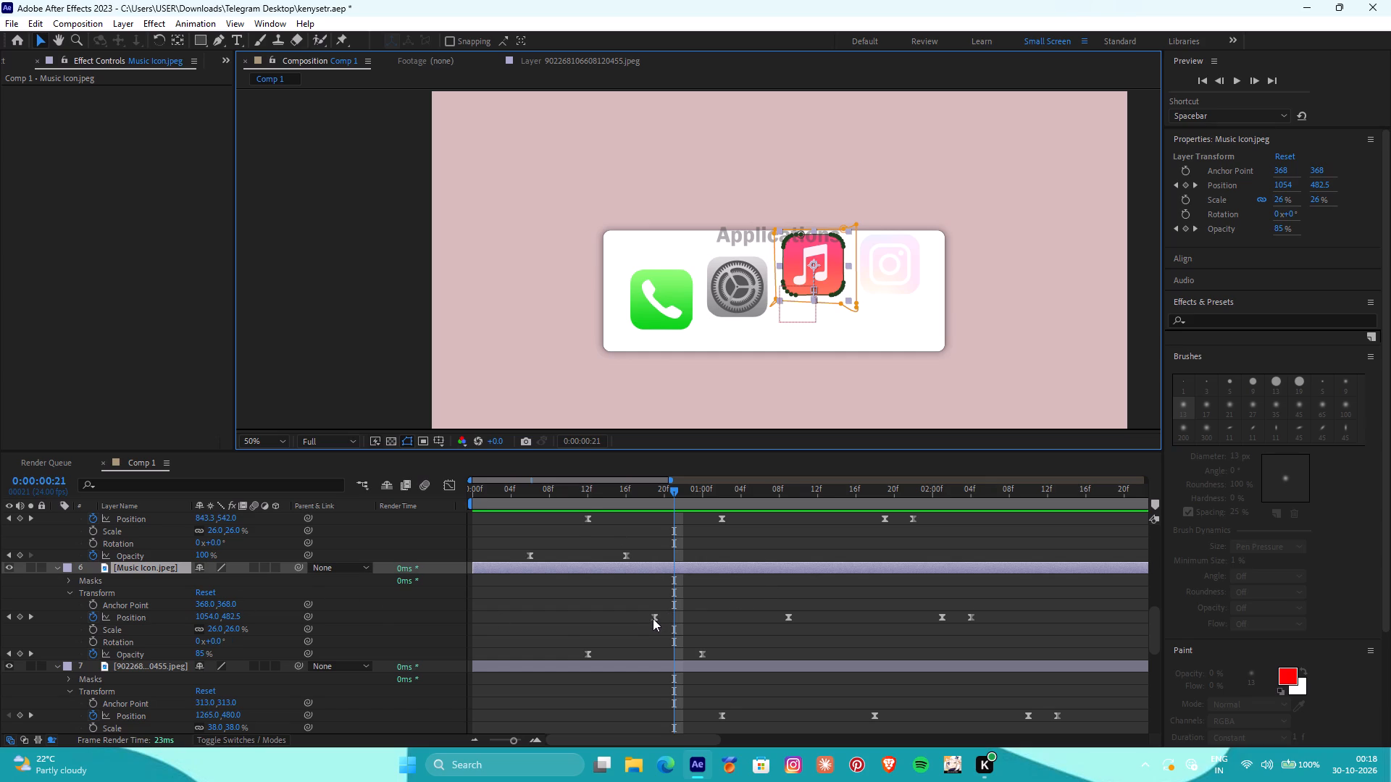
{"action": "left_click_drag", "start_coordinate": [653, 618], "coordinate": [614, 618]}
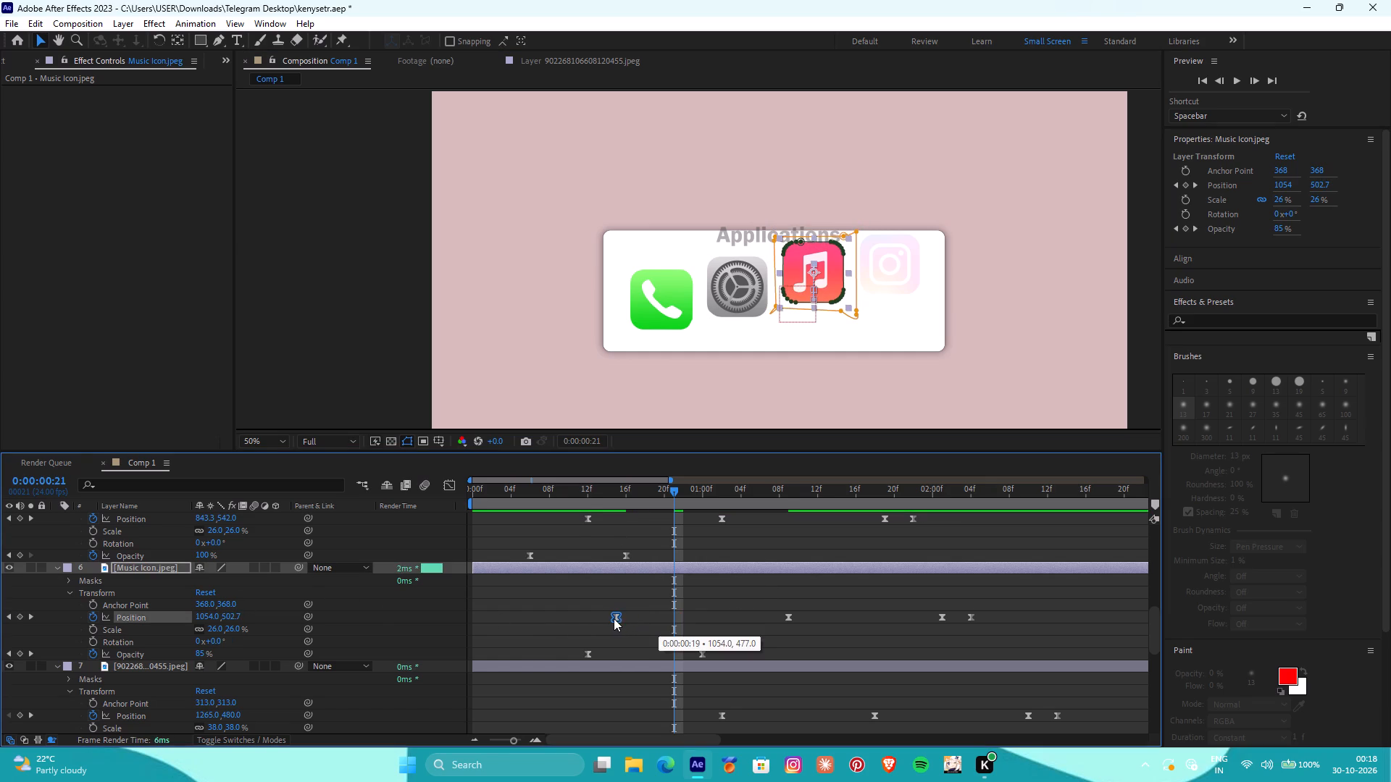
{"action": "left_click_drag", "start_coordinate": [614, 618], "coordinate": [611, 618]}
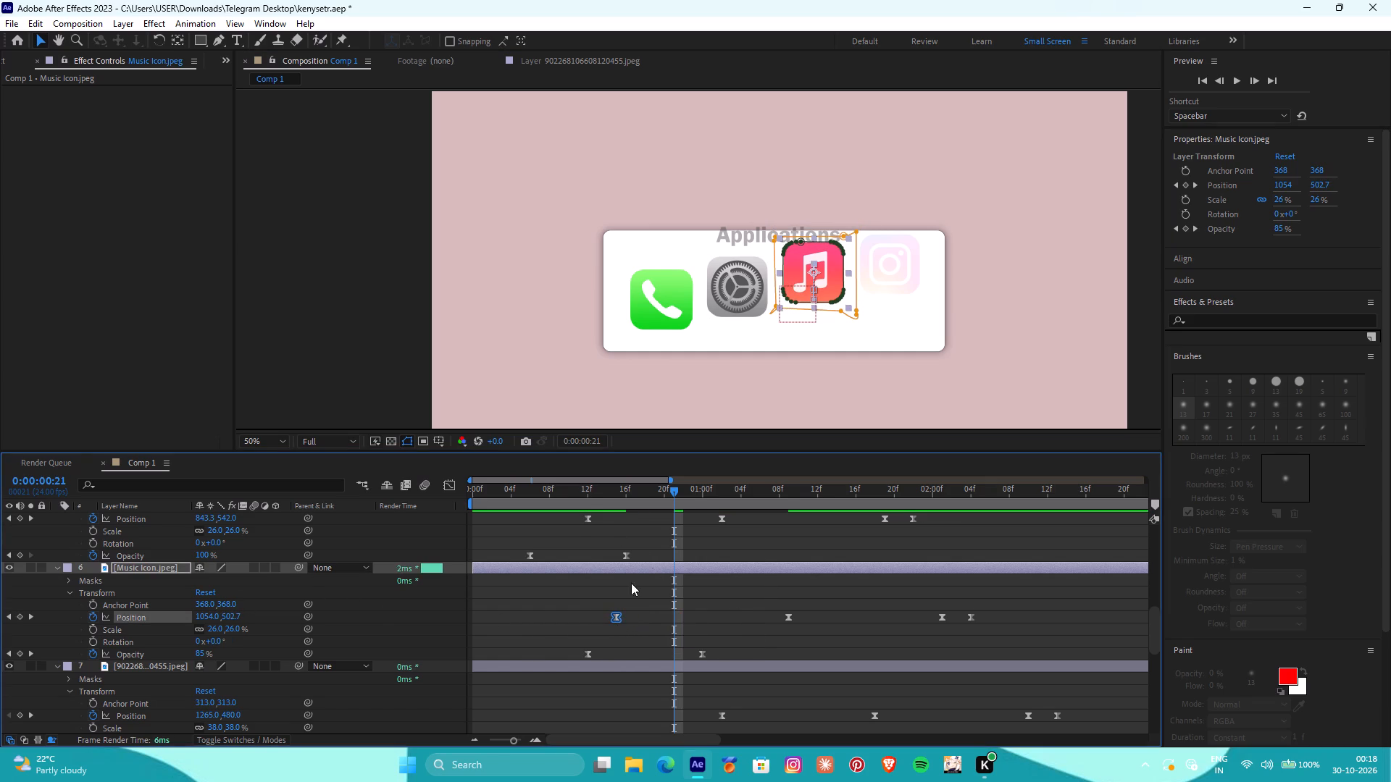
Check the icon timing, and shift the Instagram icon's last two Position keyframes about one frame earlier.
{"action": "left_click_drag", "start_coordinate": [672, 492], "coordinate": [672, 503]}
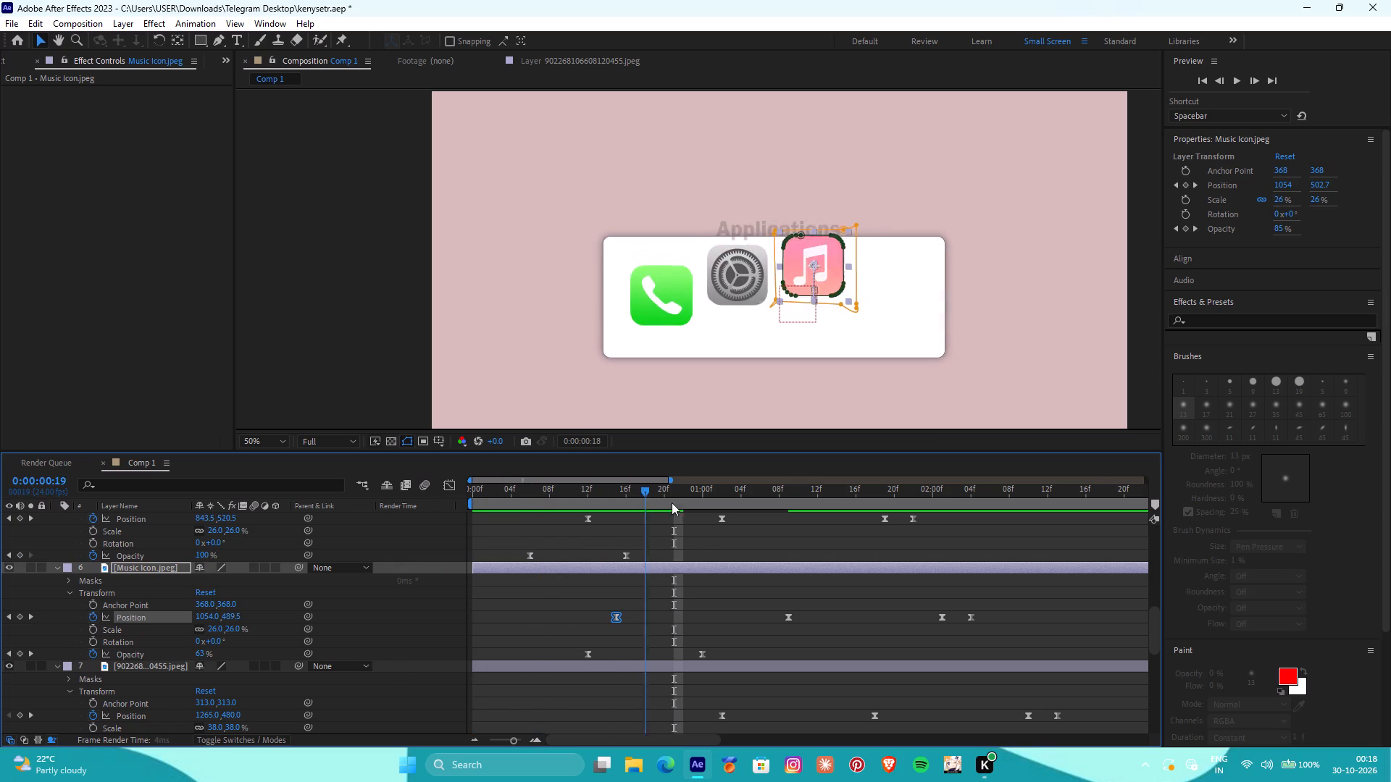
{"action": "left_click_drag", "start_coordinate": [672, 503], "coordinate": [948, 464]}
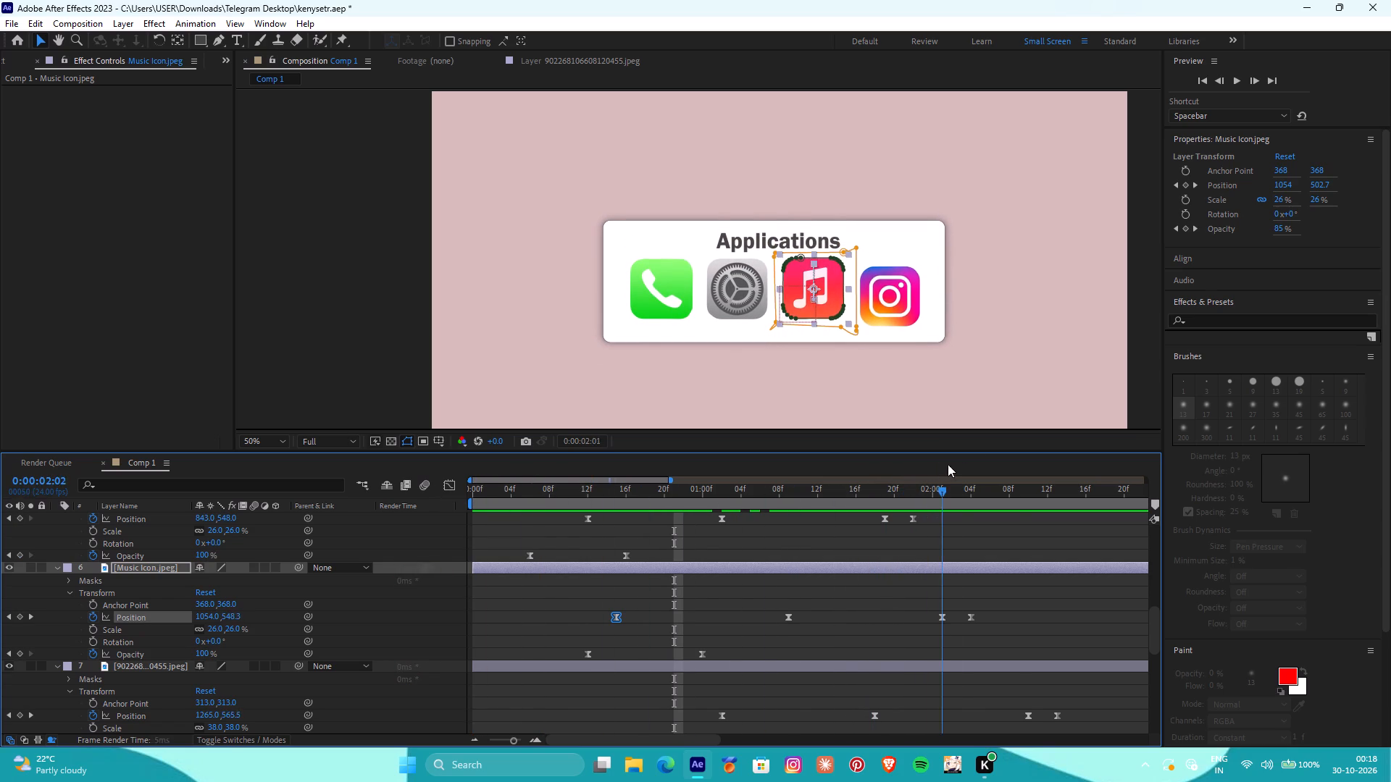
{"action": "left_click_drag", "start_coordinate": [948, 464], "coordinate": [821, 503]}
{"action": "left_click_drag", "start_coordinate": [1085, 713], "coordinate": [1019, 726]}
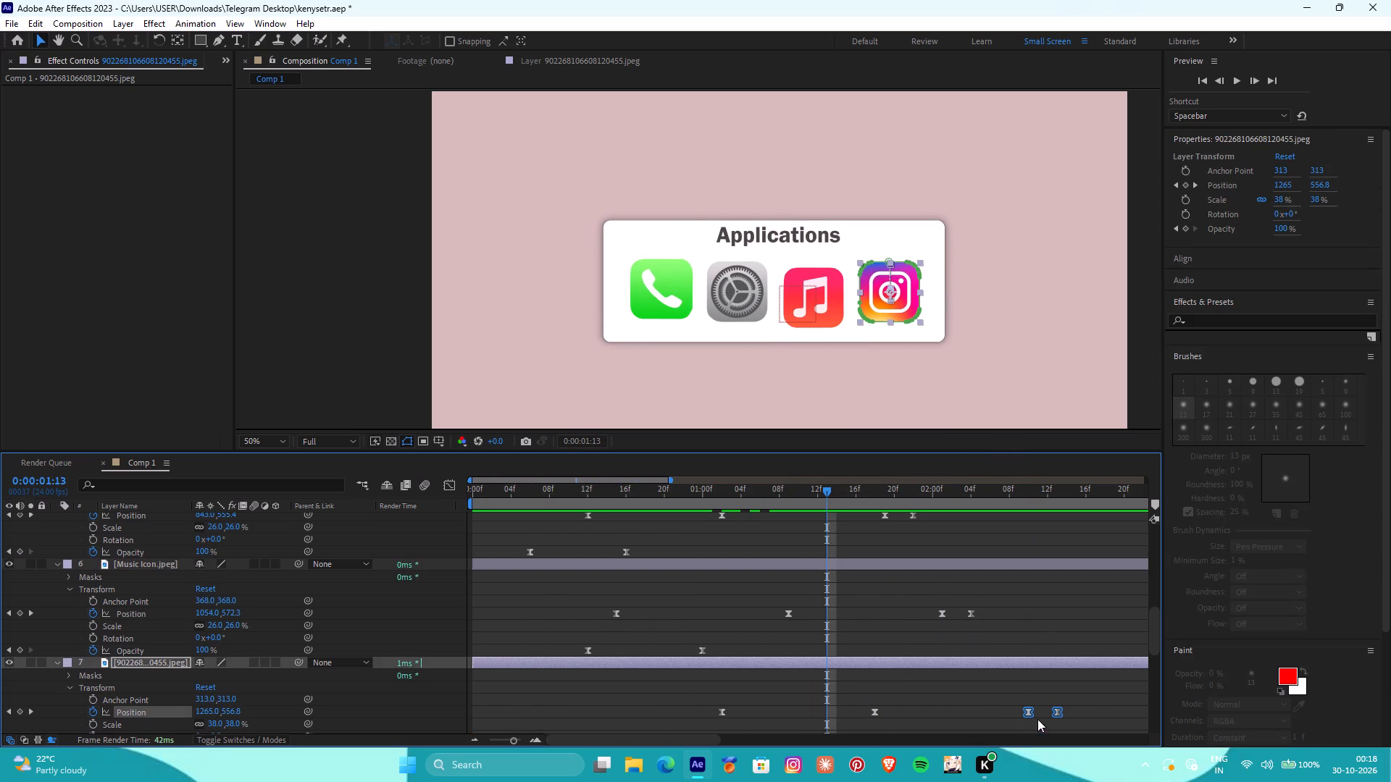
{"action": "left_click_drag", "start_coordinate": [1060, 707], "coordinate": [1053, 710]}
{"action": "left_click", "coordinate": [1032, 599]}
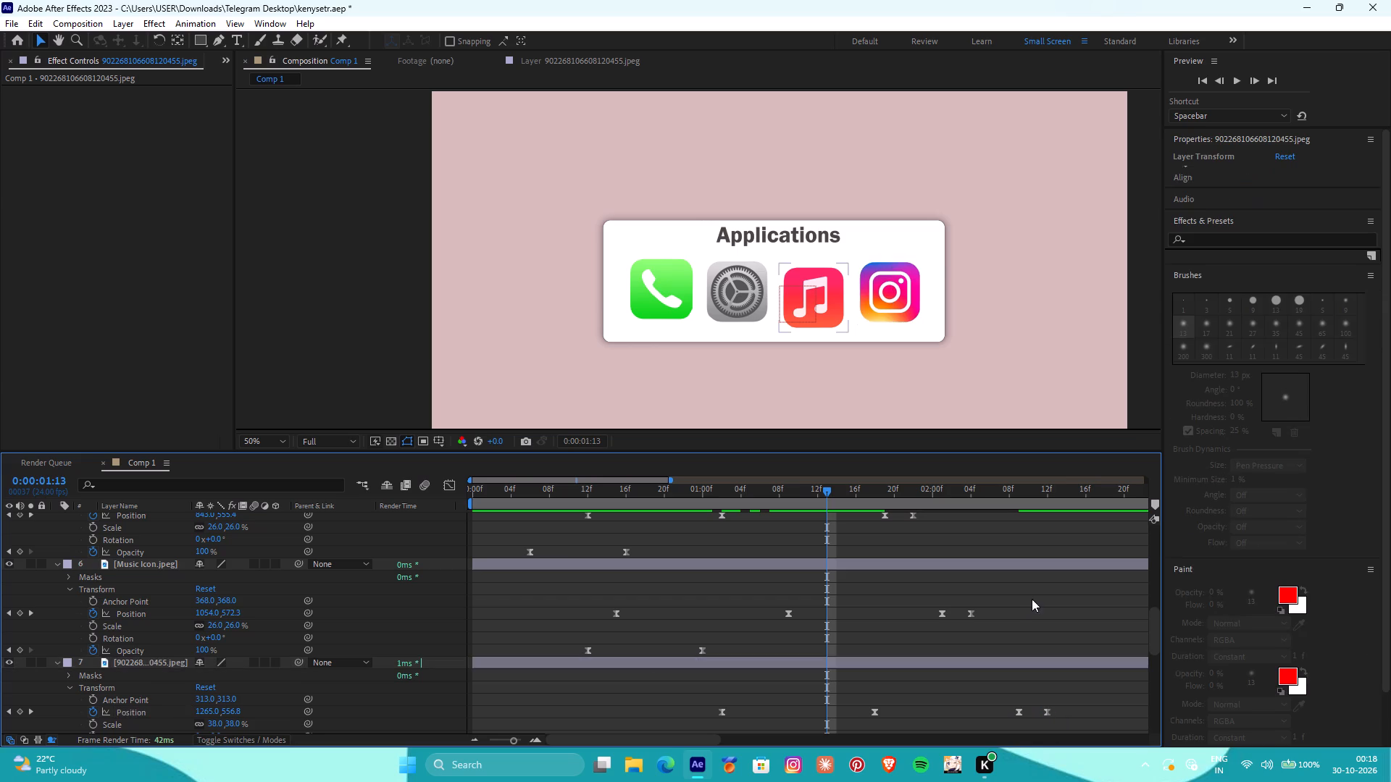
Play the animation from the first frame to review the retimed Music and Instagram icons.
{"action": "scroll", "coordinate": [954, 579], "scroll_direction": "down", "scroll_amount": 14}
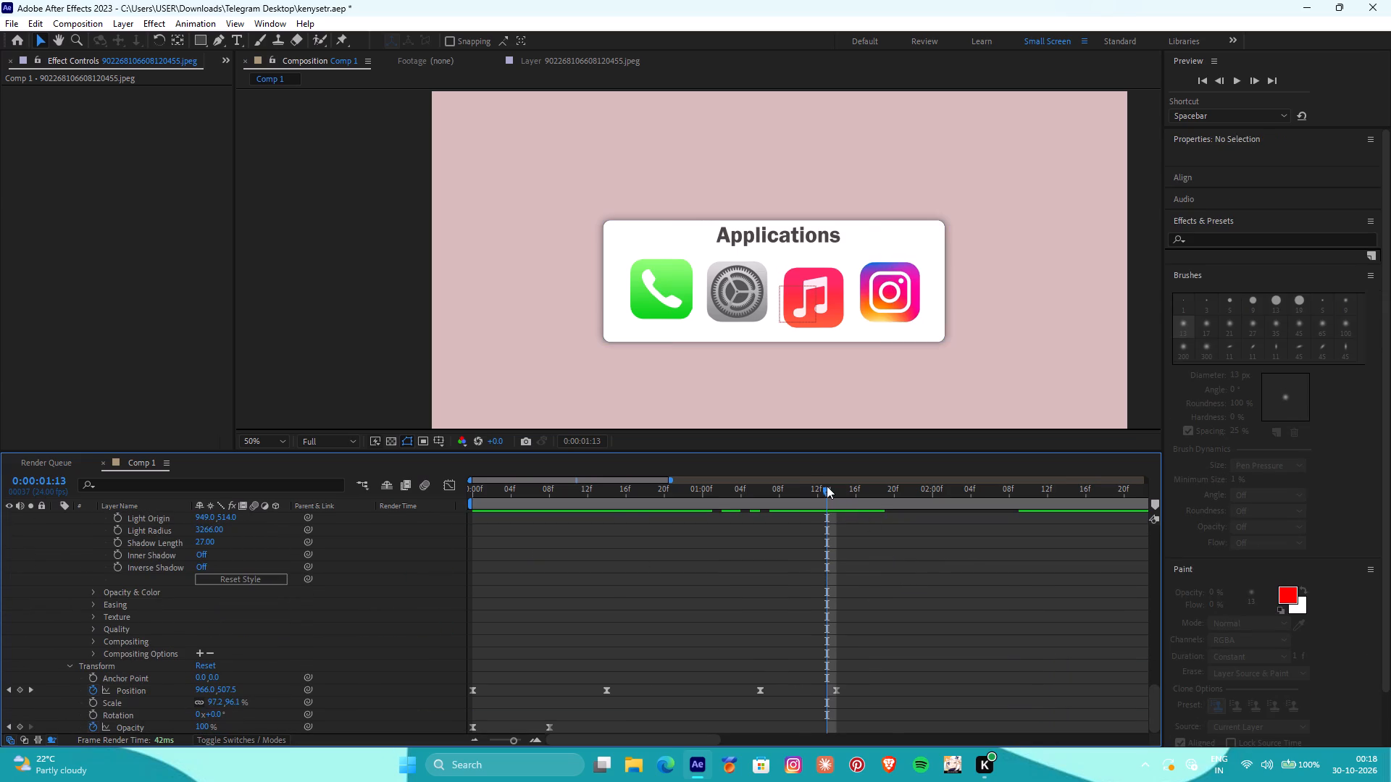
{"action": "left_click_drag", "start_coordinate": [827, 486], "coordinate": [354, 558]}
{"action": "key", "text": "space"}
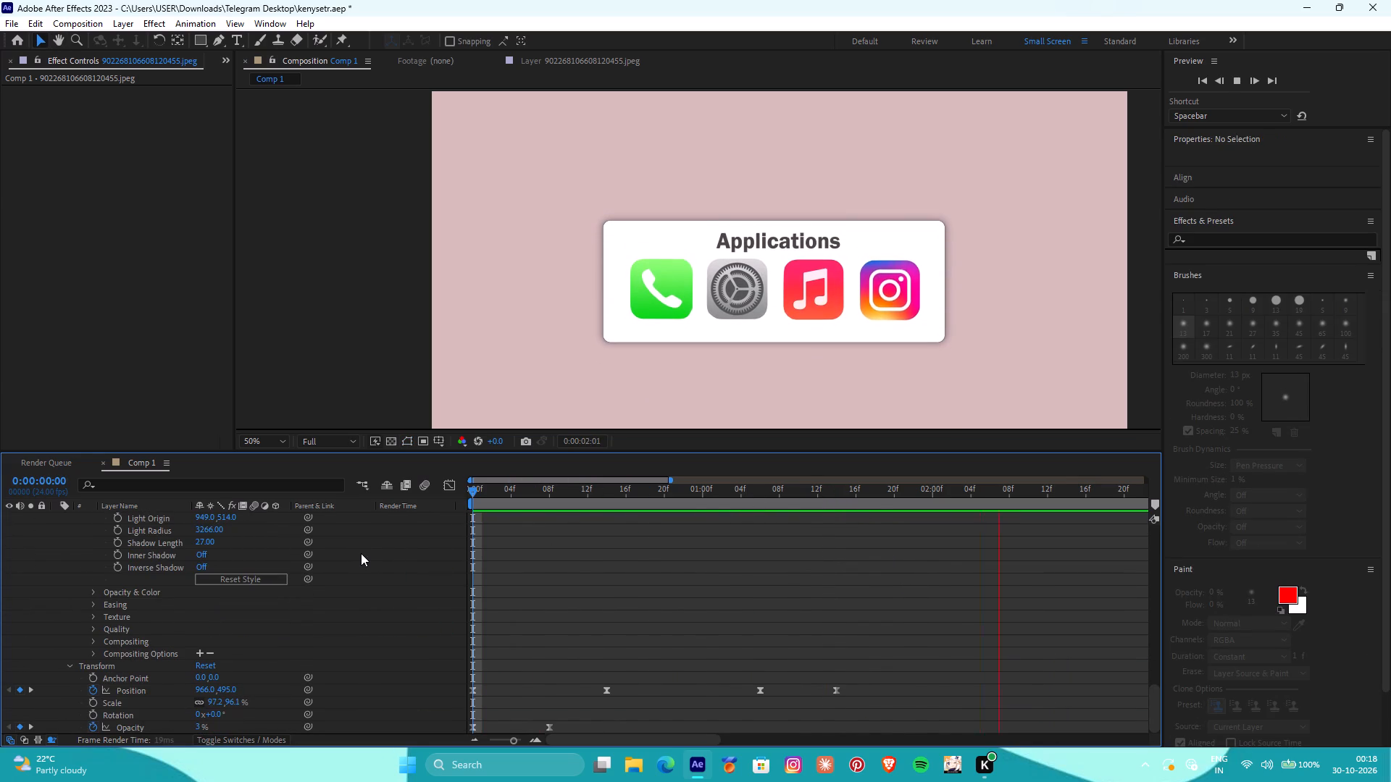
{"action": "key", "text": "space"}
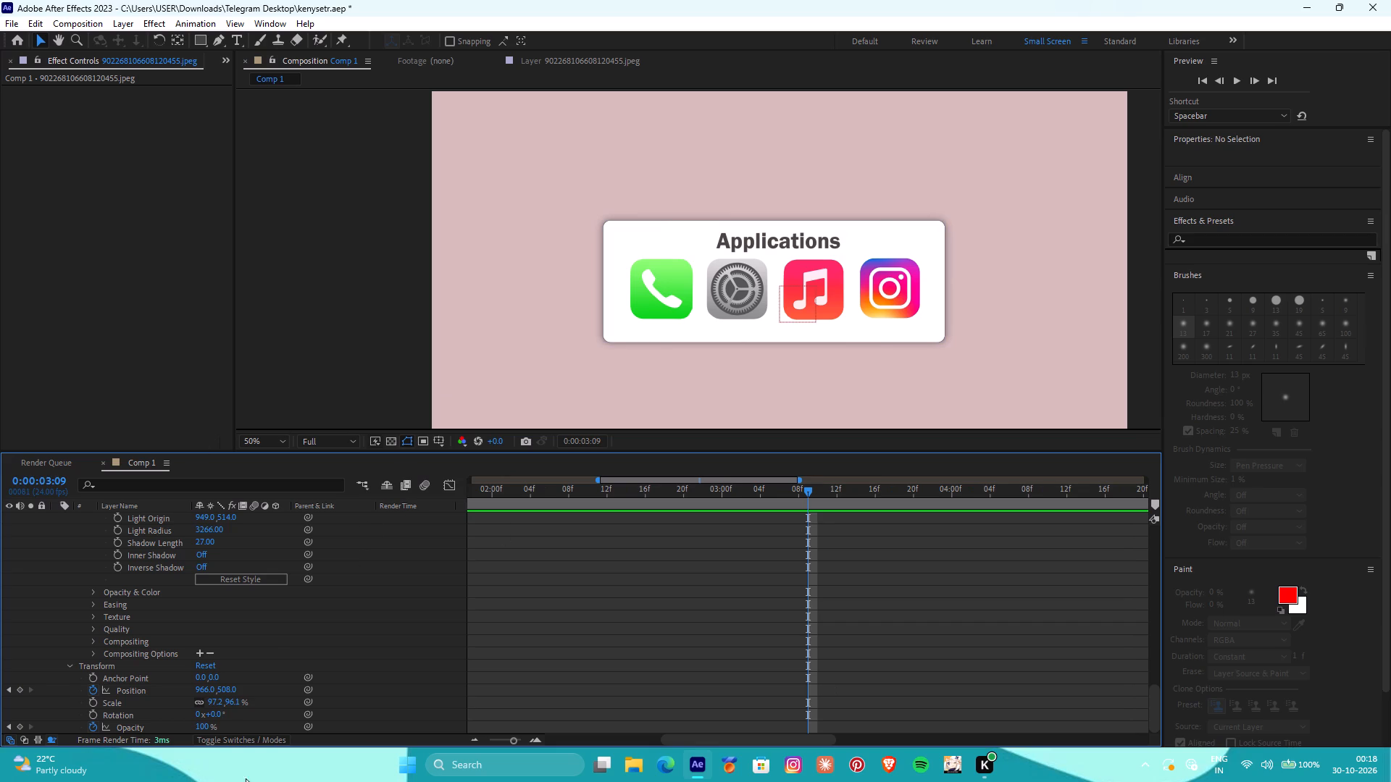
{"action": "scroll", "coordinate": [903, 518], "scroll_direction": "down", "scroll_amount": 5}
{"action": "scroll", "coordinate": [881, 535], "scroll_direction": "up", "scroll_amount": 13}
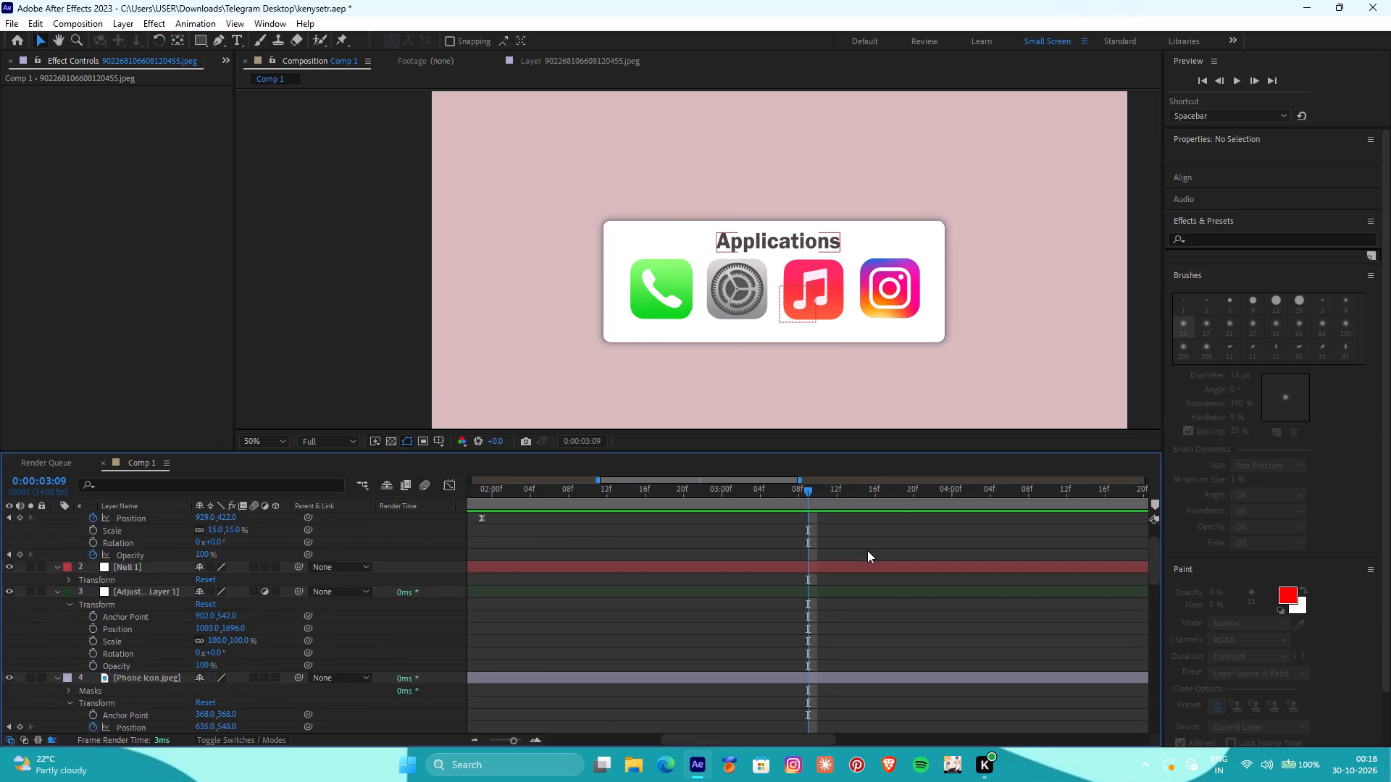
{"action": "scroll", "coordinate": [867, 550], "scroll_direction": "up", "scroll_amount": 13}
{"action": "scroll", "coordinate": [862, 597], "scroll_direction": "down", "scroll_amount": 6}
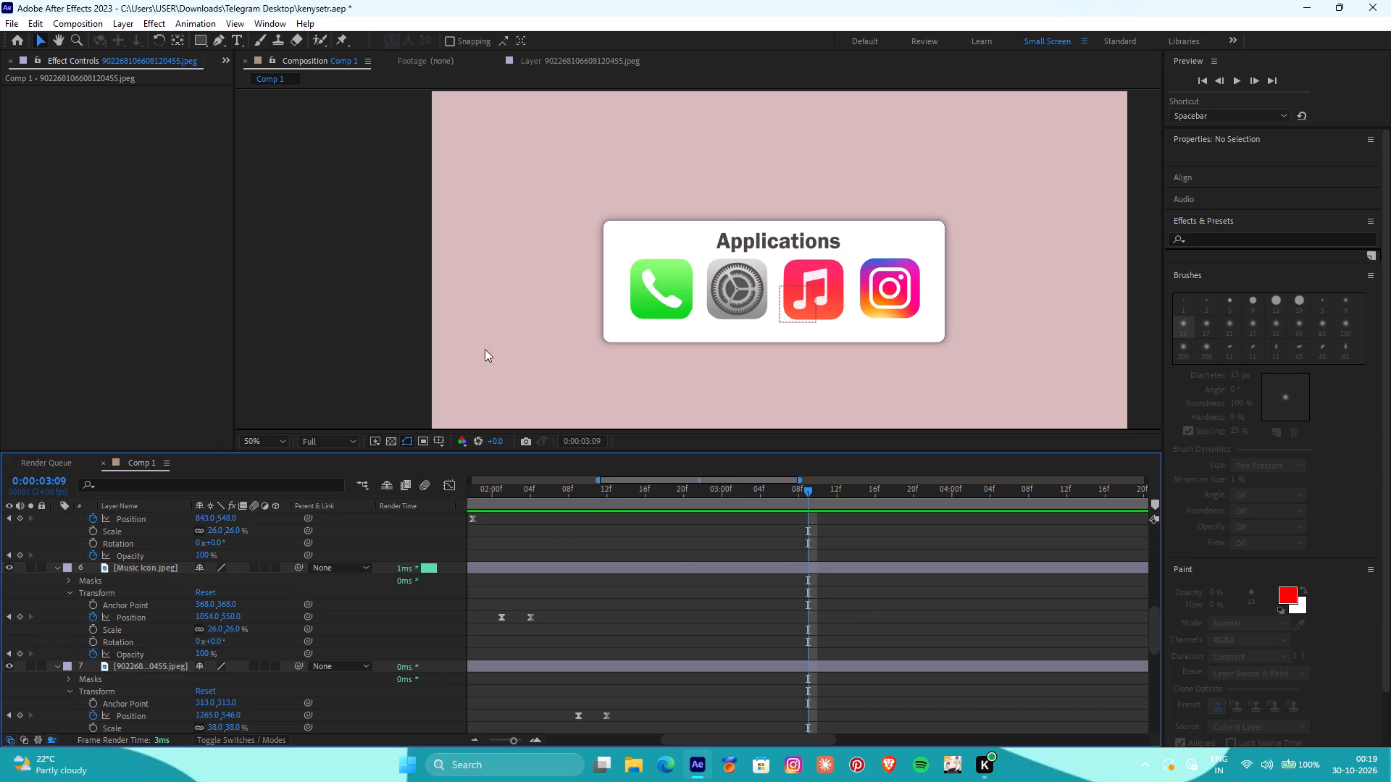
Create a 1920 x 1080 px solid layer in a deep magenta colour.
{"action": "right_click", "coordinate": [660, 544]}
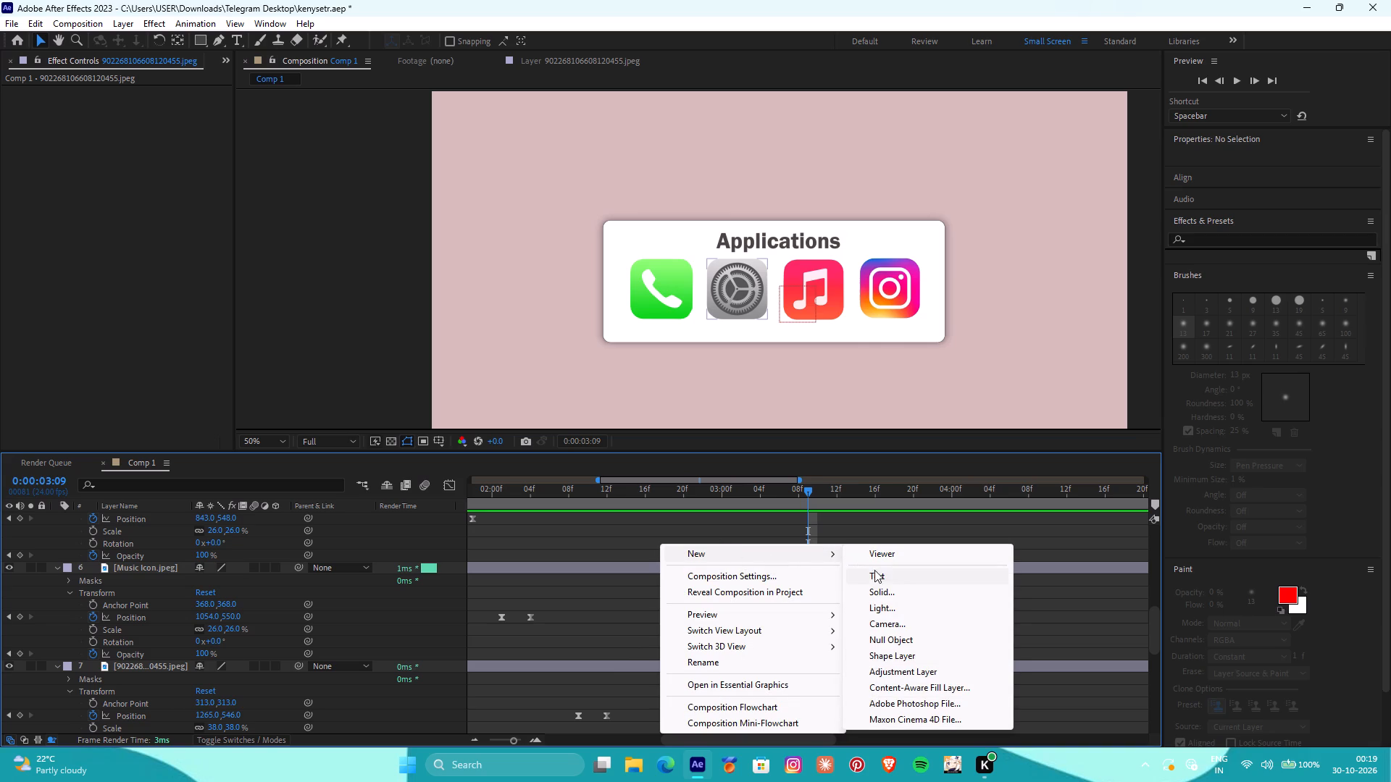
{"action": "left_click", "coordinate": [893, 587]}
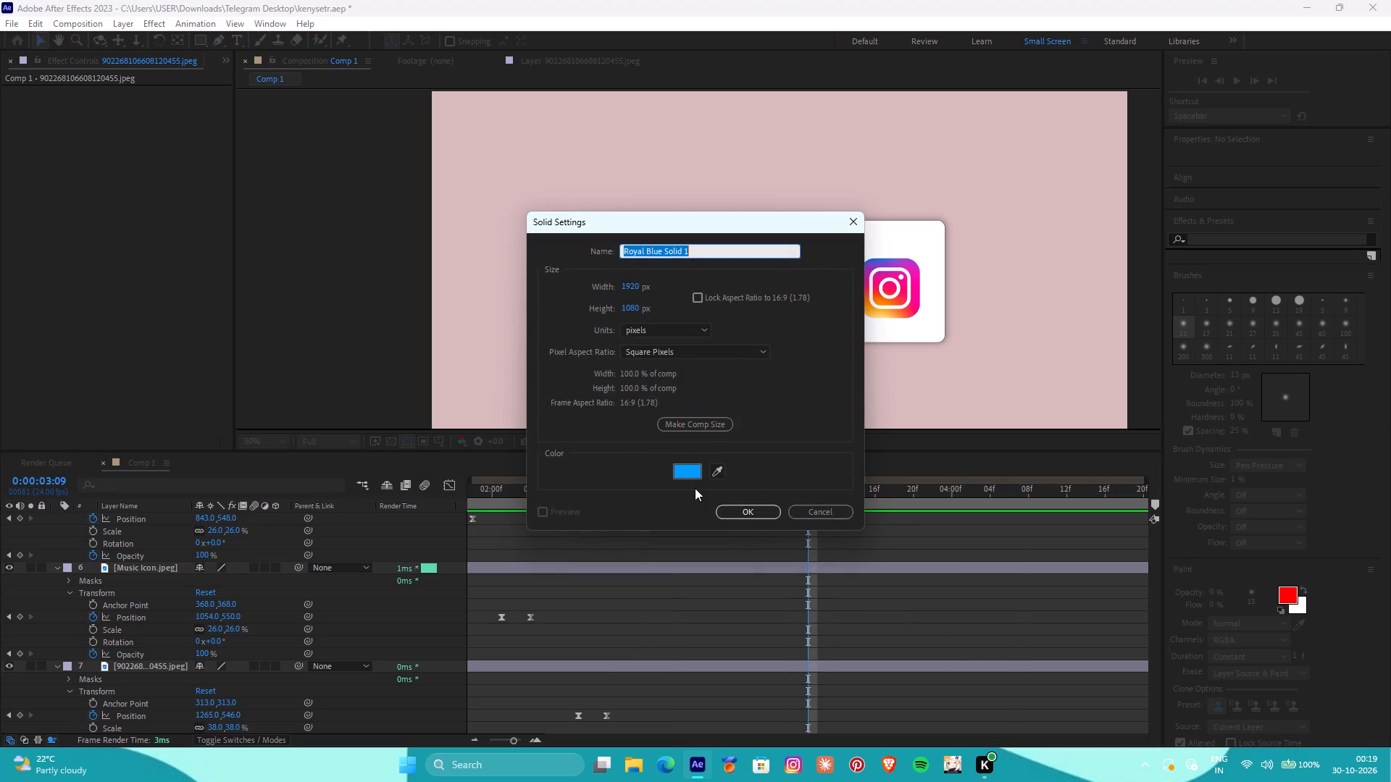
{"action": "left_click", "coordinate": [693, 471]}
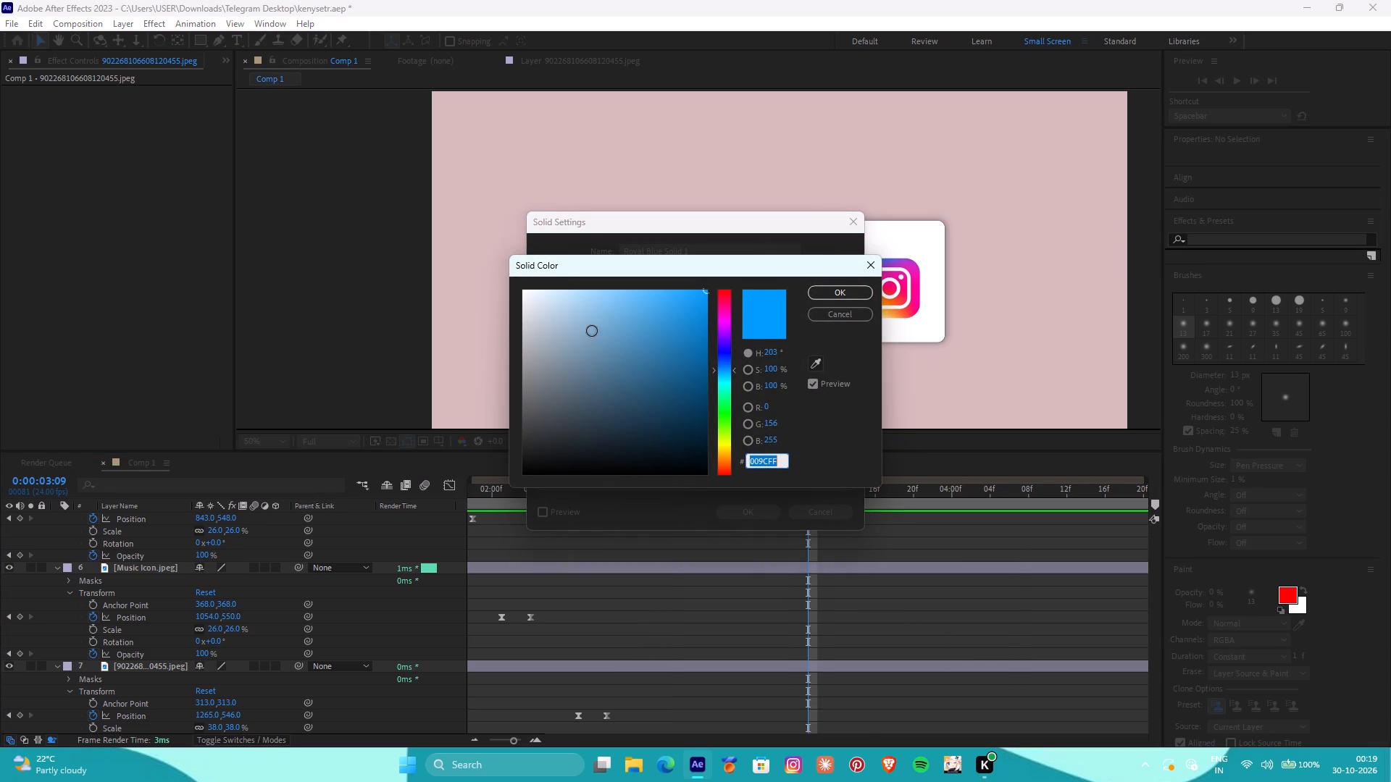
{"action": "left_click_drag", "start_coordinate": [727, 353], "coordinate": [719, 324]}
{"action": "left_click_drag", "start_coordinate": [676, 312], "coordinate": [681, 297]}
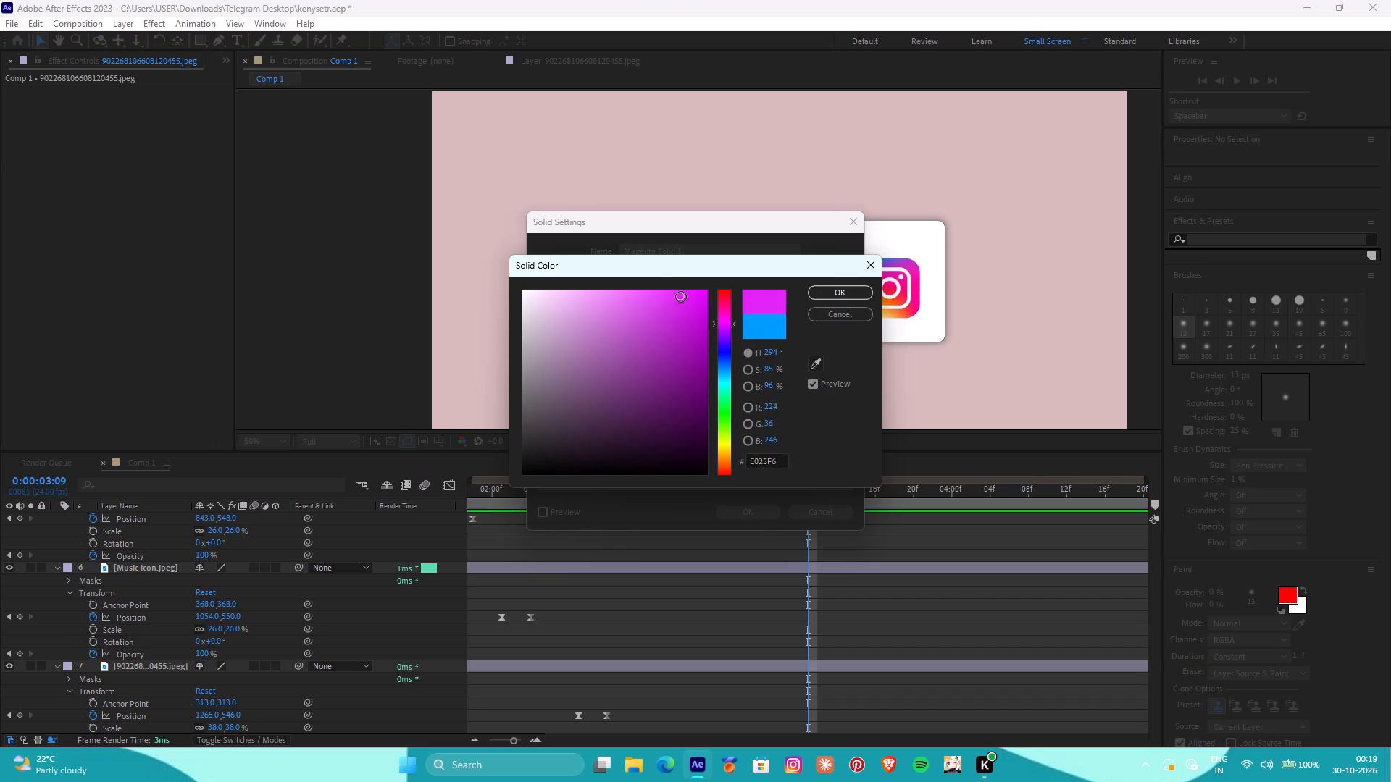
{"action": "left_click_drag", "start_coordinate": [681, 297], "coordinate": [656, 334]}
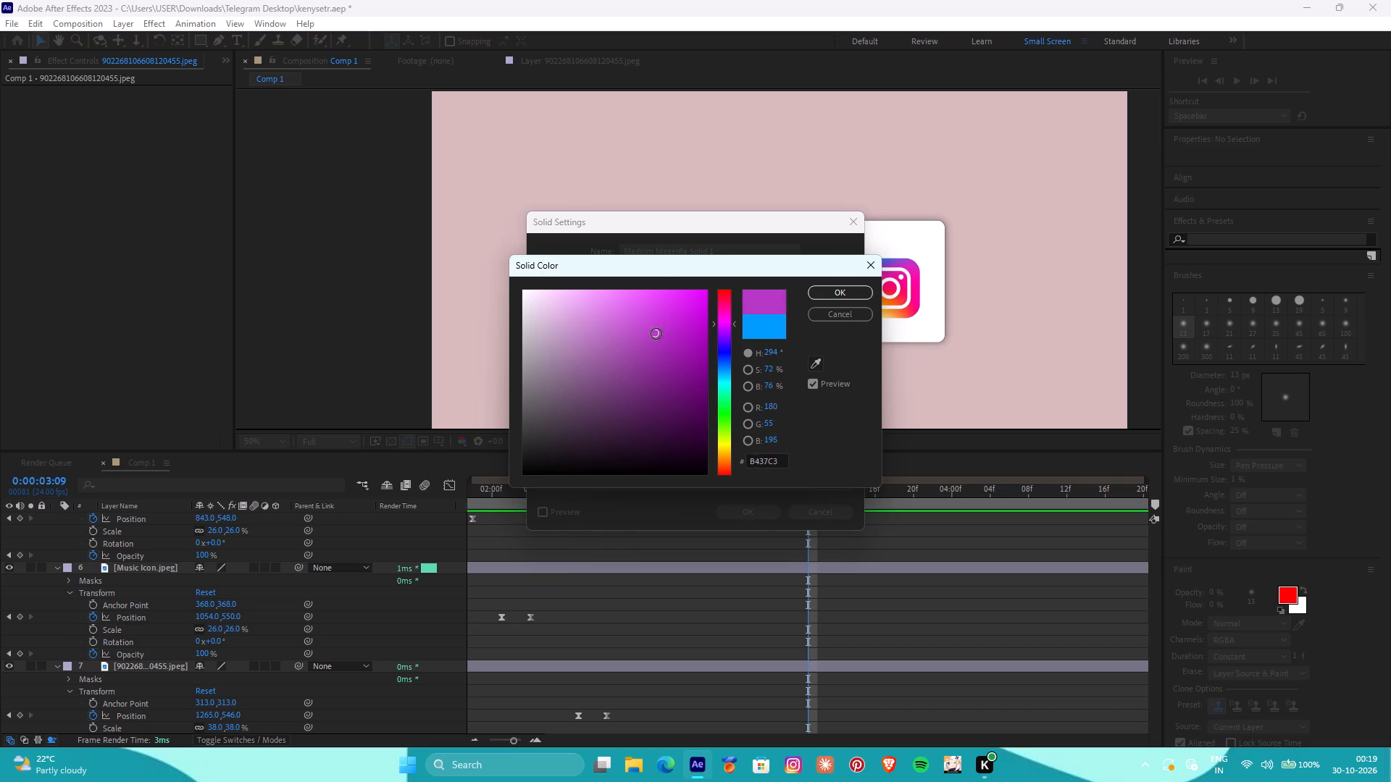
{"action": "left_click_drag", "start_coordinate": [656, 334], "coordinate": [700, 351]}
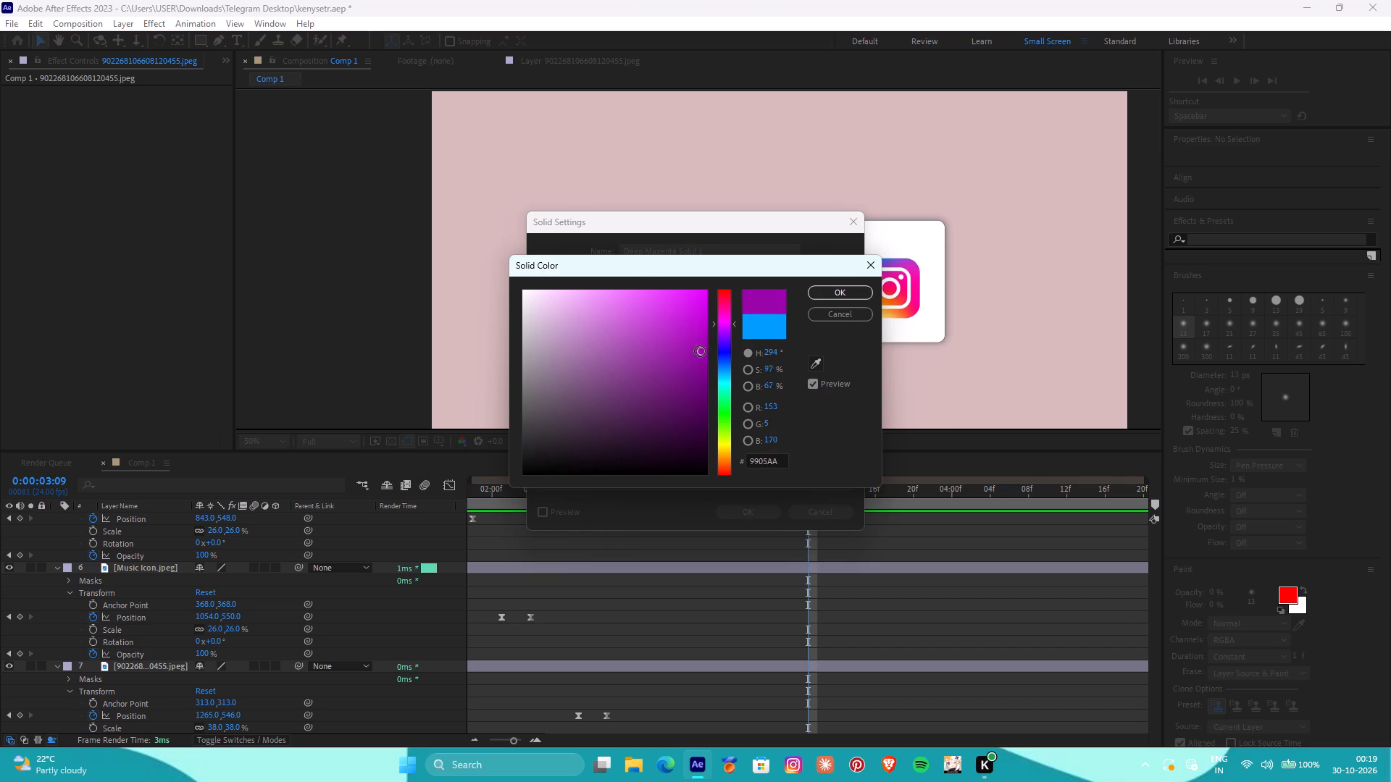
{"action": "left_click_drag", "start_coordinate": [700, 351], "coordinate": [694, 341]}
{"action": "left_click", "coordinate": [824, 295]}
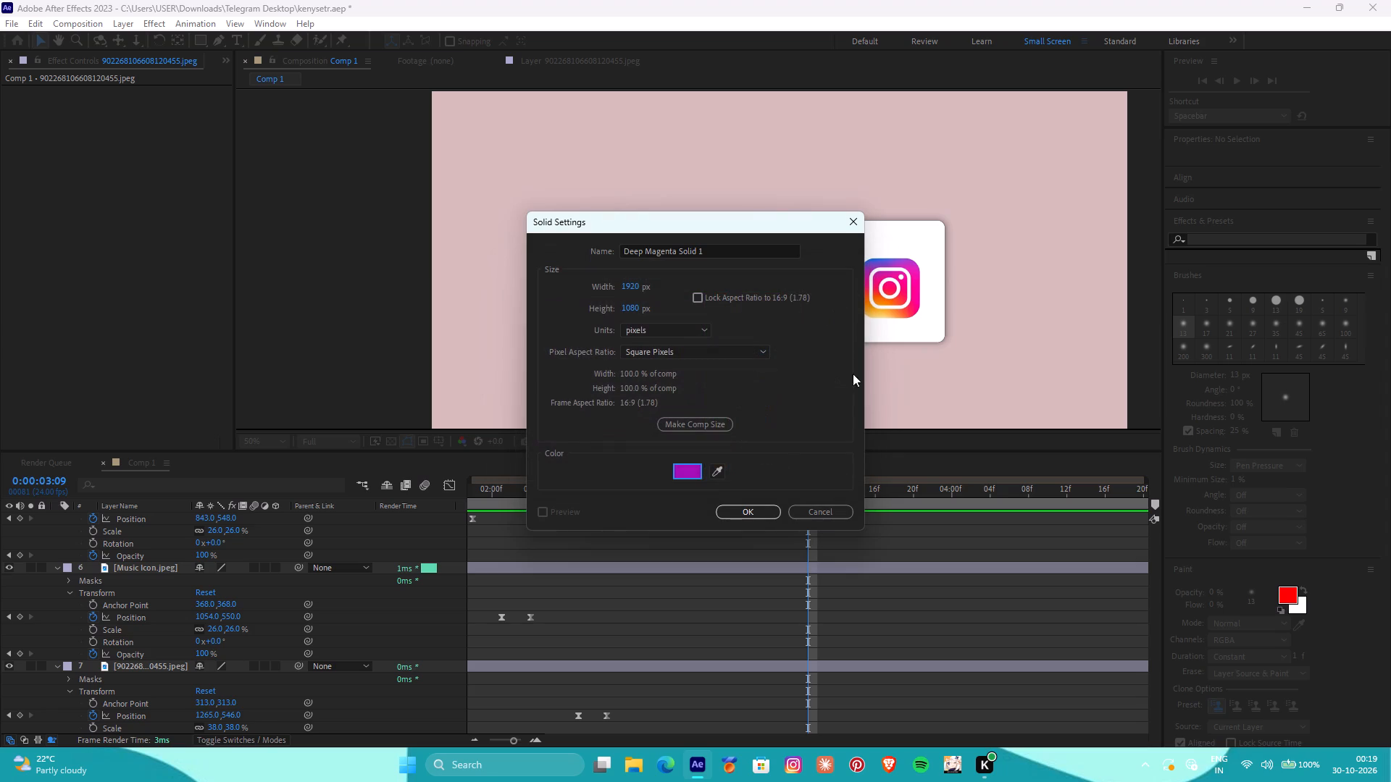
{"action": "left_click", "coordinate": [740, 510]}
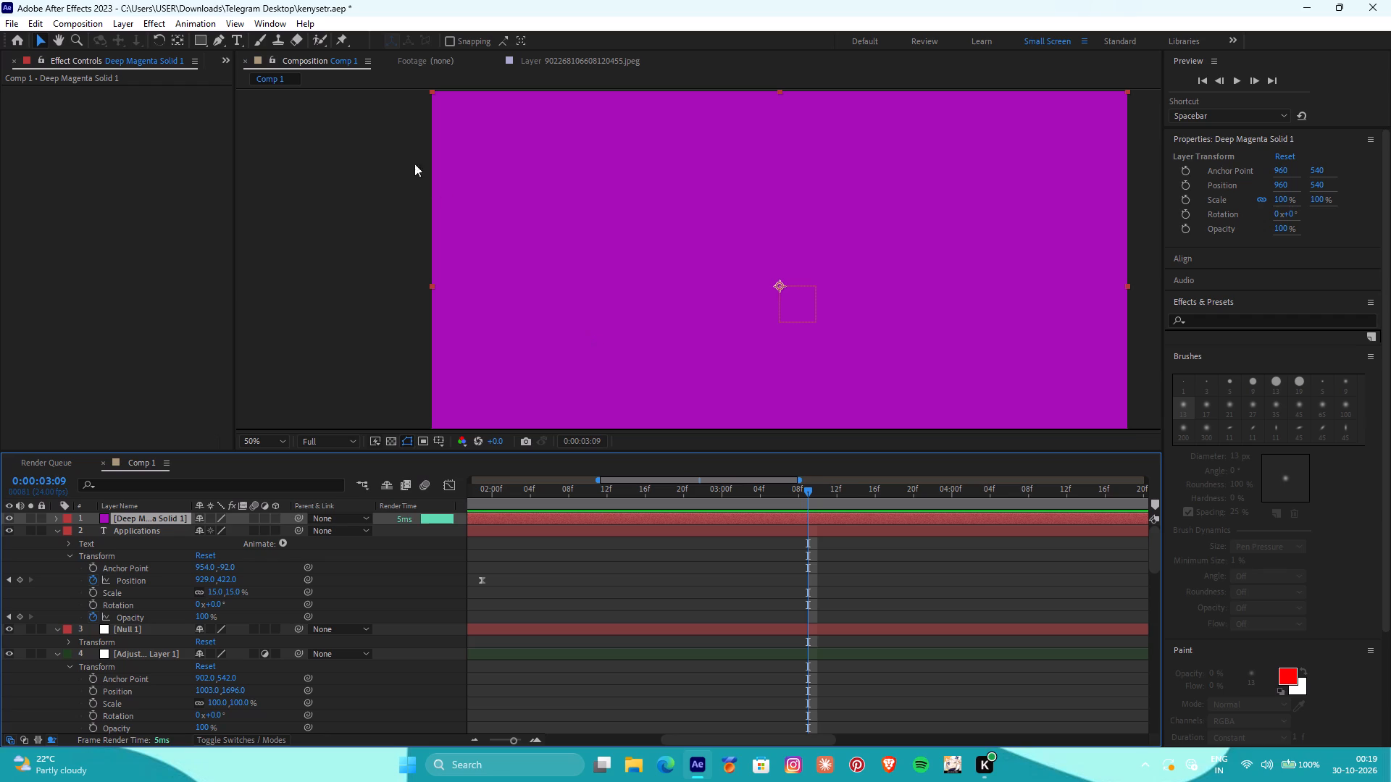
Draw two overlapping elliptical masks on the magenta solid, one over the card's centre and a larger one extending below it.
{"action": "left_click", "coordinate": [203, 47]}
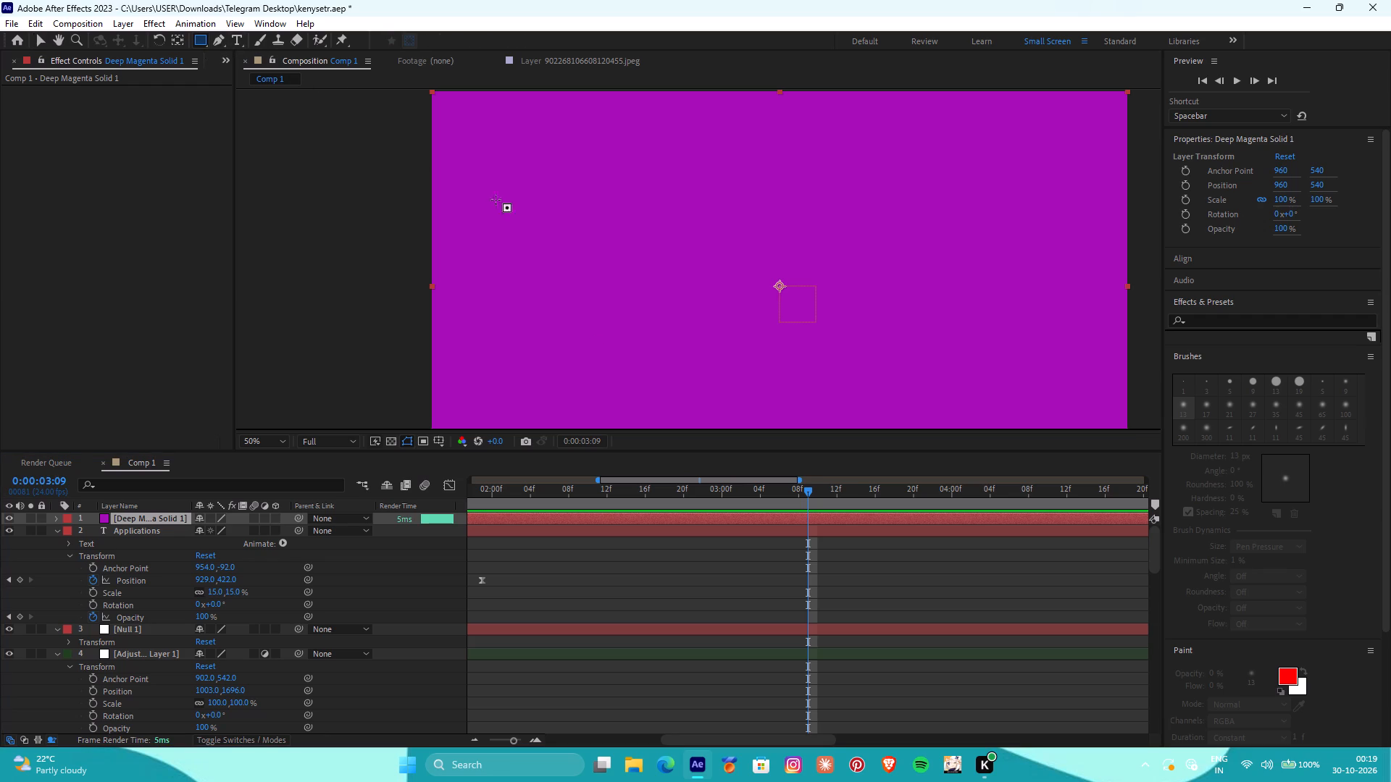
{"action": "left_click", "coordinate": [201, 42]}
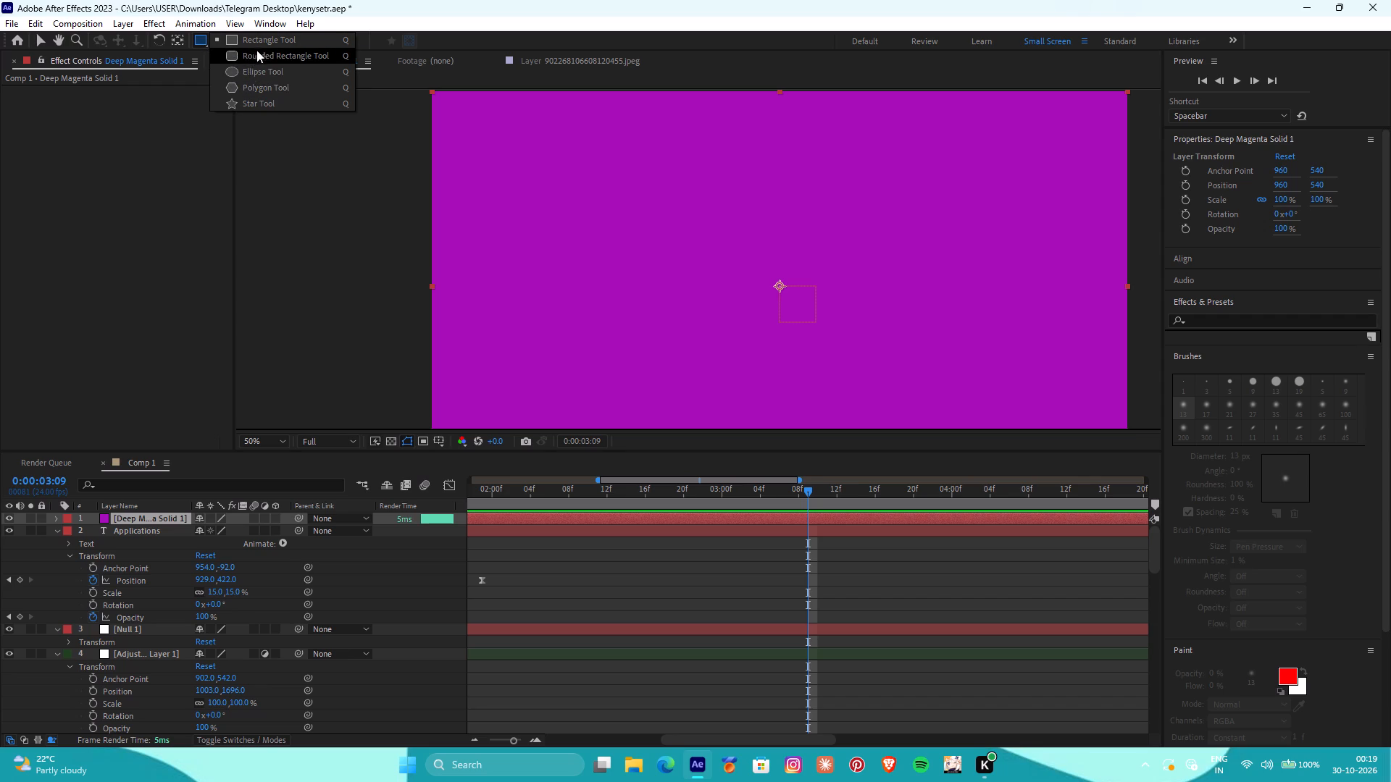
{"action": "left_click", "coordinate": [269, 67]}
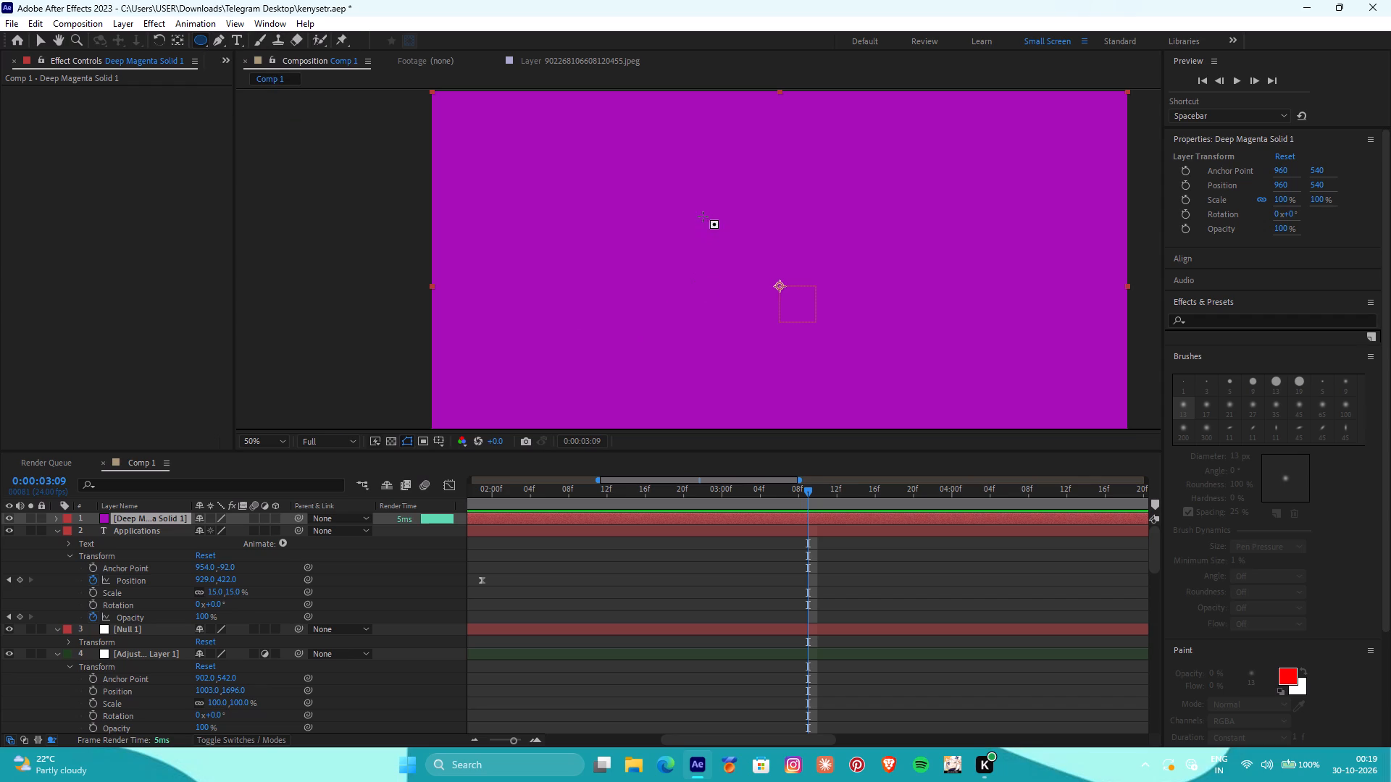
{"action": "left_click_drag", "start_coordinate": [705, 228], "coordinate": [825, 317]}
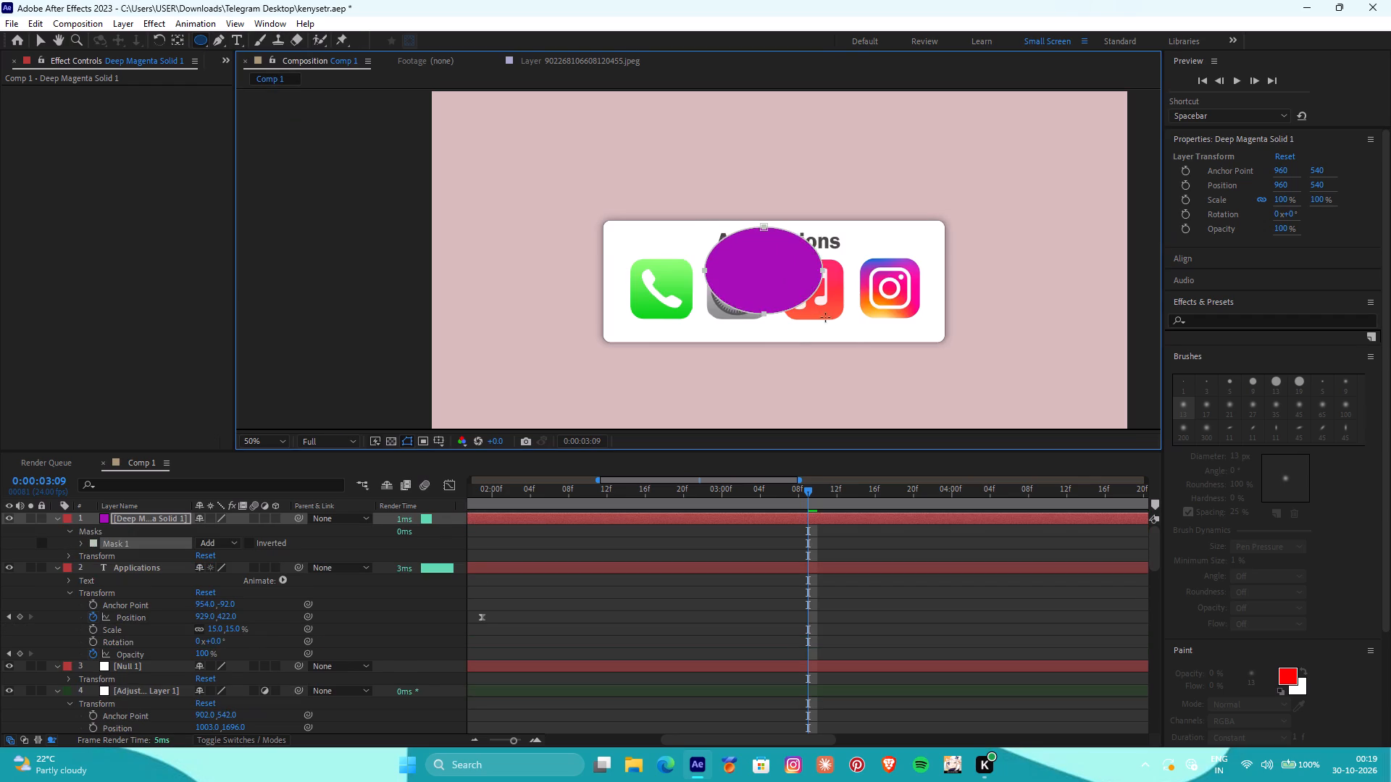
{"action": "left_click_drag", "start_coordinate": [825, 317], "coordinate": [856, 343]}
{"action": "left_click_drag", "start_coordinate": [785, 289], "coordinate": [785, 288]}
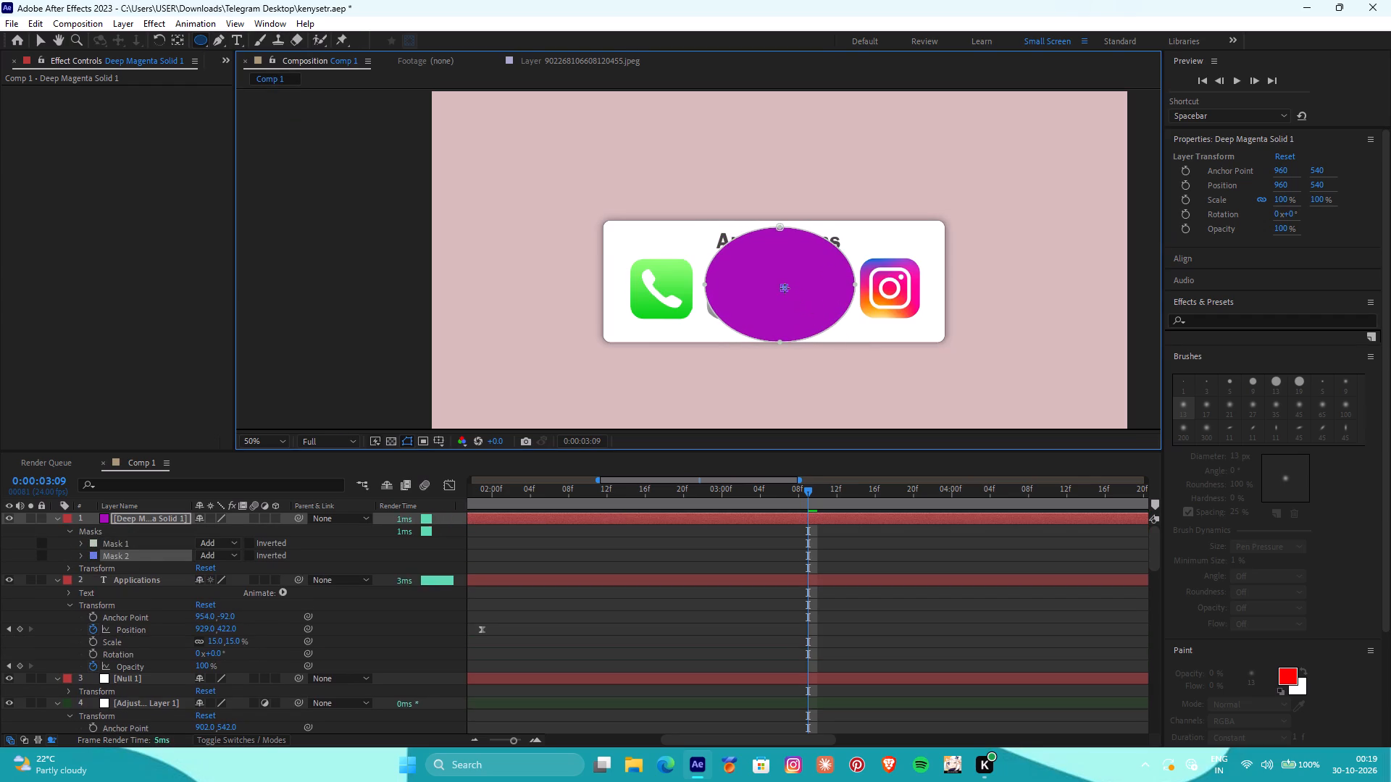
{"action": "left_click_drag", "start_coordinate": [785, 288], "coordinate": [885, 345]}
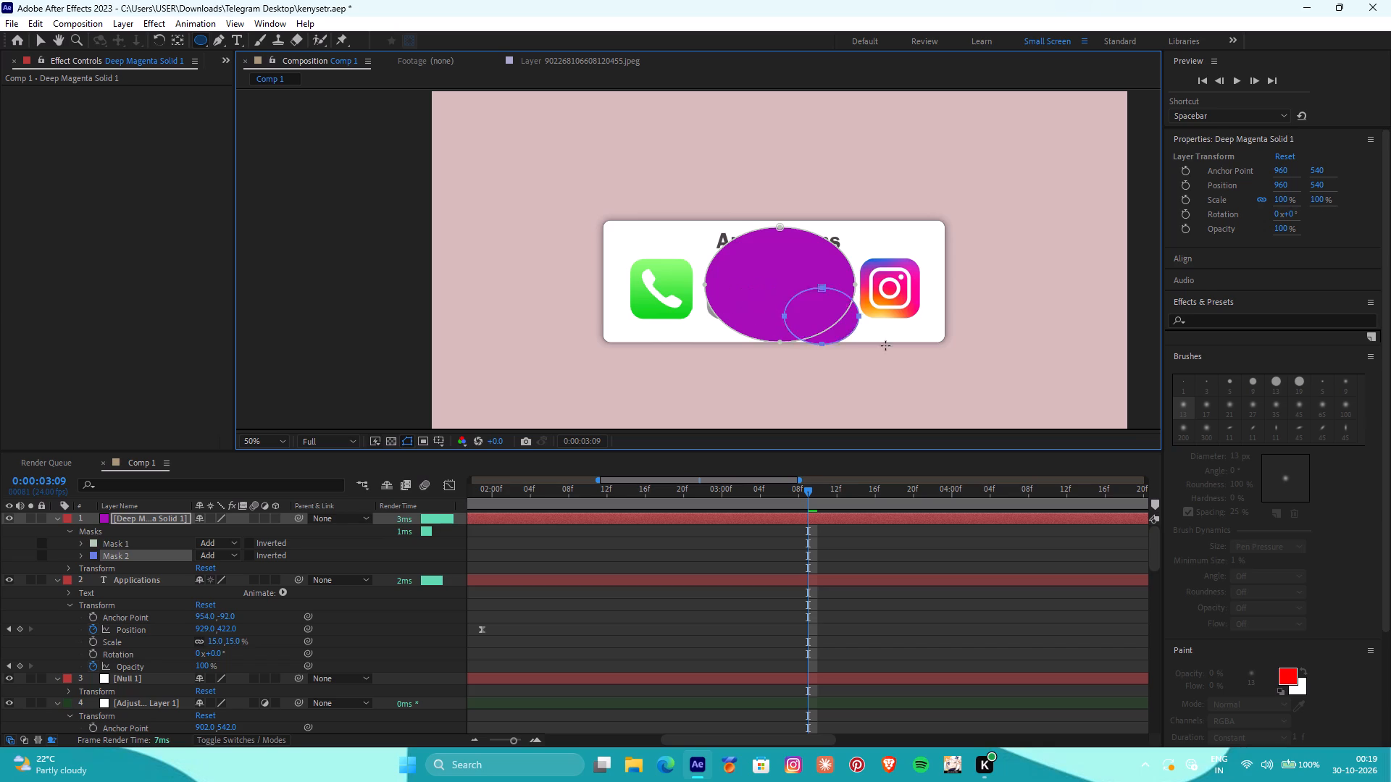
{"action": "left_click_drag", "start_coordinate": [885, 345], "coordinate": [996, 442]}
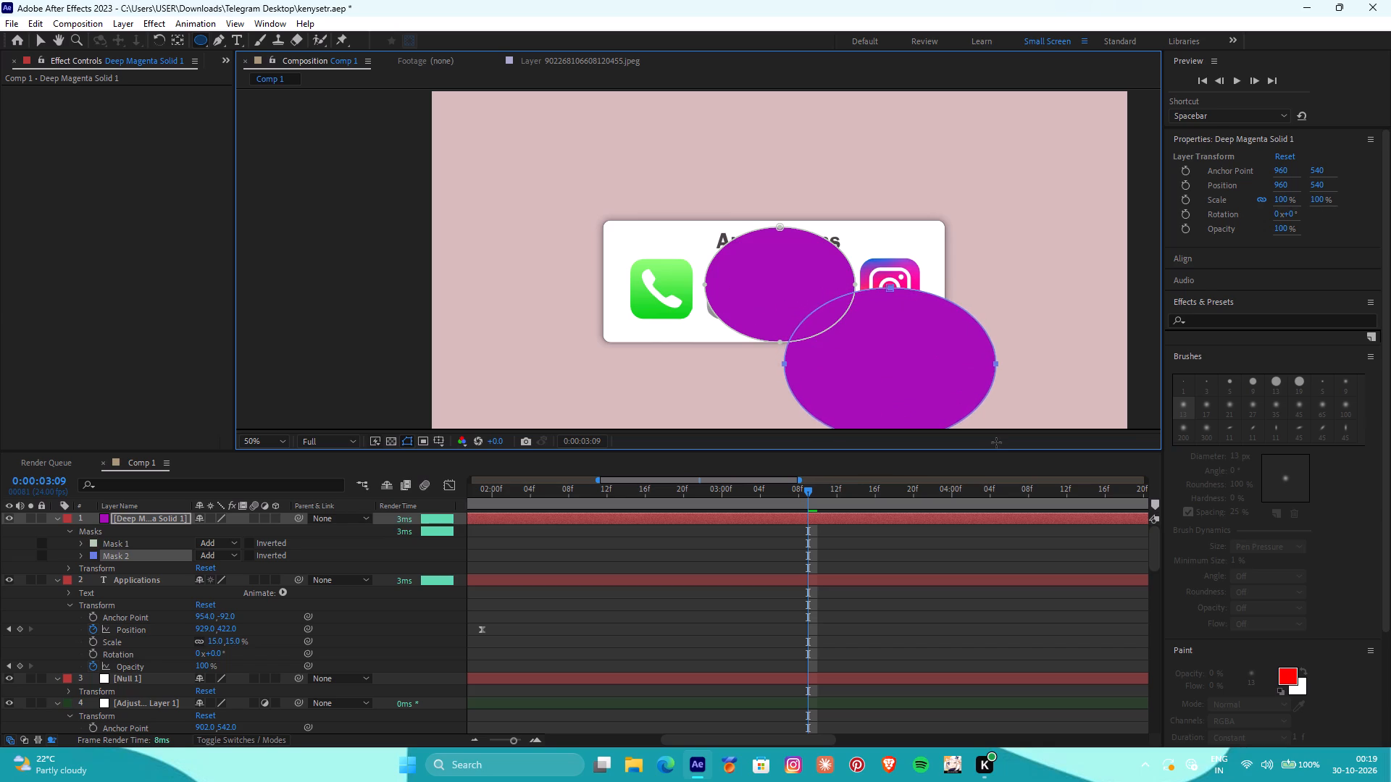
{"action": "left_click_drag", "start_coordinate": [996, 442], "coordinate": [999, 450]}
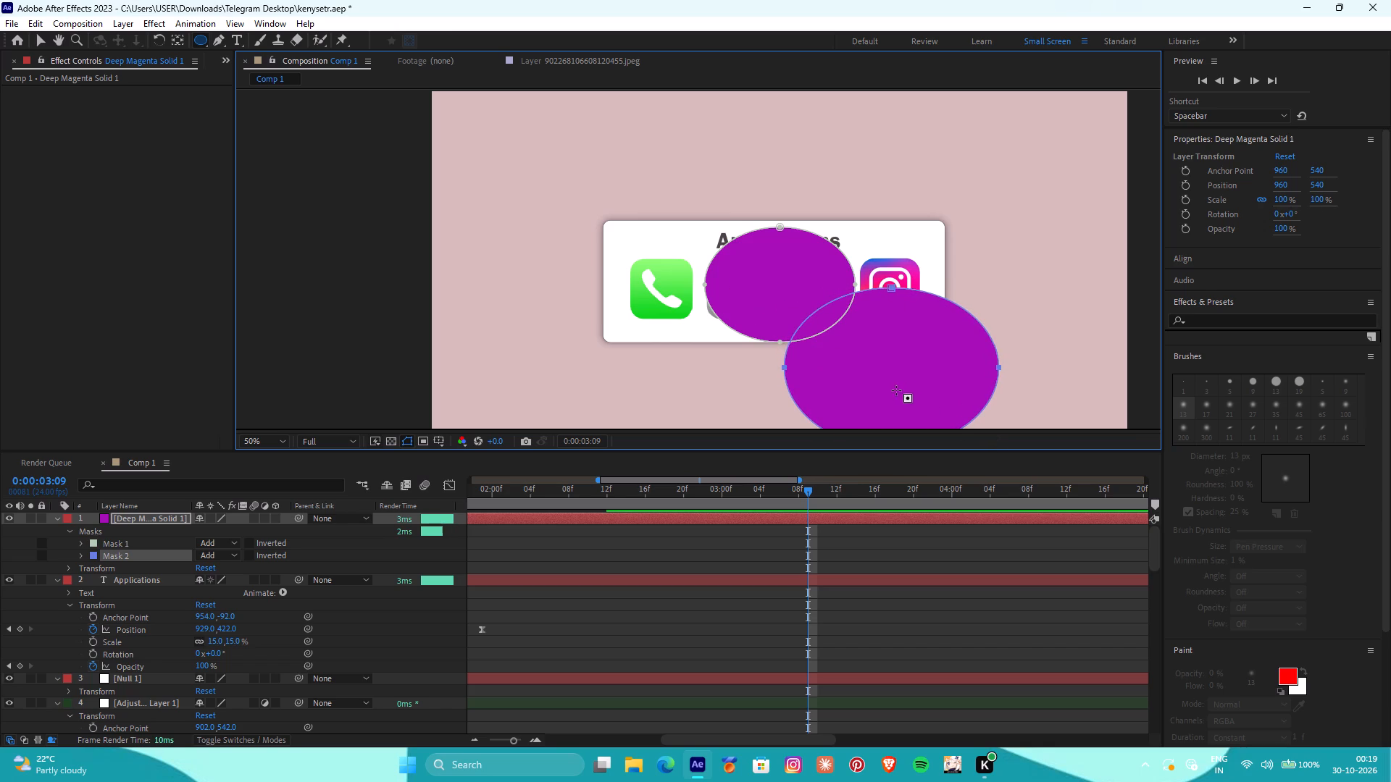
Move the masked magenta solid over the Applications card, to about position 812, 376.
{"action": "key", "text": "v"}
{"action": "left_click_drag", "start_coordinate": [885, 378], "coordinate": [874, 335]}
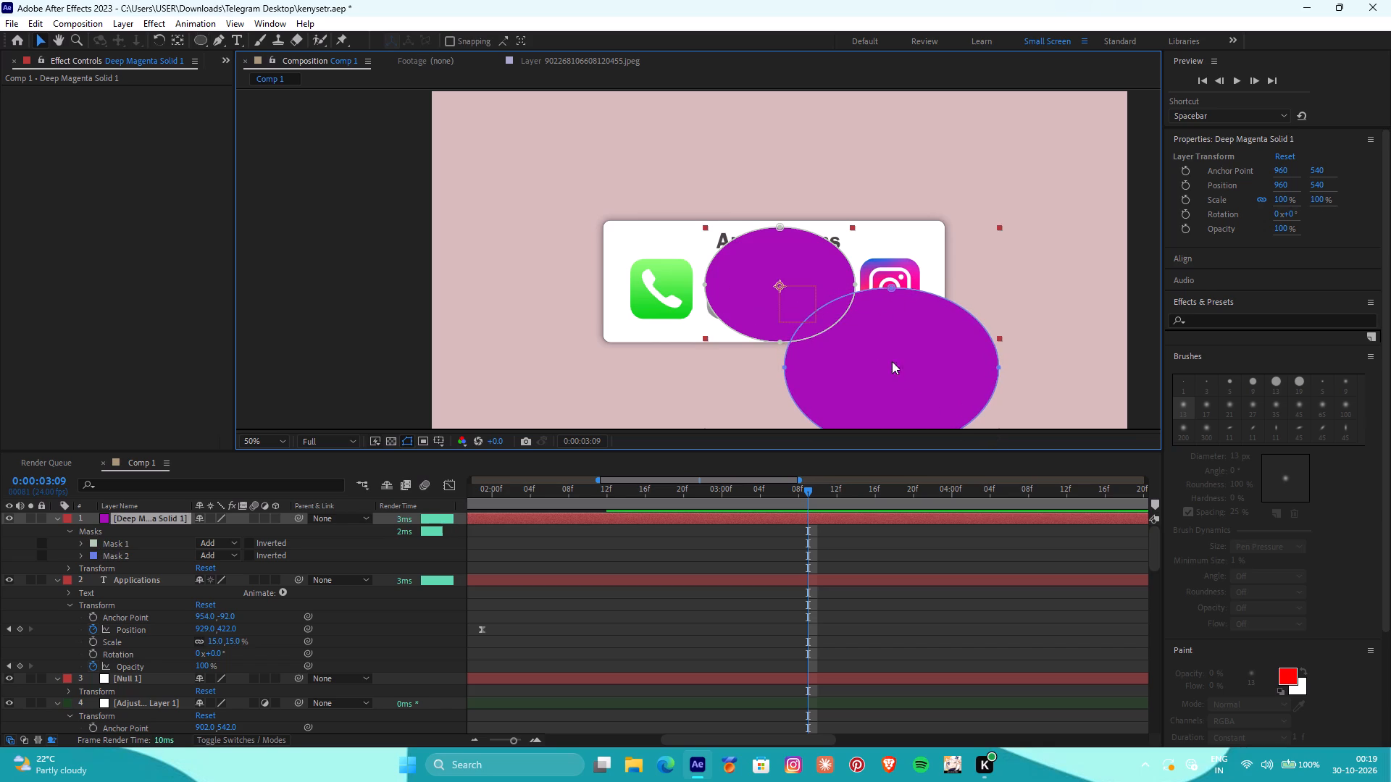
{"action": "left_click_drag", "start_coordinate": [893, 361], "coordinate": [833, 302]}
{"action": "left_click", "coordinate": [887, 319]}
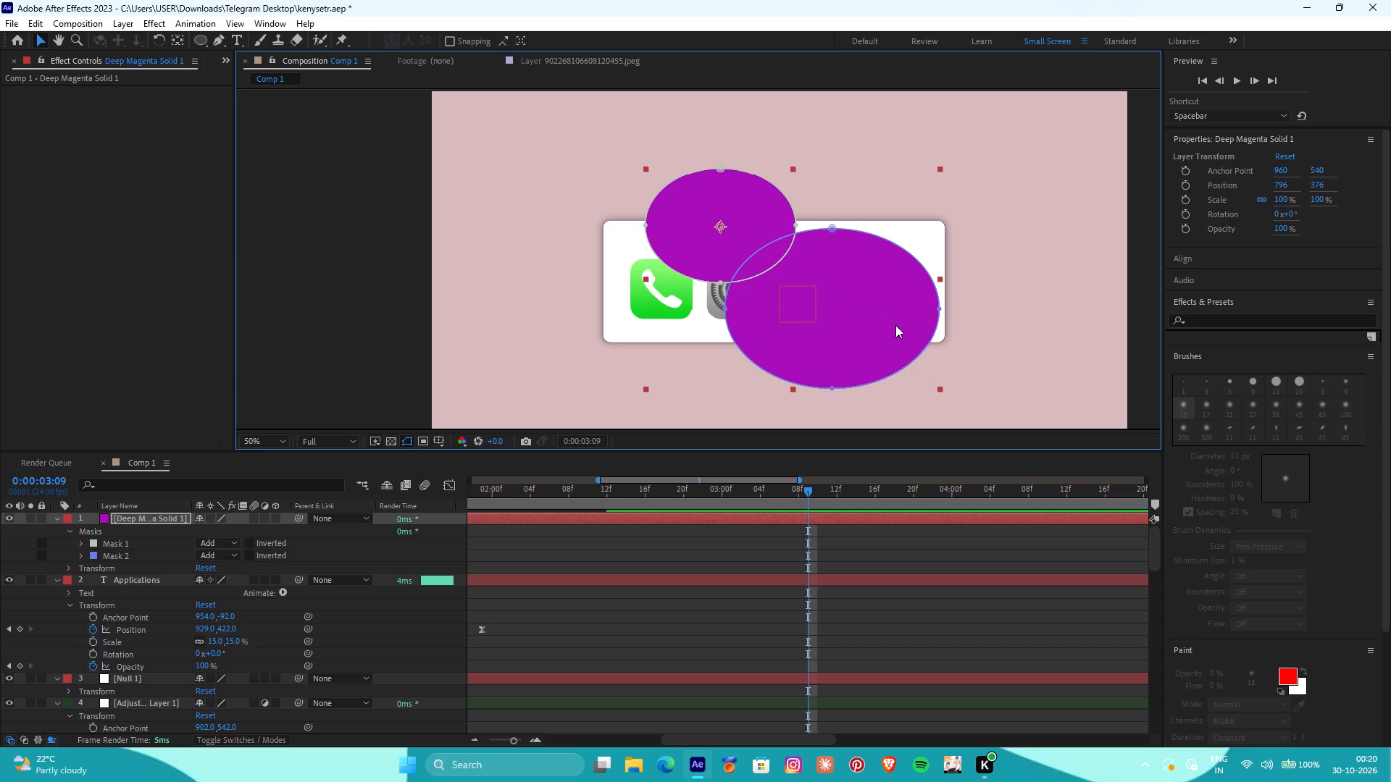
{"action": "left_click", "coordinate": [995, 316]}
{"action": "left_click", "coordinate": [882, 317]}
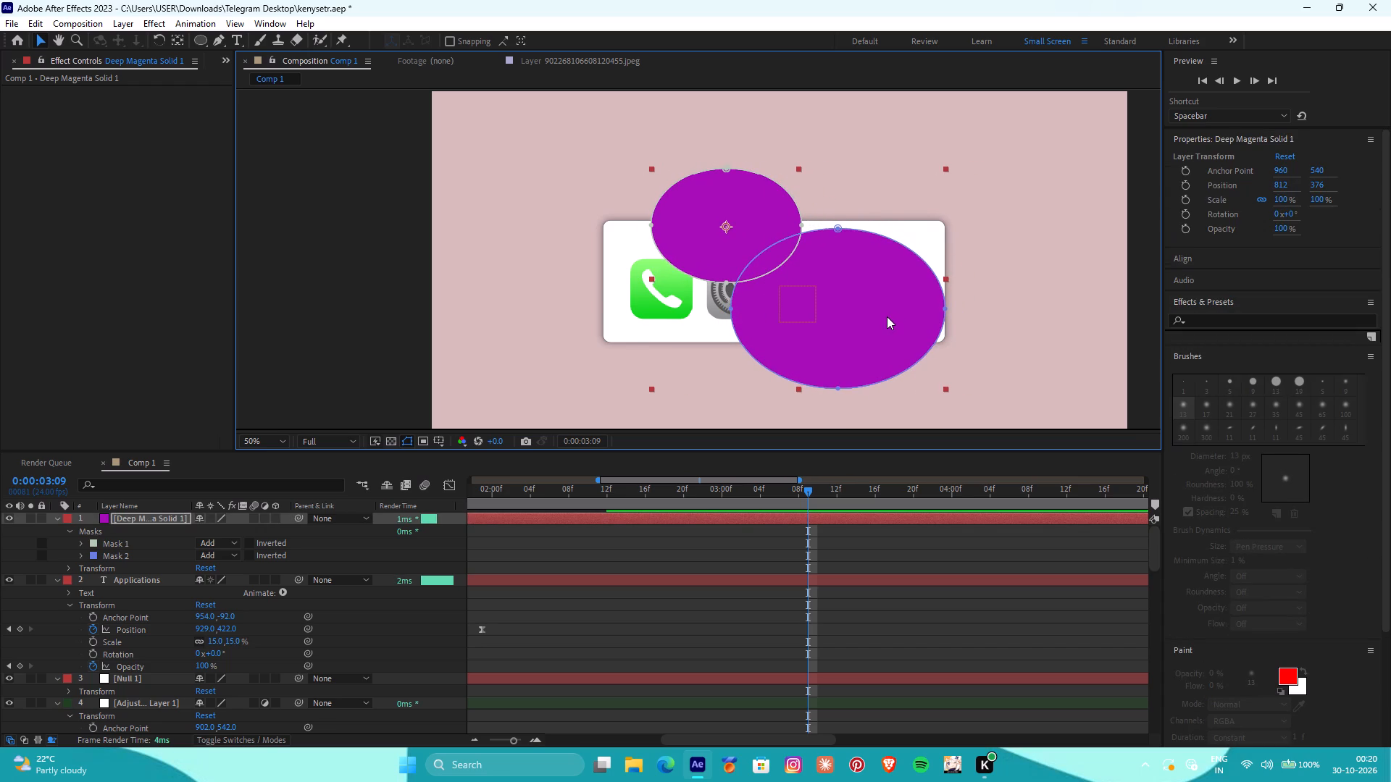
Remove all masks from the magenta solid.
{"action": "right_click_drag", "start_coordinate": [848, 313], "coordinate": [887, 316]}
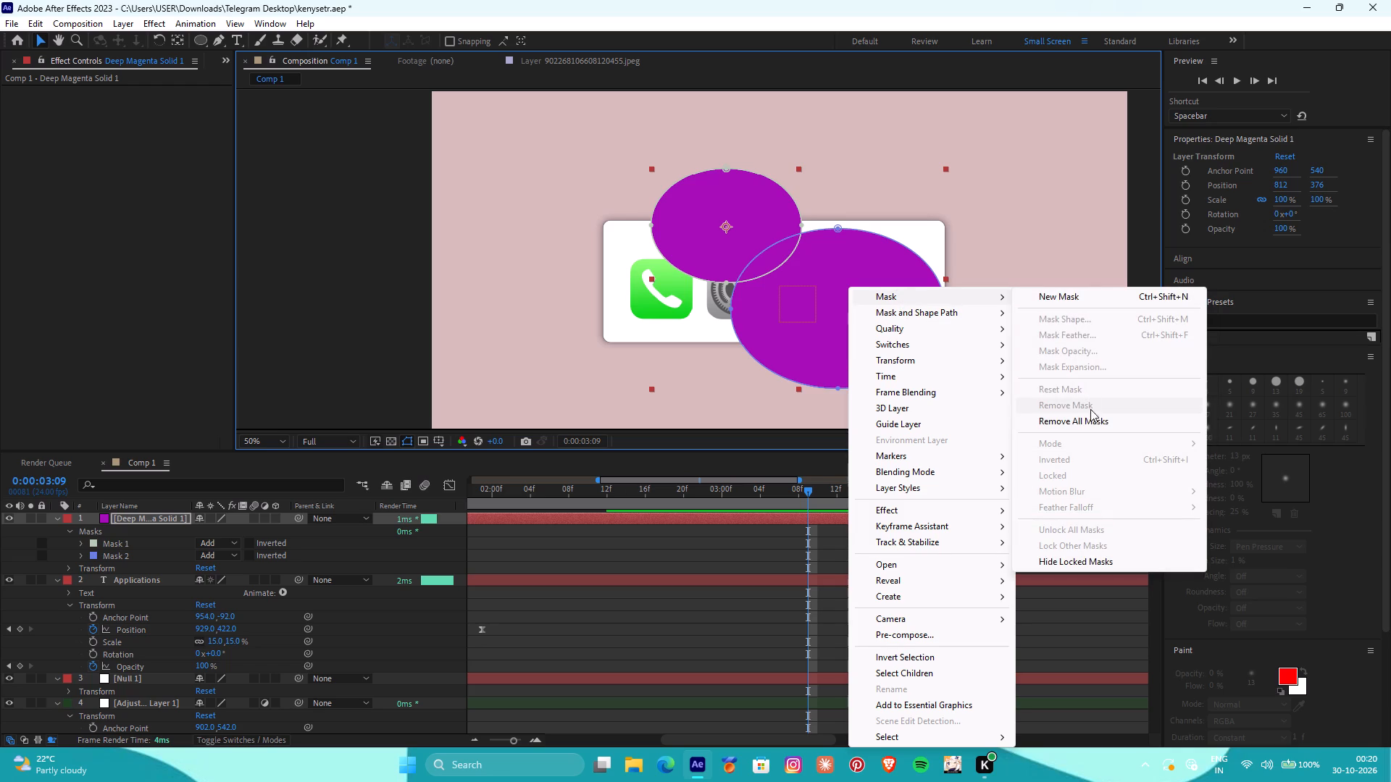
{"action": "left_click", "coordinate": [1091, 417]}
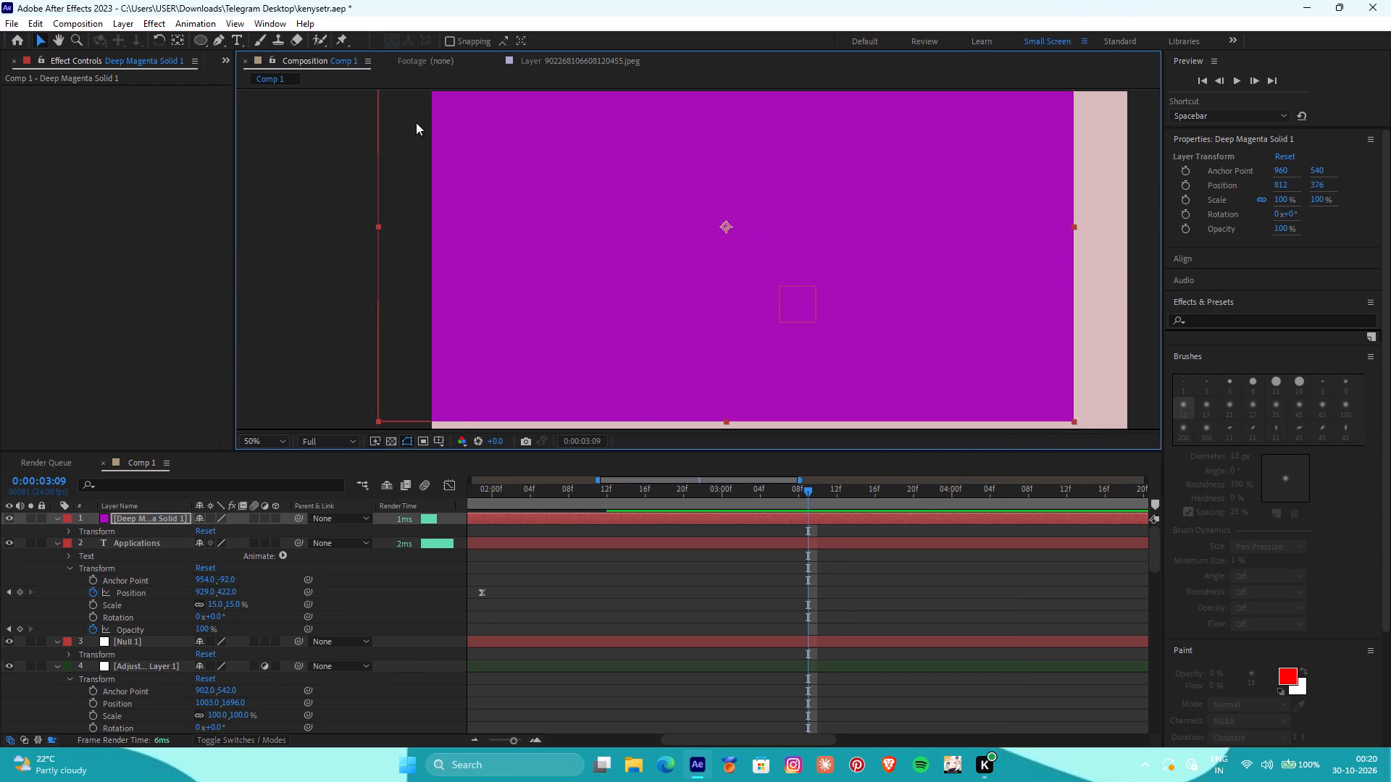
Move the magenta solid to about position 948, 450 so it nearly fills the frame.
{"action": "left_click_drag", "start_coordinate": [727, 227], "coordinate": [789, 250]}
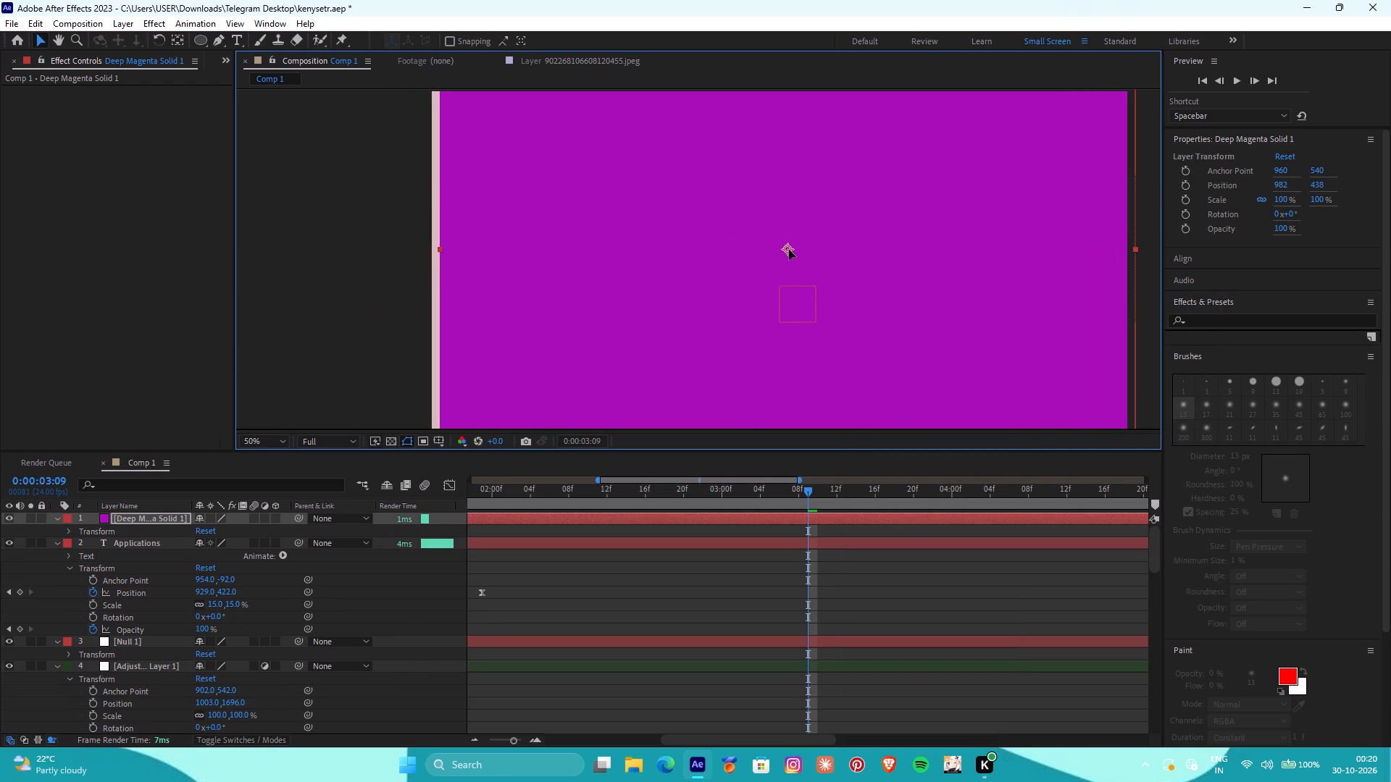
{"action": "left_click_drag", "start_coordinate": [789, 250], "coordinate": [777, 254]}
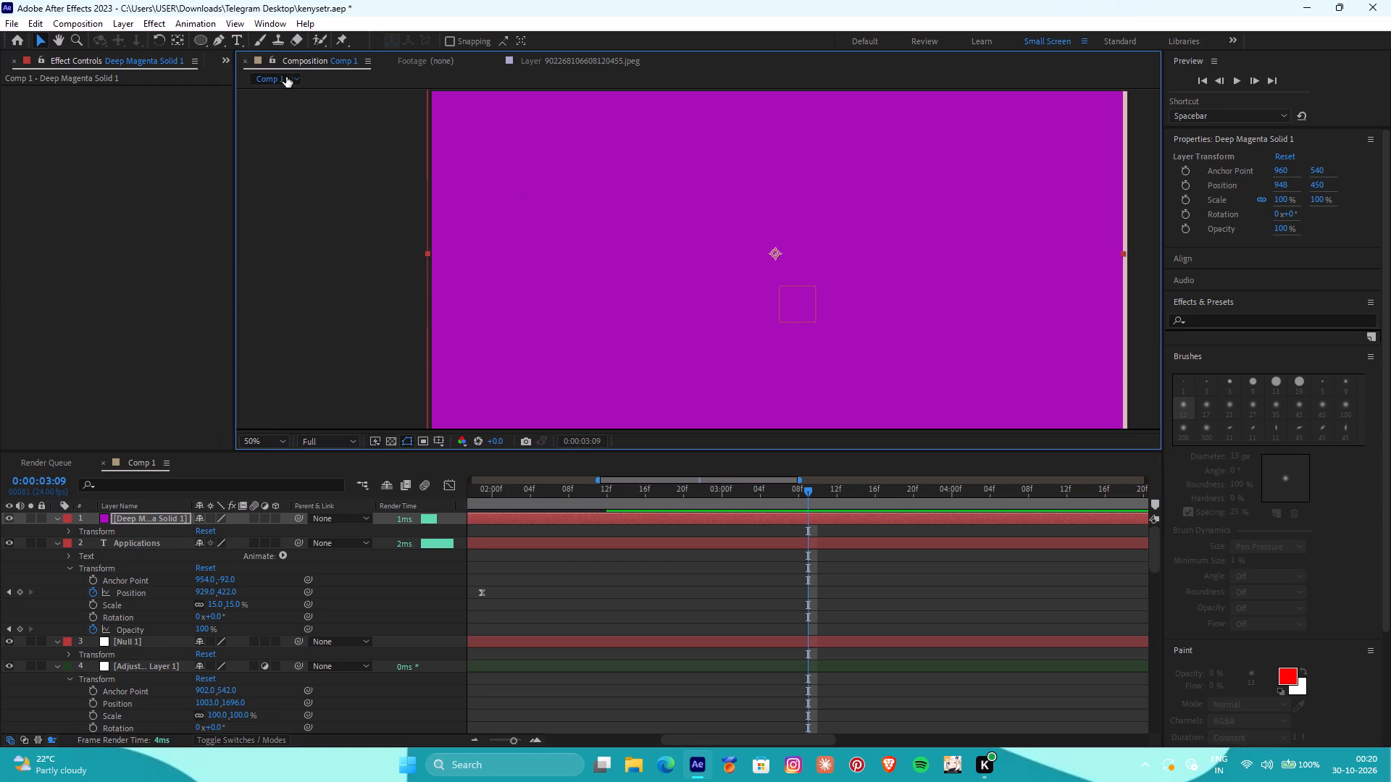
Draw one large, nearly circular ellipse mask on the magenta solid over the middle of the Applications card.
{"action": "left_click", "coordinate": [204, 42]}
{"action": "left_click", "coordinate": [252, 68]}
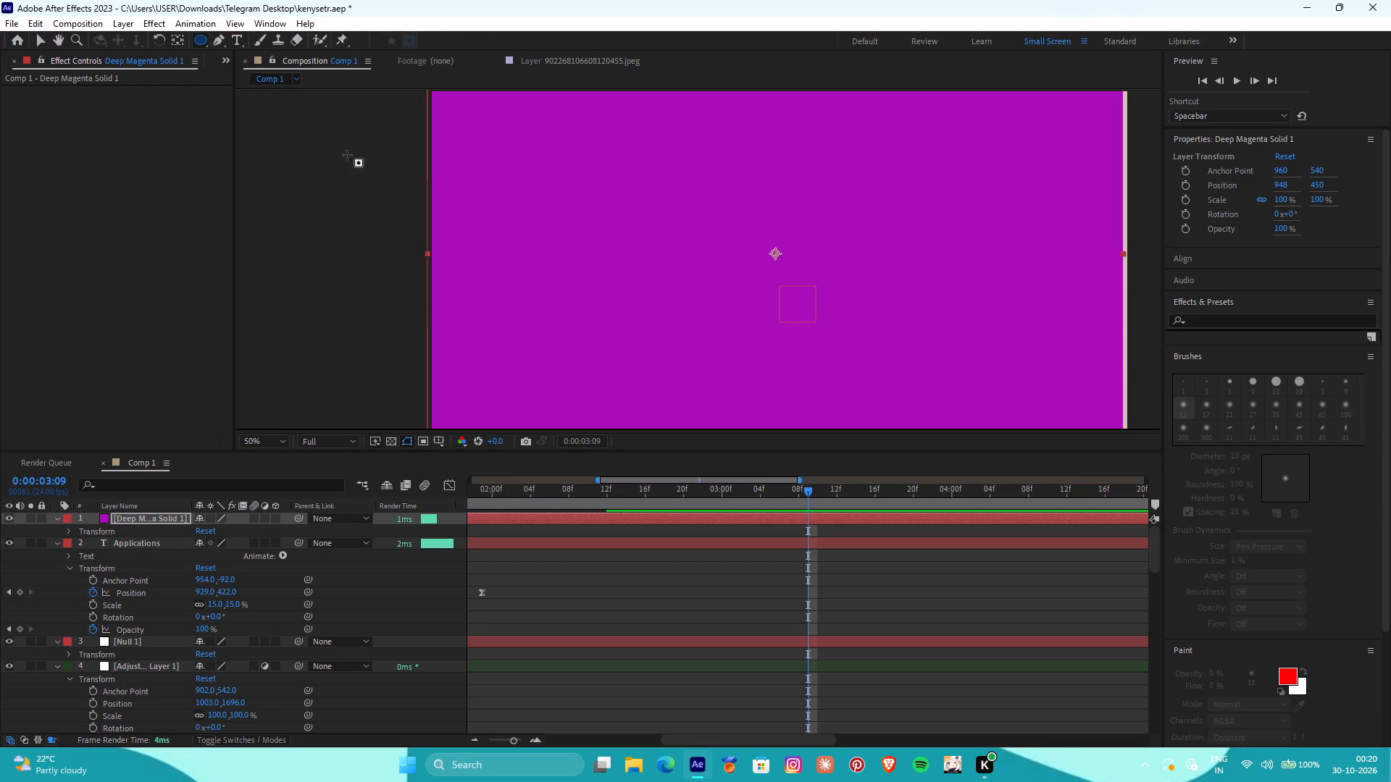
{"action": "left_click_drag", "start_coordinate": [685, 190], "coordinate": [831, 321]}
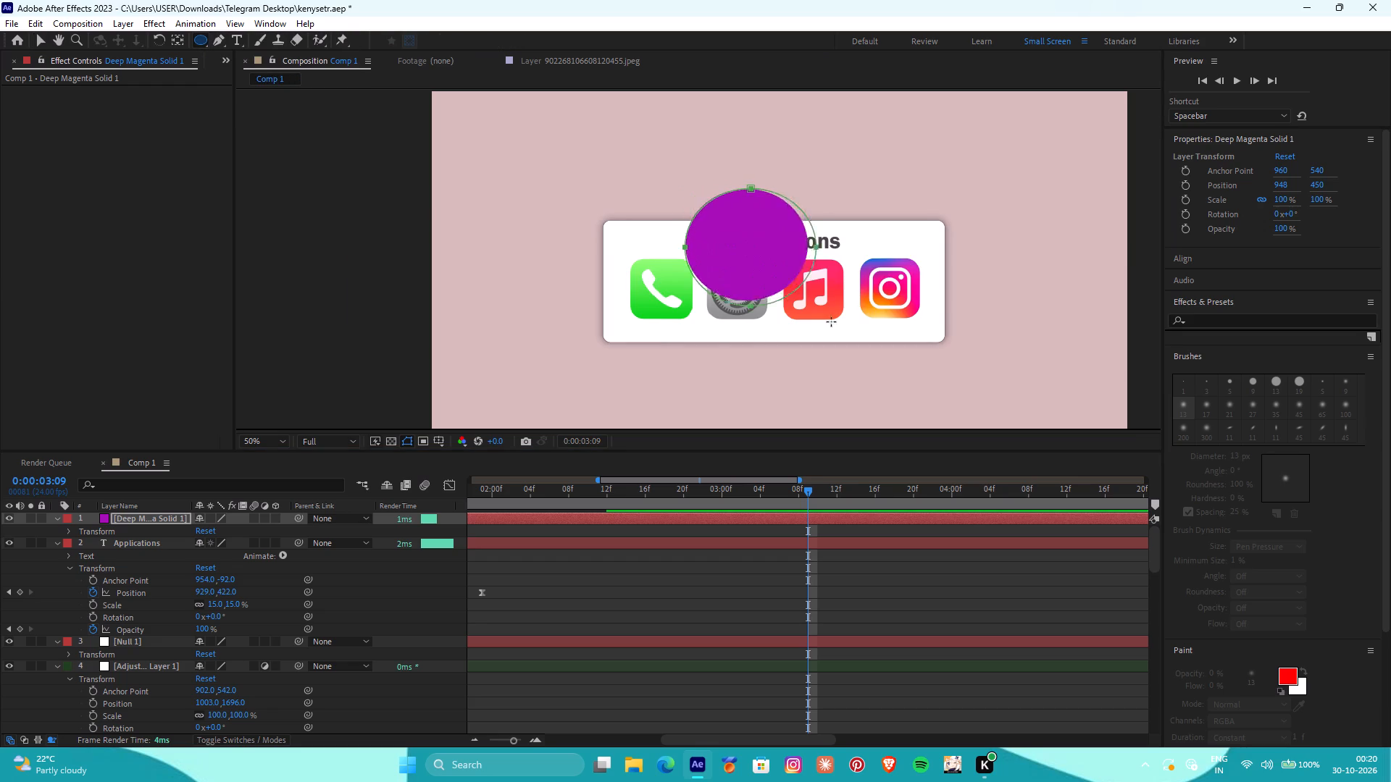
{"action": "left_click_drag", "start_coordinate": [831, 321], "coordinate": [913, 406]}
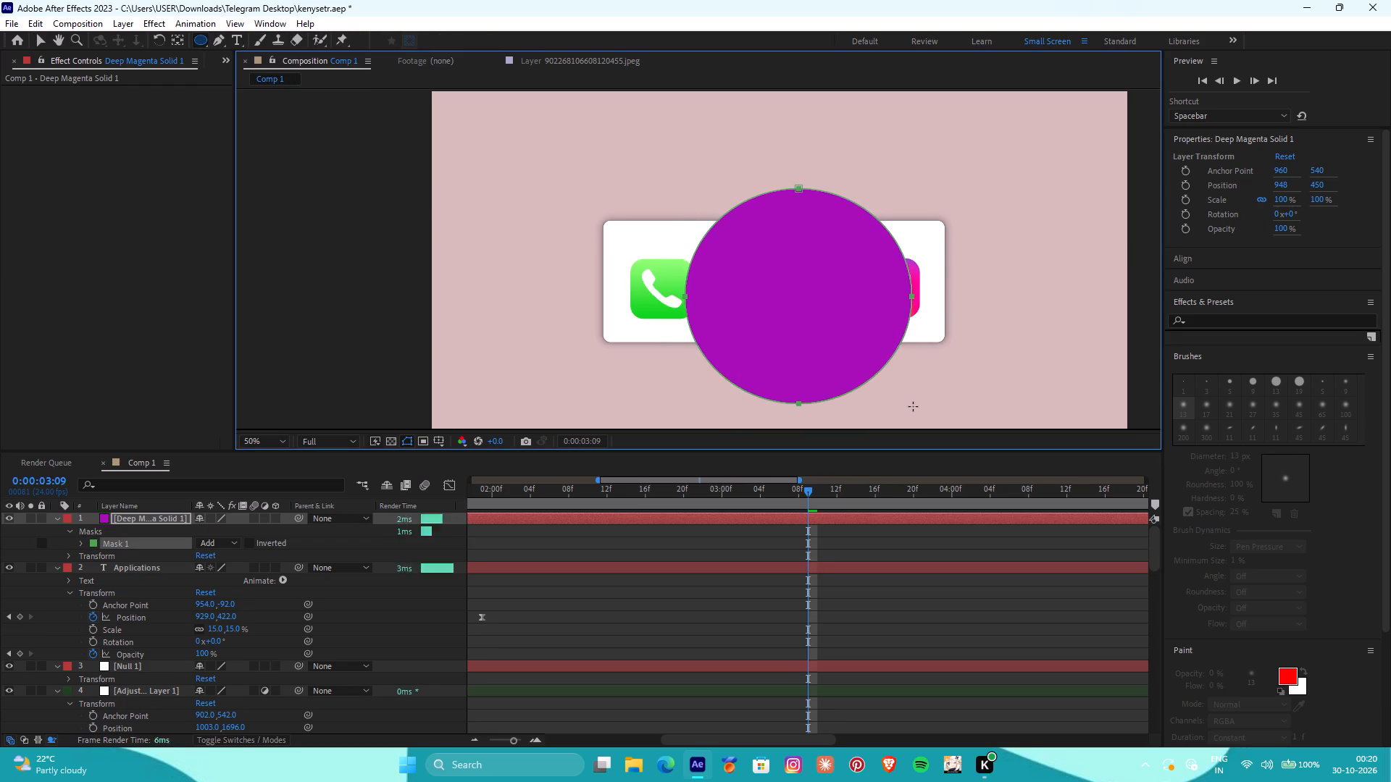
{"action": "left_click_drag", "start_coordinate": [913, 406], "coordinate": [913, 408]}
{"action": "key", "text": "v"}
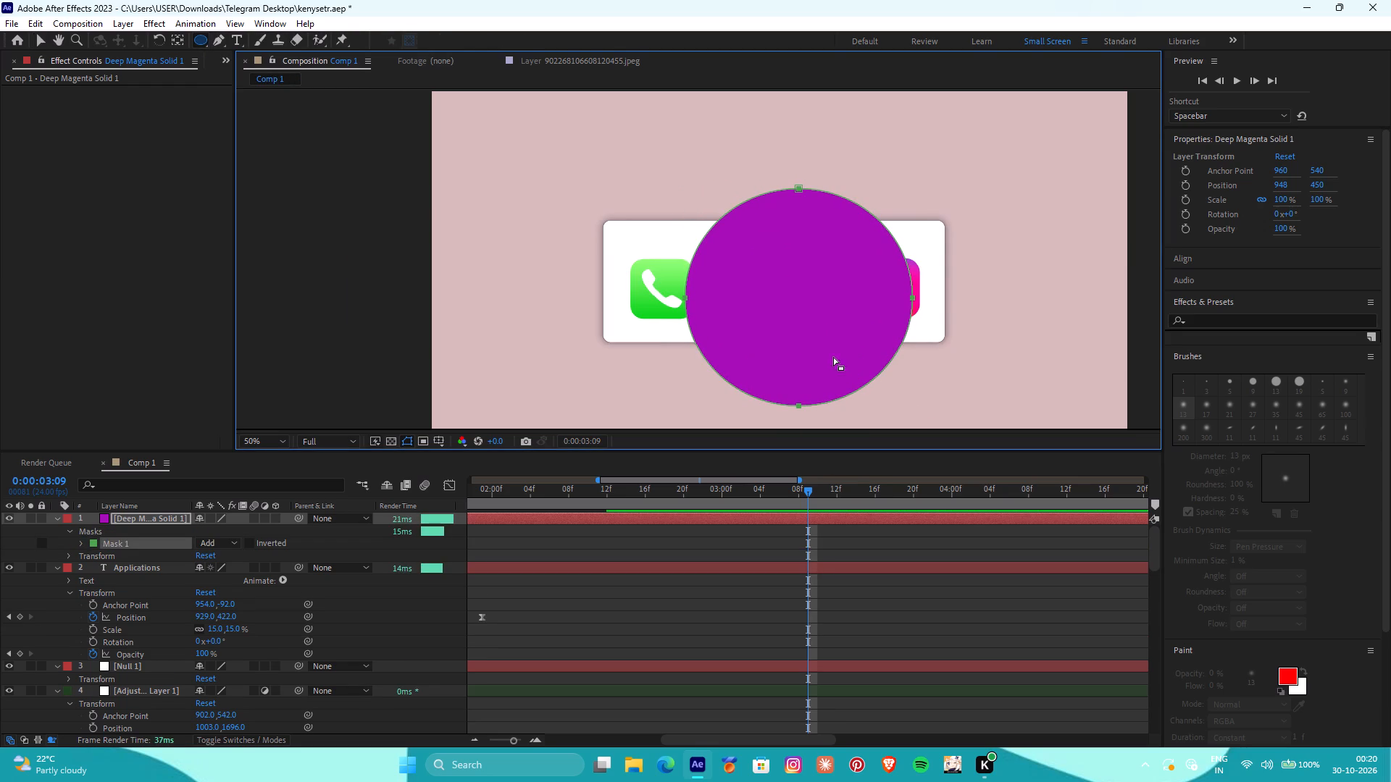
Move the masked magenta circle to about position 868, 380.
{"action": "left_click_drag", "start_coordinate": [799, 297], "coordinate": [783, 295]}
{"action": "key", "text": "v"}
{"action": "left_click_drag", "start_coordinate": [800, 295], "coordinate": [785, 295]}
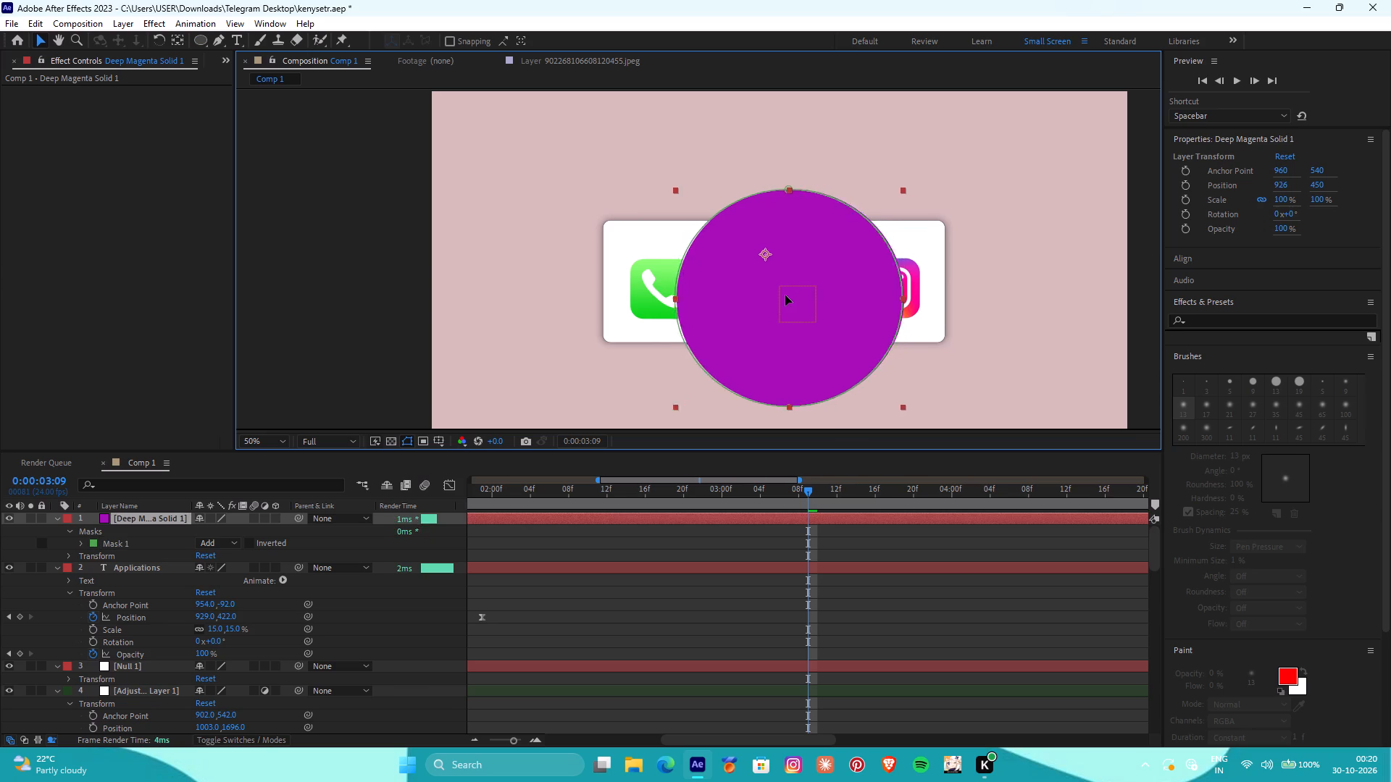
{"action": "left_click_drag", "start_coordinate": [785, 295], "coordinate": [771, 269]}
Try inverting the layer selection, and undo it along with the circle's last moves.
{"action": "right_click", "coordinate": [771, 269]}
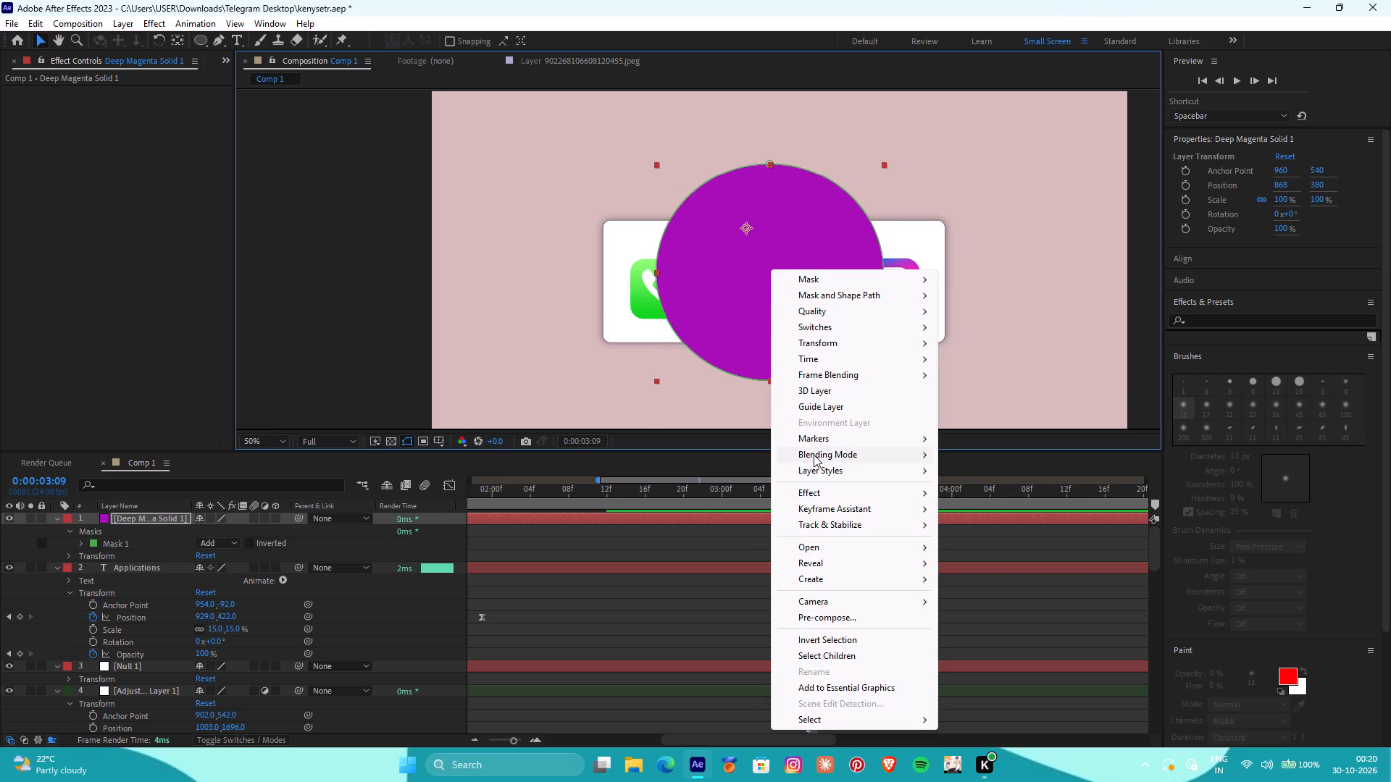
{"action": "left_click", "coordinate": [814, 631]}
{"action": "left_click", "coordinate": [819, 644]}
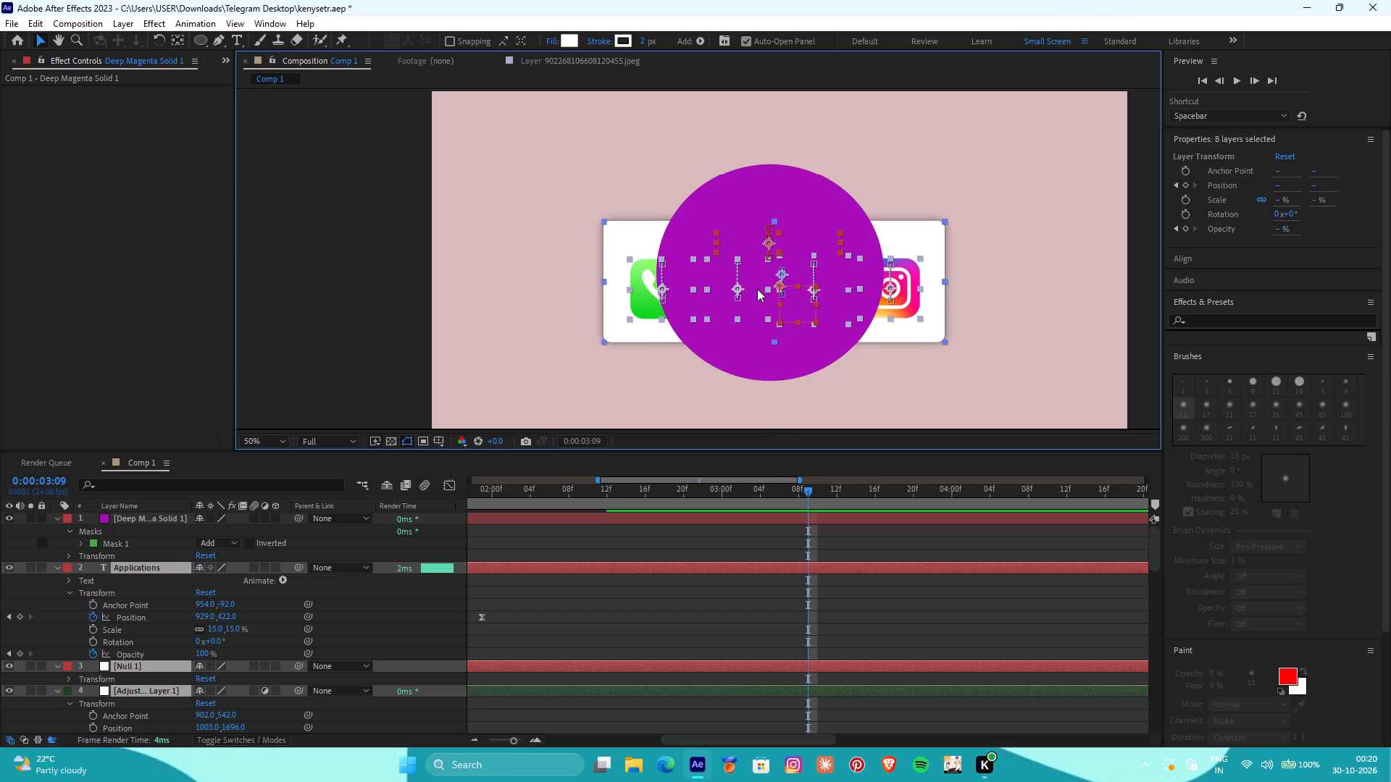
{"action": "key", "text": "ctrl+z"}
Move the masked magenta circle to about position 882, 432, centred over the Applications card.
{"action": "left_click_drag", "start_coordinate": [802, 305], "coordinate": [799, 303]}
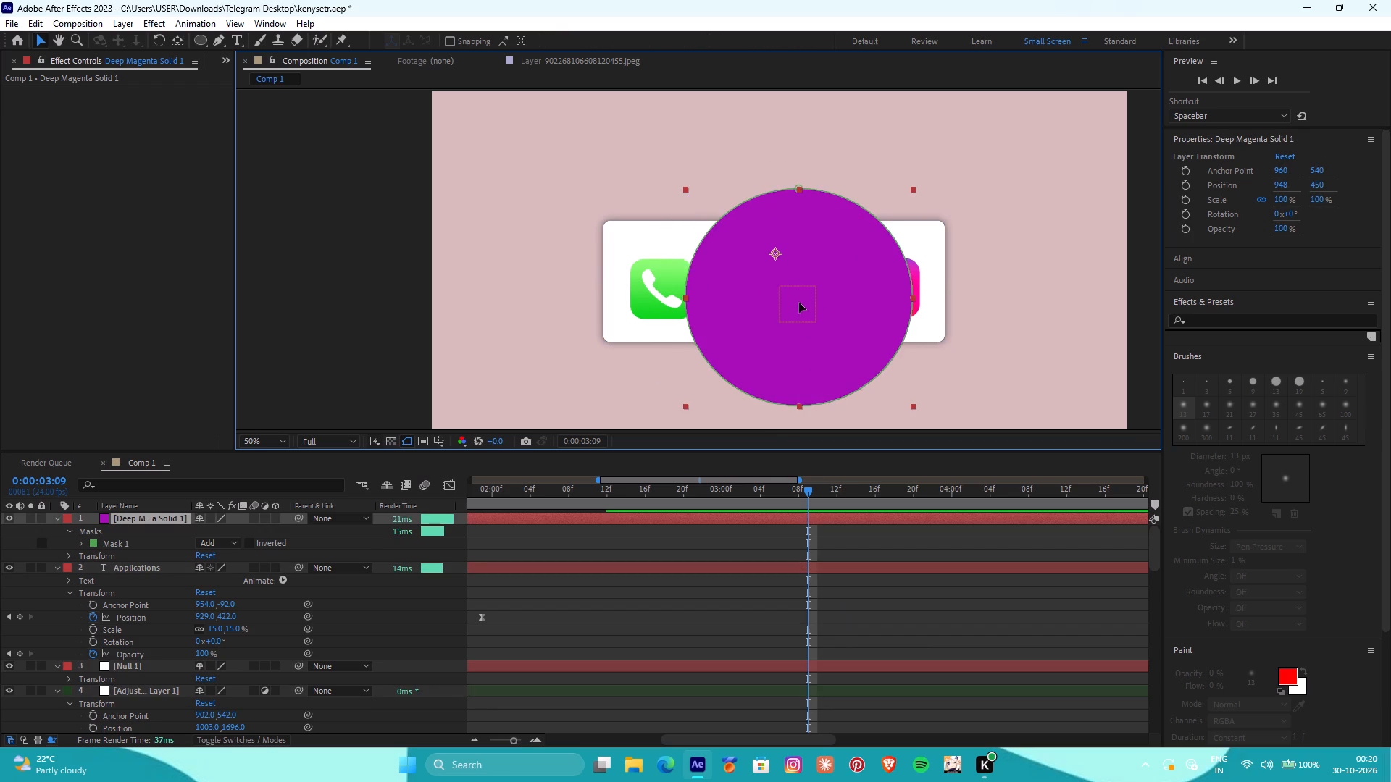
{"action": "left_click_drag", "start_coordinate": [799, 303], "coordinate": [778, 298]}
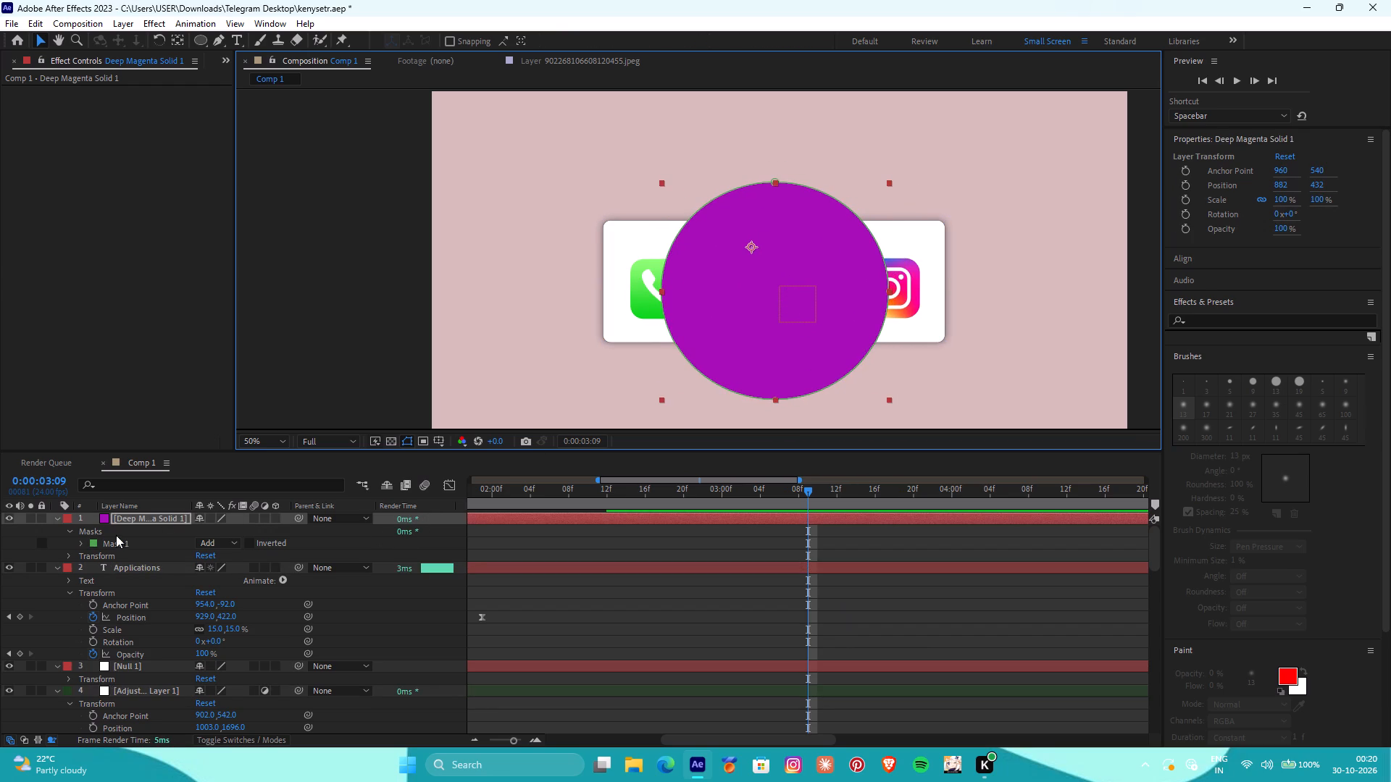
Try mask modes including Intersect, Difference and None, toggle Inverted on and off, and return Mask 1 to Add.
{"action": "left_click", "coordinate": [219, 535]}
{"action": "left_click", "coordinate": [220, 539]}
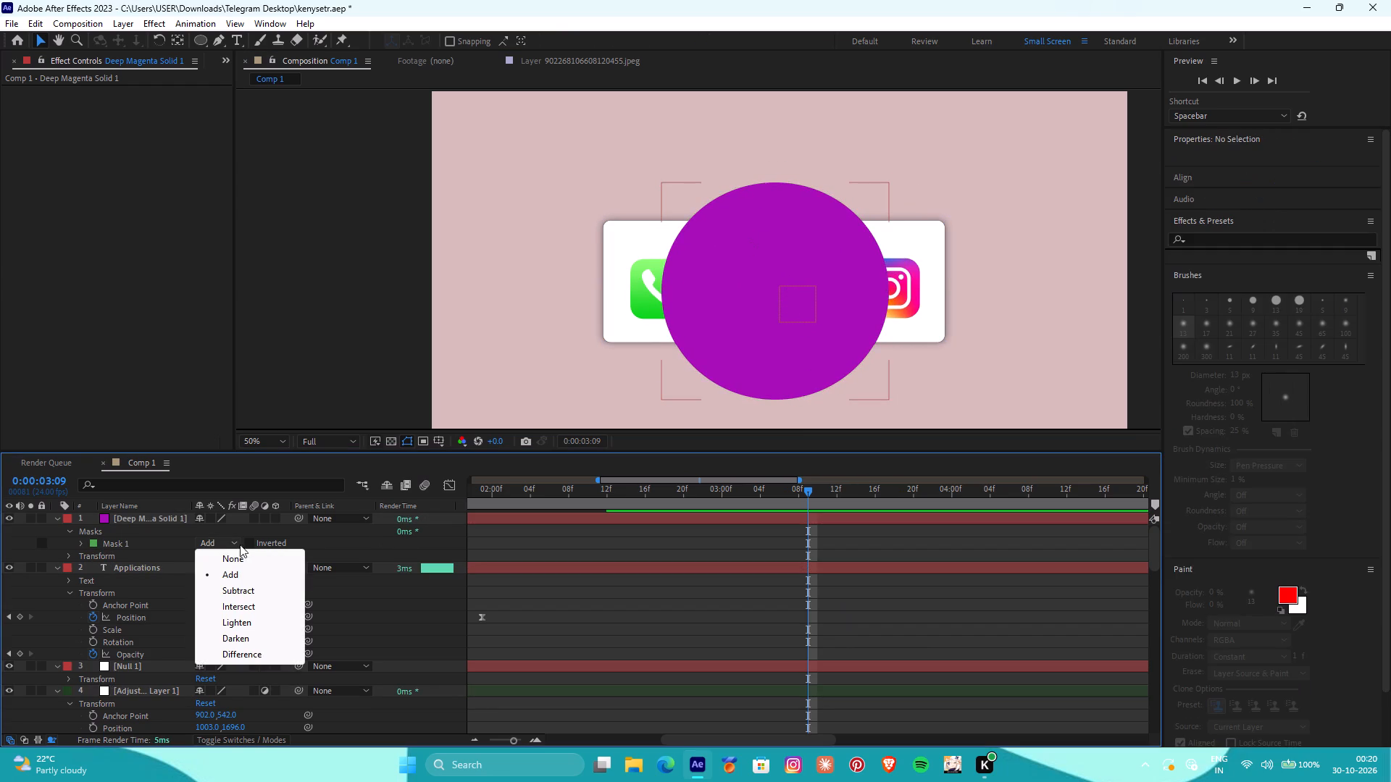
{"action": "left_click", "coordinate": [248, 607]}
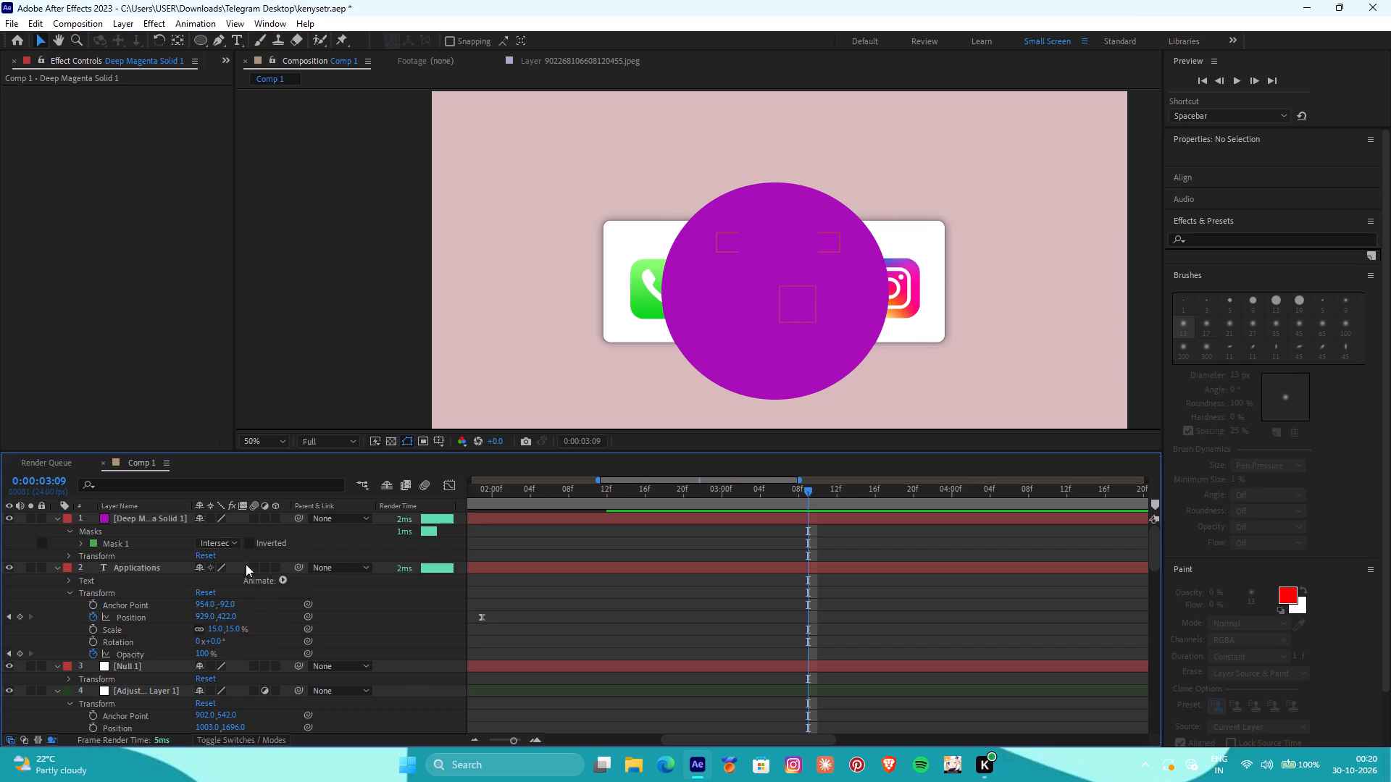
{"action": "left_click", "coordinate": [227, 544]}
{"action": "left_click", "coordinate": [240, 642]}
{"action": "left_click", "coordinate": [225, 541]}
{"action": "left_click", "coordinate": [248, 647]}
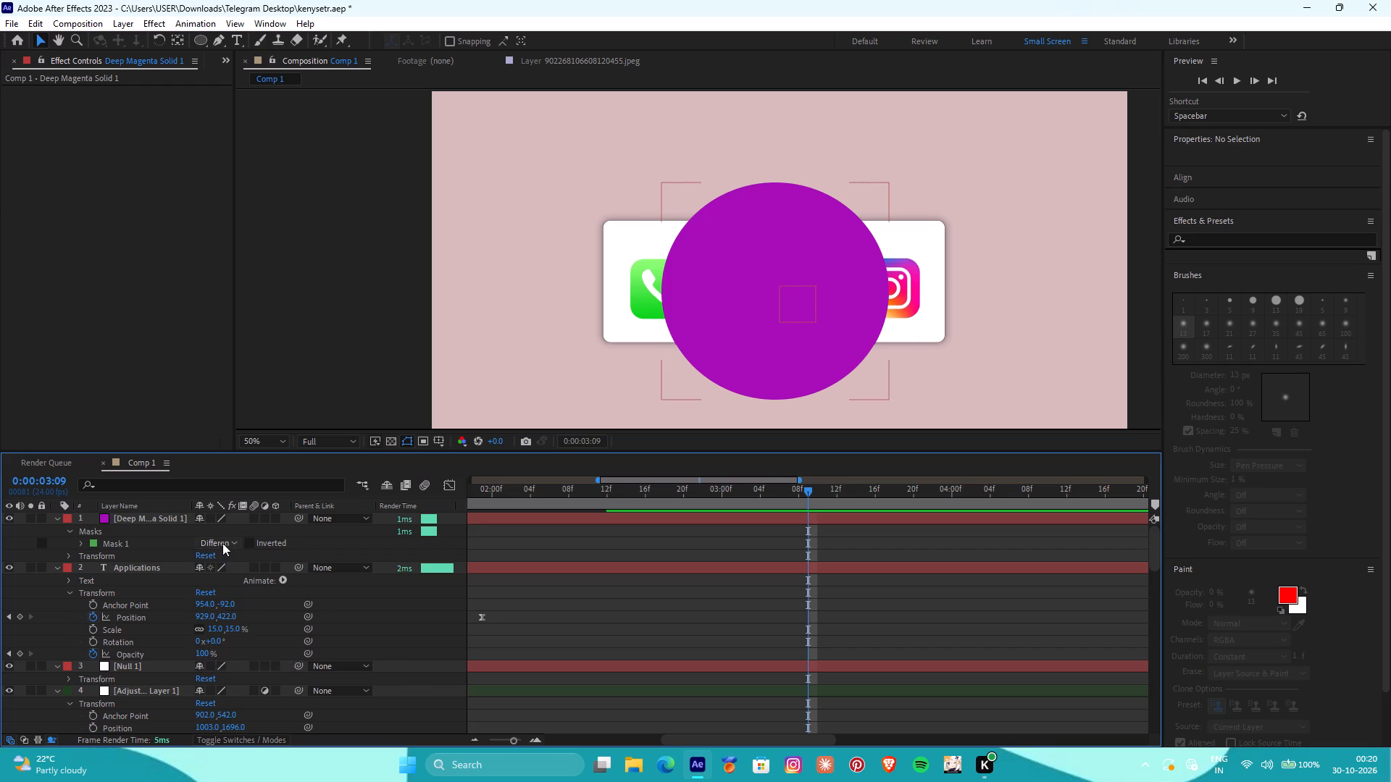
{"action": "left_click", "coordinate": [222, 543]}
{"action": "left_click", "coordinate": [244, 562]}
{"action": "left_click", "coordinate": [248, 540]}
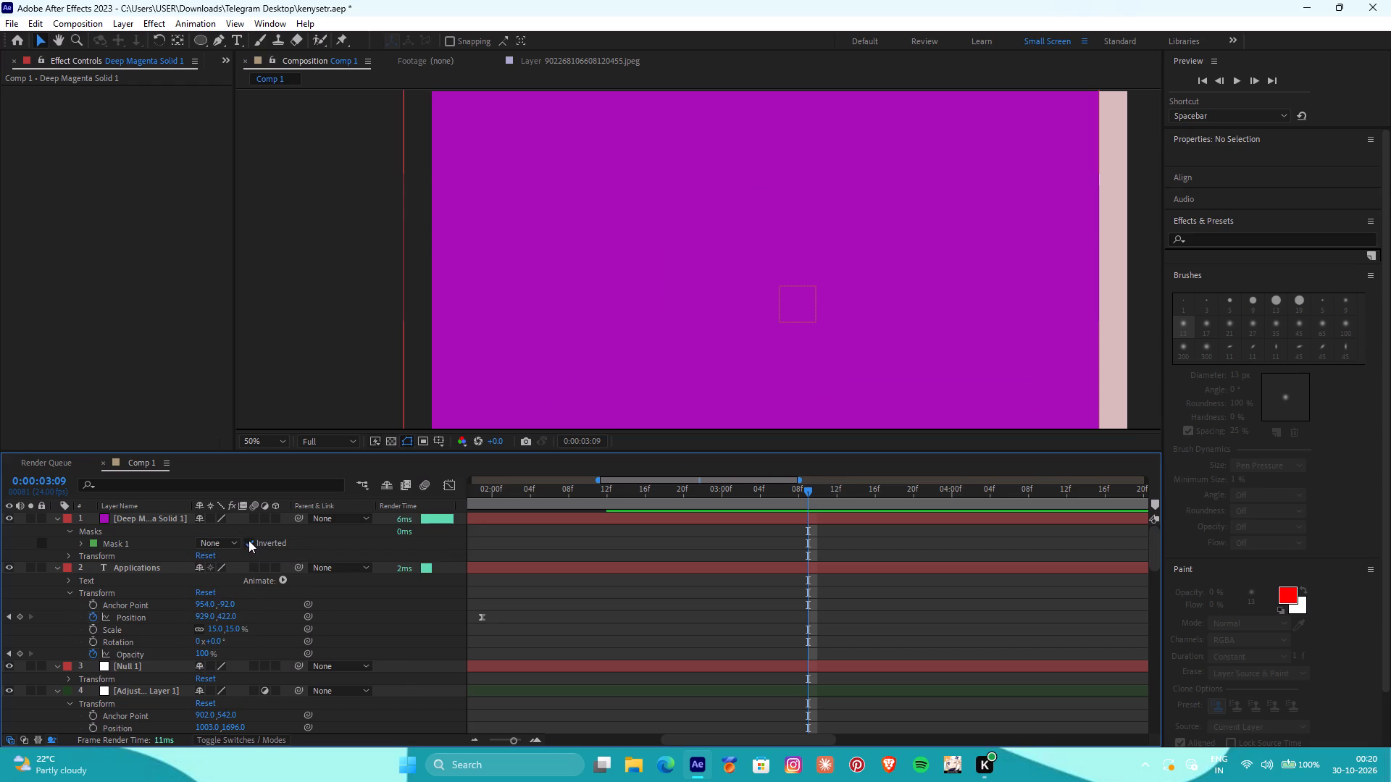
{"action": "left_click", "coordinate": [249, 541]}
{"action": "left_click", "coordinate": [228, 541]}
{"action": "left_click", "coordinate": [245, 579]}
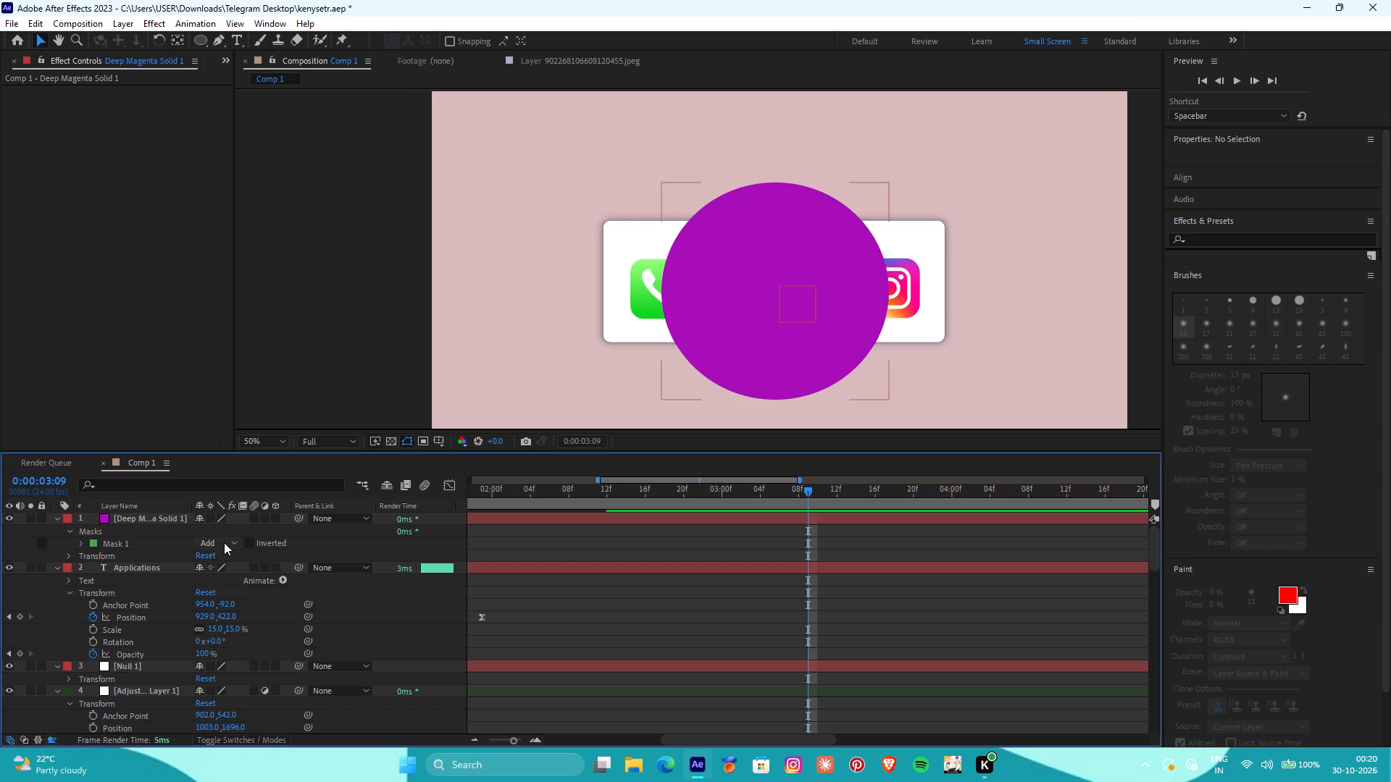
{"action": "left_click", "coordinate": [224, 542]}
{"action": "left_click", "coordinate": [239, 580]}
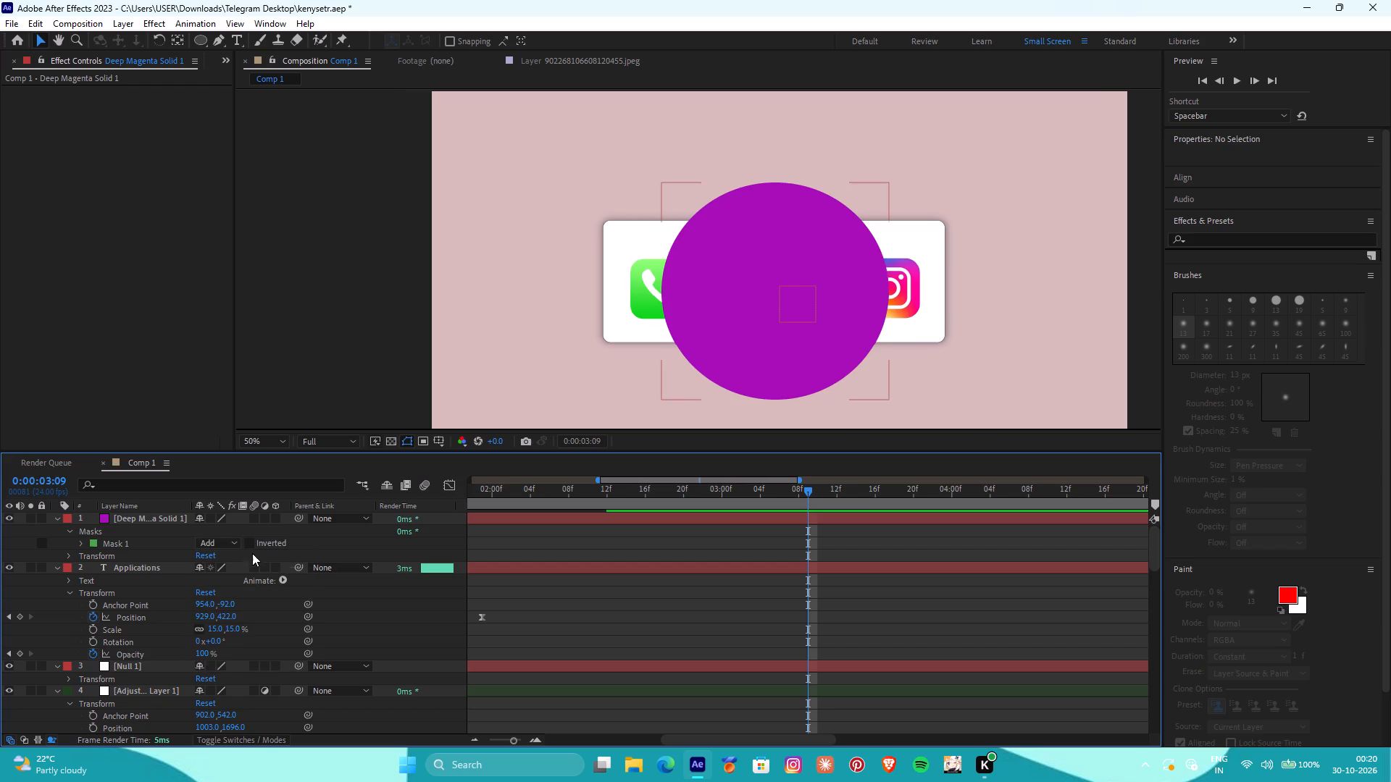
Invert Mask 1 so the magenta solid surrounds a circular opening over the card.
{"action": "left_click", "coordinate": [246, 539]}
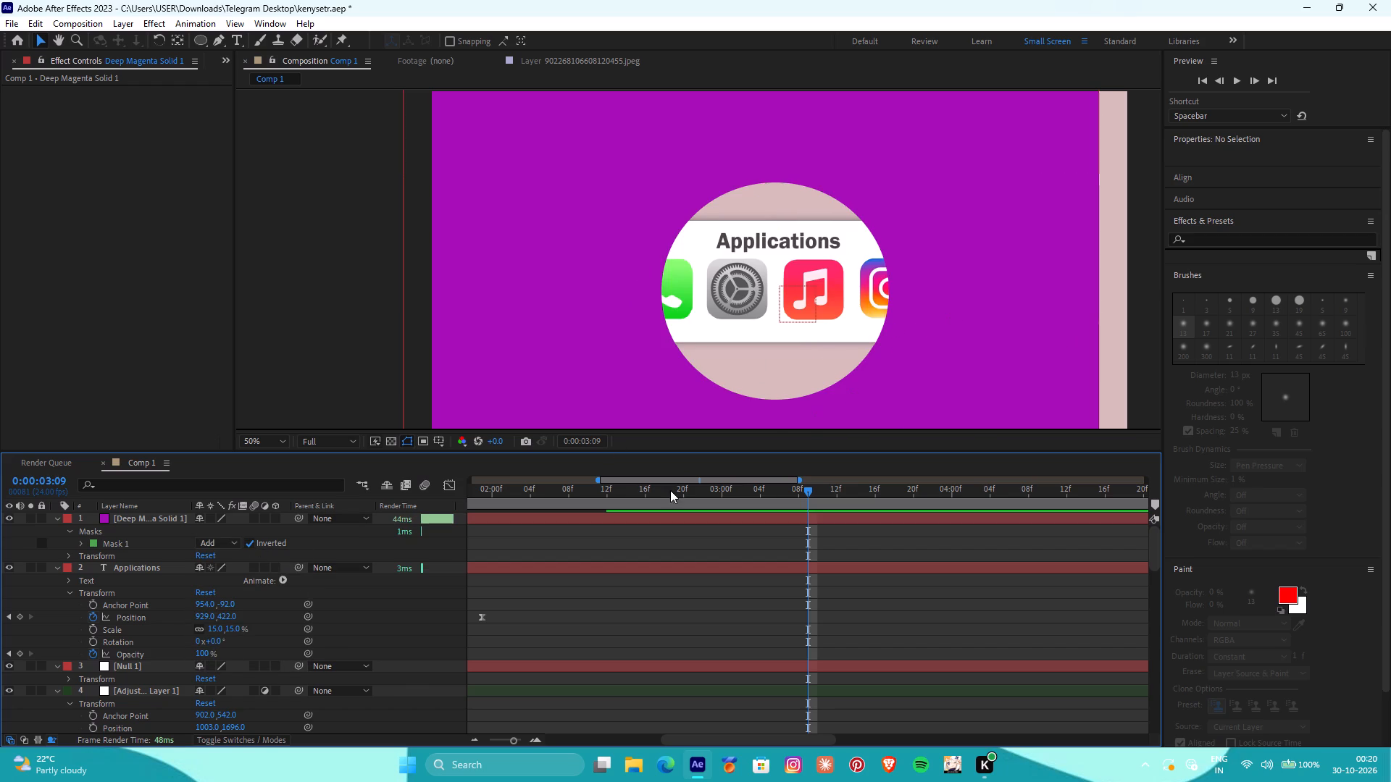
Scale the magenta solid up to 129% to enlarge its circular opening.
{"action": "left_click", "coordinate": [69, 532]}
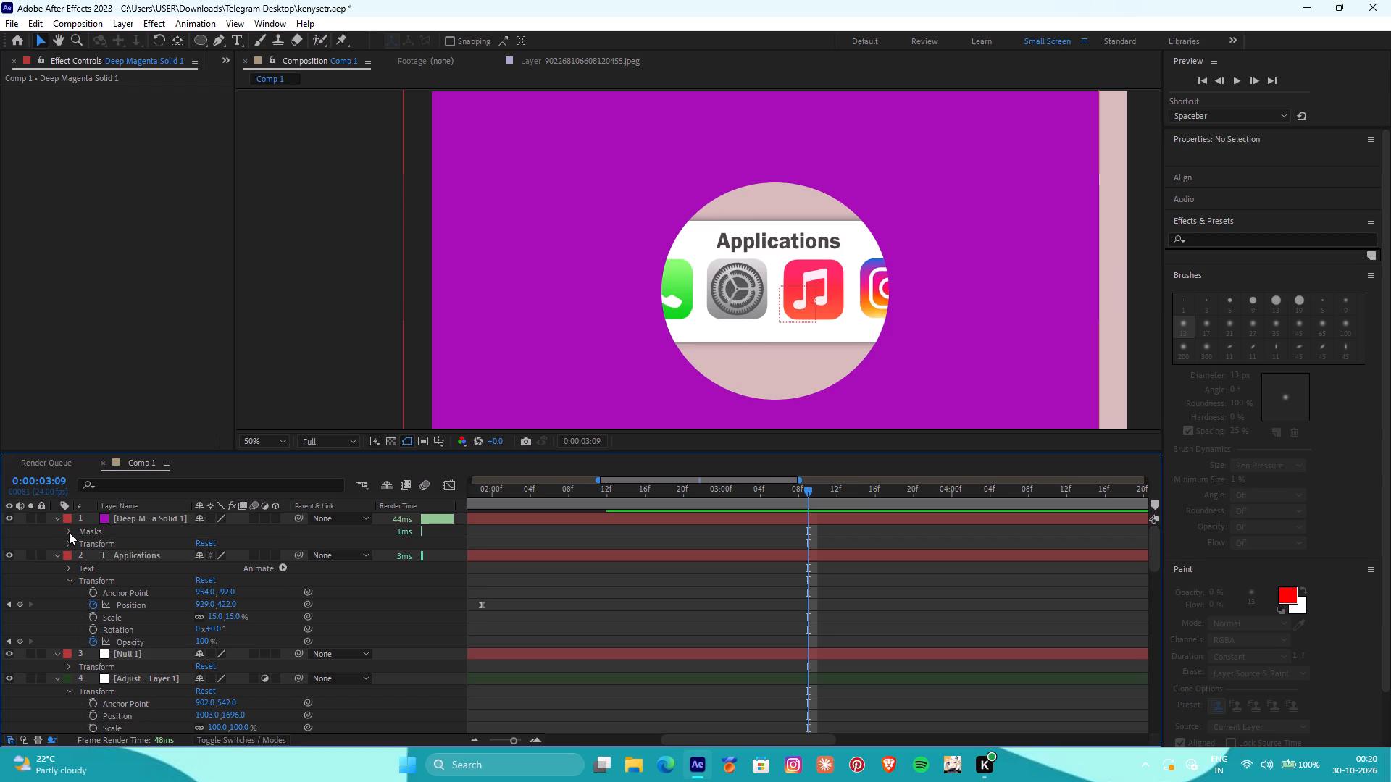
{"action": "left_click", "coordinate": [69, 532]}
{"action": "left_click", "coordinate": [67, 551]}
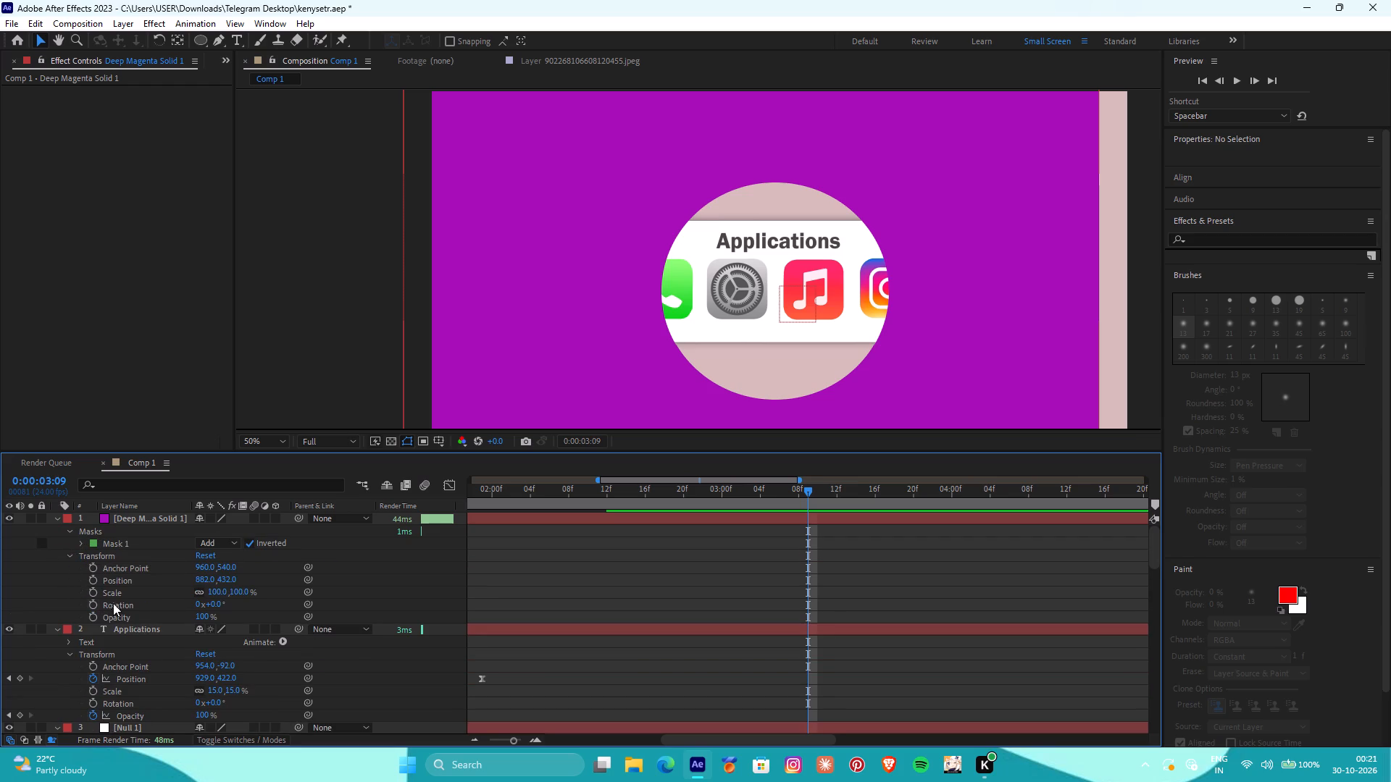
{"action": "left_click_drag", "start_coordinate": [212, 595], "coordinate": [234, 595]}
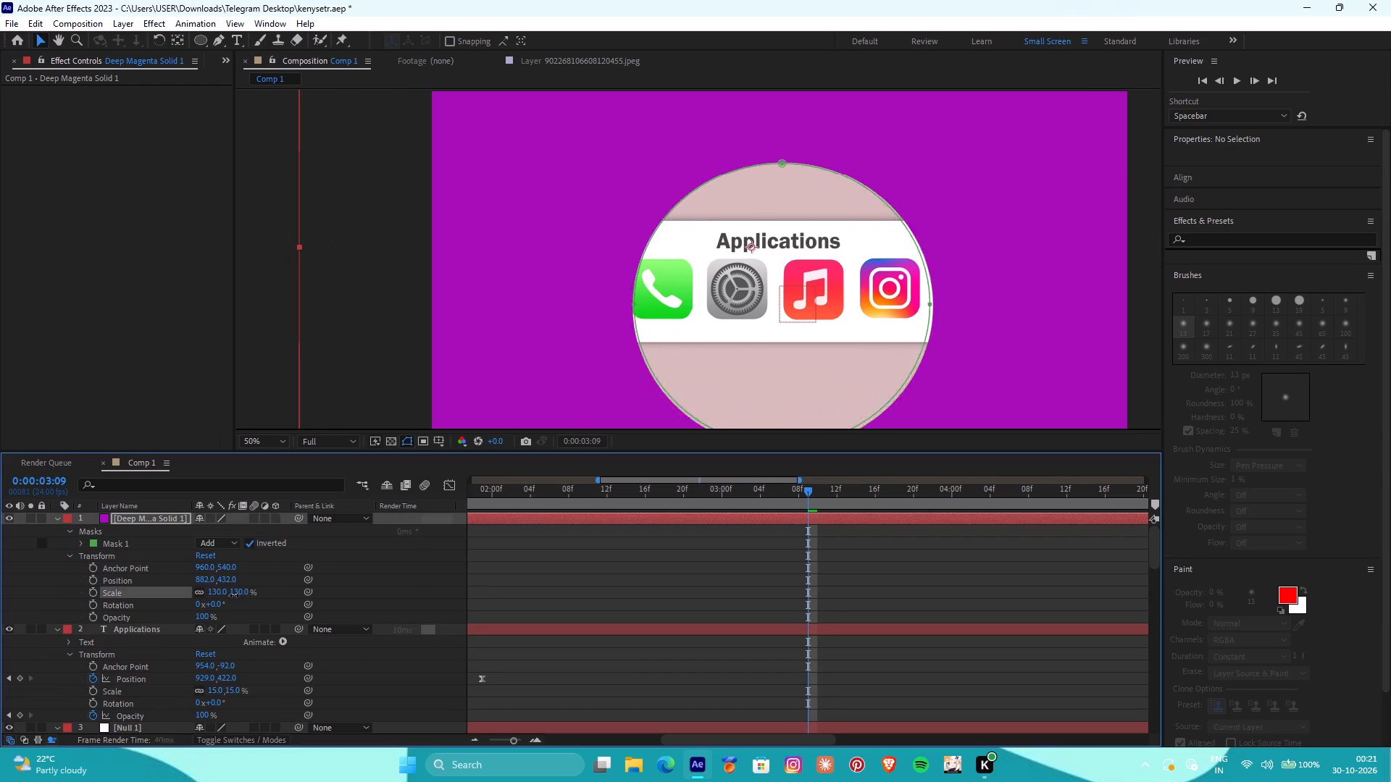
{"action": "left_click_drag", "start_coordinate": [234, 595], "coordinate": [228, 590]}
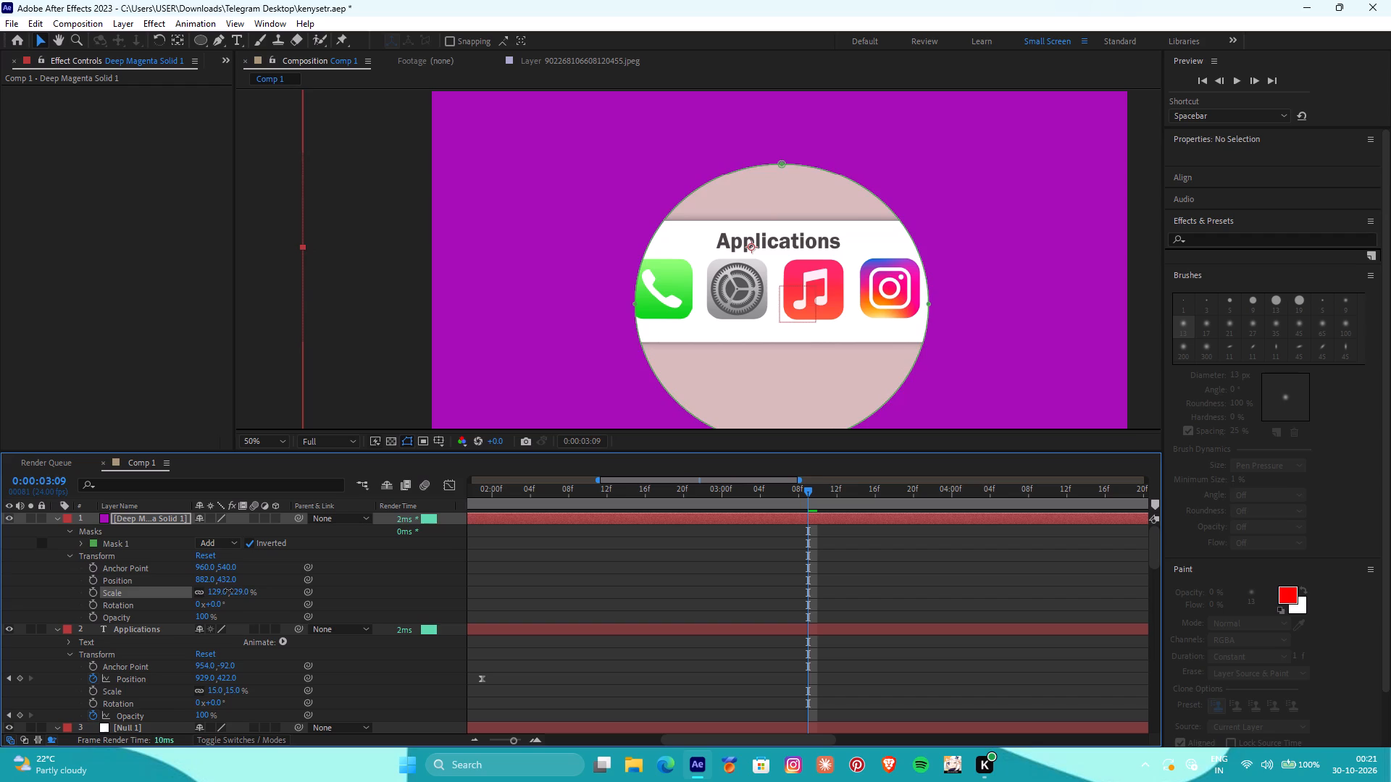
Refine the circular opening around the Applications card by scaling the magenta solid to 127% and moving it to about 856, 372.
{"action": "left_click_drag", "start_coordinate": [228, 590], "coordinate": [227, 590]}
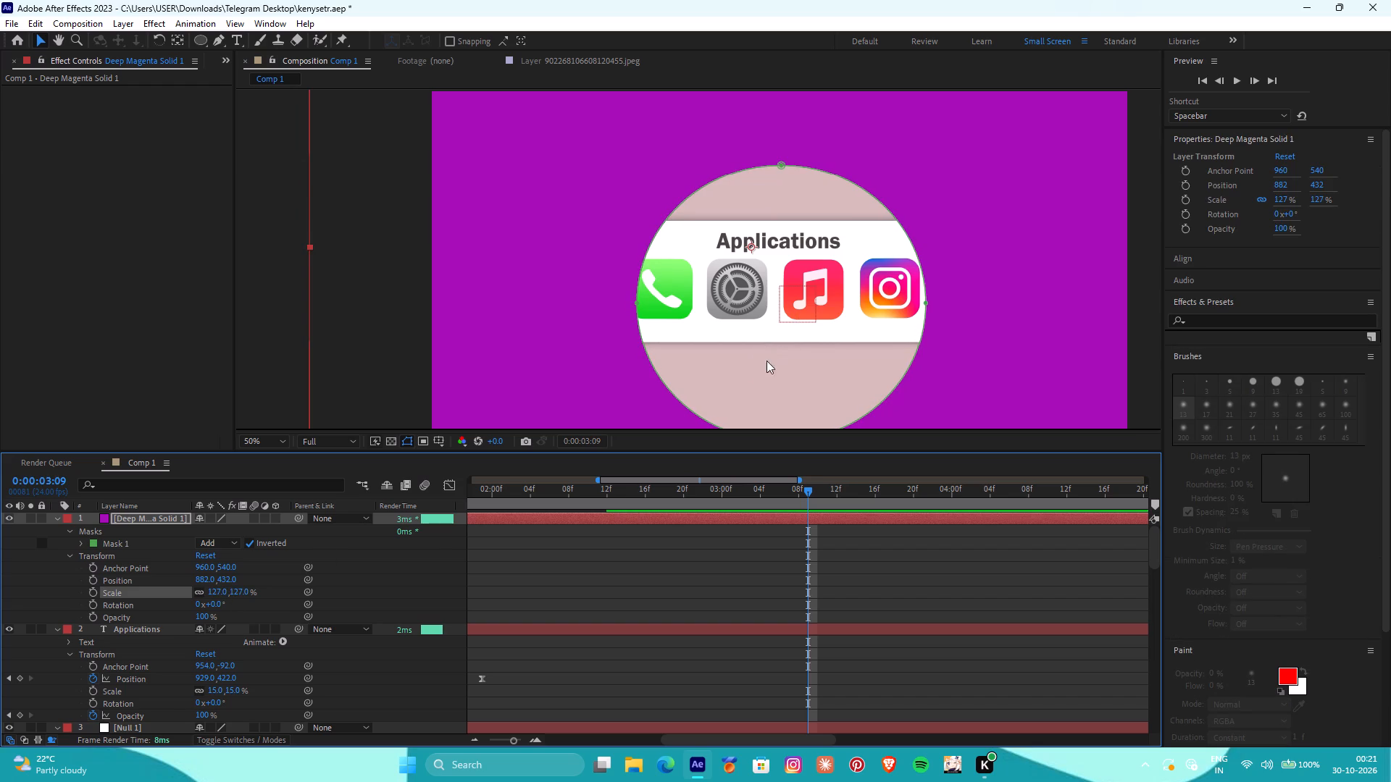
{"action": "left_click_drag", "start_coordinate": [766, 361], "coordinate": [756, 334]}
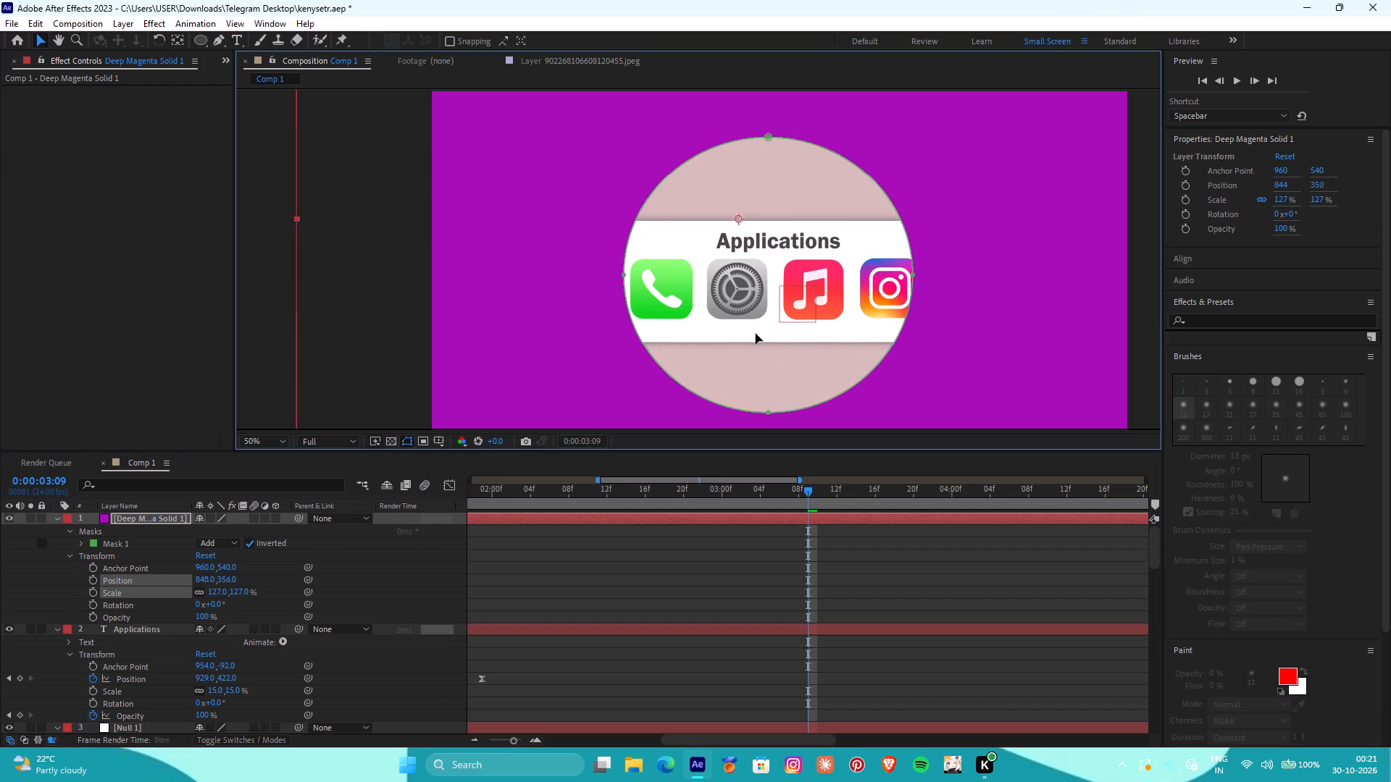
{"action": "left_click_drag", "start_coordinate": [756, 334], "coordinate": [757, 339]}
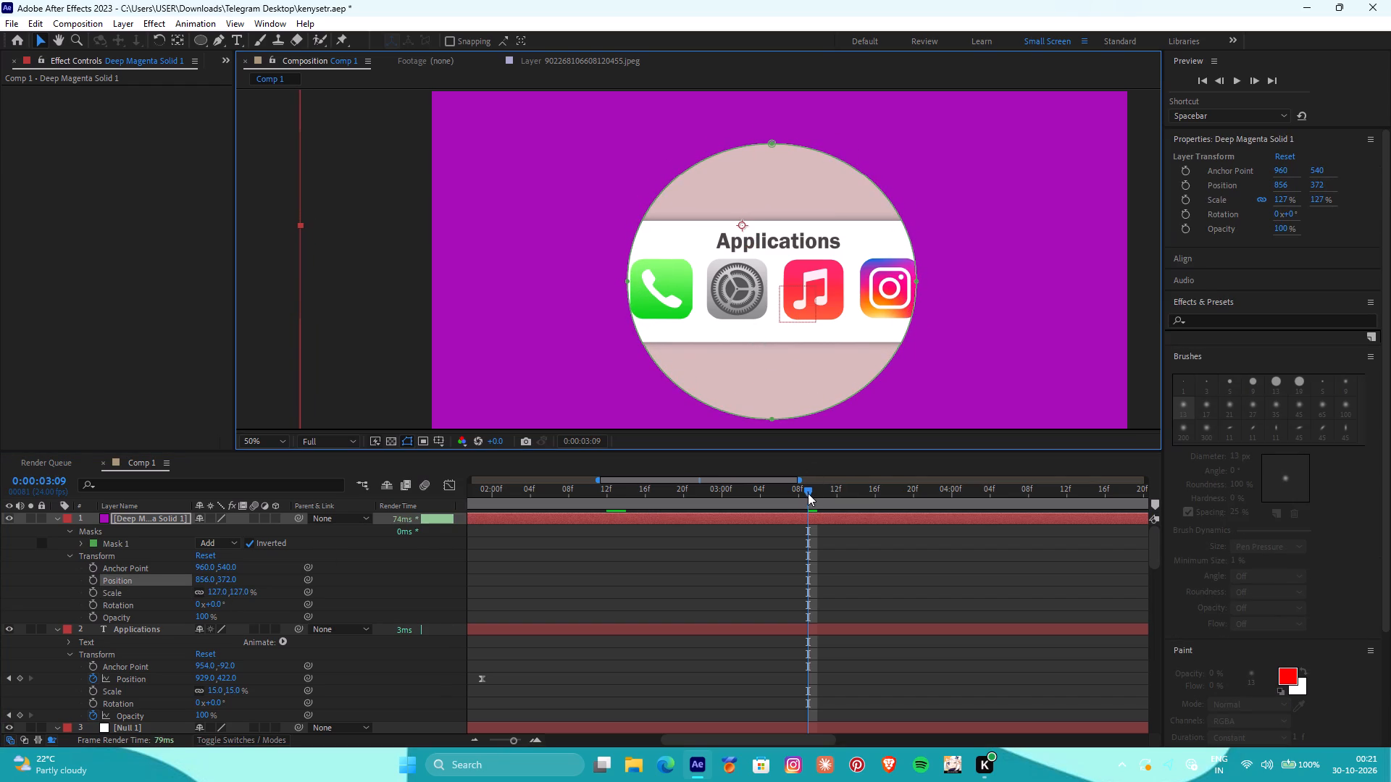
Scrub back to the start of the animation and forward to 0:00:01:20 to examine the card and icons inside the circular opening.
{"action": "left_click_drag", "start_coordinate": [810, 490], "coordinate": [614, 494]}
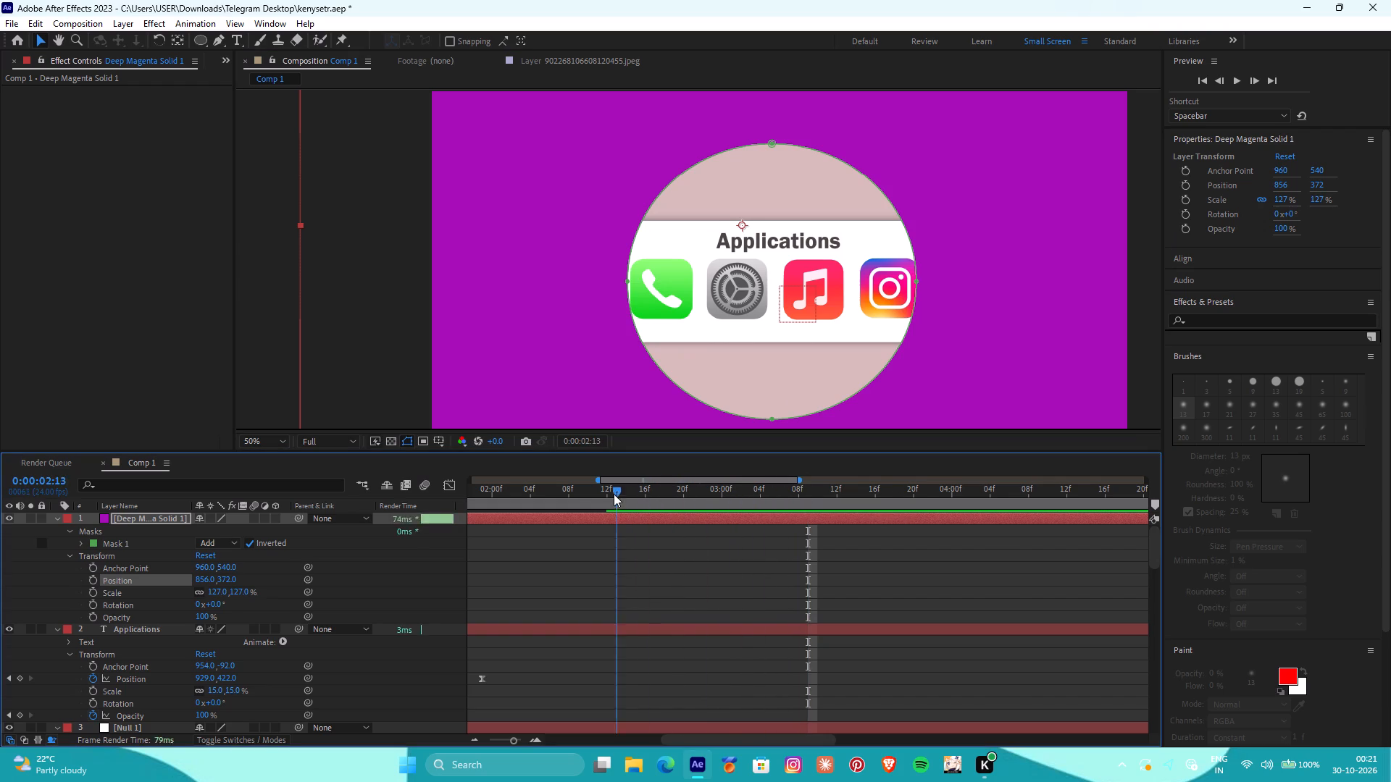
{"action": "left_click_drag", "start_coordinate": [614, 494], "coordinate": [595, 534]}
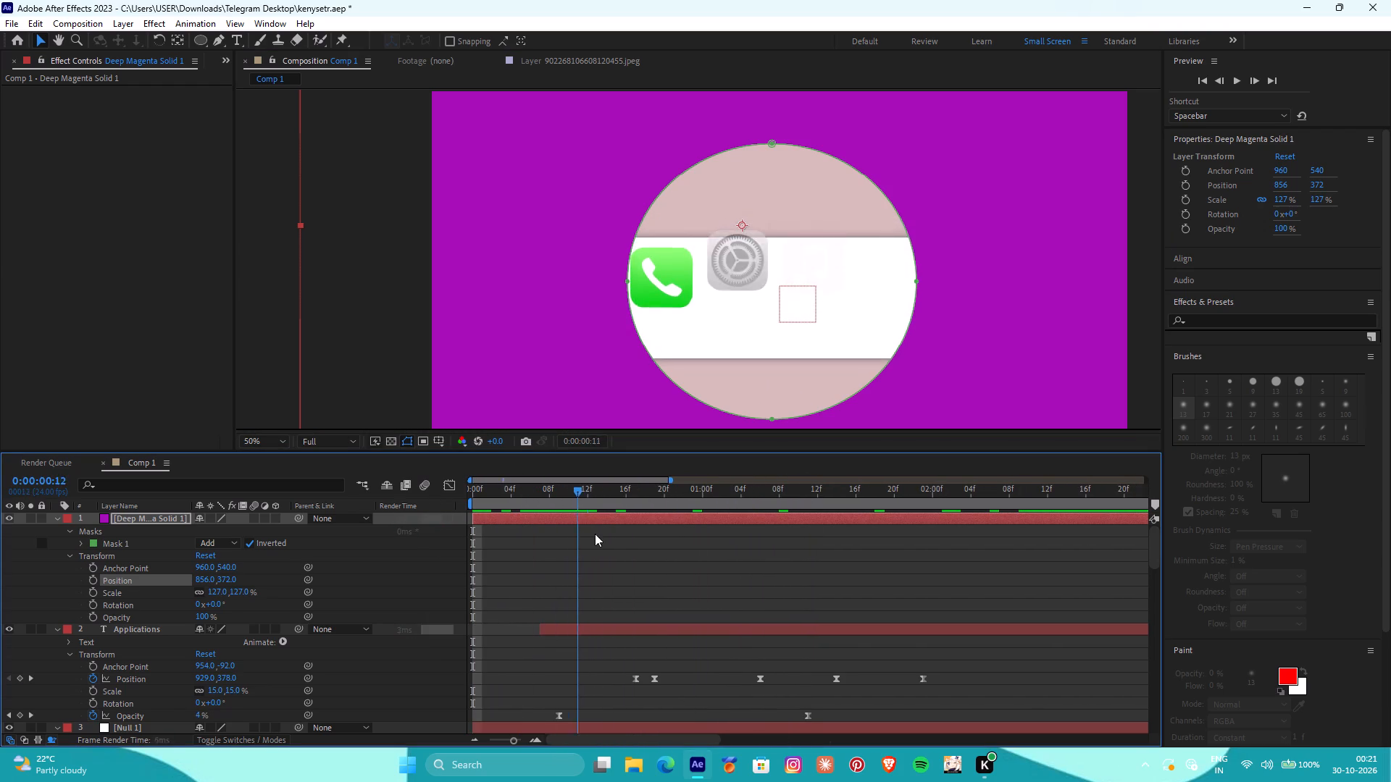
{"action": "left_click_drag", "start_coordinate": [595, 534], "coordinate": [816, 573]}
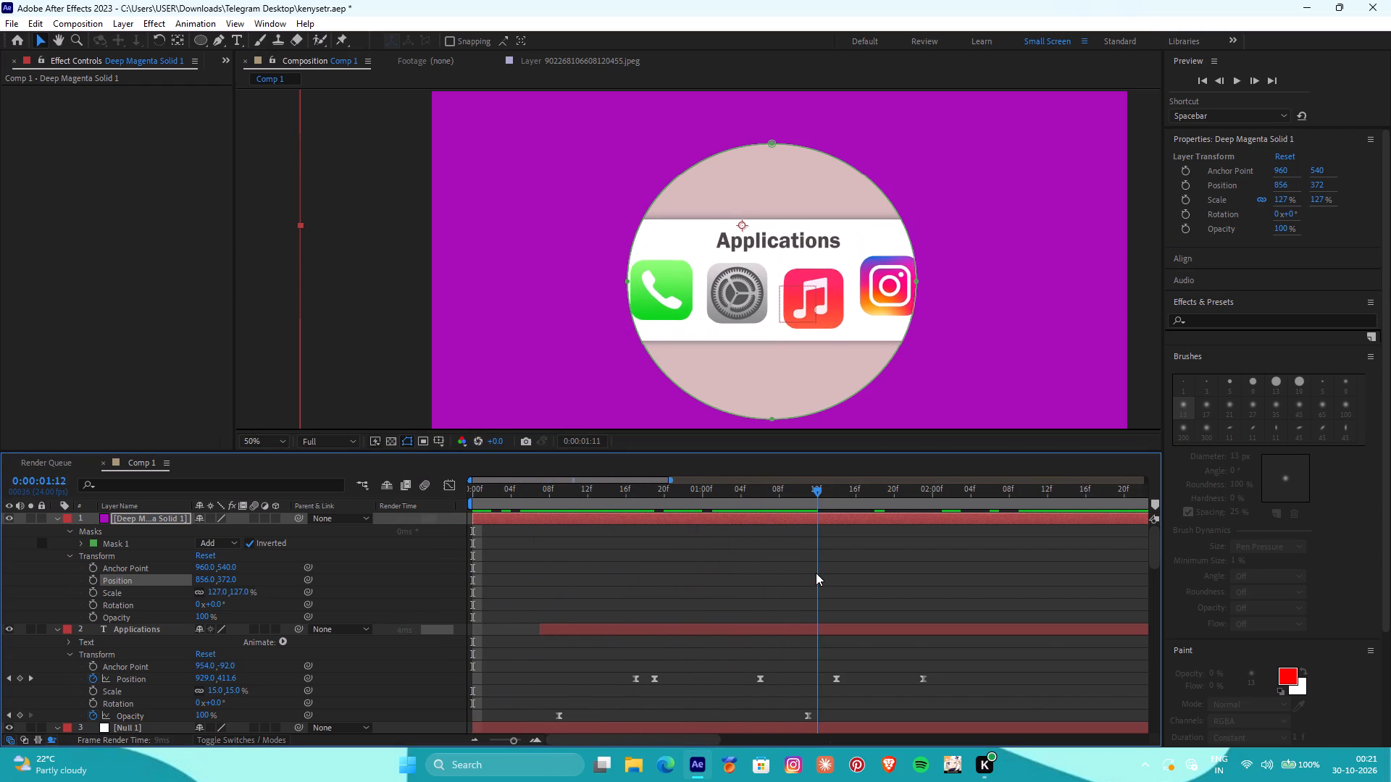
{"action": "left_click_drag", "start_coordinate": [816, 573], "coordinate": [898, 584]}
{"action": "scroll", "coordinate": [903, 574], "scroll_direction": "up", "scroll_amount": 4}
{"action": "scroll", "coordinate": [903, 574], "scroll_direction": "down", "scroll_amount": 4}
{"action": "scroll", "coordinate": [903, 574], "scroll_direction": "up", "scroll_amount": 2}
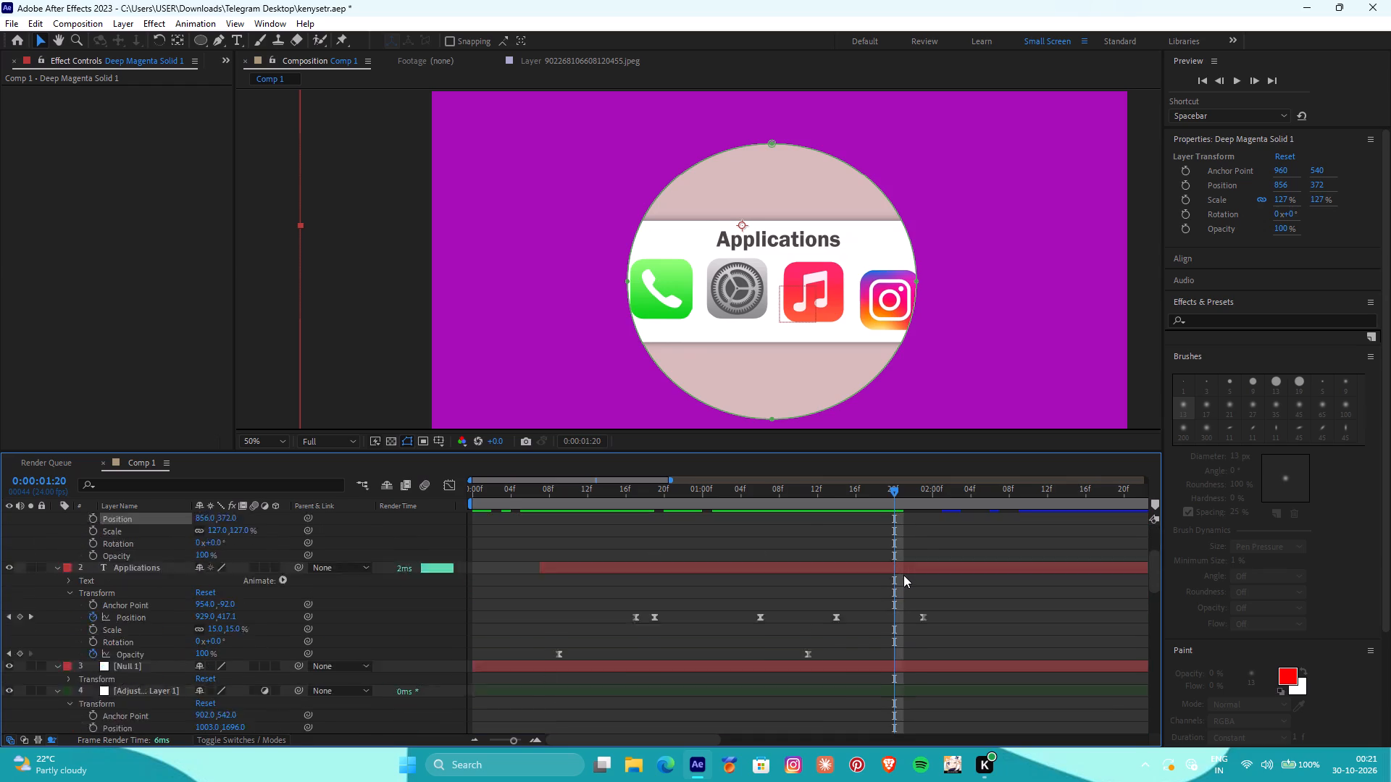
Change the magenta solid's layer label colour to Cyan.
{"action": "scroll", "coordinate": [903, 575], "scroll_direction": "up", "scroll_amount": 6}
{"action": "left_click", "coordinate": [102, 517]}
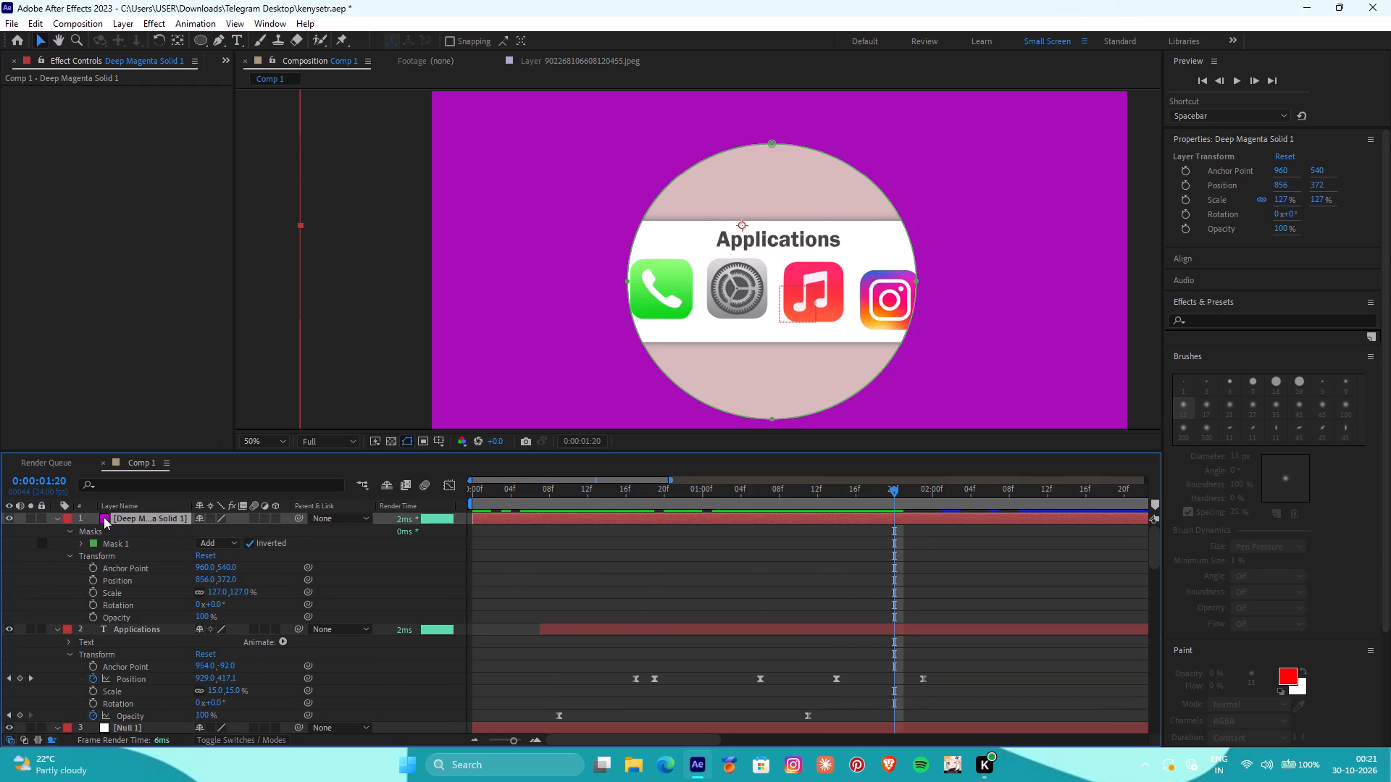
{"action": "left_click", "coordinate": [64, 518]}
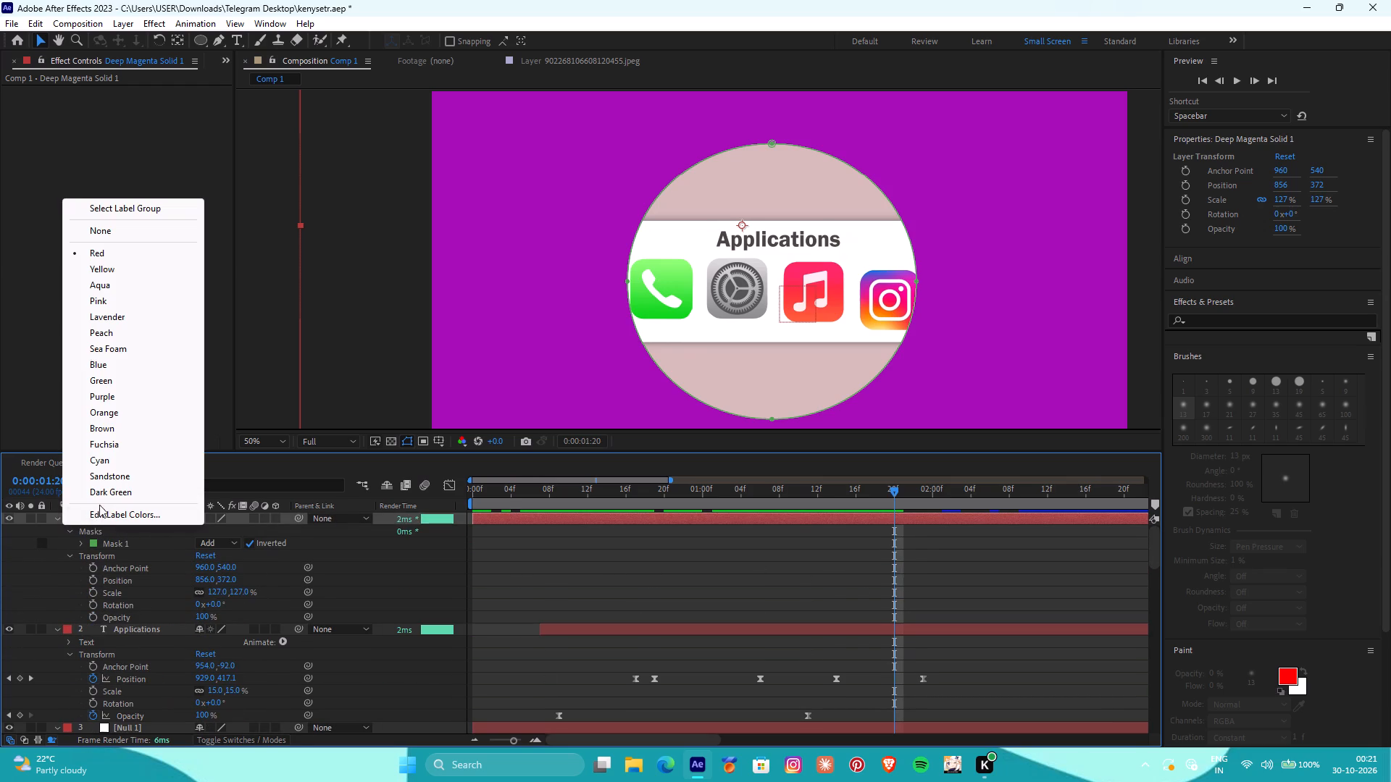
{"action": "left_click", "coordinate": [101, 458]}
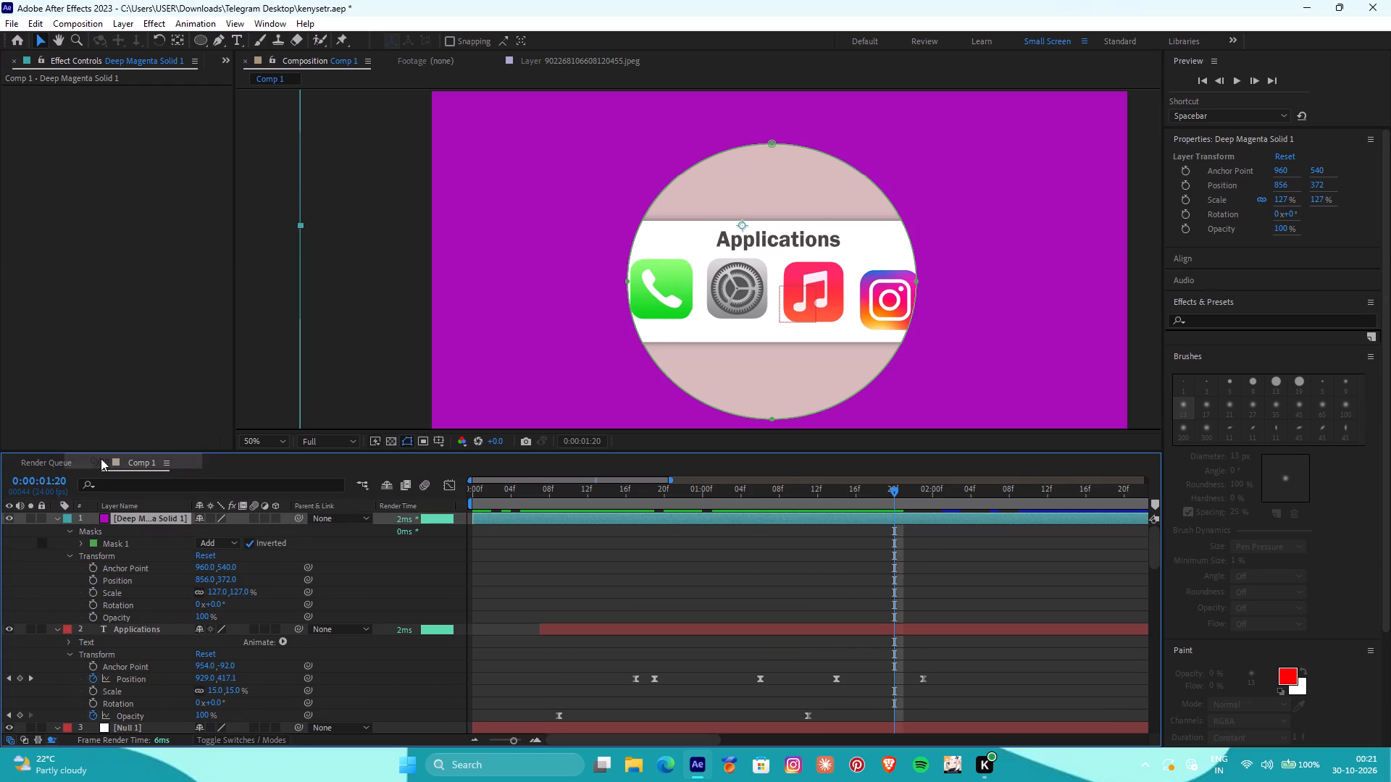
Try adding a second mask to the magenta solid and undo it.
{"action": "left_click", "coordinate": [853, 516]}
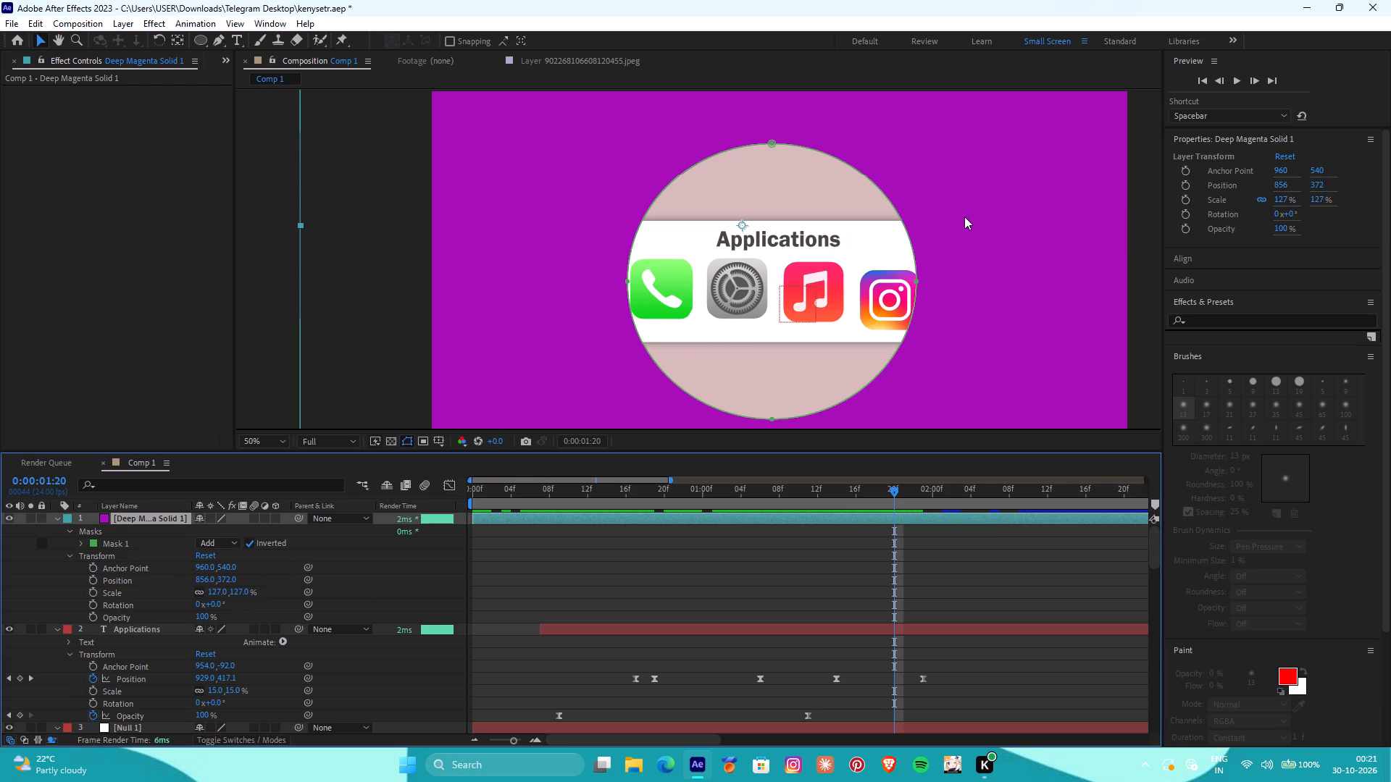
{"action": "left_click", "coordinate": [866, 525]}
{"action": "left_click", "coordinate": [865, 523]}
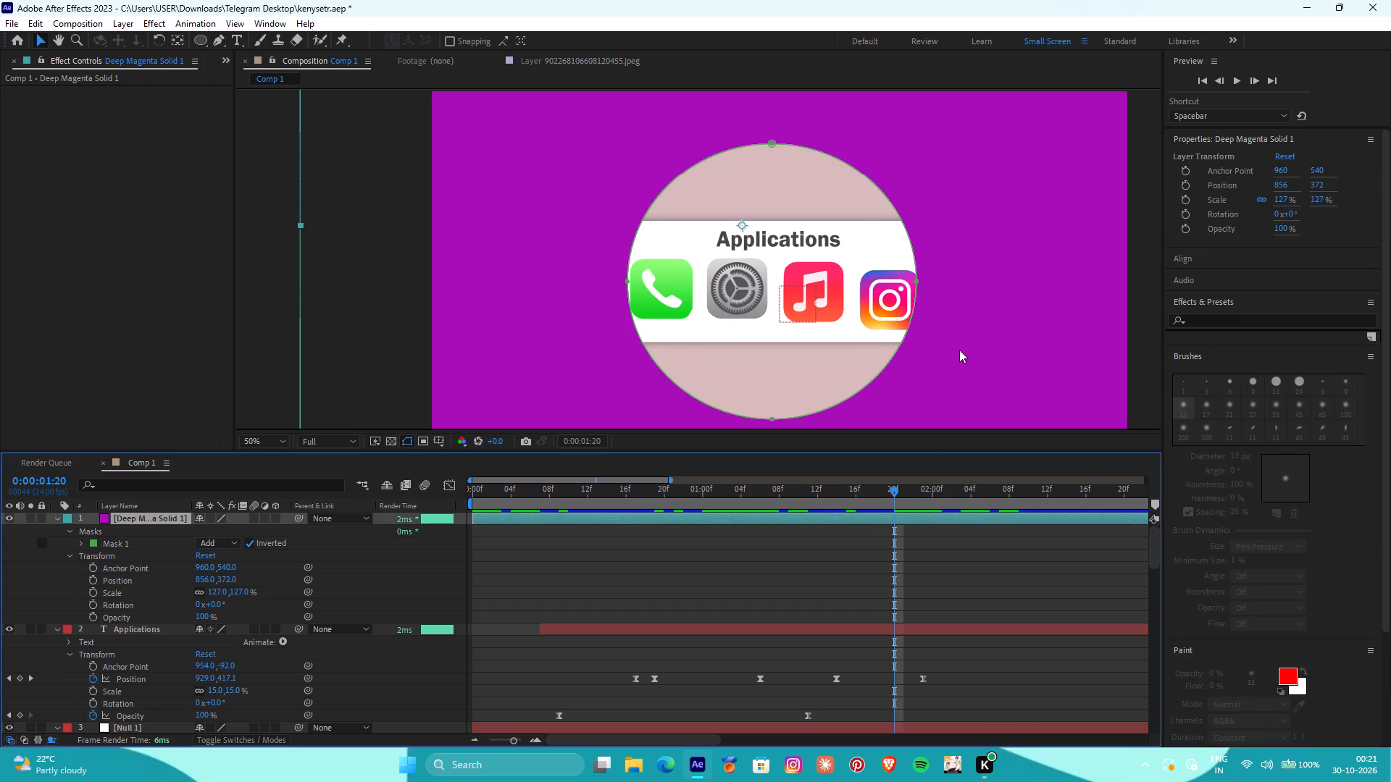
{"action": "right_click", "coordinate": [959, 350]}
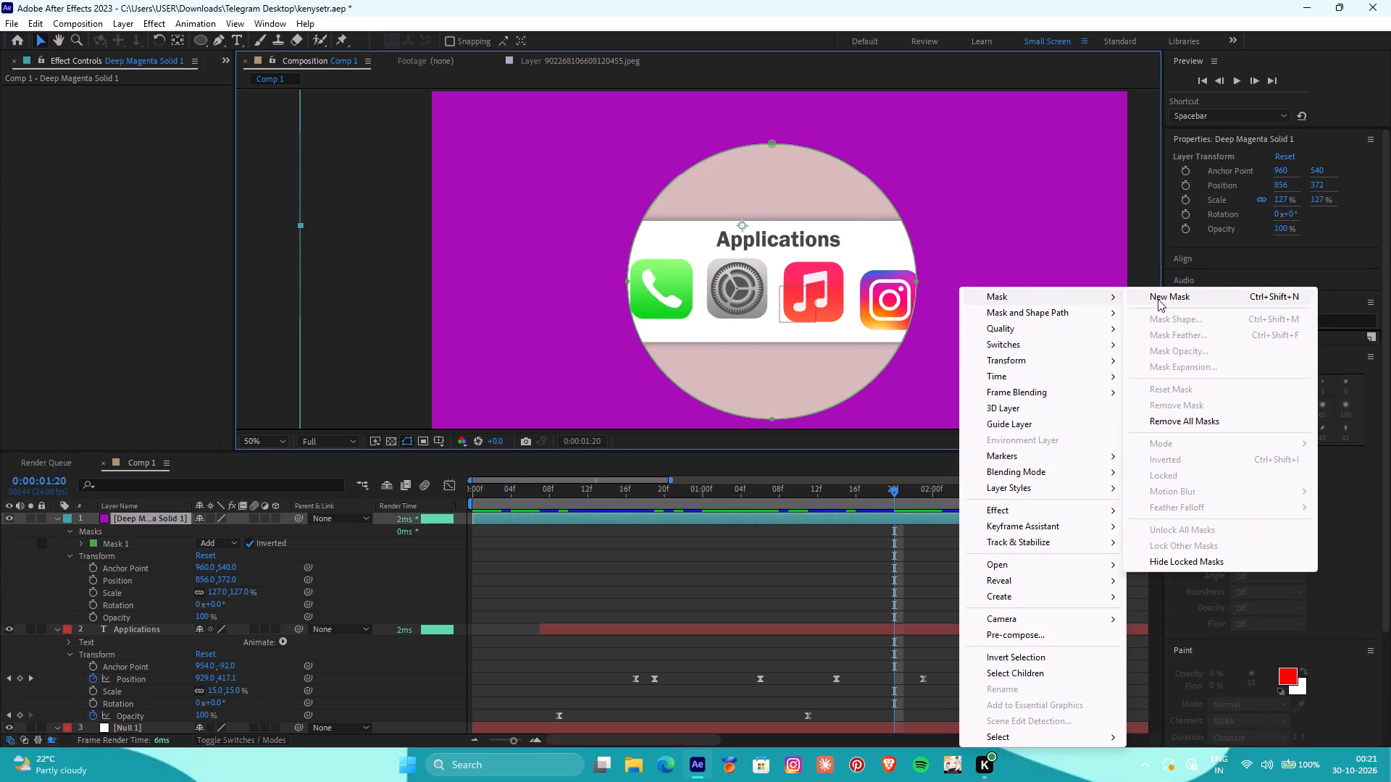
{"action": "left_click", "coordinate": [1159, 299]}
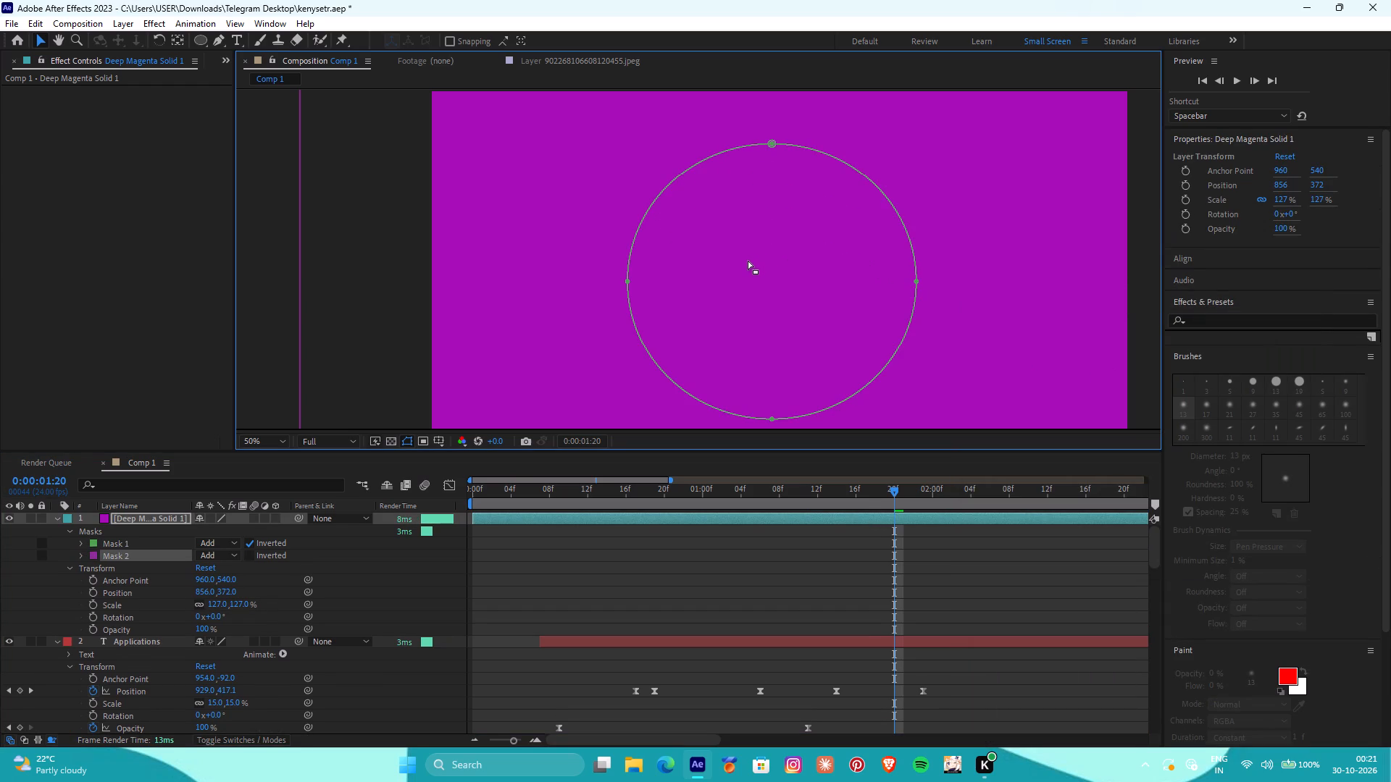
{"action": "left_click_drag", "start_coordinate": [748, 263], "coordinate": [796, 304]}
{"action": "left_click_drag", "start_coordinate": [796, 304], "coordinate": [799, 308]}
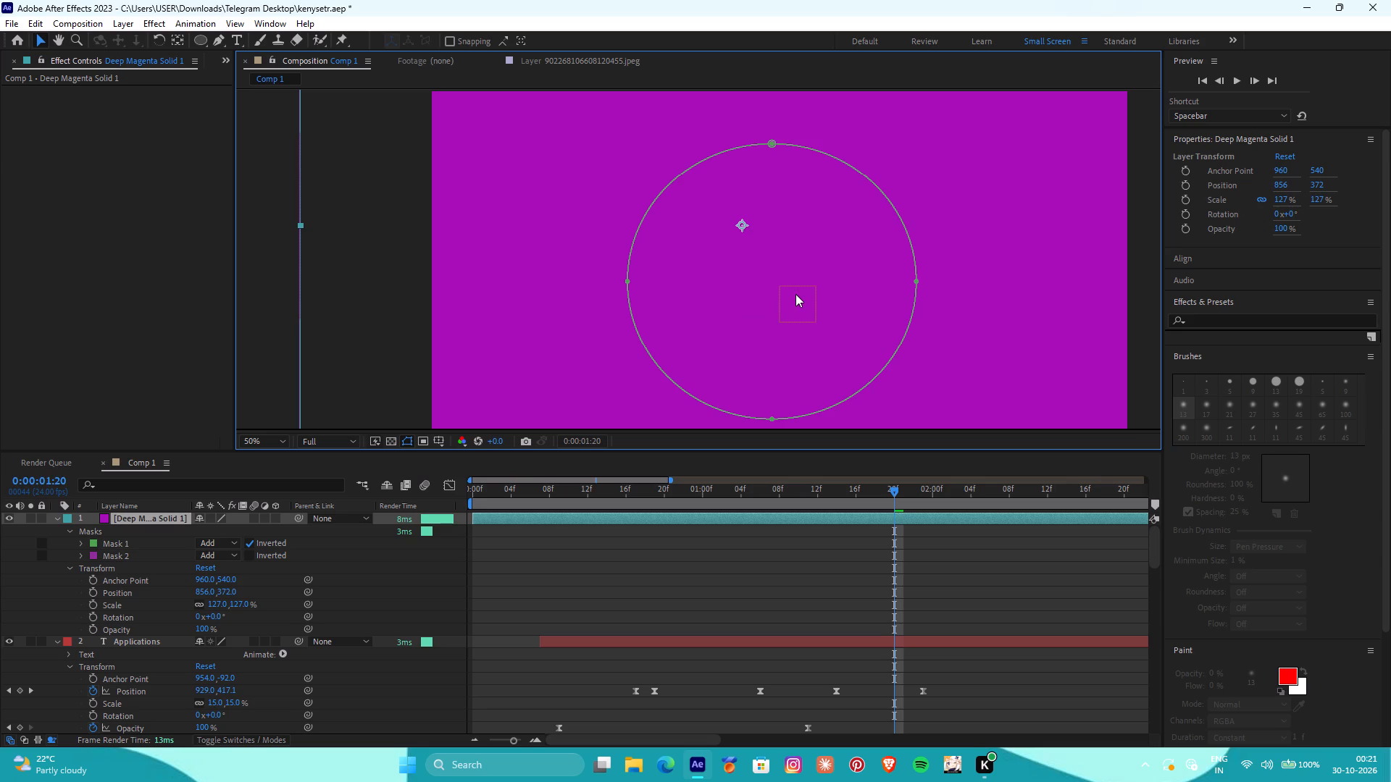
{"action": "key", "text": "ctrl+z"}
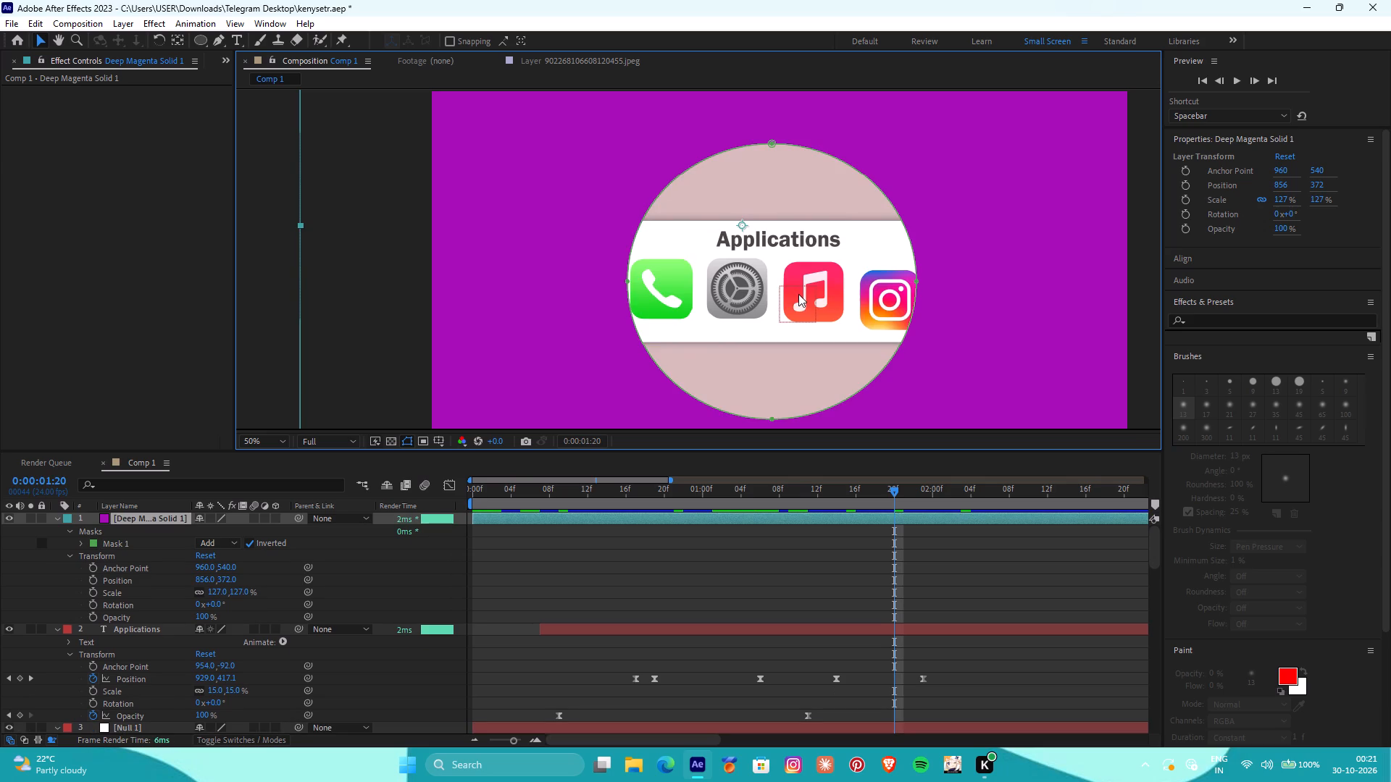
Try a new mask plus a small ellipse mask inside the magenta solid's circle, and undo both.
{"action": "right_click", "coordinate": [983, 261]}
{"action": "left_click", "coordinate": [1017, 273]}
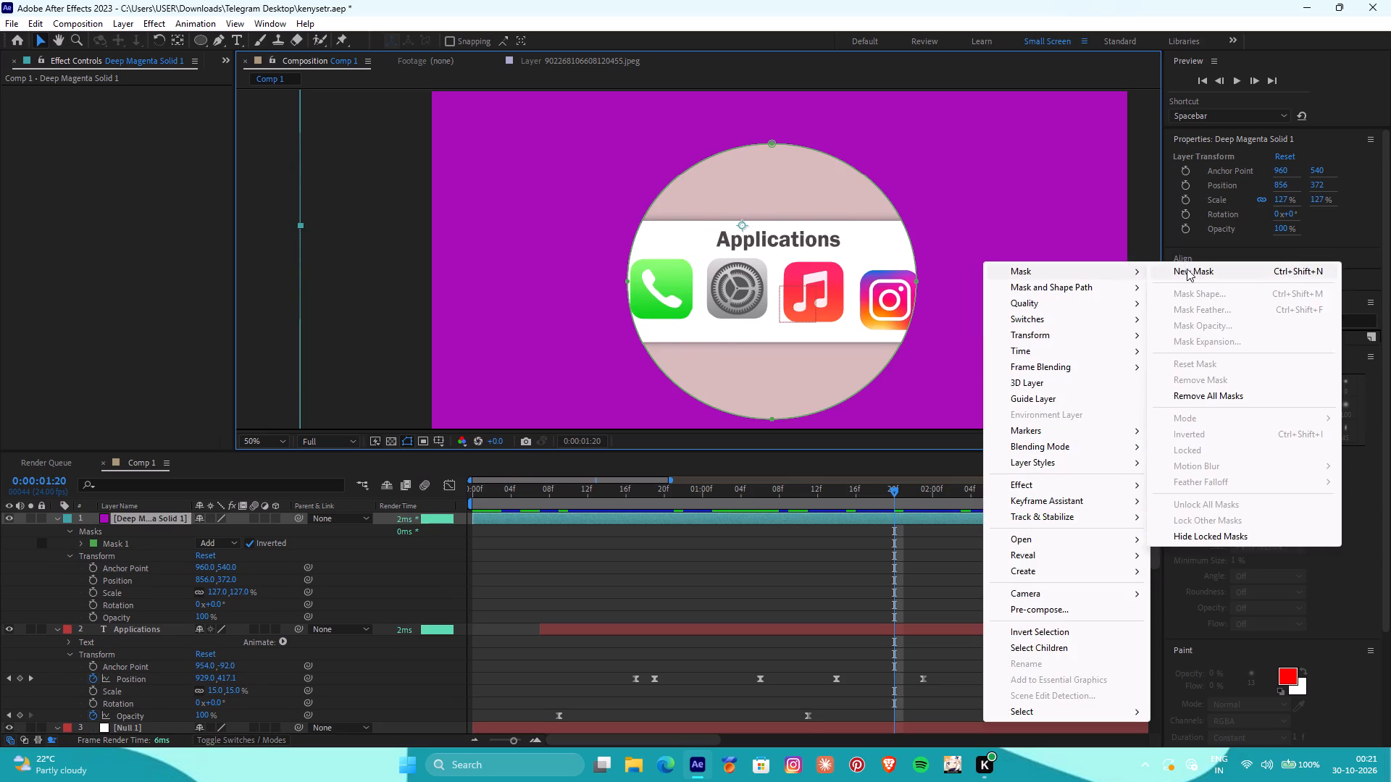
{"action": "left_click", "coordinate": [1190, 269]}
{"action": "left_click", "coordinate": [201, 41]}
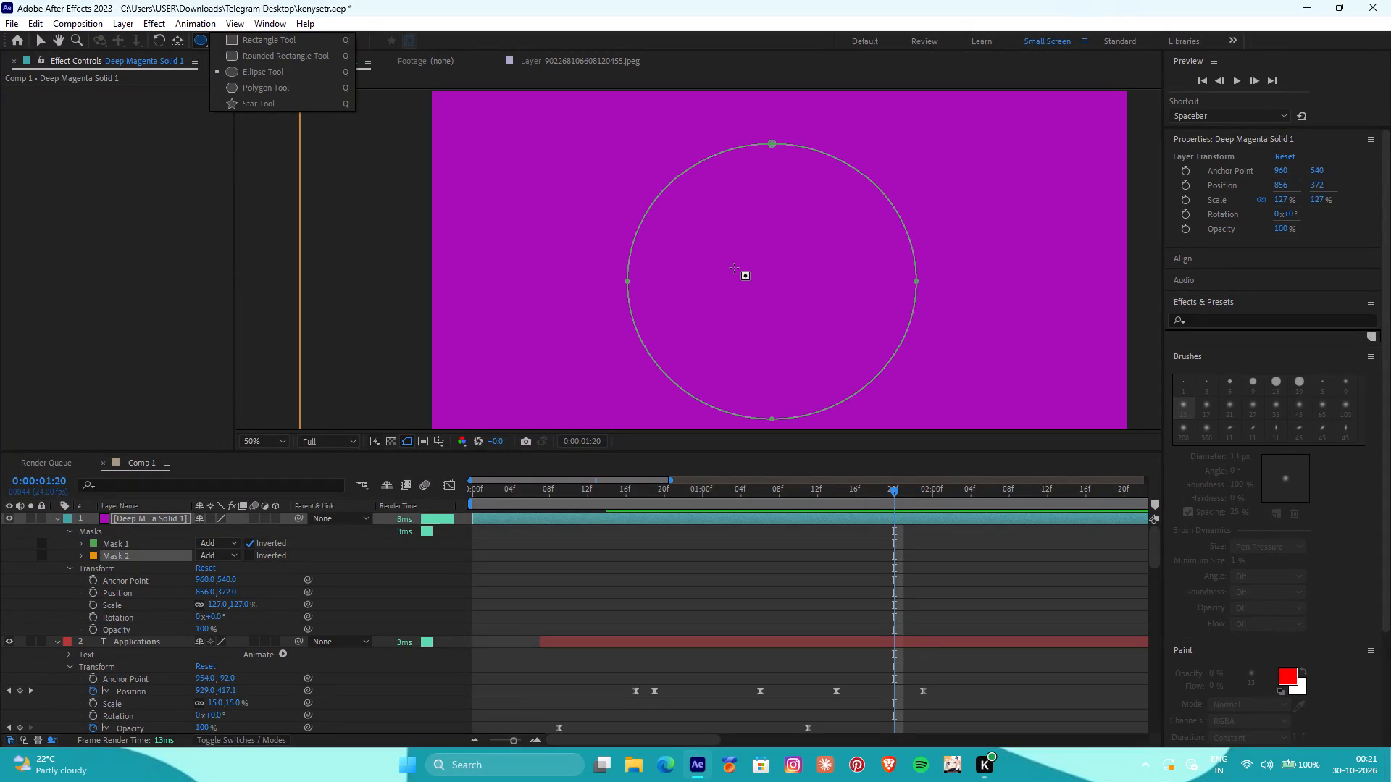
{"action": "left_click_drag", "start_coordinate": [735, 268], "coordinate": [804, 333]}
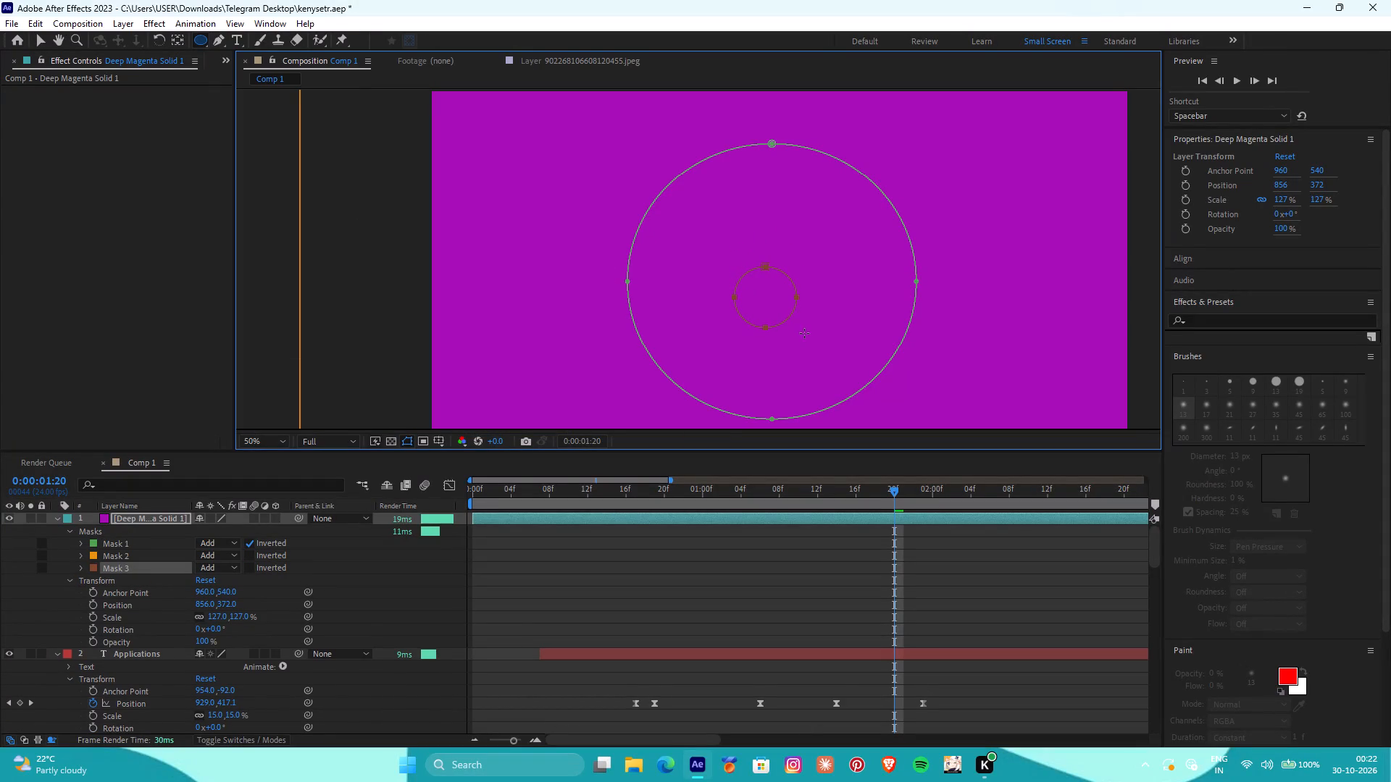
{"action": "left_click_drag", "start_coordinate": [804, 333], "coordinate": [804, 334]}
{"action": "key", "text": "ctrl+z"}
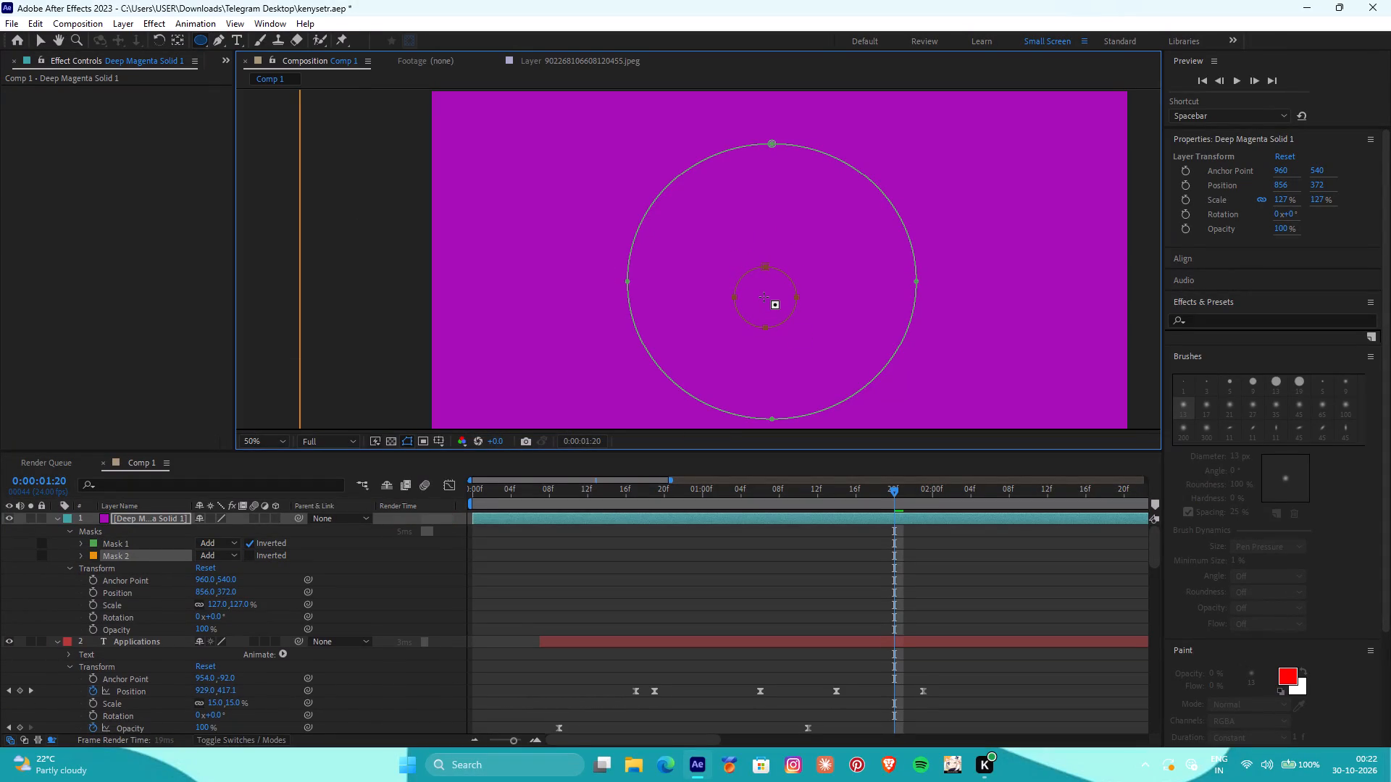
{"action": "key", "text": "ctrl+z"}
Undo the magenta solid's recent edits, from its label colour back to its circular mask, until the solid has no mask.
{"action": "key", "text": "ctrl+z"}
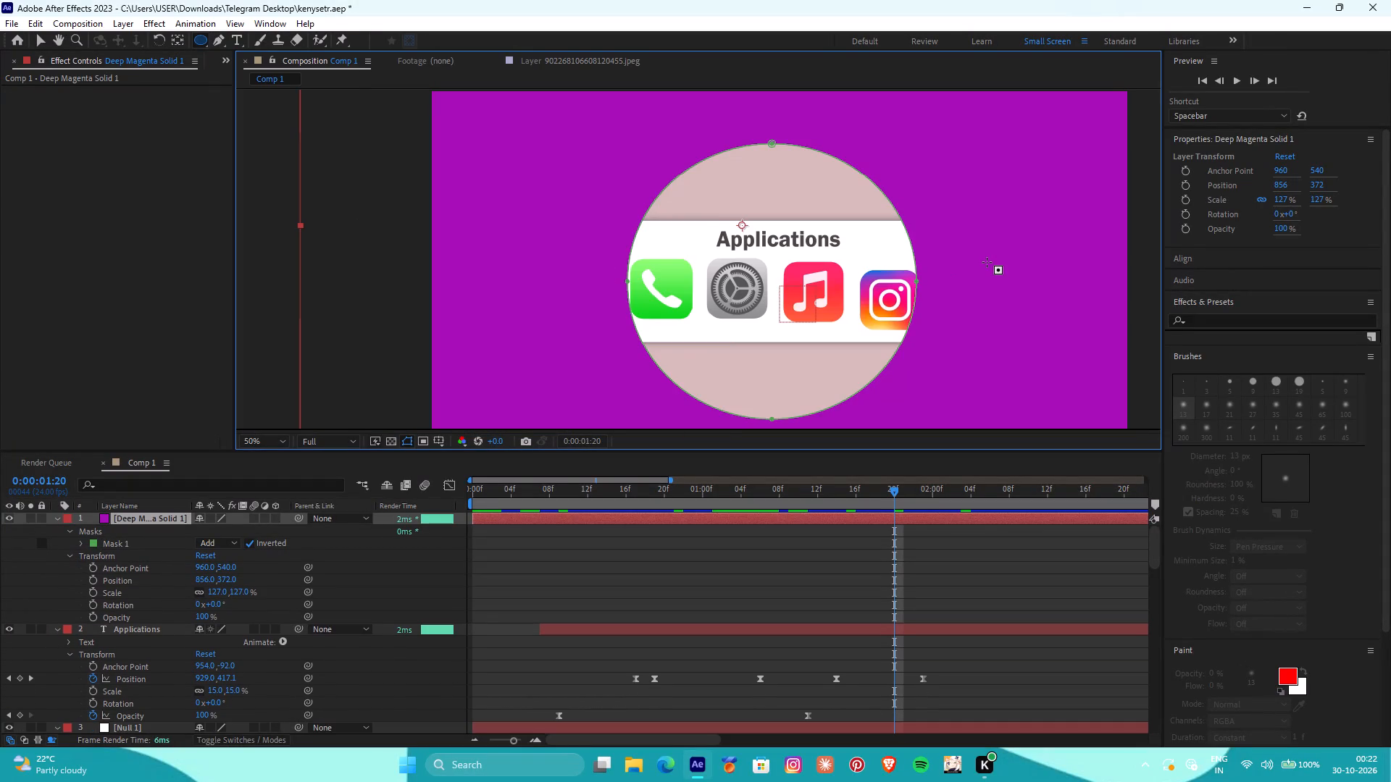
{"action": "key", "text": "ctrl+z"}
{"action": "key", "text": "ctrl+z"}
{"action": "key", "text": "ctrl+z"}
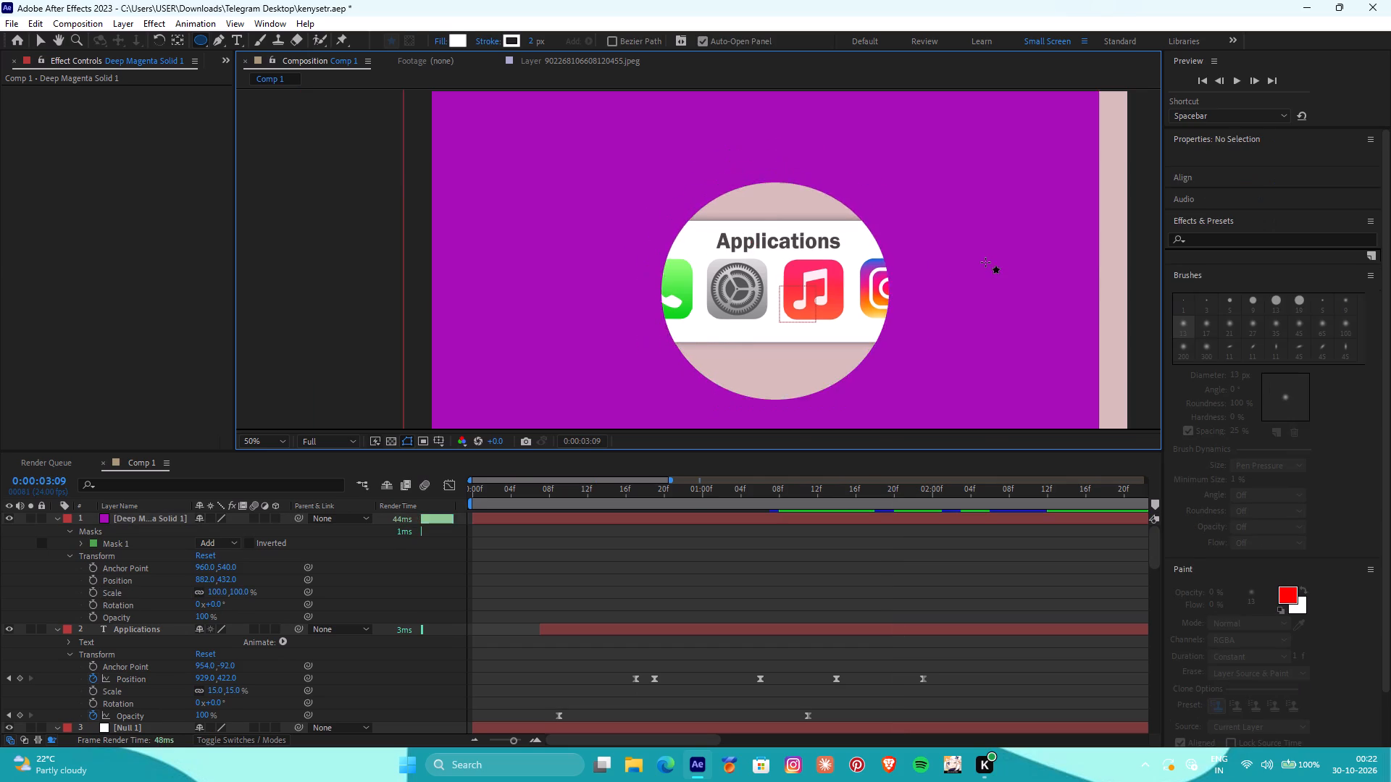
{"action": "key", "text": "ctrl+z"}
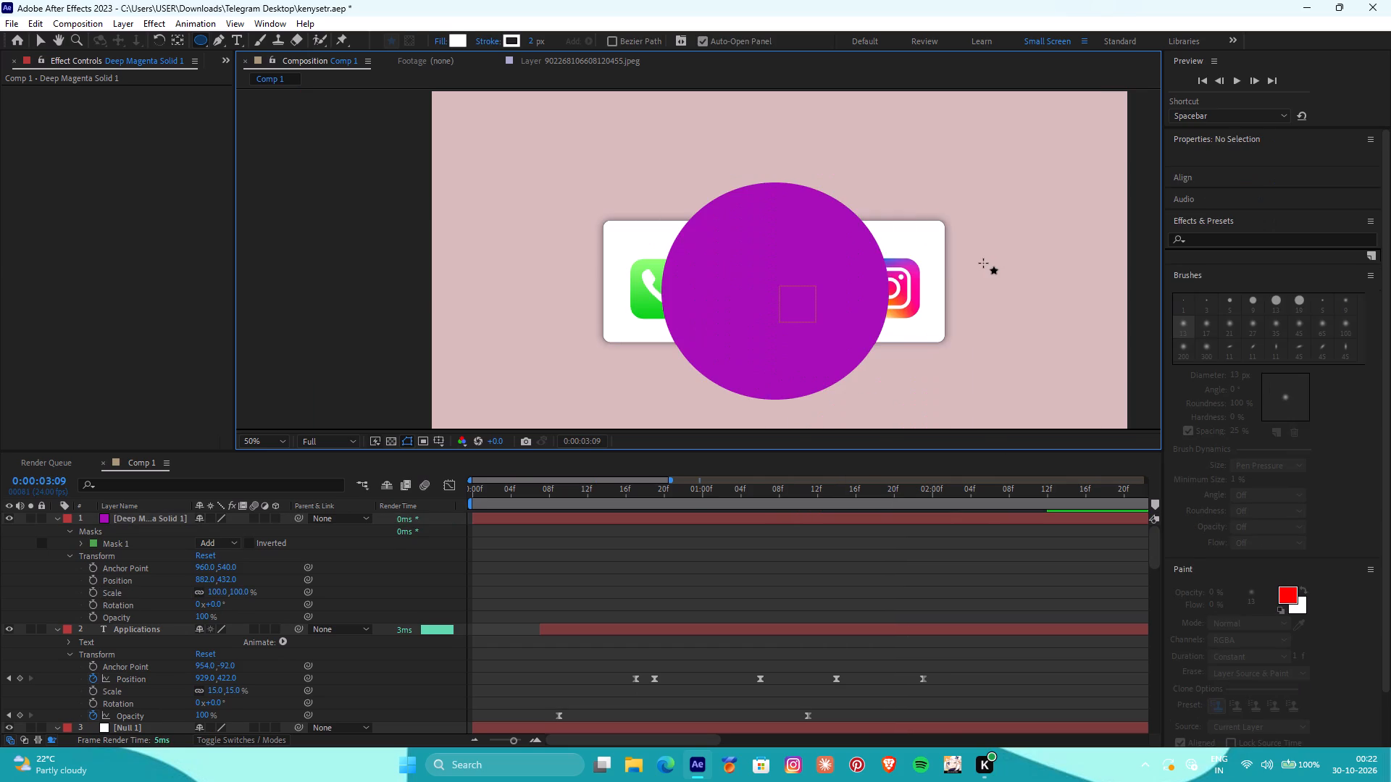
{"action": "key", "text": "ctrl+z"}
{"action": "key", "text": "ctrl+z"}
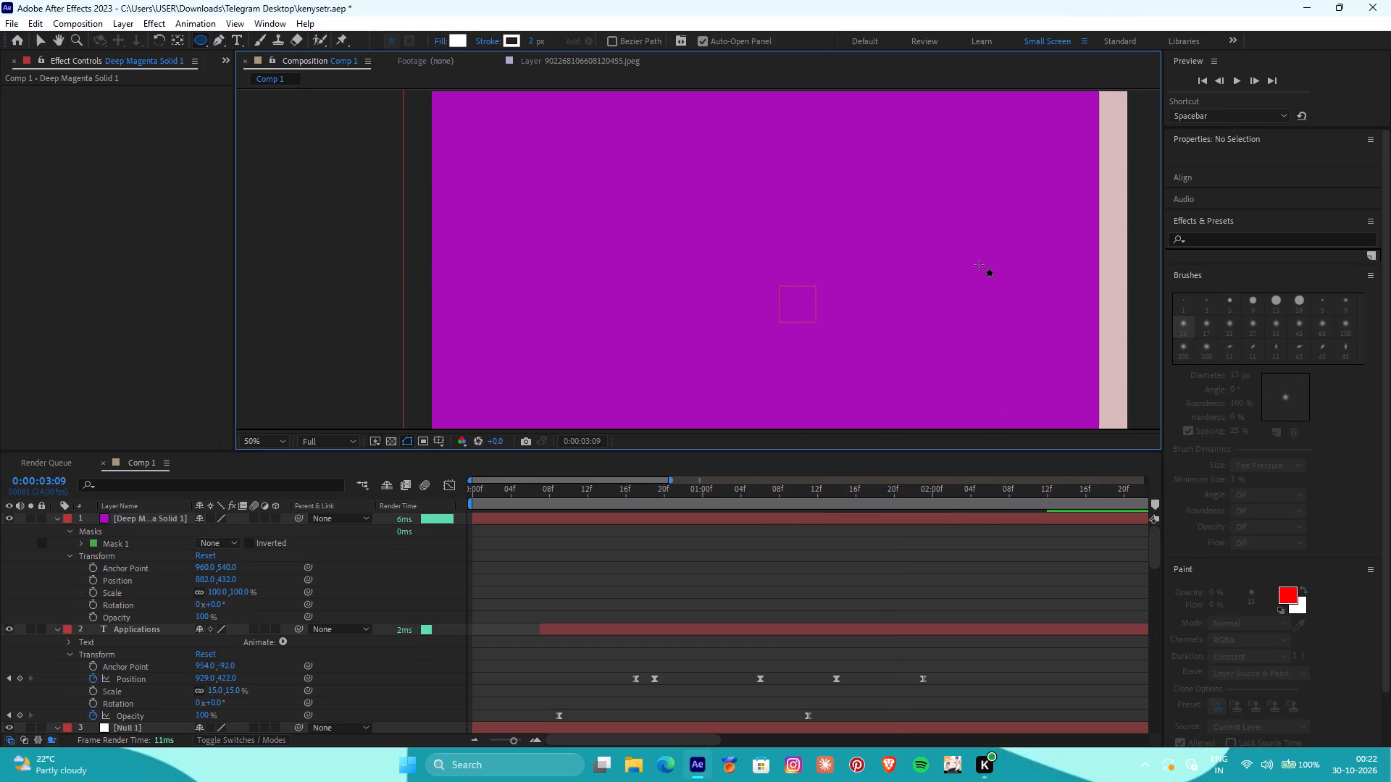
{"action": "key", "text": "ctrl+z"}
{"action": "key", "text": "ctrl+z"}
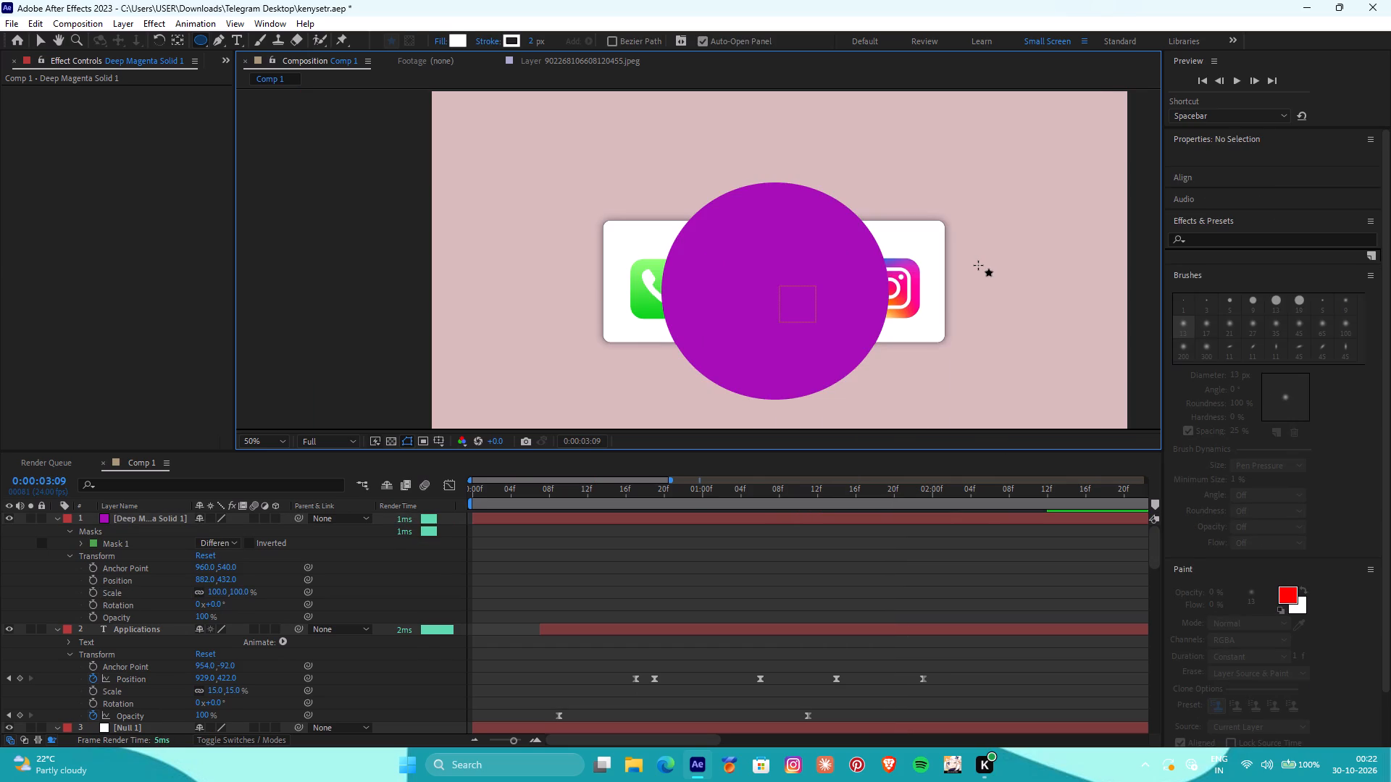
{"action": "key", "text": "ctrl+z"}
{"action": "key", "text": "ctrl+z"}
{"action": "key", "text": "ctrl+z"}
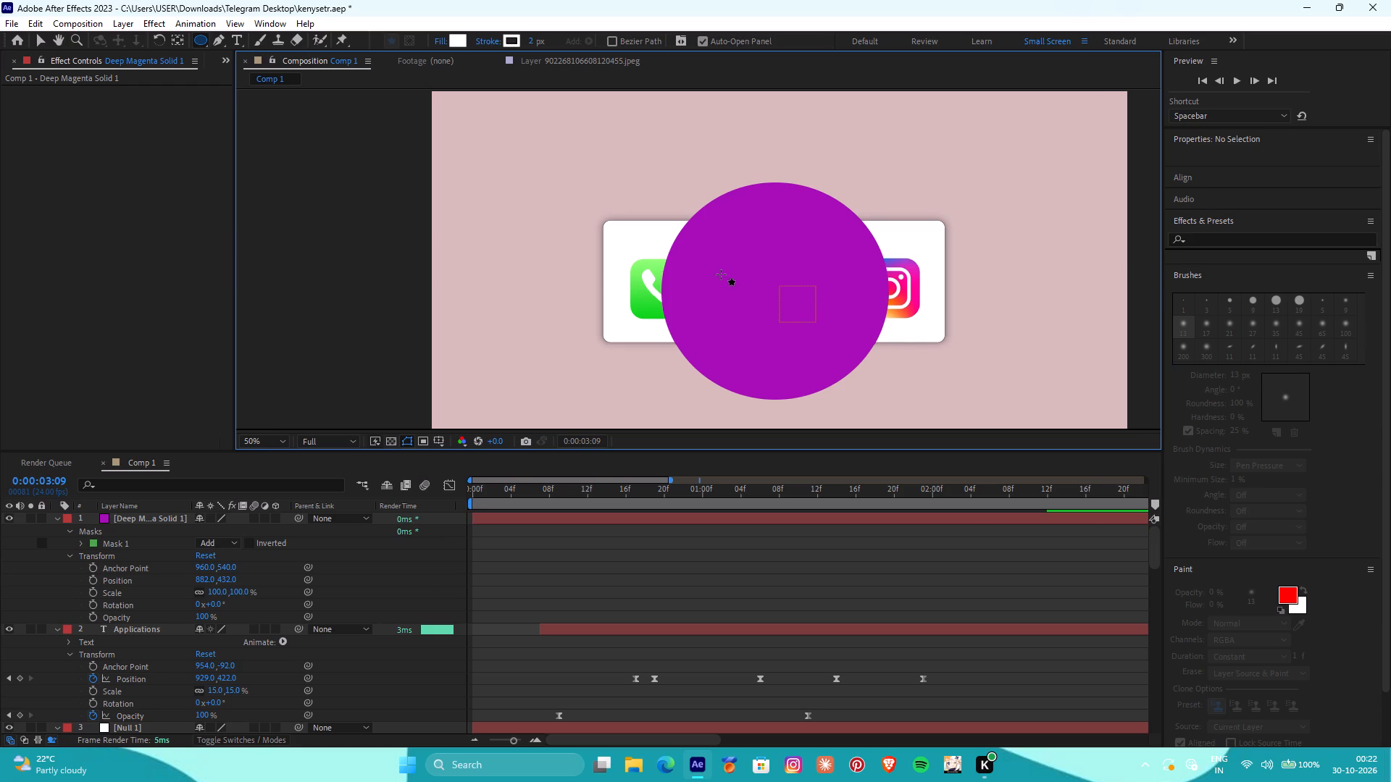
{"action": "key", "text": "ctrl+z"}
{"action": "key", "text": "ctrl+z"}
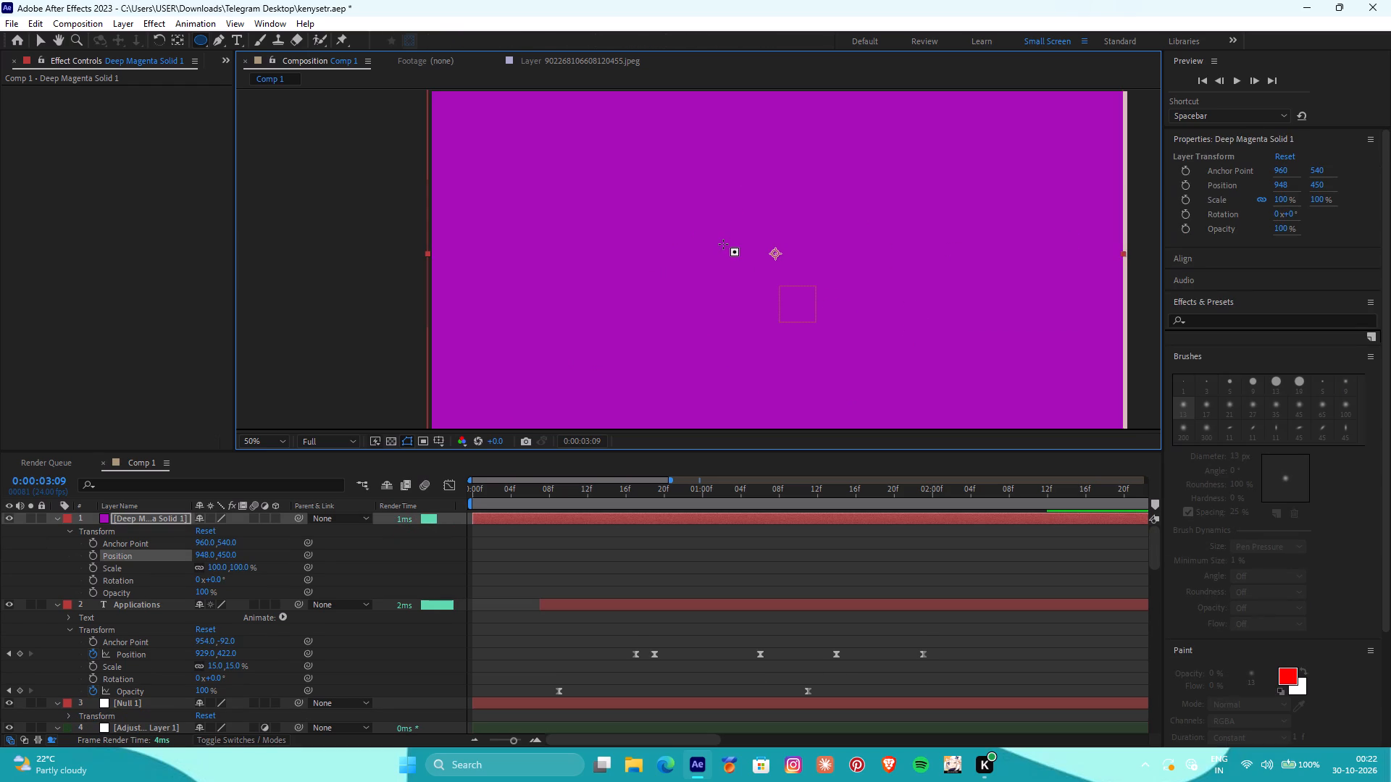
Draw a small circular mask on the magenta solid over the Settings icon and the Applications title.
{"action": "left_click_drag", "start_coordinate": [719, 242], "coordinate": [766, 285]}
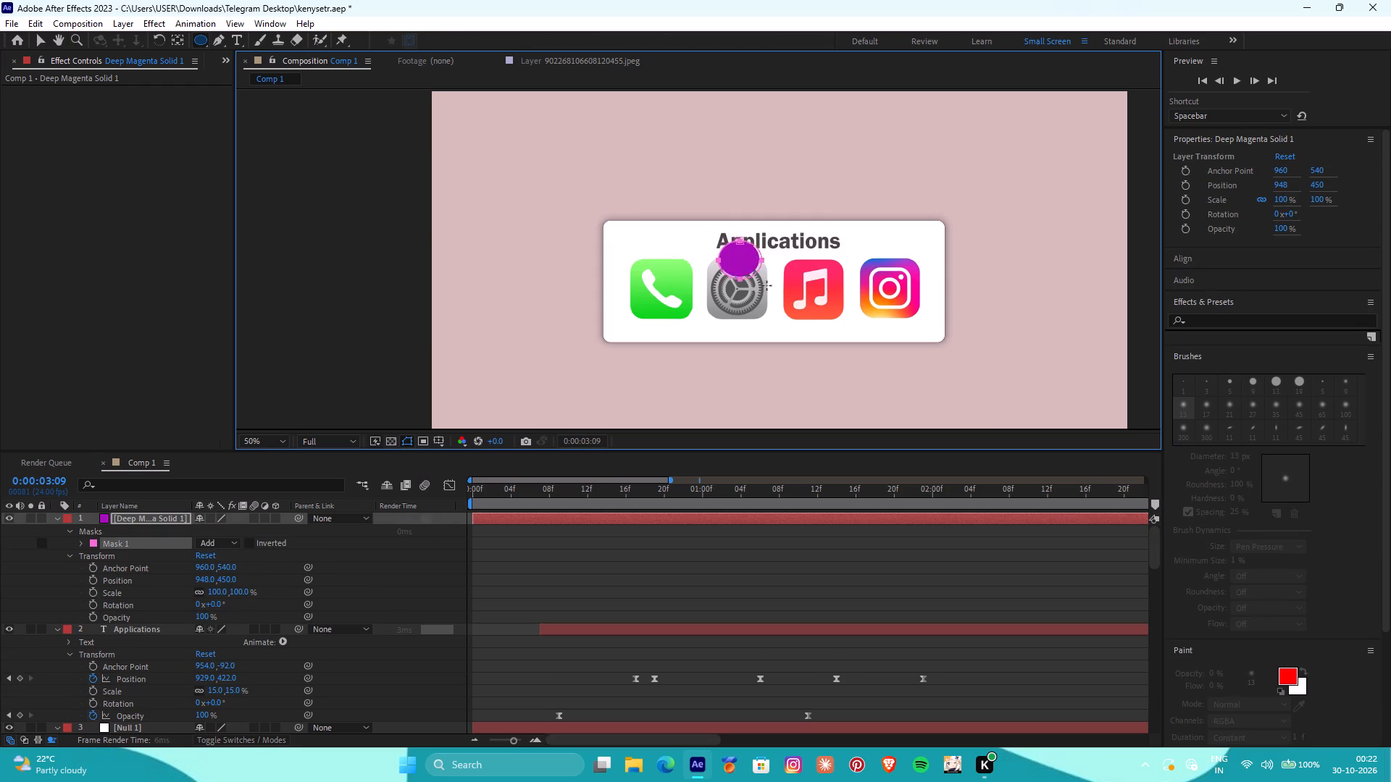
{"action": "left_click_drag", "start_coordinate": [766, 285], "coordinate": [785, 305]}
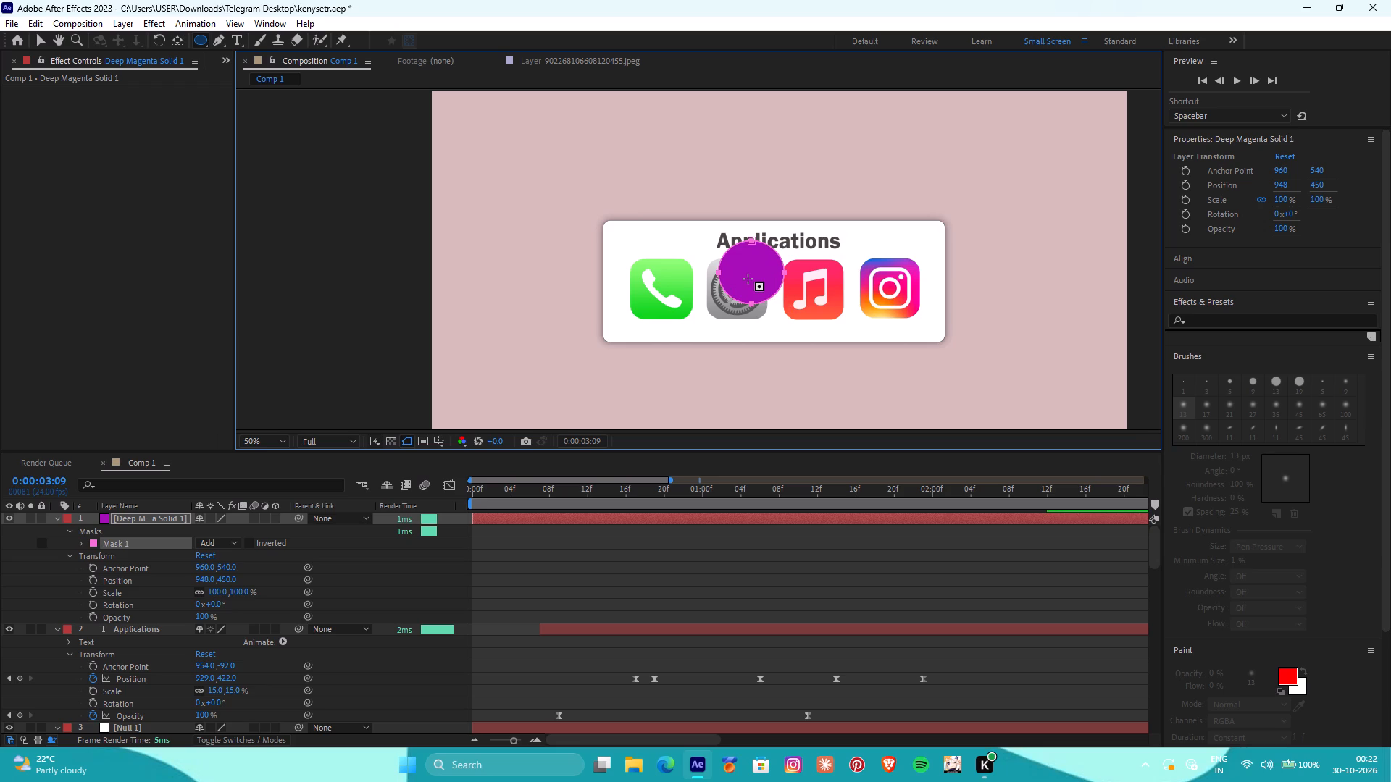
Move the magenta solid's circle between the Settings and Music icons, to position 1002, 444.
{"action": "key", "text": "v"}
{"action": "left_click_drag", "start_coordinate": [744, 276], "coordinate": [768, 285]}
{"action": "left_click_drag", "start_coordinate": [768, 285], "coordinate": [766, 285]}
{"action": "left_click_drag", "start_coordinate": [748, 266], "coordinate": [766, 277]}
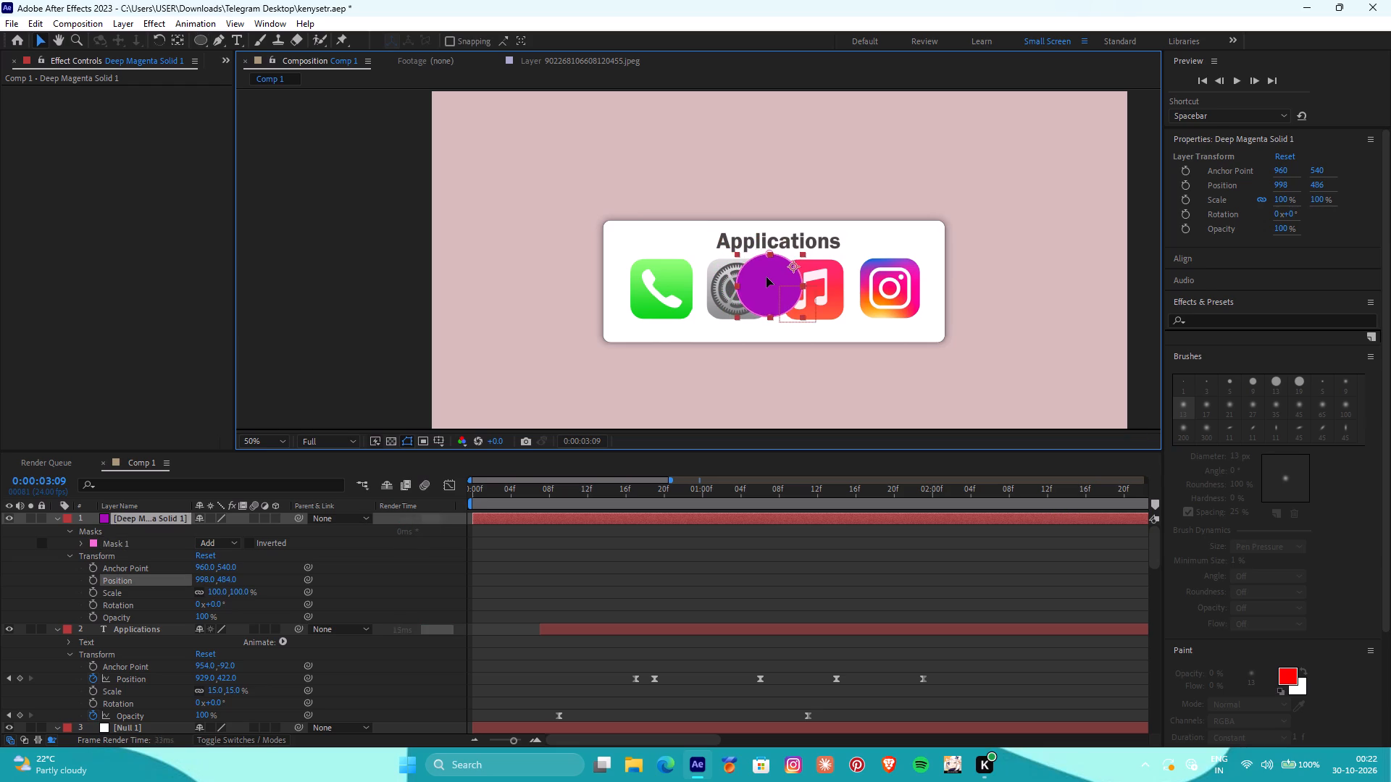
{"action": "left_click_drag", "start_coordinate": [766, 277], "coordinate": [768, 264]}
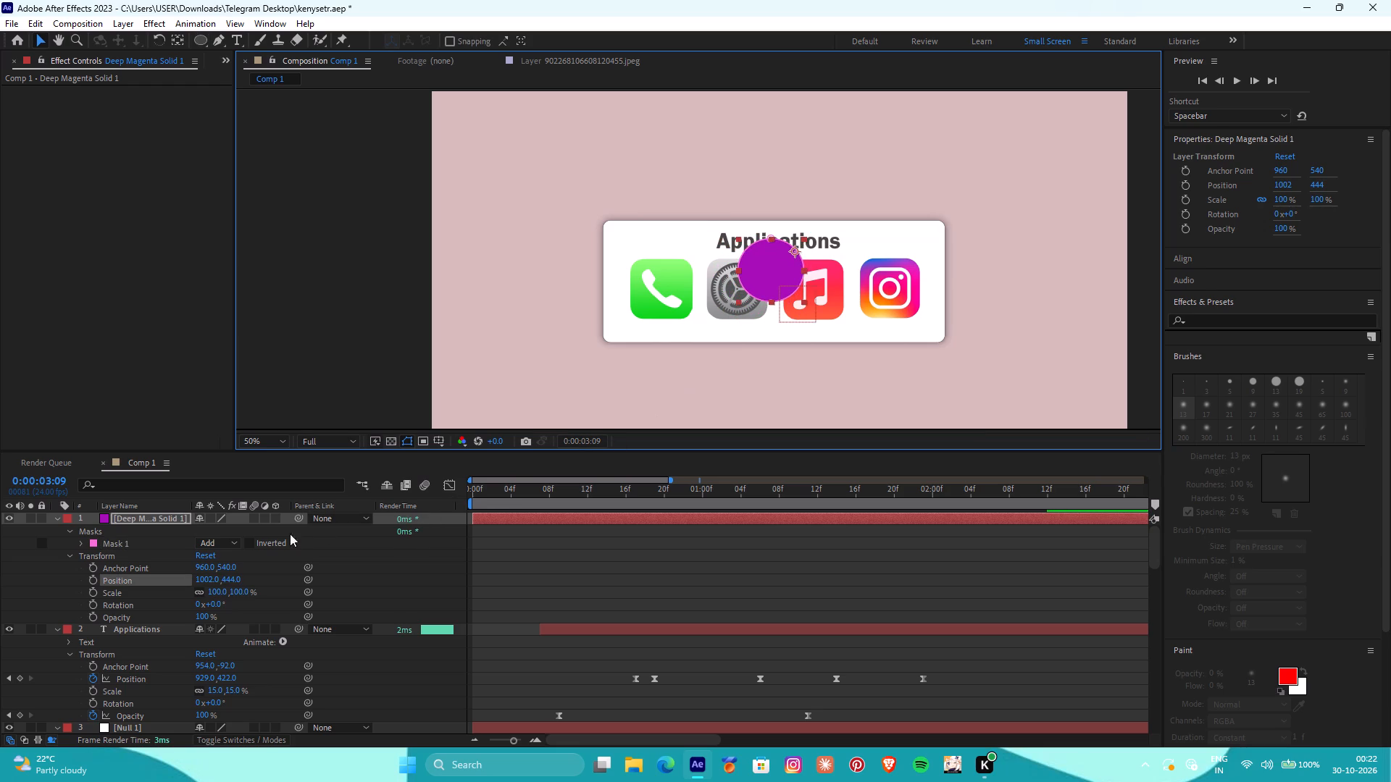
Invert Mask 1 and stretch the magenta solid's width to 119% so it covers the whole frame.
{"action": "left_click", "coordinate": [251, 542]}
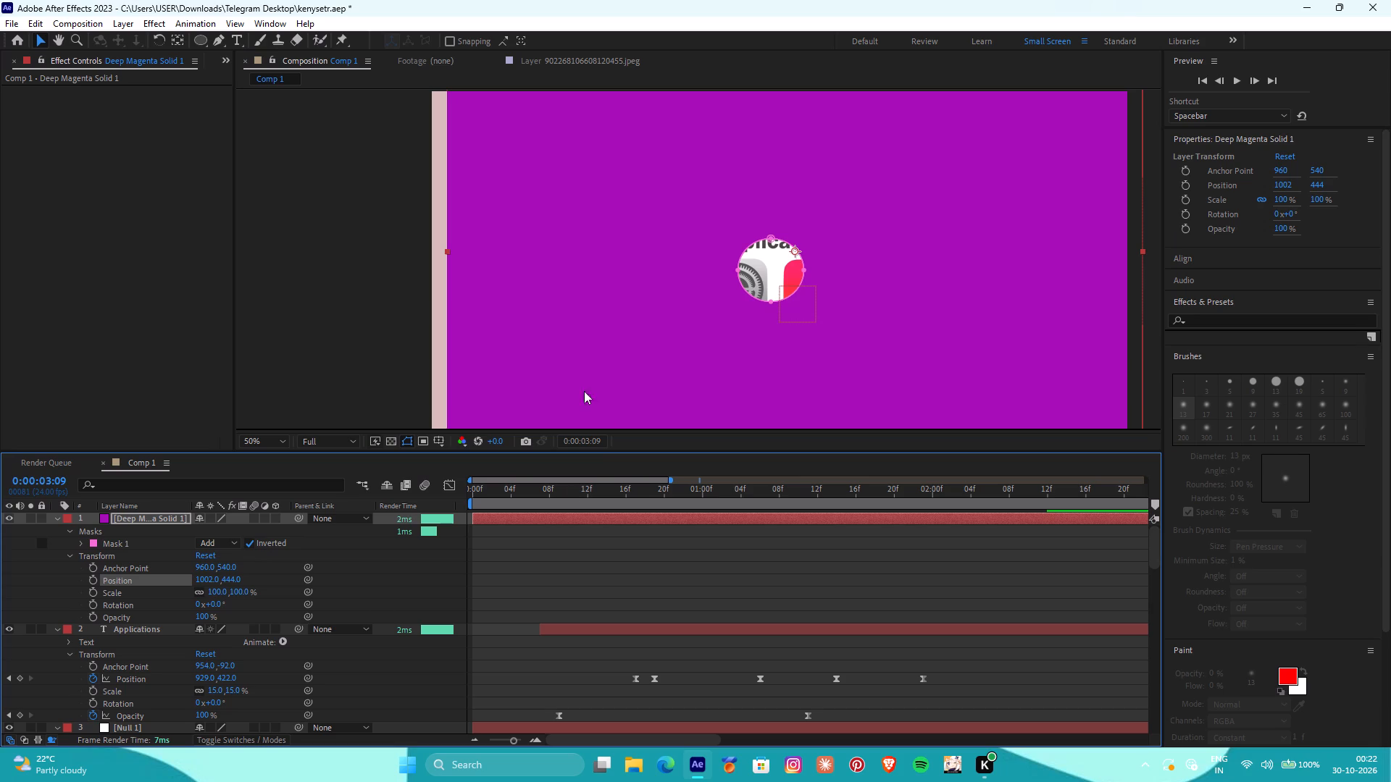
{"action": "left_click_drag", "start_coordinate": [446, 248], "coordinate": [384, 244]}
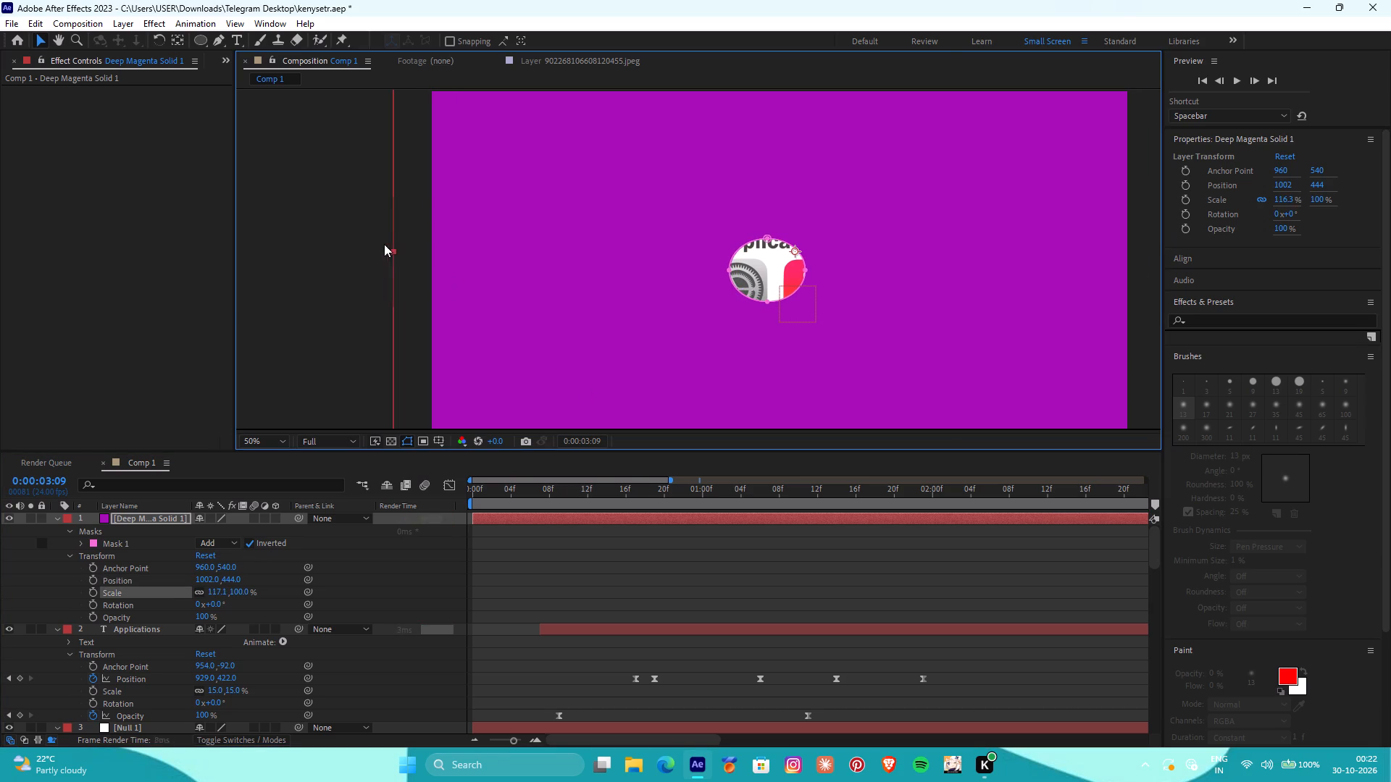
{"action": "left_click_drag", "start_coordinate": [384, 244], "coordinate": [380, 245]}
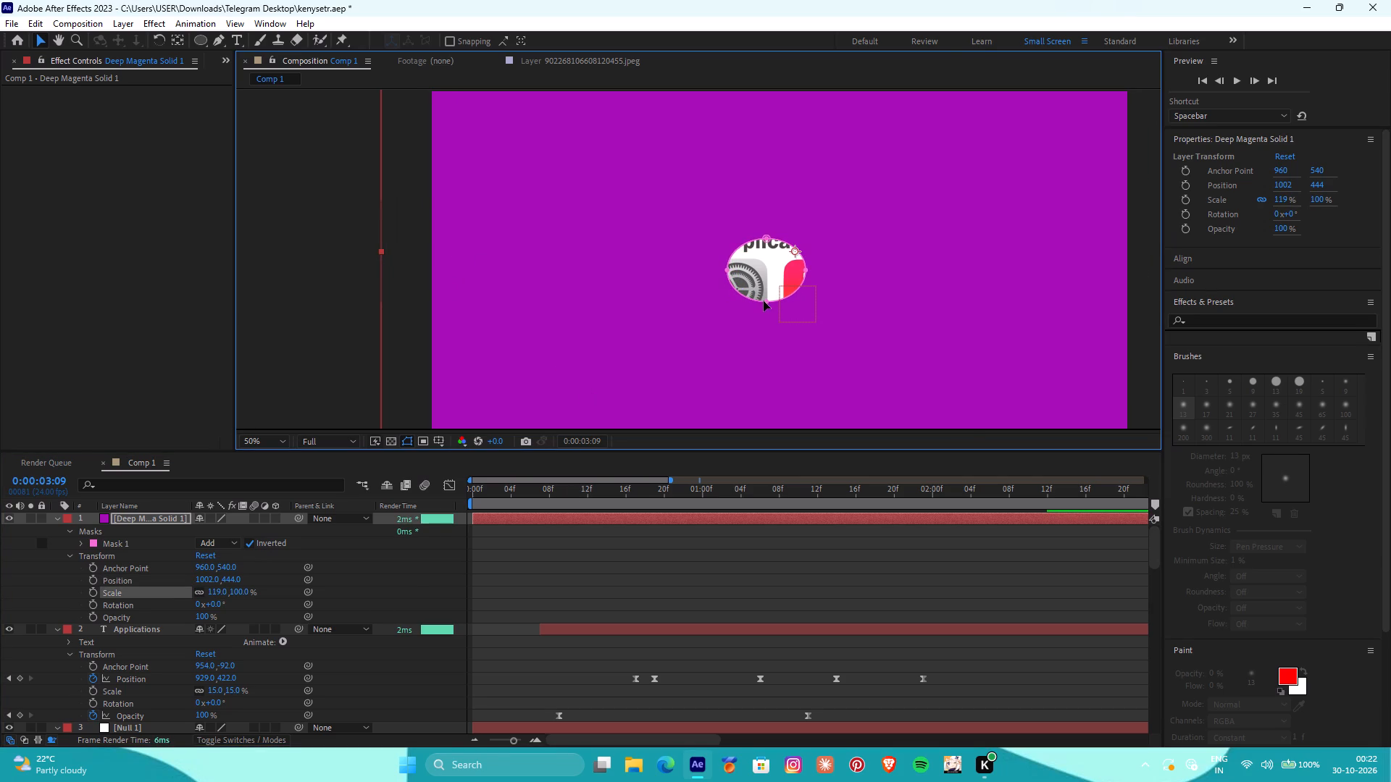
Reshape the circular mask by pulling its bottom point down and nudging its side and top points inward.
{"action": "left_click_drag", "start_coordinate": [764, 302], "coordinate": [762, 311]}
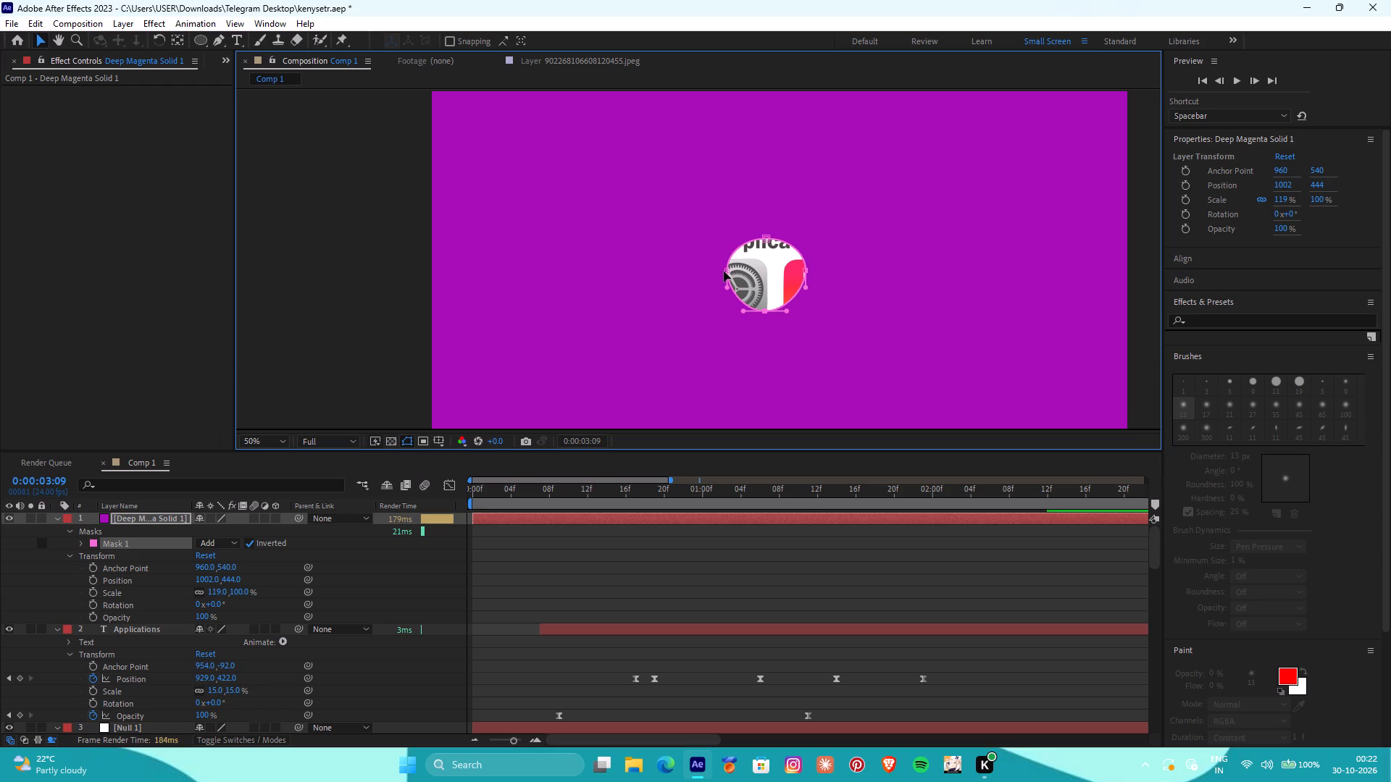
{"action": "left_click", "coordinate": [724, 272]}
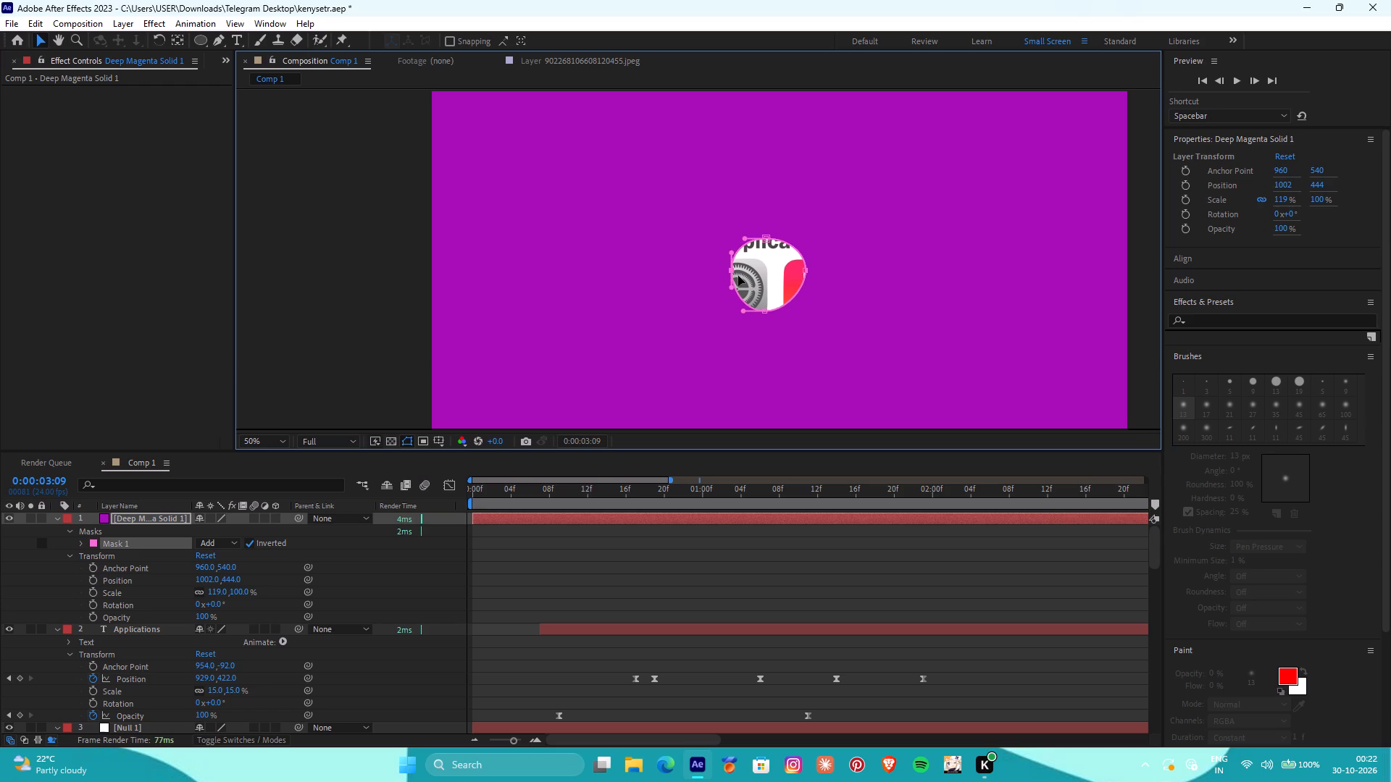
{"action": "left_click", "coordinate": [806, 270]}
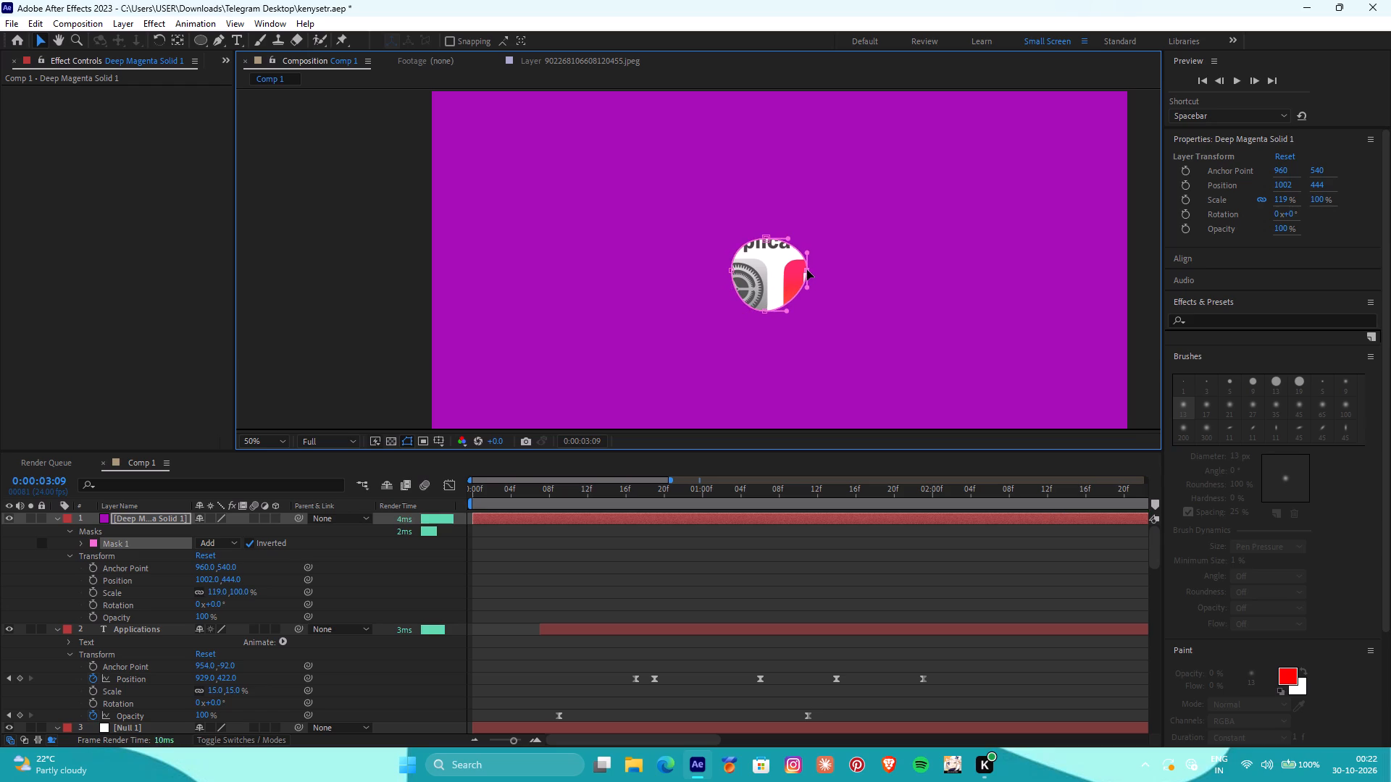
{"action": "left_click", "coordinate": [769, 237]}
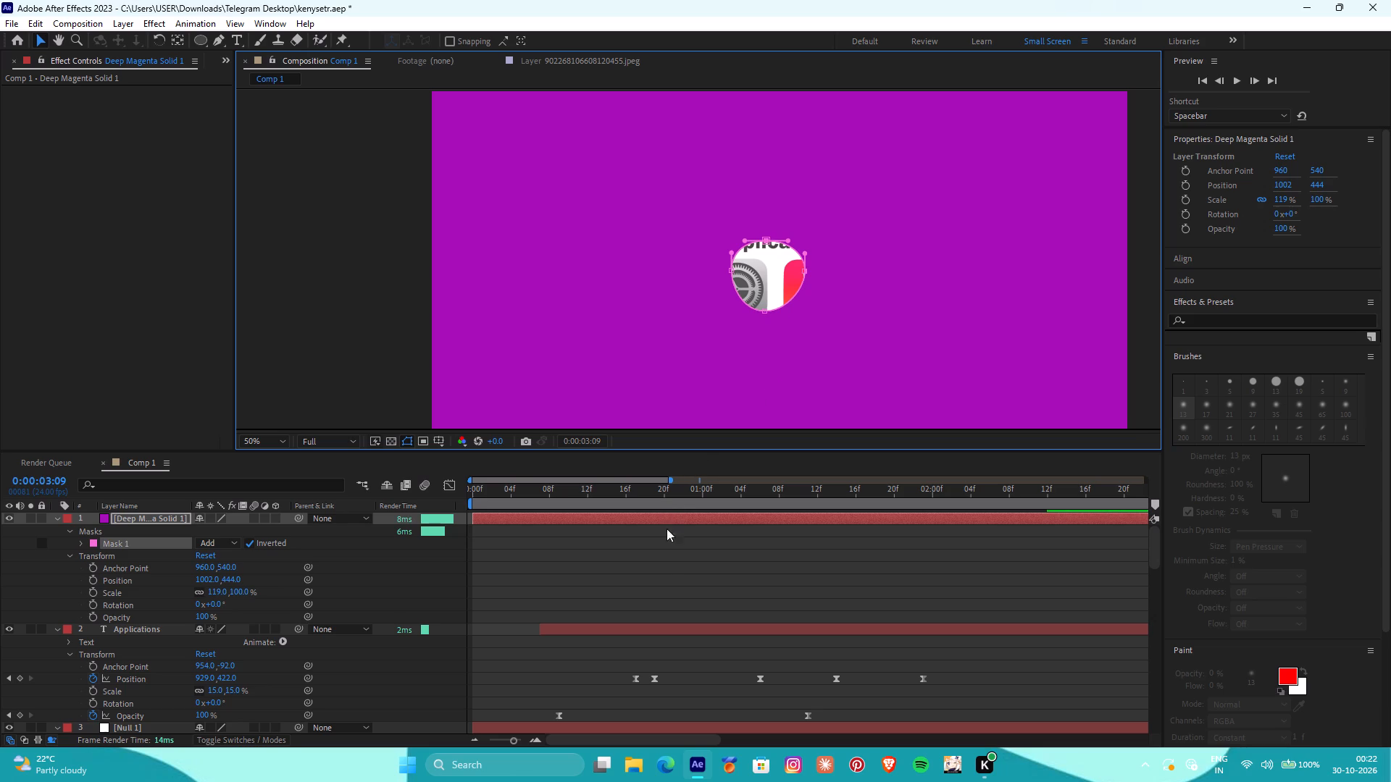
Change the magenta solid layer's label colour to orange.
{"action": "scroll", "coordinate": [671, 578], "scroll_direction": "up", "scroll_amount": 5}
{"action": "scroll", "coordinate": [671, 578], "scroll_direction": "down", "scroll_amount": 6}
{"action": "scroll", "coordinate": [671, 578], "scroll_direction": "up", "scroll_amount": 11}
{"action": "left_click", "coordinate": [67, 518]}
{"action": "left_click", "coordinate": [145, 412]}
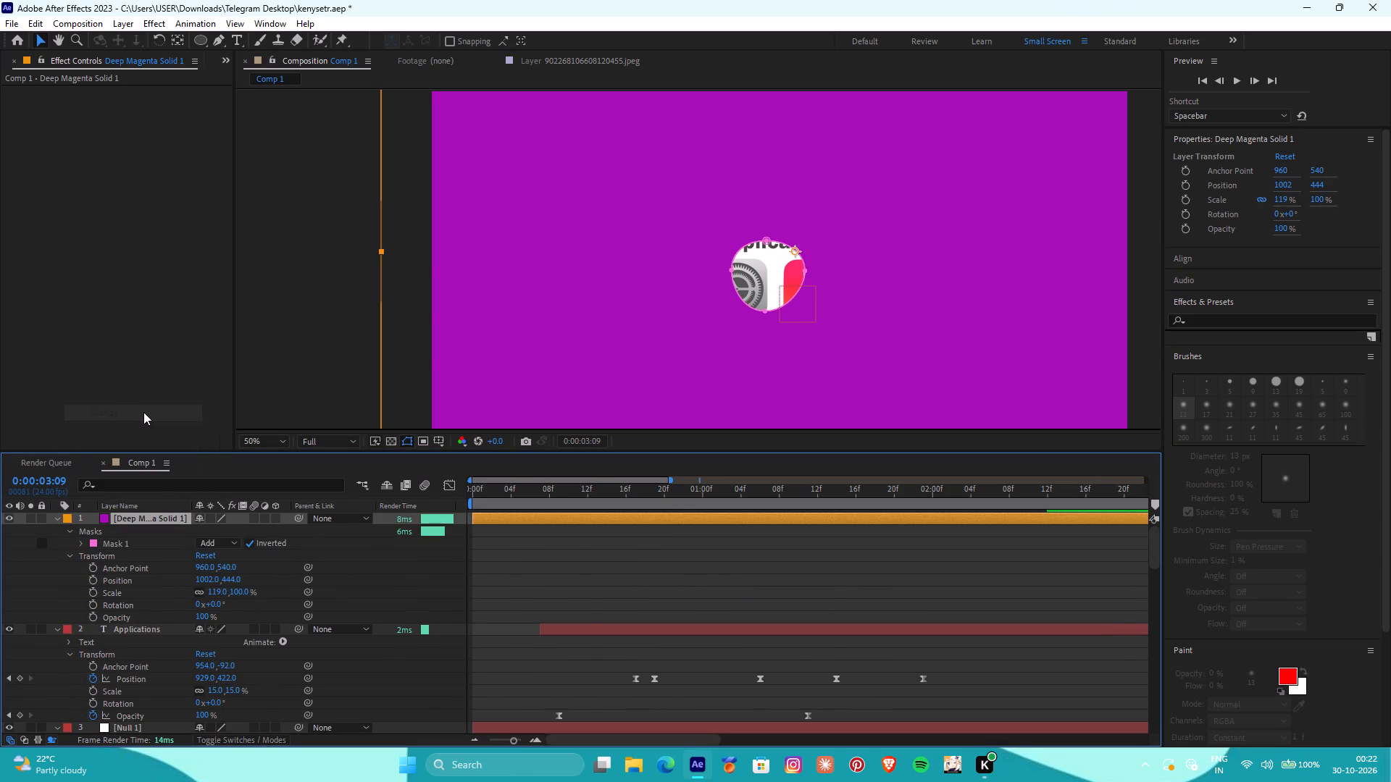
Start Position and Scale keyframes on the magenta solid at 0:00:01:19.
{"action": "left_click", "coordinate": [645, 484]}
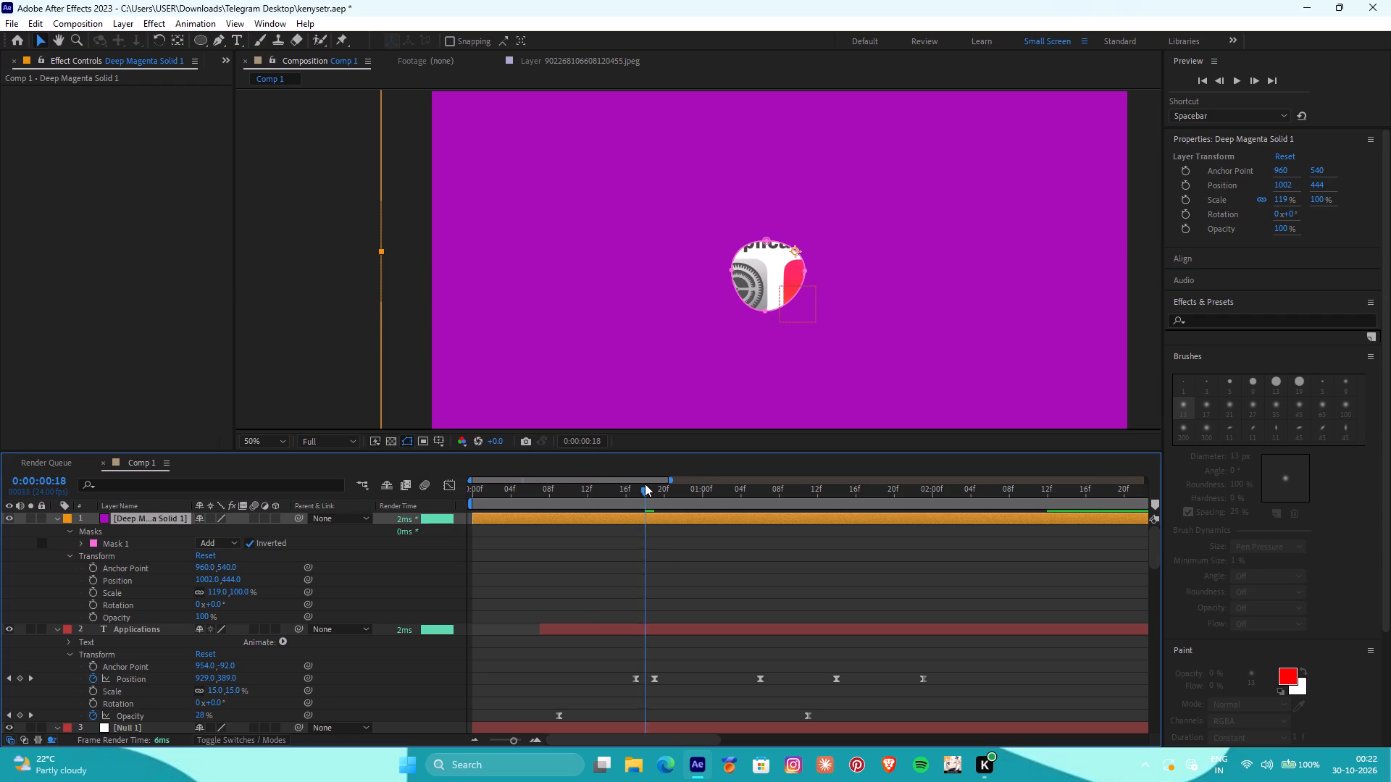
{"action": "left_click_drag", "start_coordinate": [643, 484], "coordinate": [753, 492]}
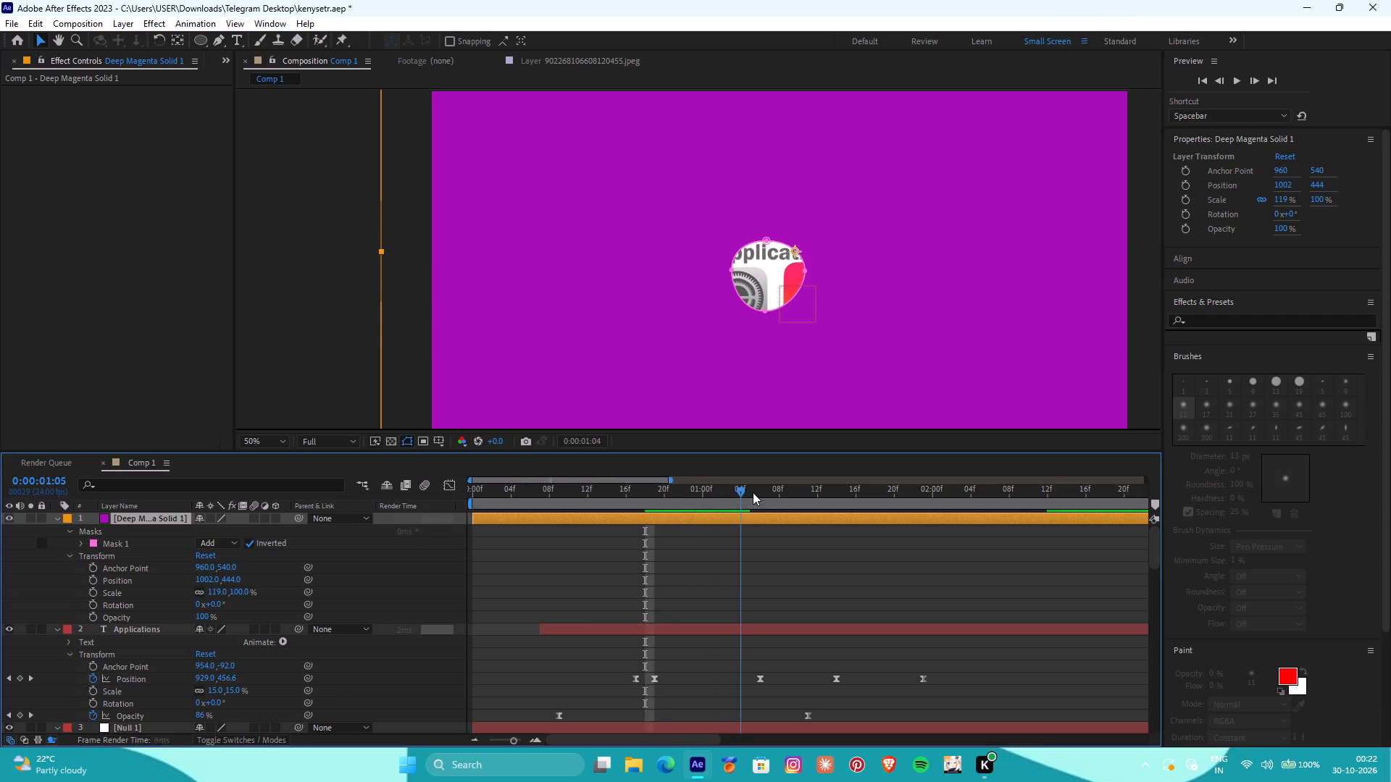
{"action": "left_click_drag", "start_coordinate": [753, 492], "coordinate": [862, 508]}
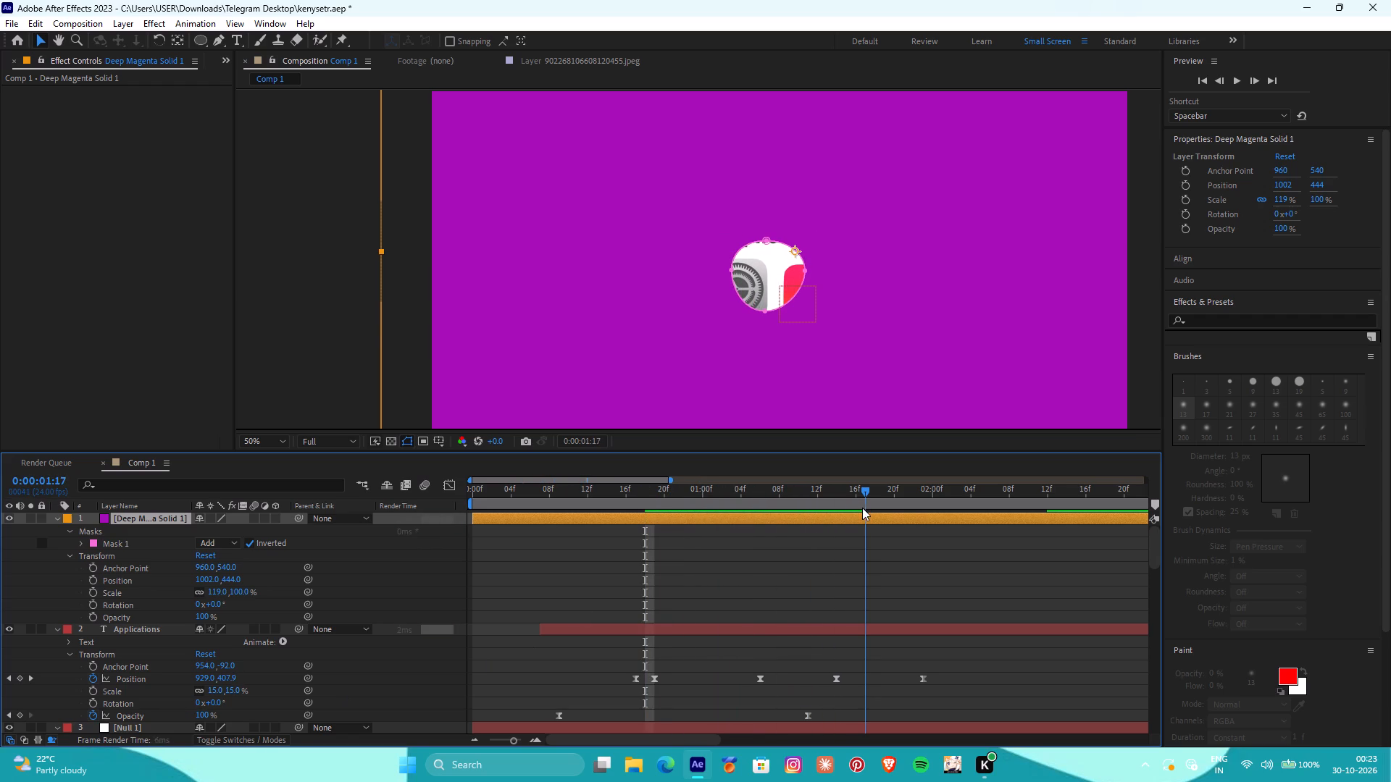
{"action": "left_click_drag", "start_coordinate": [862, 508], "coordinate": [884, 513]}
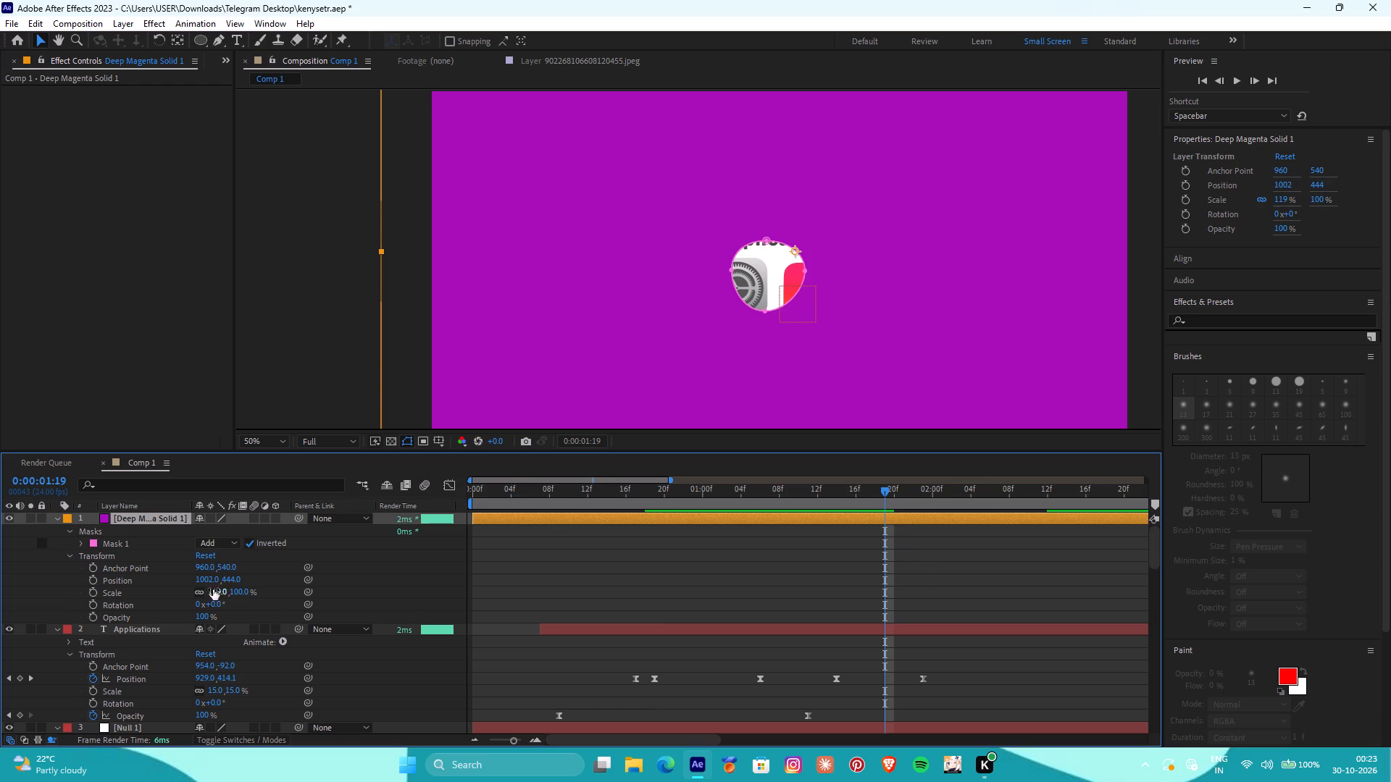
{"action": "left_click", "coordinate": [92, 581]}
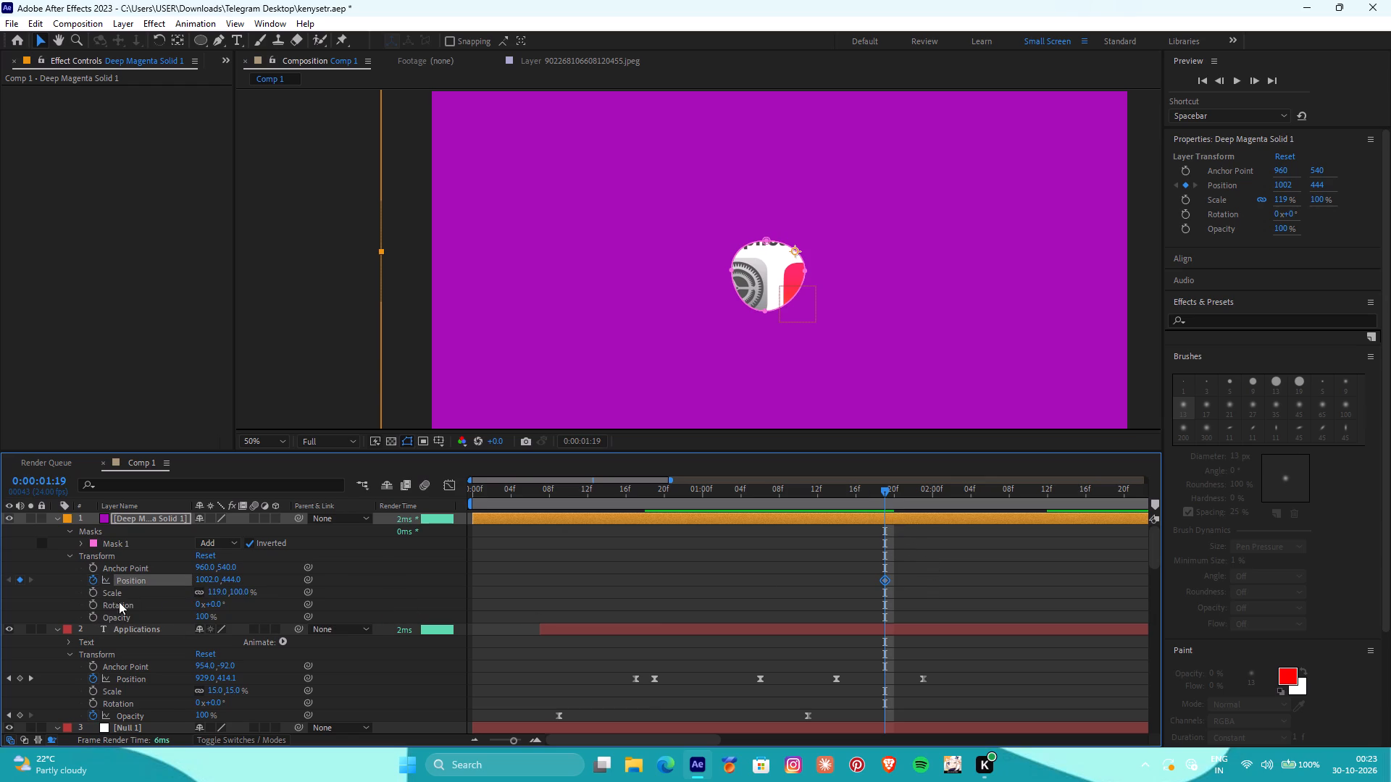
{"action": "left_click", "coordinate": [93, 589]}
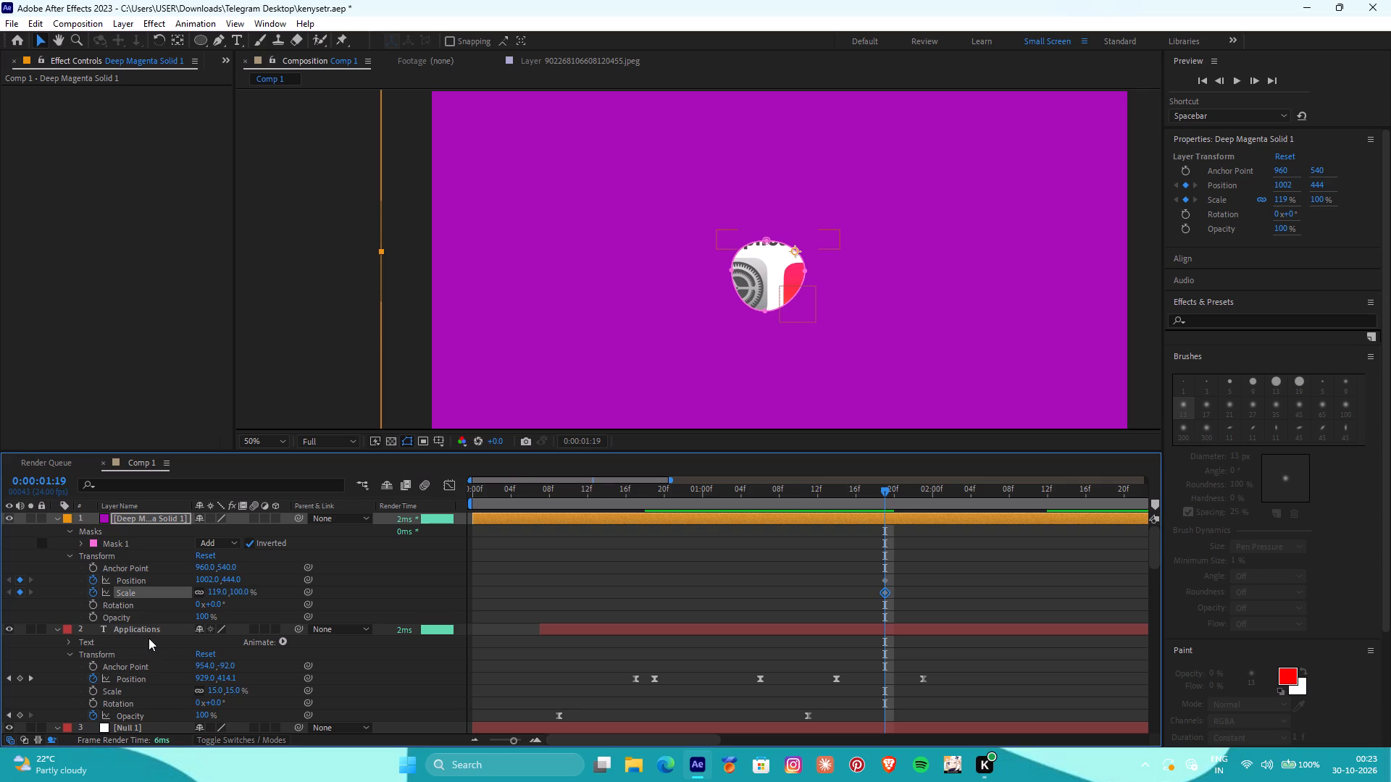
Add a Scale keyframe of 166.5, 140% to the magenta solid at 0:00:02:04.
{"action": "left_click_drag", "start_coordinate": [885, 492], "coordinate": [890, 492]}
{"action": "left_click_drag", "start_coordinate": [890, 492], "coordinate": [974, 492]}
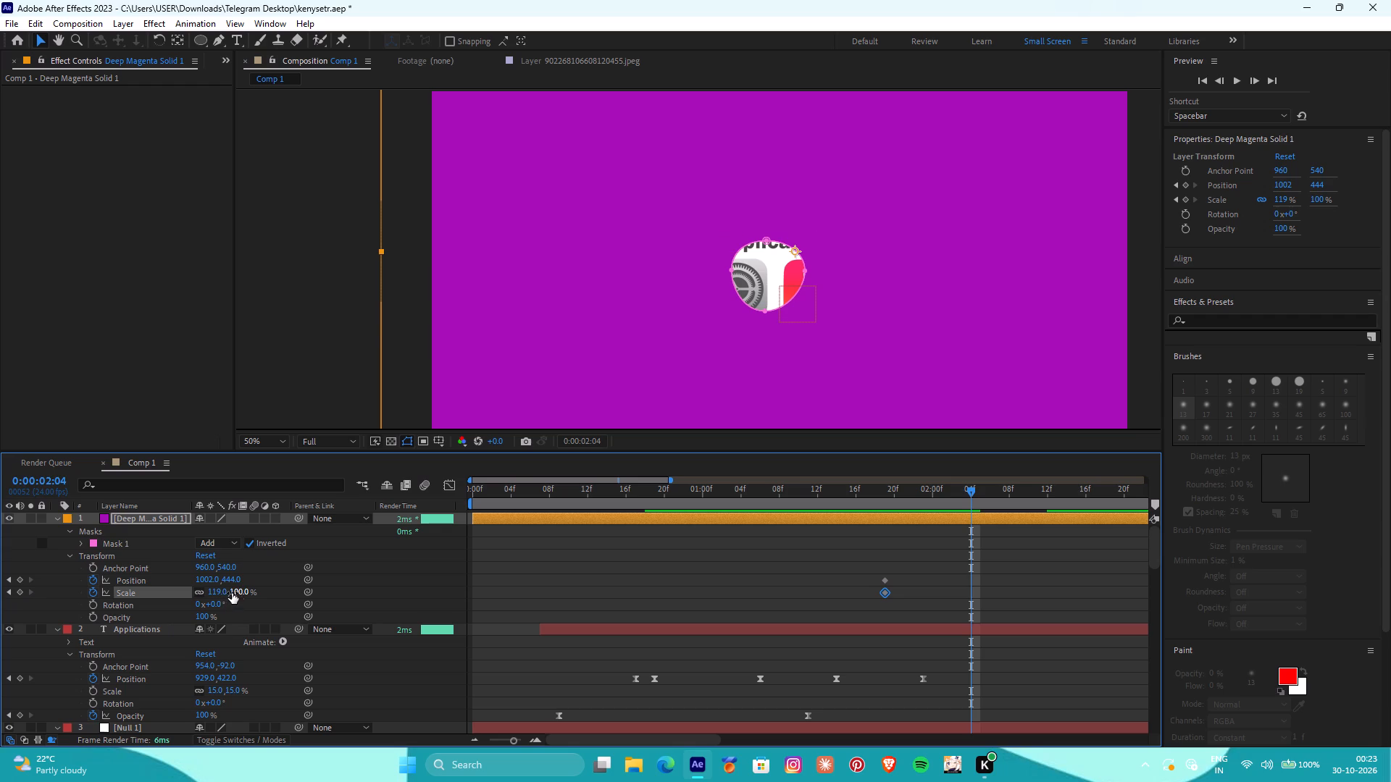
{"action": "left_click_drag", "start_coordinate": [238, 593], "coordinate": [265, 593]}
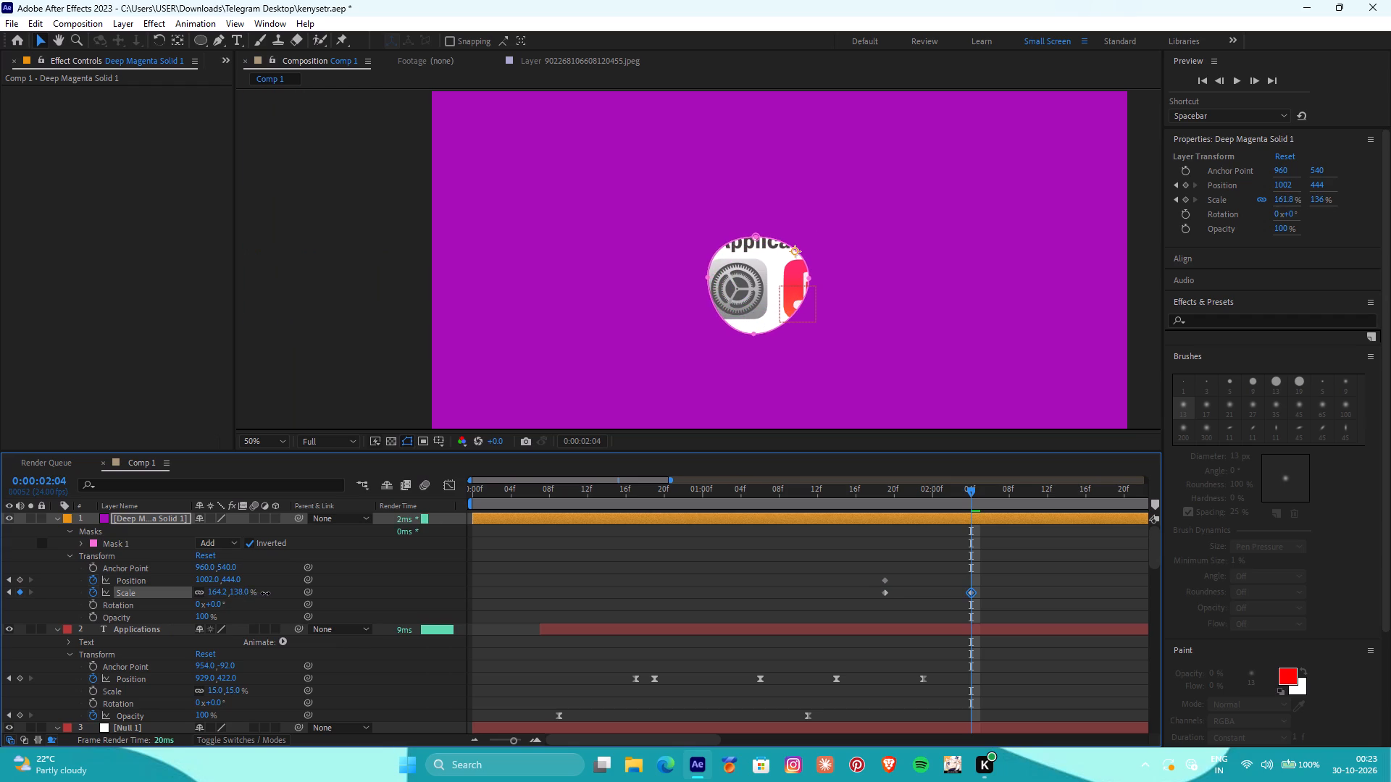
{"action": "left_click_drag", "start_coordinate": [265, 593], "coordinate": [267, 593]}
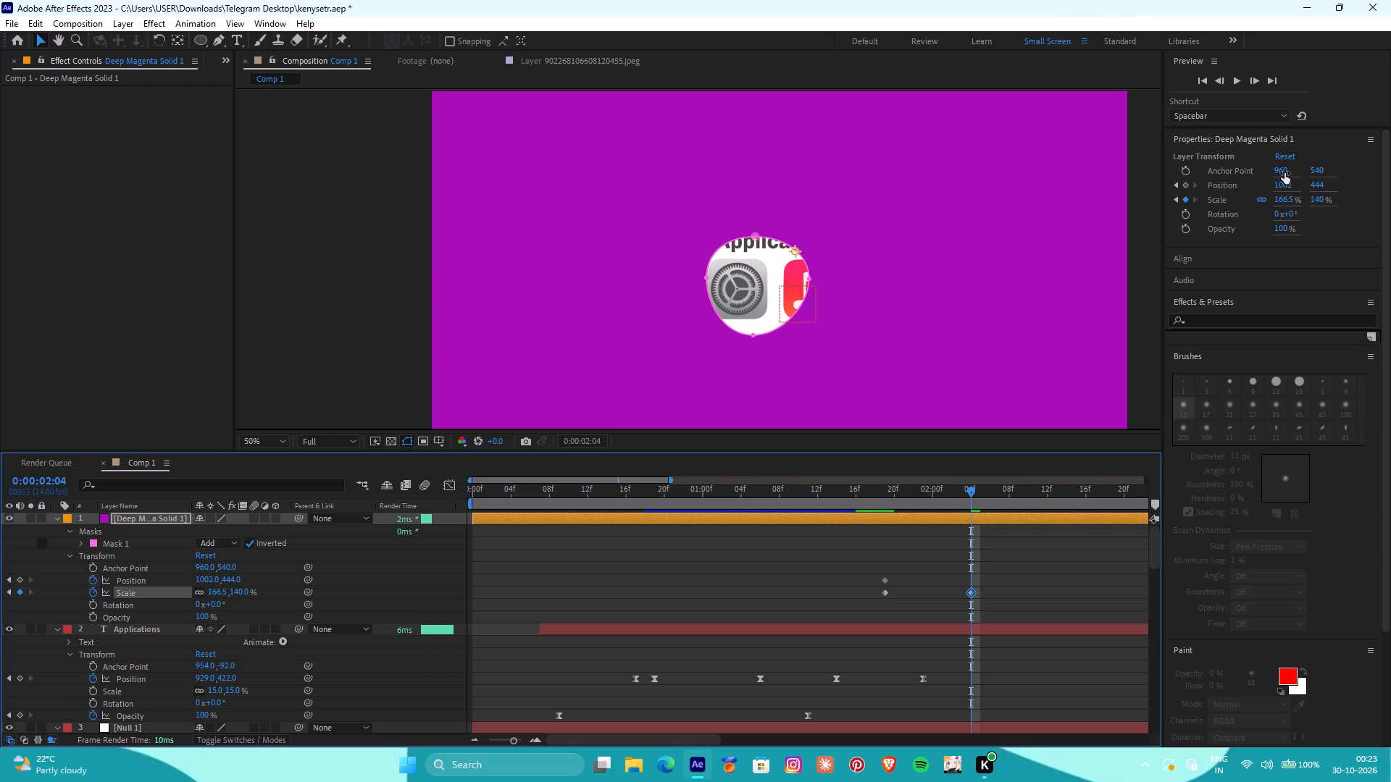
Set the magenta solid's anchor point to 895, 610.
{"action": "left_click_drag", "start_coordinate": [1285, 173], "coordinate": [1233, 172]}
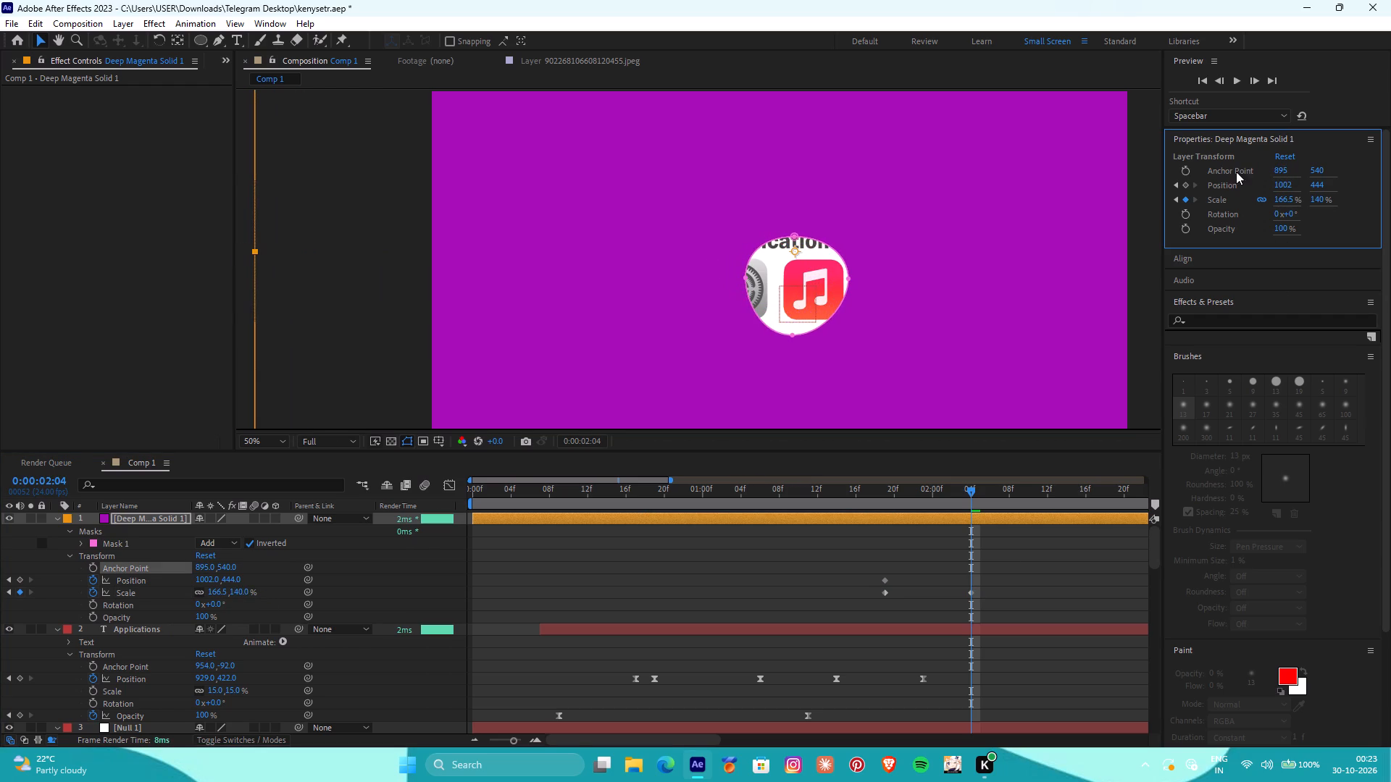
{"action": "left_click_drag", "start_coordinate": [1312, 171], "coordinate": [1363, 164]}
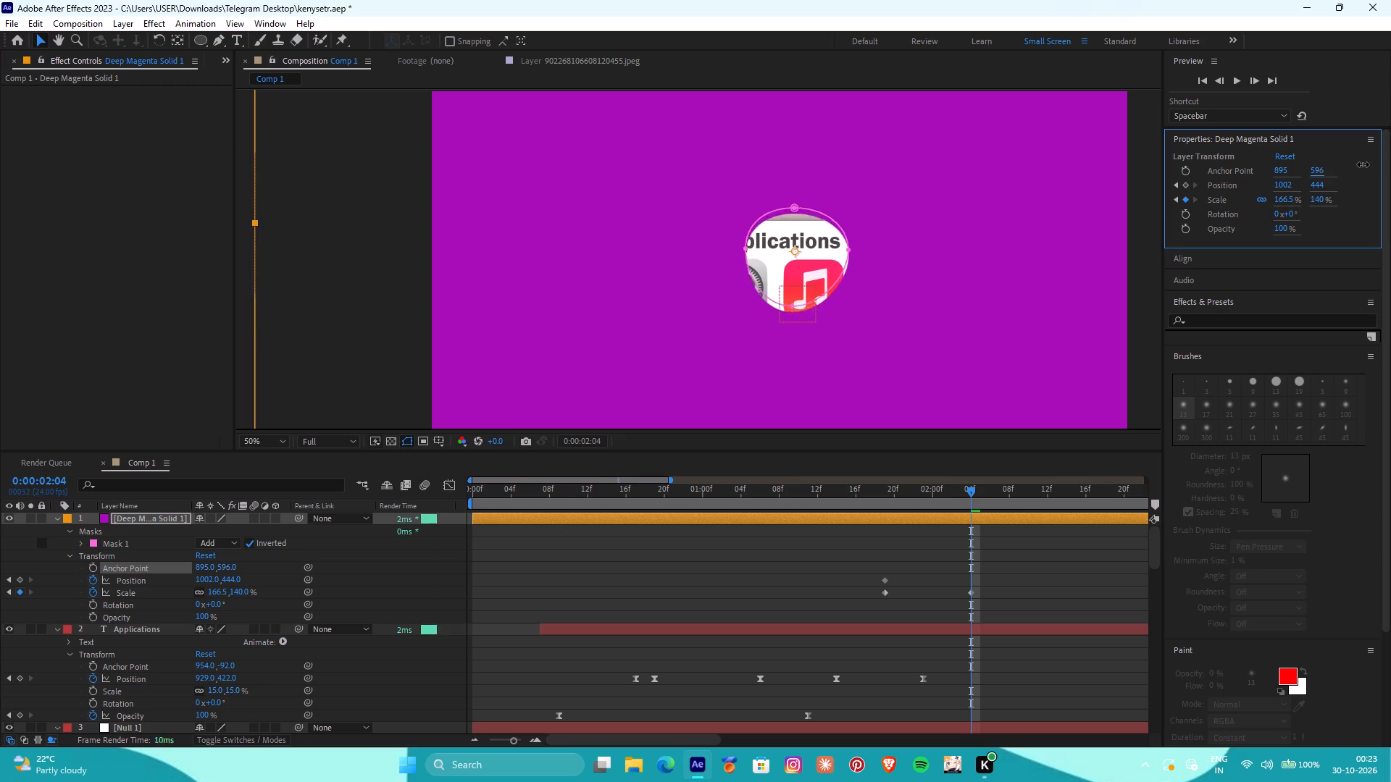
{"action": "left_click_drag", "start_coordinate": [1363, 164], "coordinate": [1372, 164]}
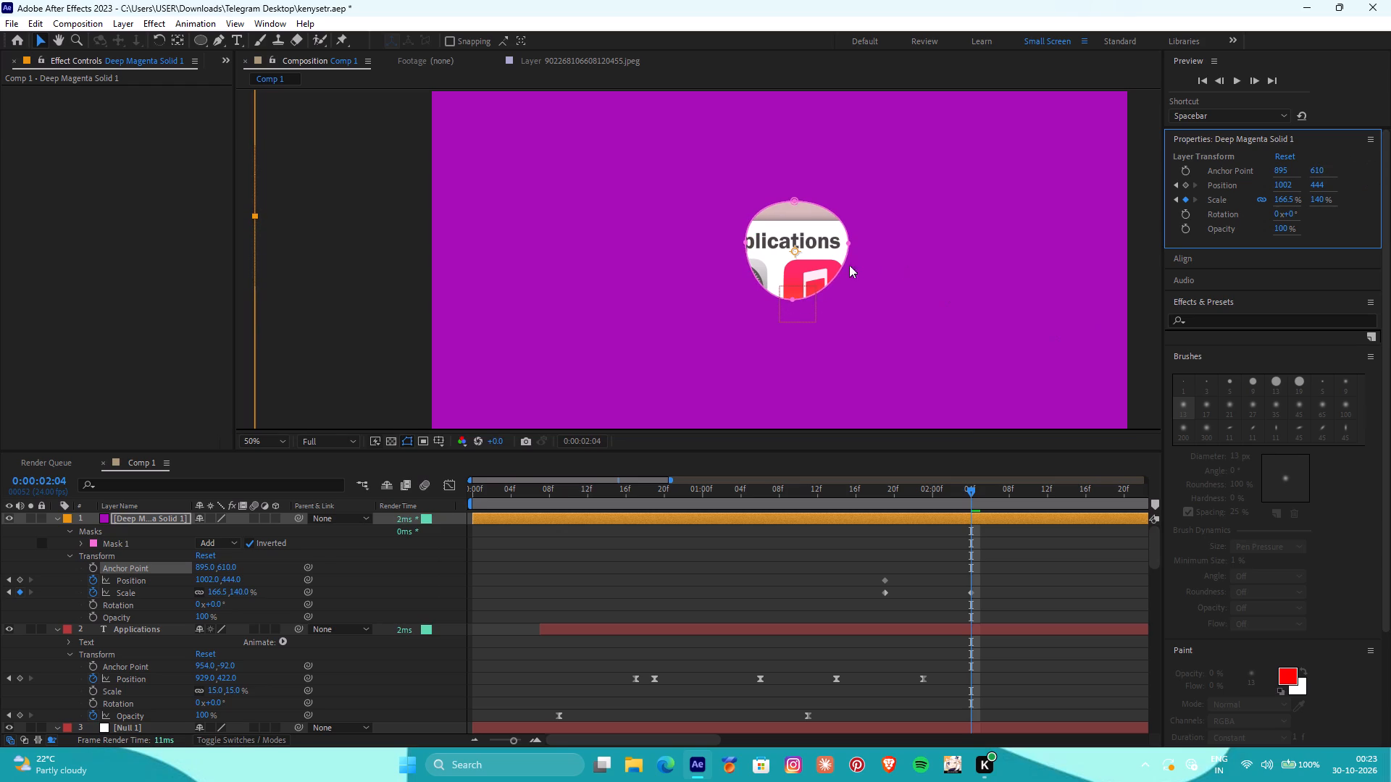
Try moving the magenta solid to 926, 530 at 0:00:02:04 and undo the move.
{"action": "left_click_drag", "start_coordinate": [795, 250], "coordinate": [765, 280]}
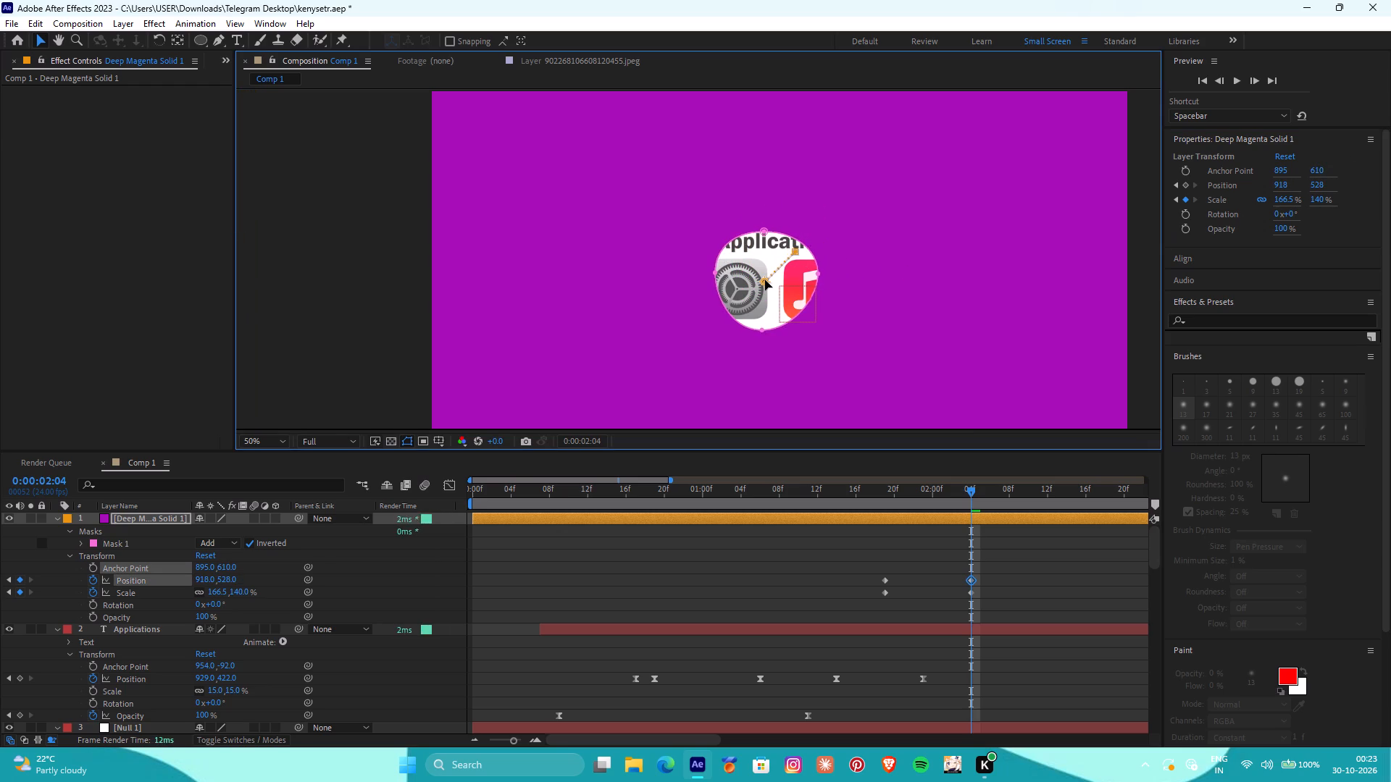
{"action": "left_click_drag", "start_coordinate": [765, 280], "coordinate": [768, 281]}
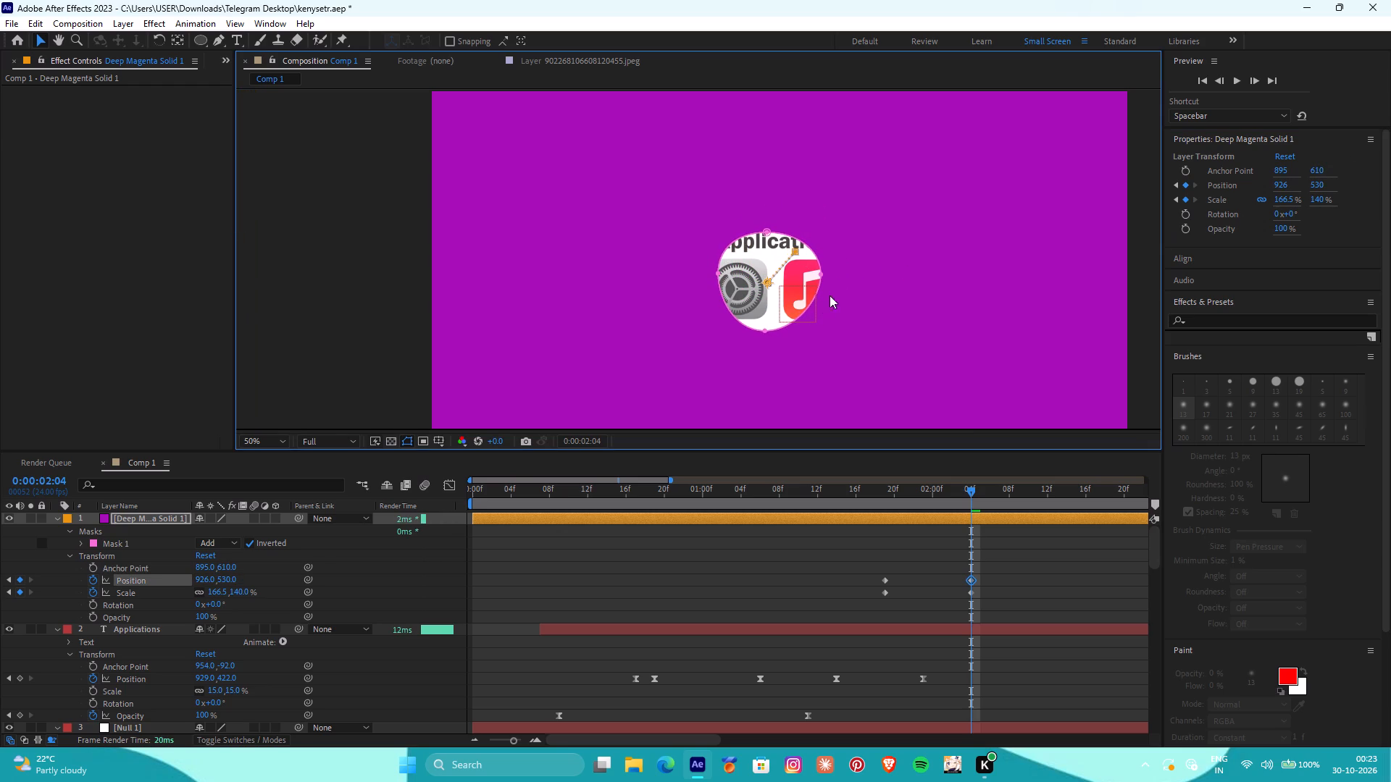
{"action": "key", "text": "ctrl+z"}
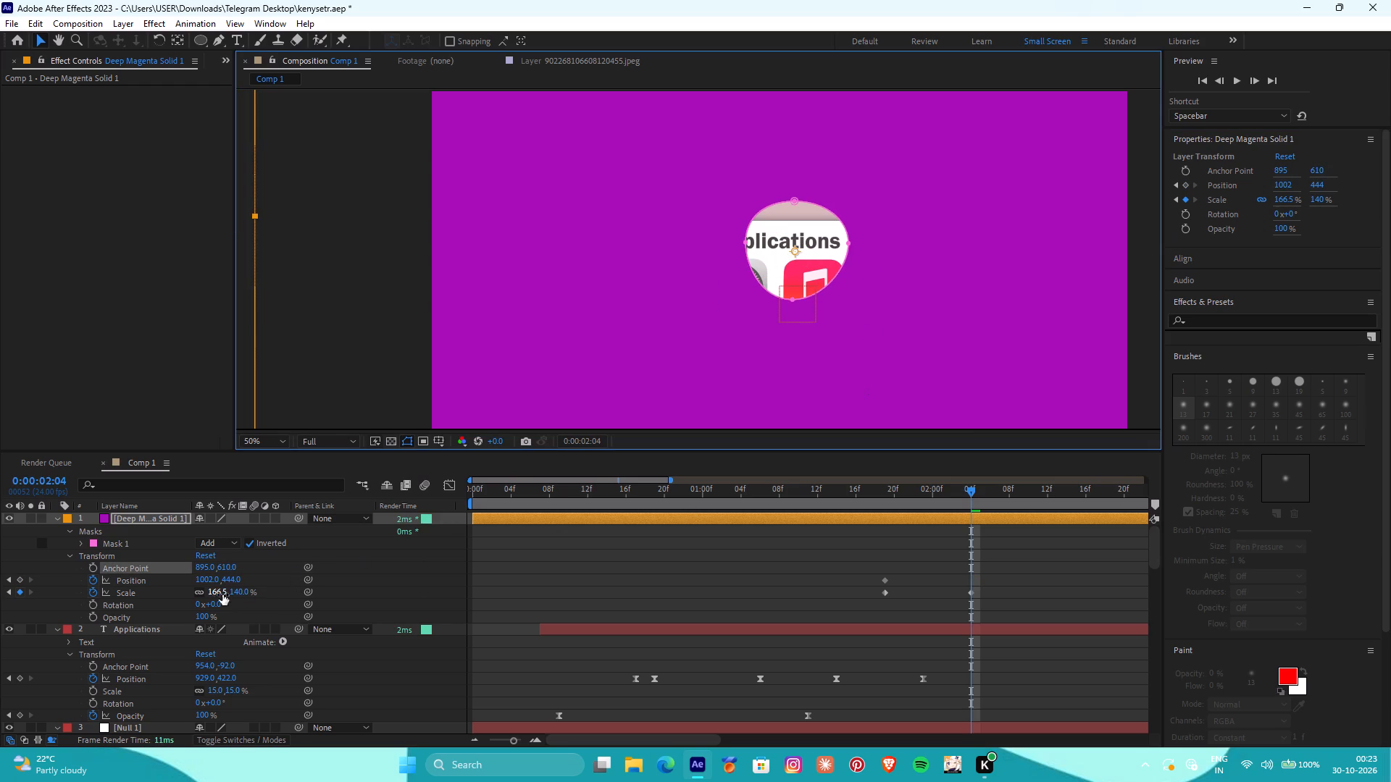
Set the magenta solid's Scale keyframe at 0:00:01:19 to 144.6, 121.5%.
{"action": "left_click", "coordinate": [883, 581]}
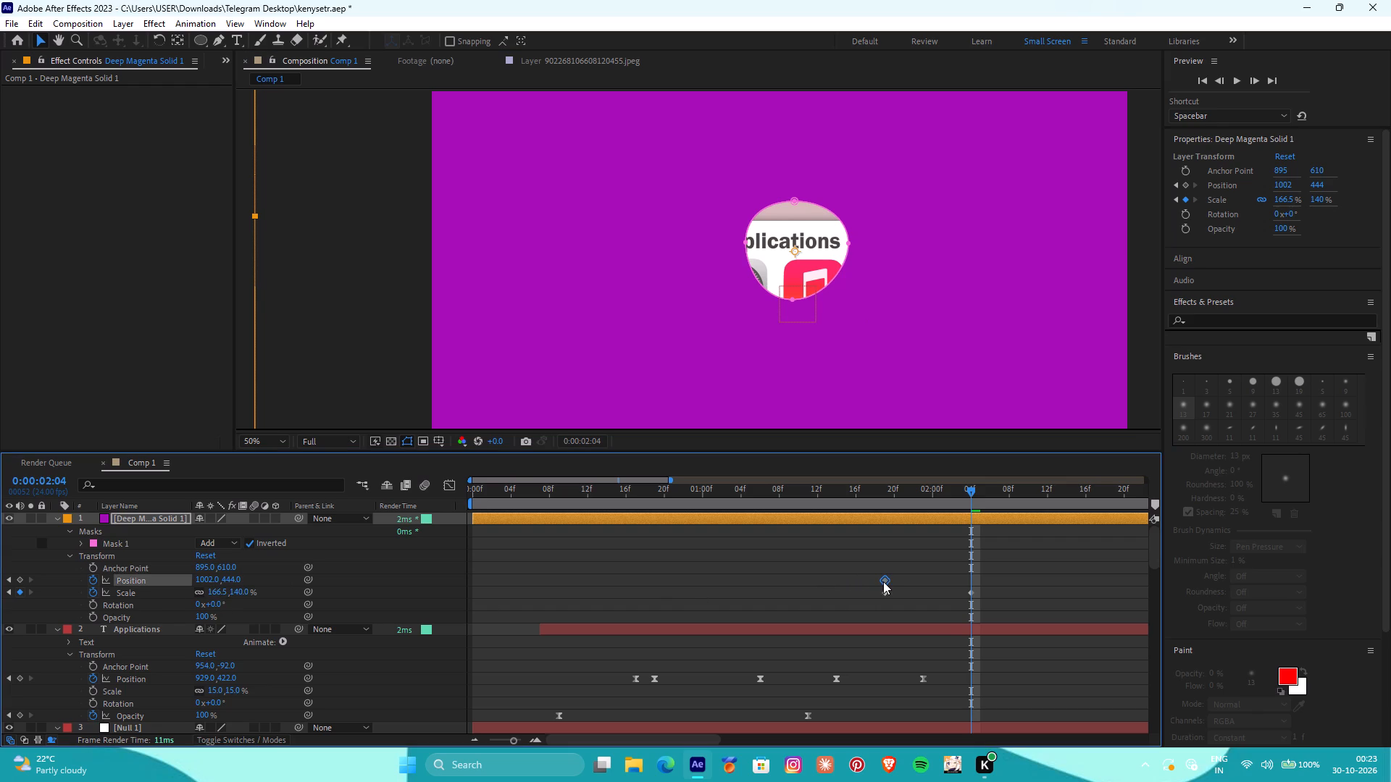
{"action": "left_click", "coordinate": [883, 589]}
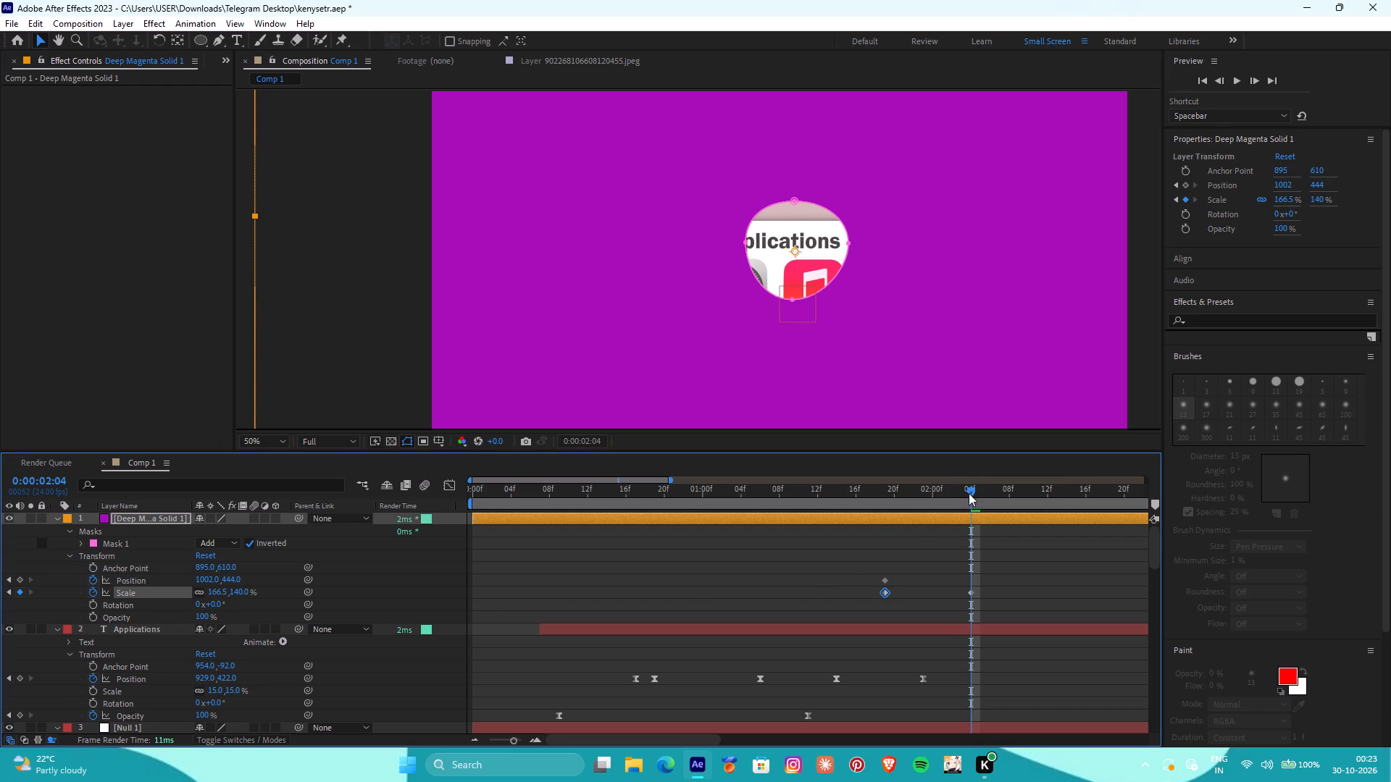
{"action": "left_click_drag", "start_coordinate": [972, 489], "coordinate": [885, 493]}
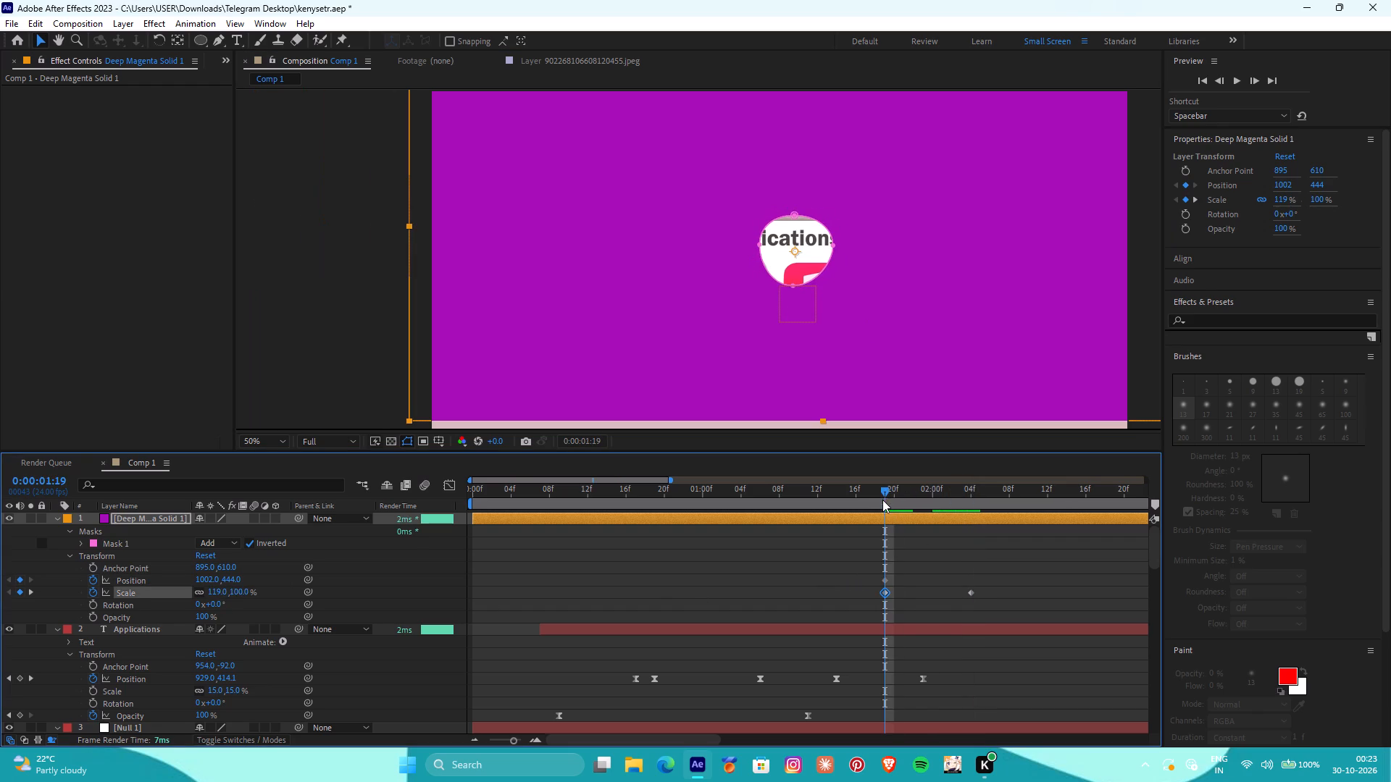
{"action": "left_click_drag", "start_coordinate": [221, 593], "coordinate": [216, 589]}
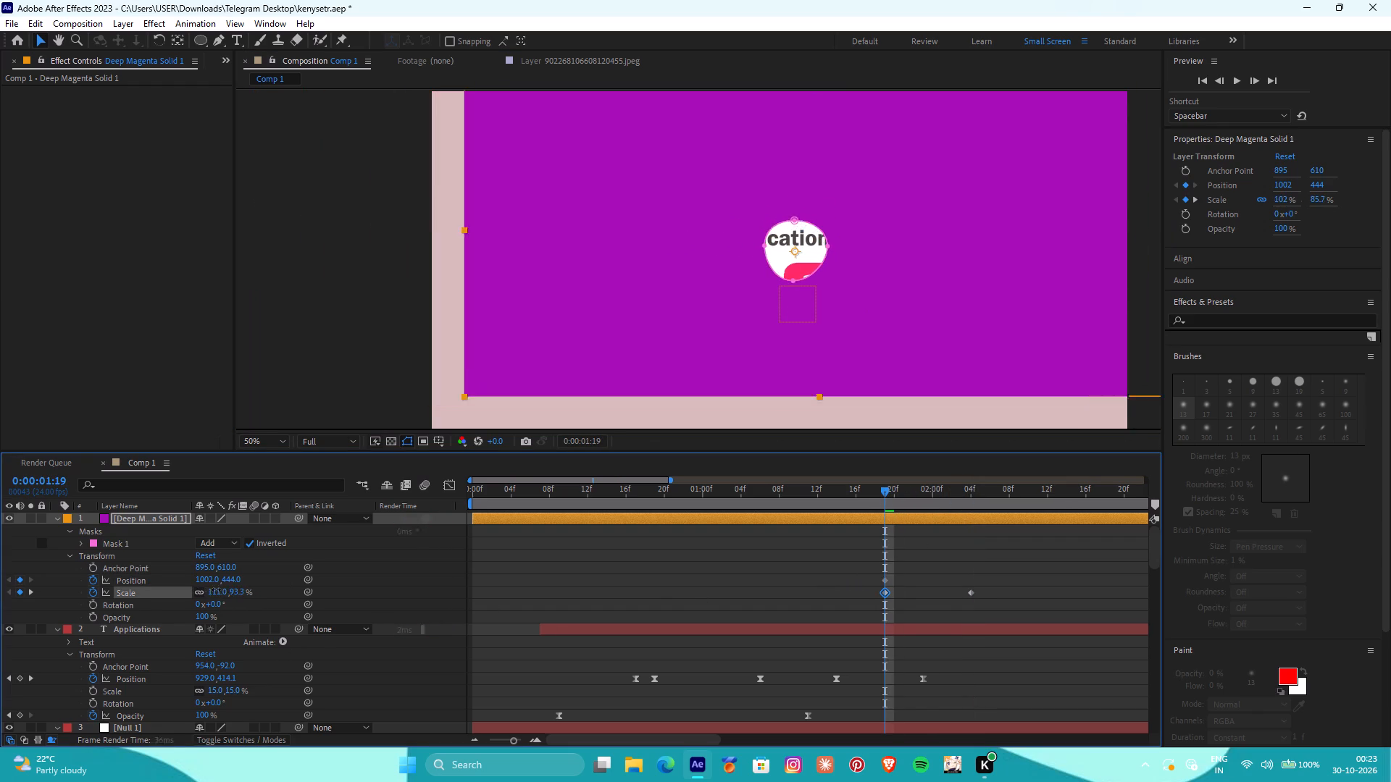
{"action": "left_click_drag", "start_coordinate": [216, 589], "coordinate": [235, 587]}
{"action": "left_click", "coordinate": [242, 593]}
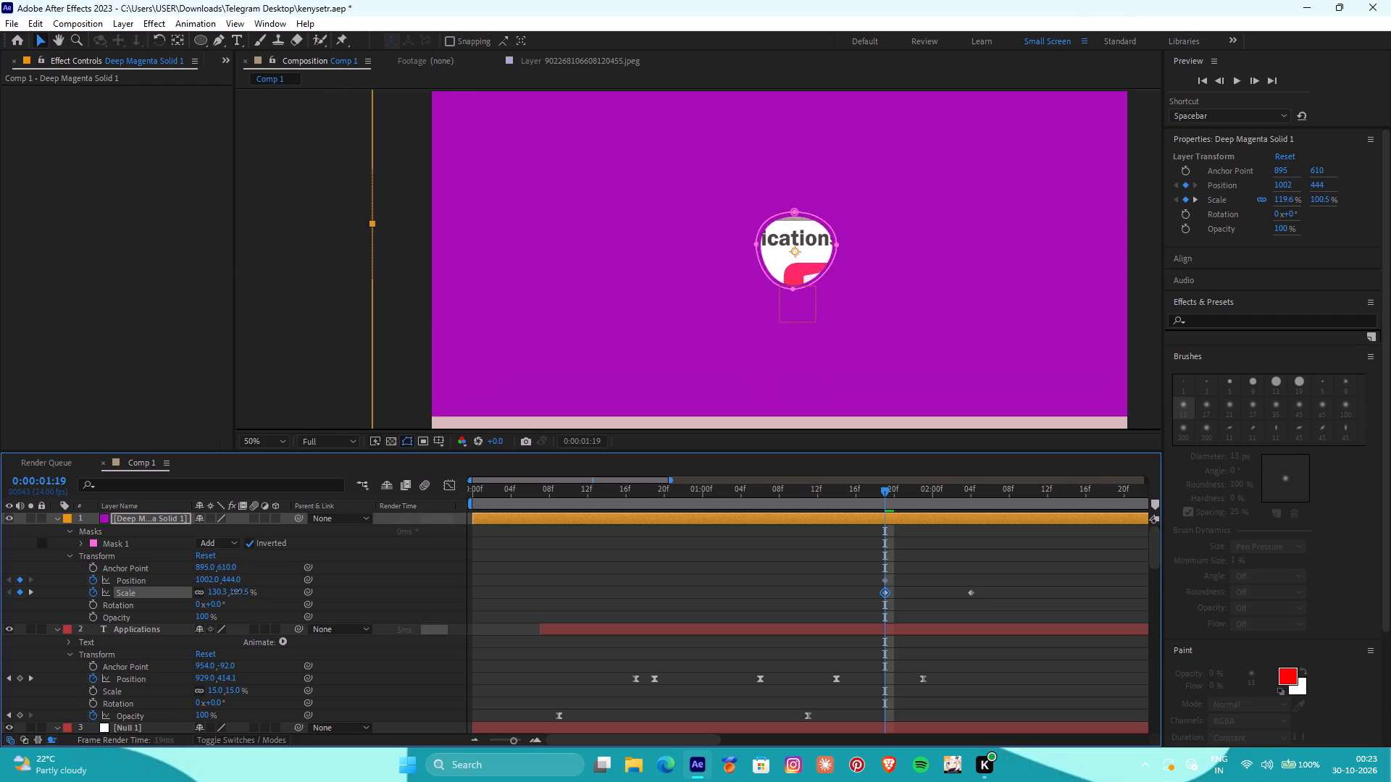
Set the magenta solid's Position keyframe at 0:00:01:19 to 931, 516.
{"action": "left_click_drag", "start_coordinate": [207, 579], "coordinate": [173, 581]}
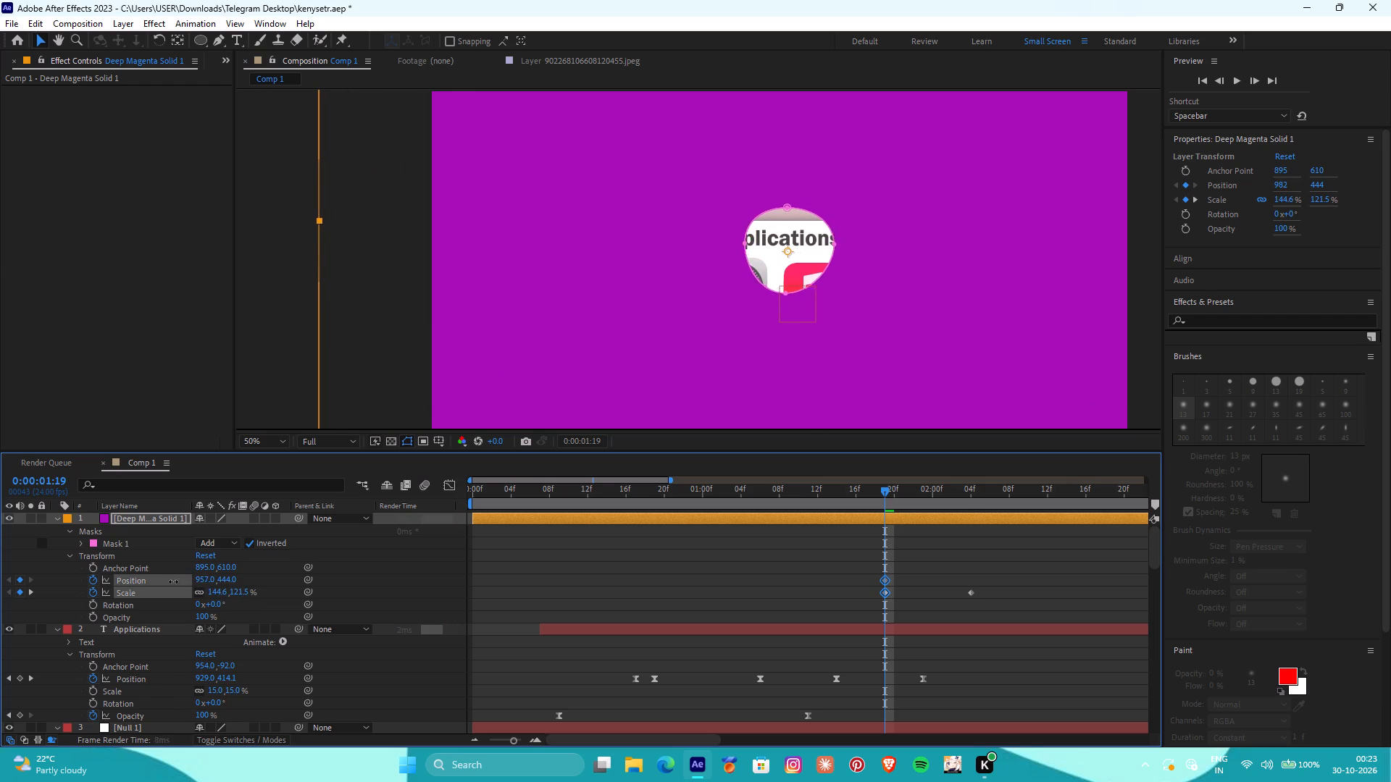
{"action": "left_click_drag", "start_coordinate": [173, 581], "coordinate": [161, 584]}
{"action": "left_click_drag", "start_coordinate": [225, 576], "coordinate": [202, 574]}
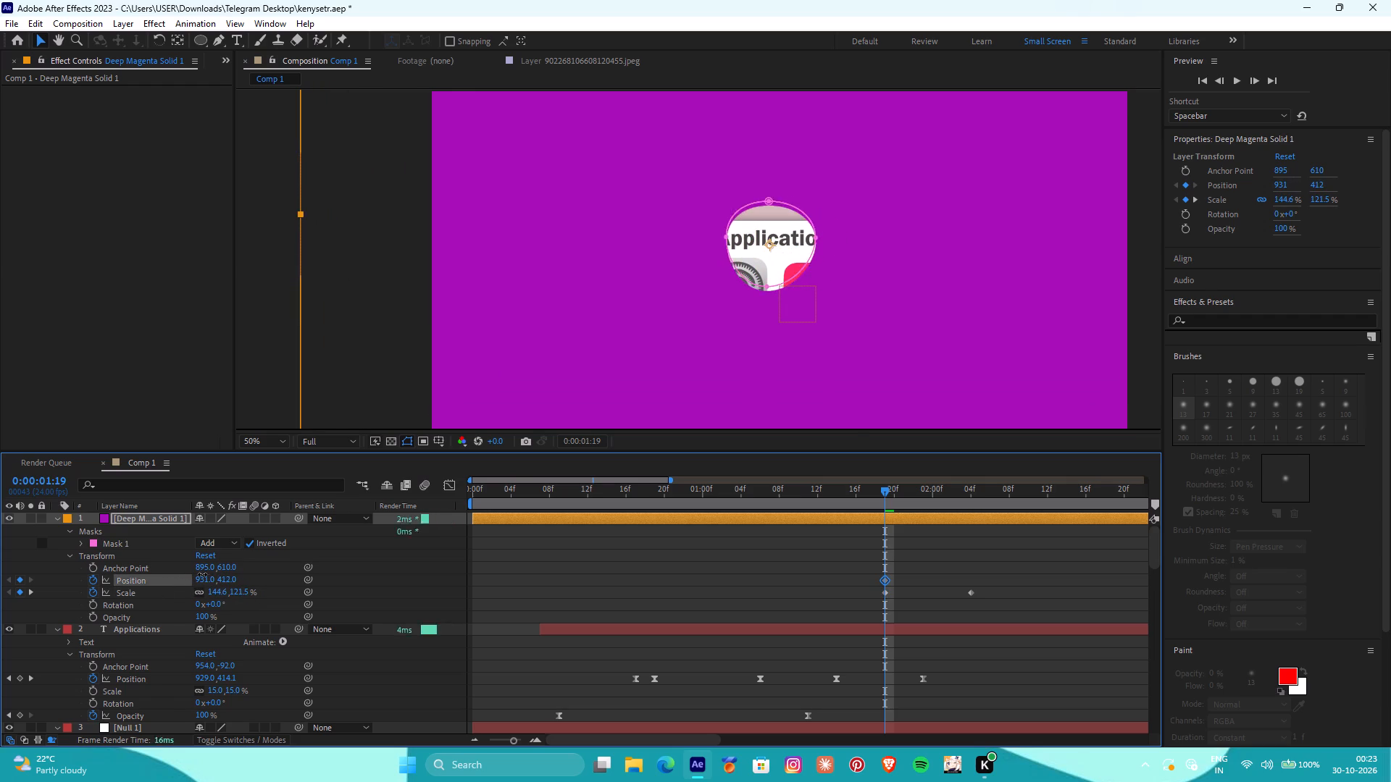
{"action": "left_click_drag", "start_coordinate": [202, 574], "coordinate": [299, 554]}
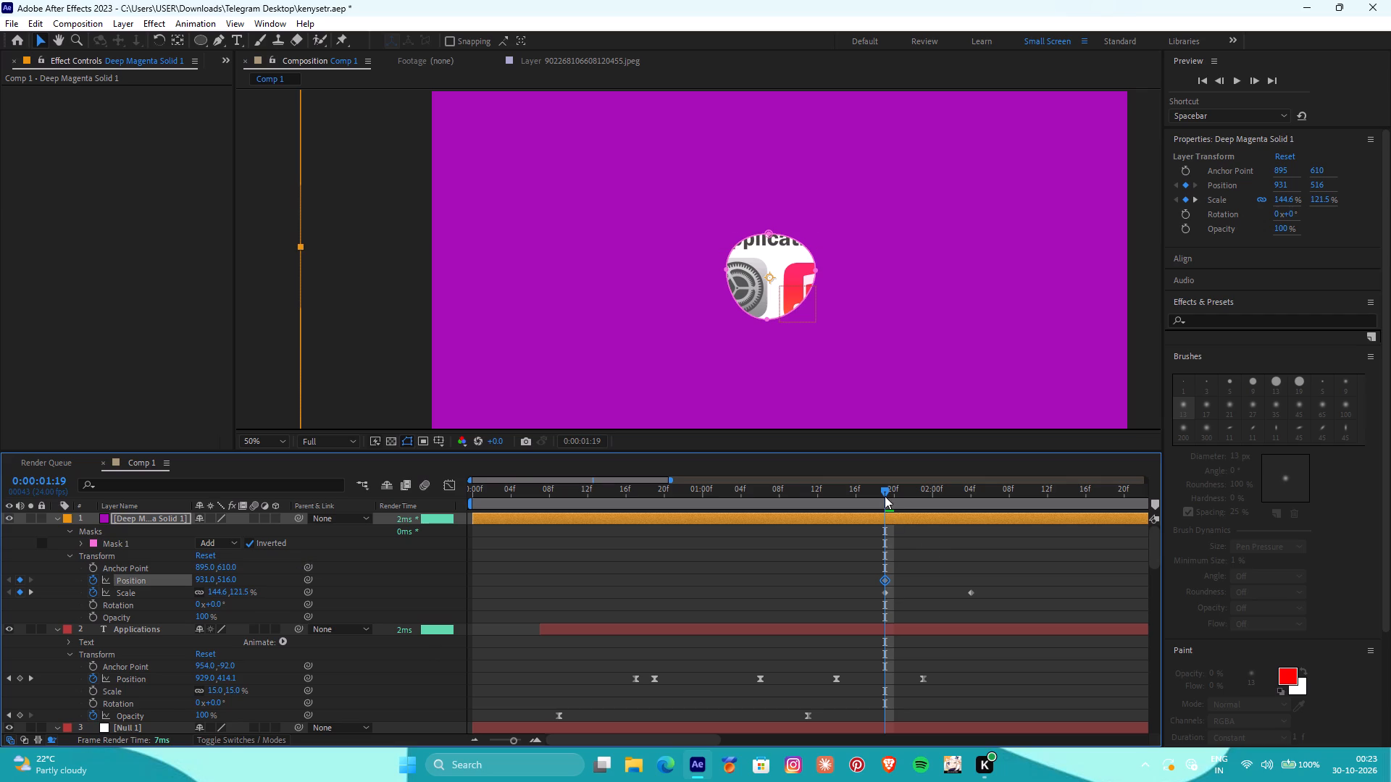
Enlarge the magenta solid's Scale keyframe at 0:00:02:04 to 1338.5, 1125.2% so the opening clears the frame.
{"action": "left_click_drag", "start_coordinate": [884, 490], "coordinate": [969, 498]}
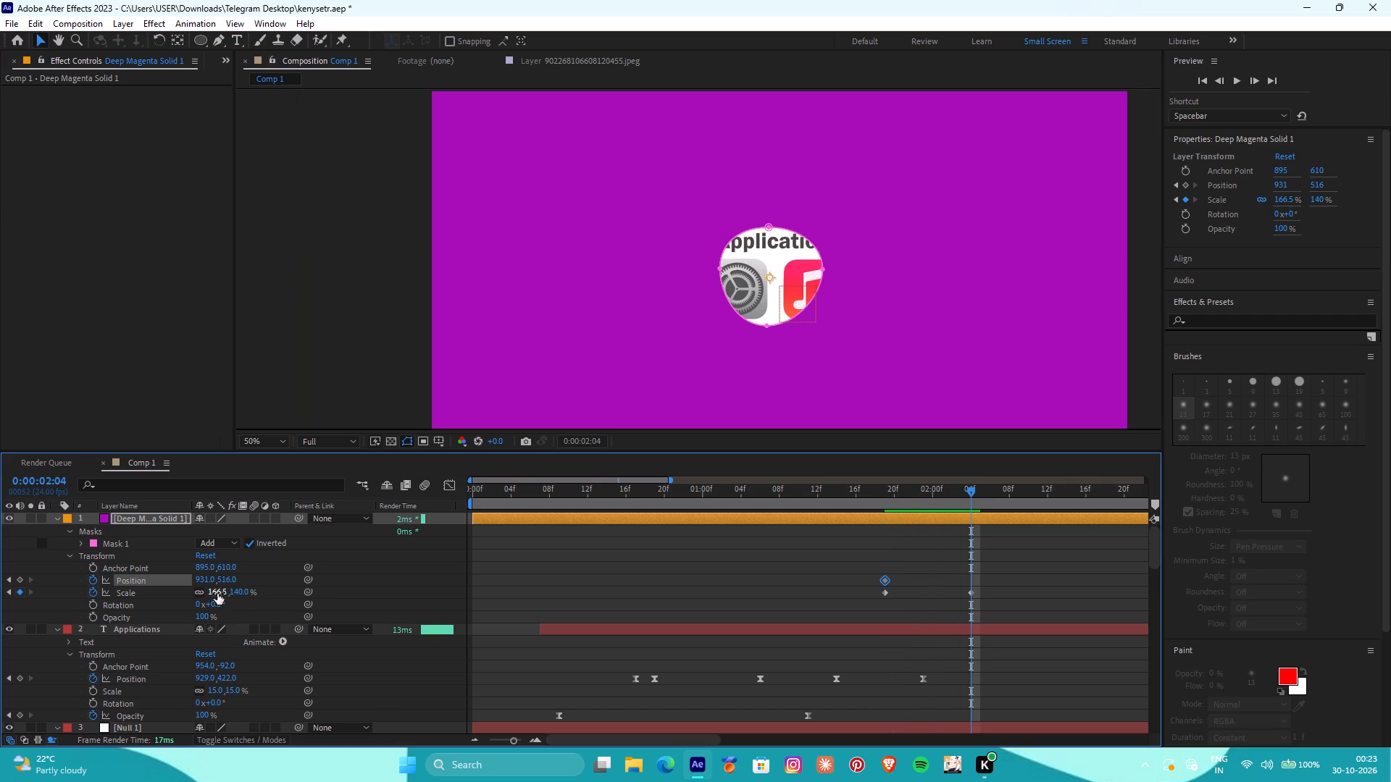
{"action": "left_click_drag", "start_coordinate": [217, 592], "coordinate": [457, 589]}
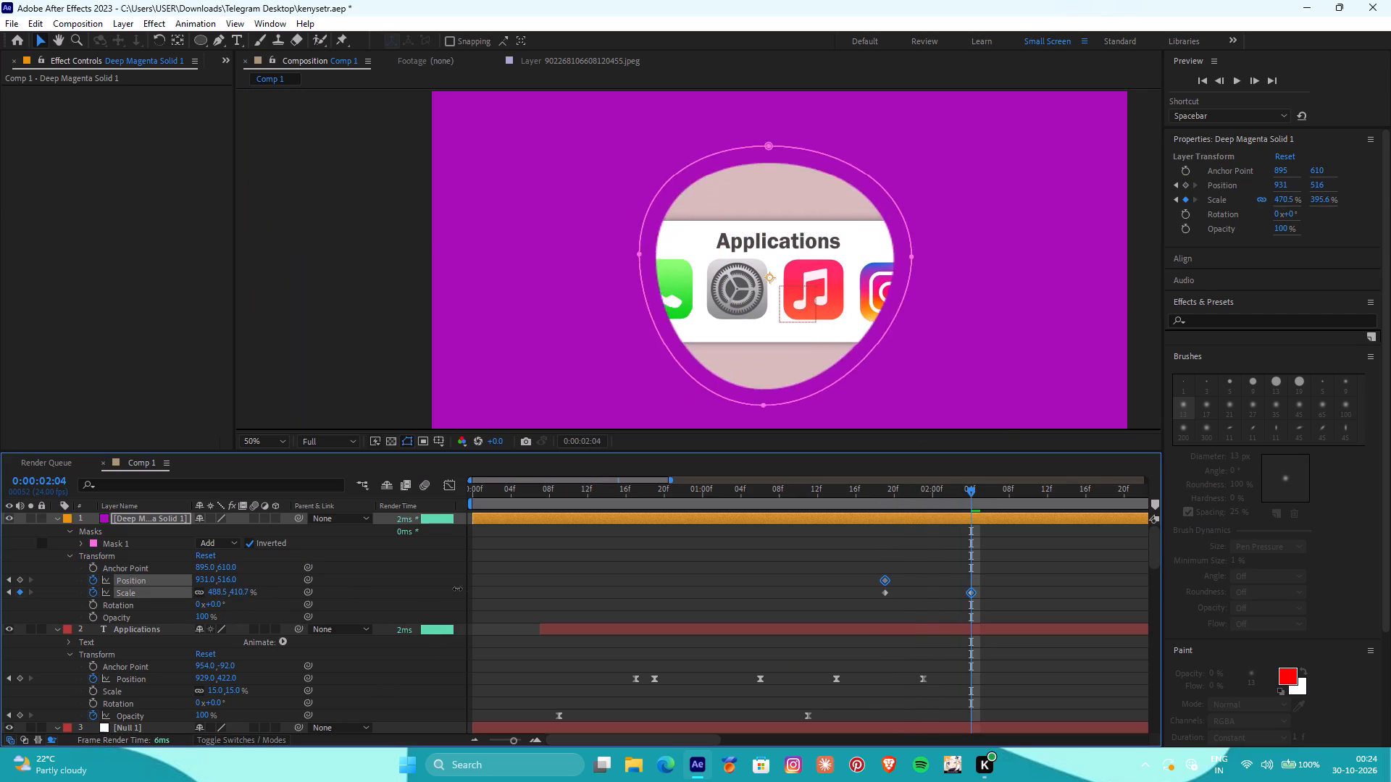
{"action": "left_click_drag", "start_coordinate": [457, 589], "coordinate": [953, 606]}
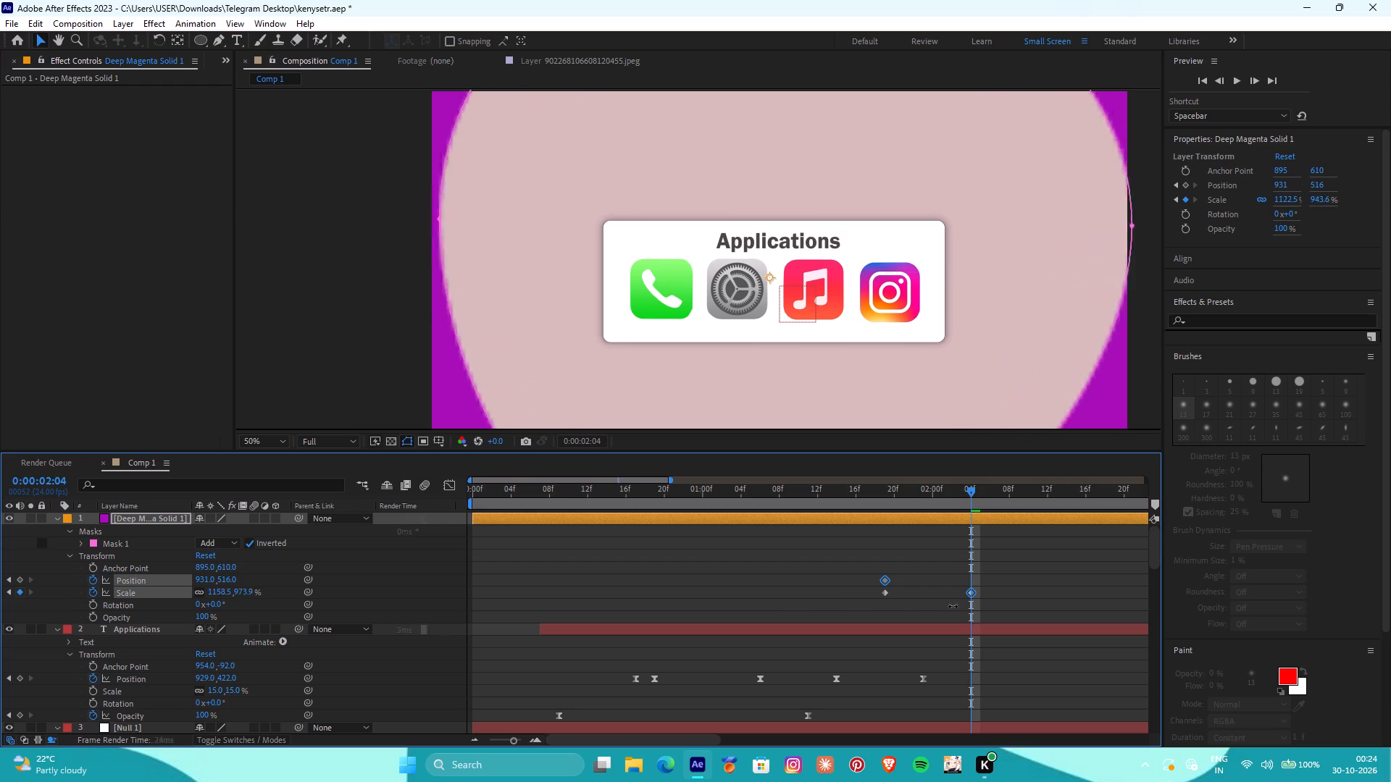
{"action": "left_click_drag", "start_coordinate": [953, 606], "coordinate": [1079, 605]}
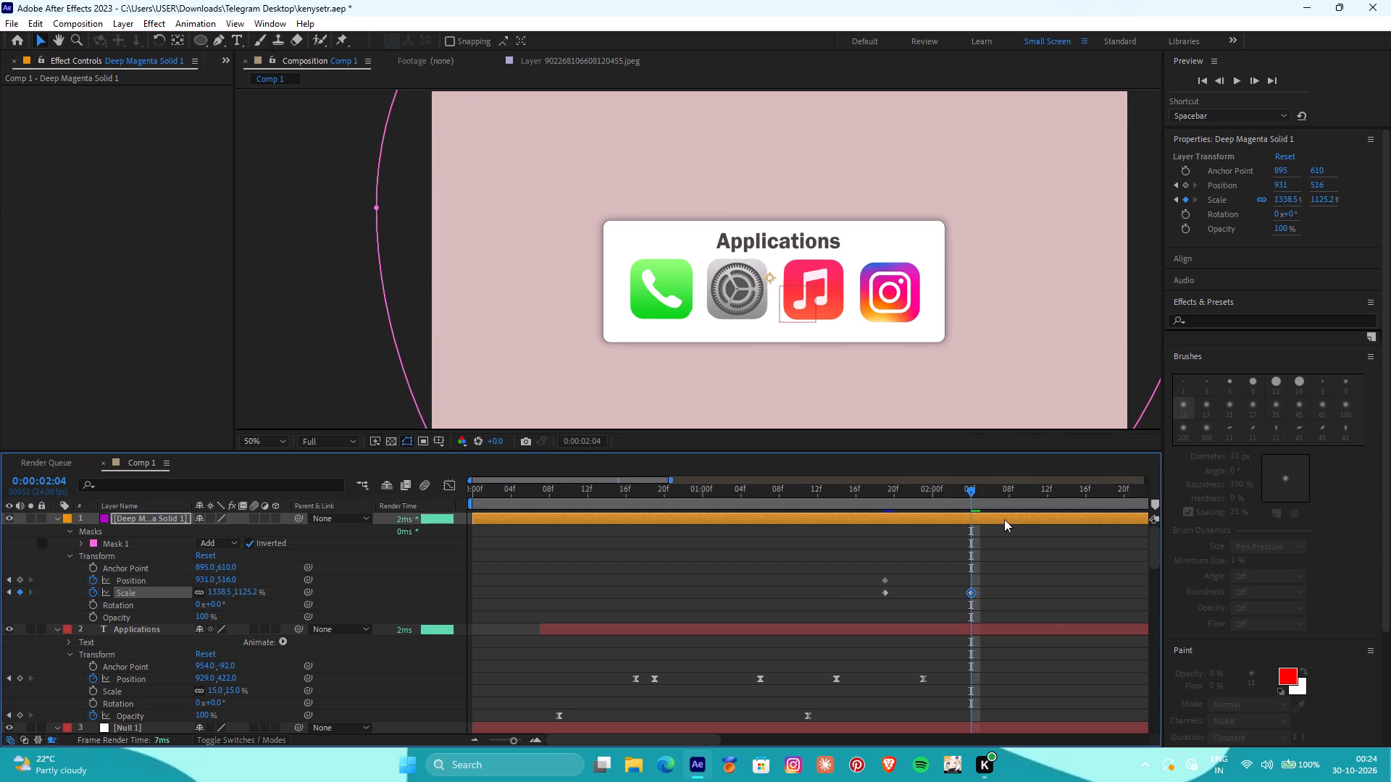
Widen the magenta solid slightly at 0:00:01:19 and reduce its Scale keyframe there to 119.3, 89.9%.
{"action": "left_click_drag", "start_coordinate": [970, 489], "coordinate": [925, 491]}
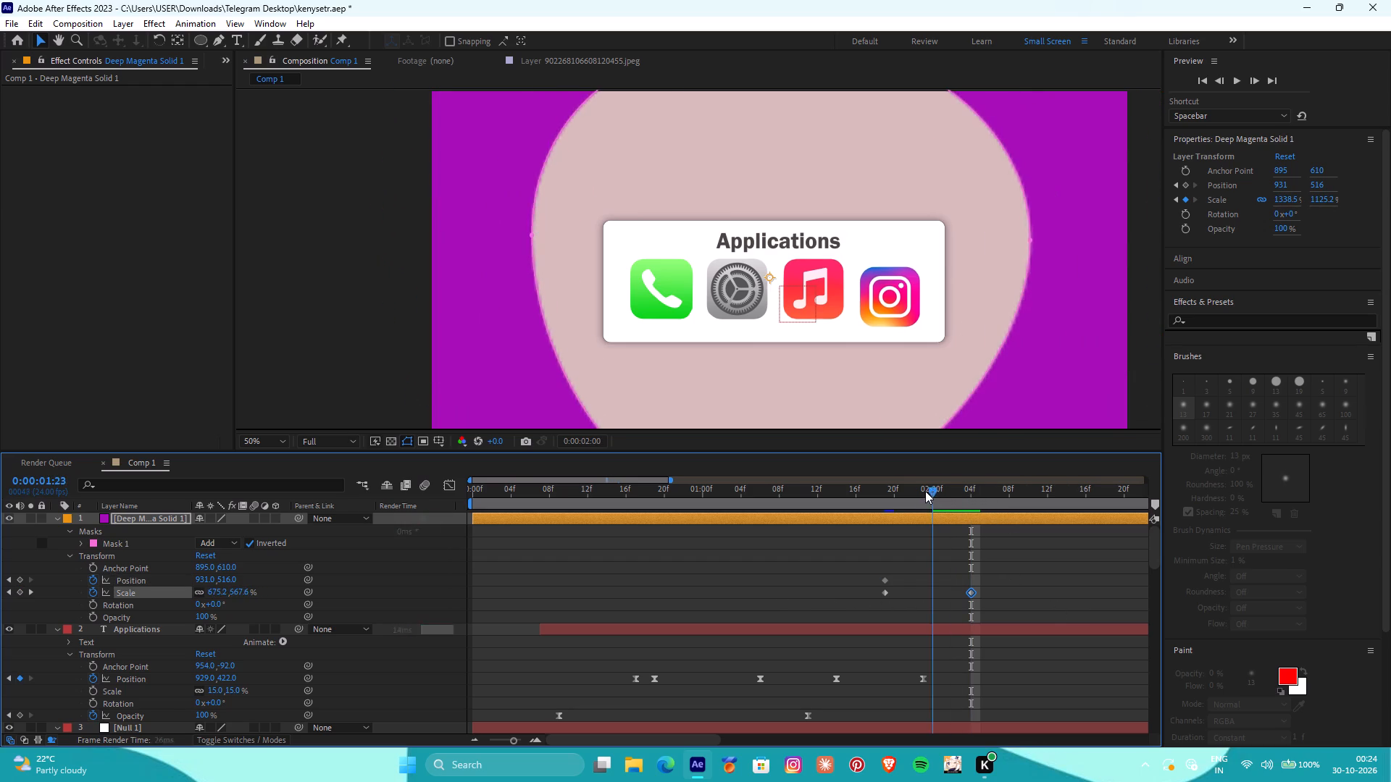
{"action": "left_click_drag", "start_coordinate": [925, 491], "coordinate": [886, 491]}
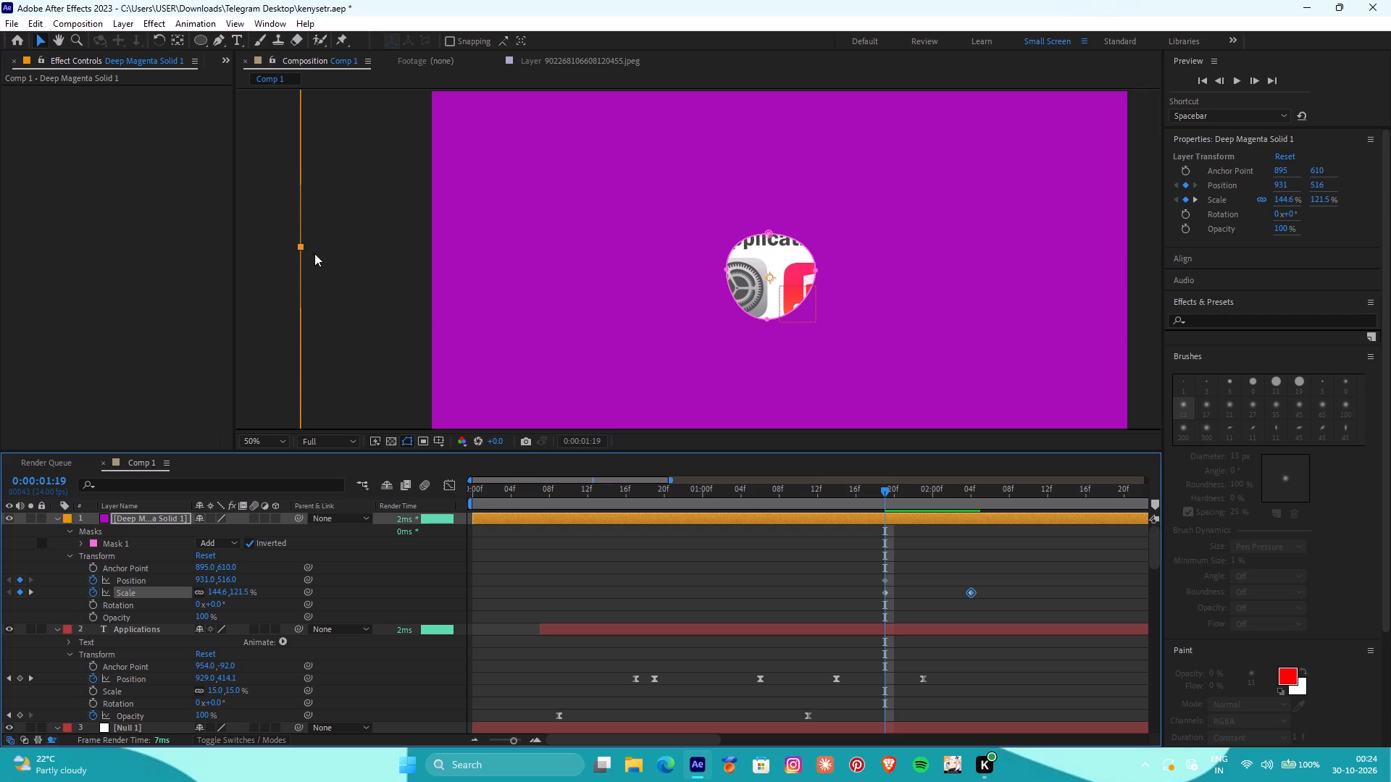
{"action": "left_click_drag", "start_coordinate": [298, 243], "coordinate": [289, 242]}
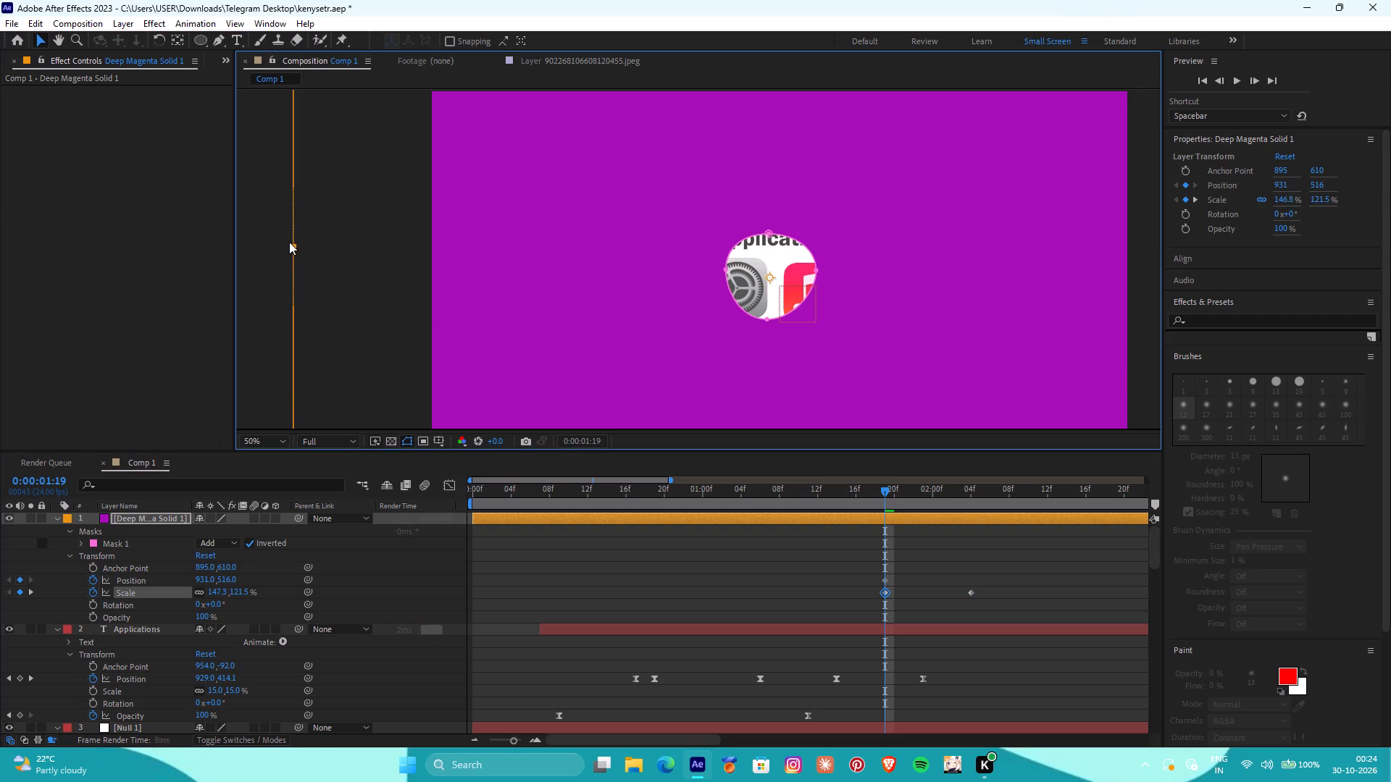
{"action": "left_click_drag", "start_coordinate": [289, 242], "coordinate": [244, 249]}
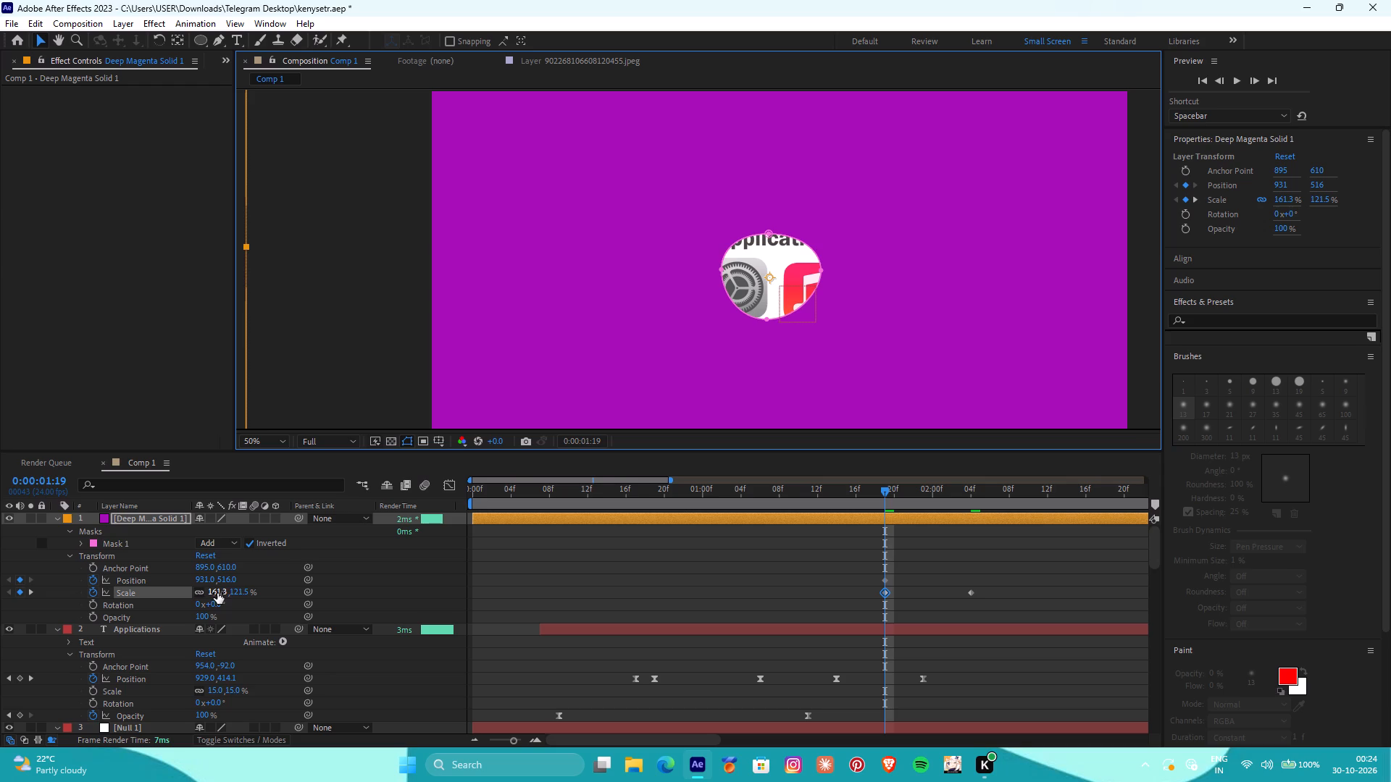
{"action": "left_click_drag", "start_coordinate": [217, 592], "coordinate": [195, 593]}
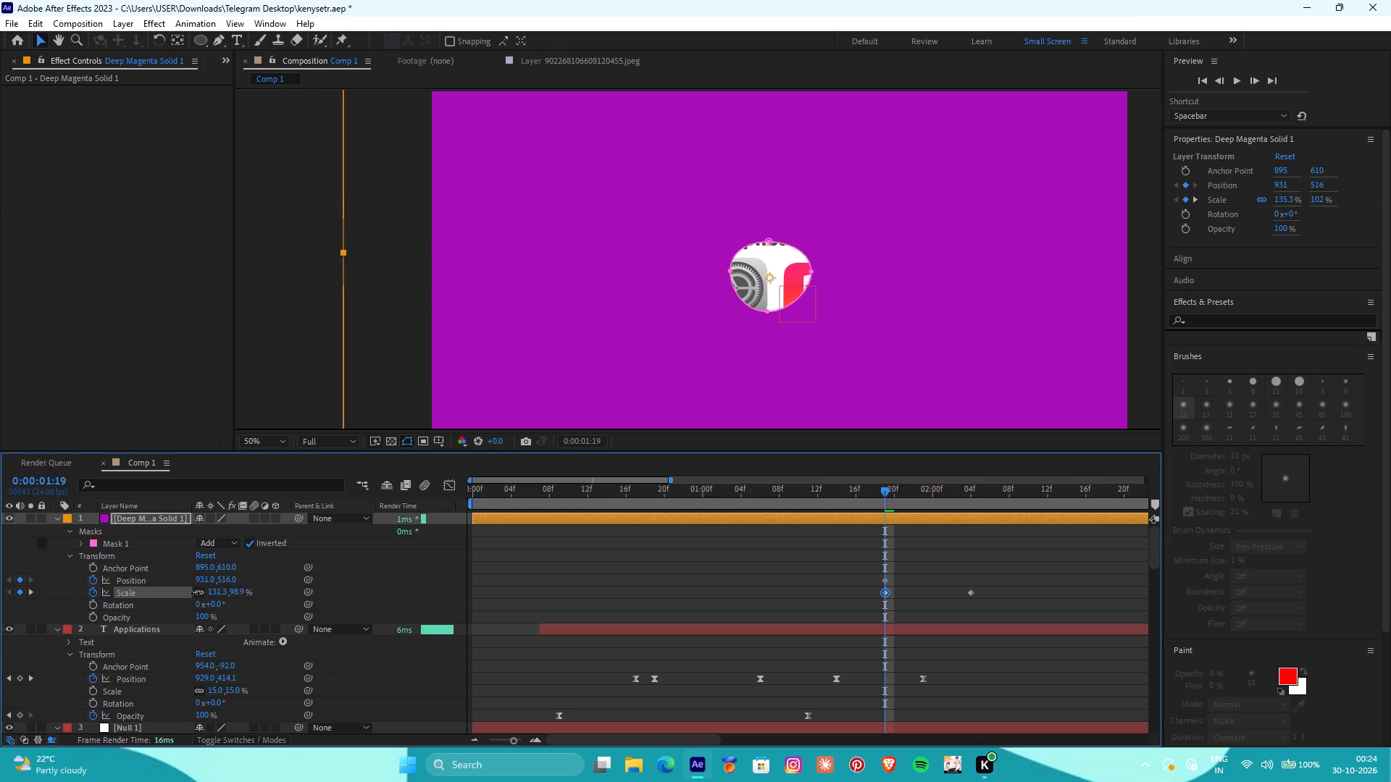
{"action": "left_click_drag", "start_coordinate": [195, 593], "coordinate": [181, 595]}
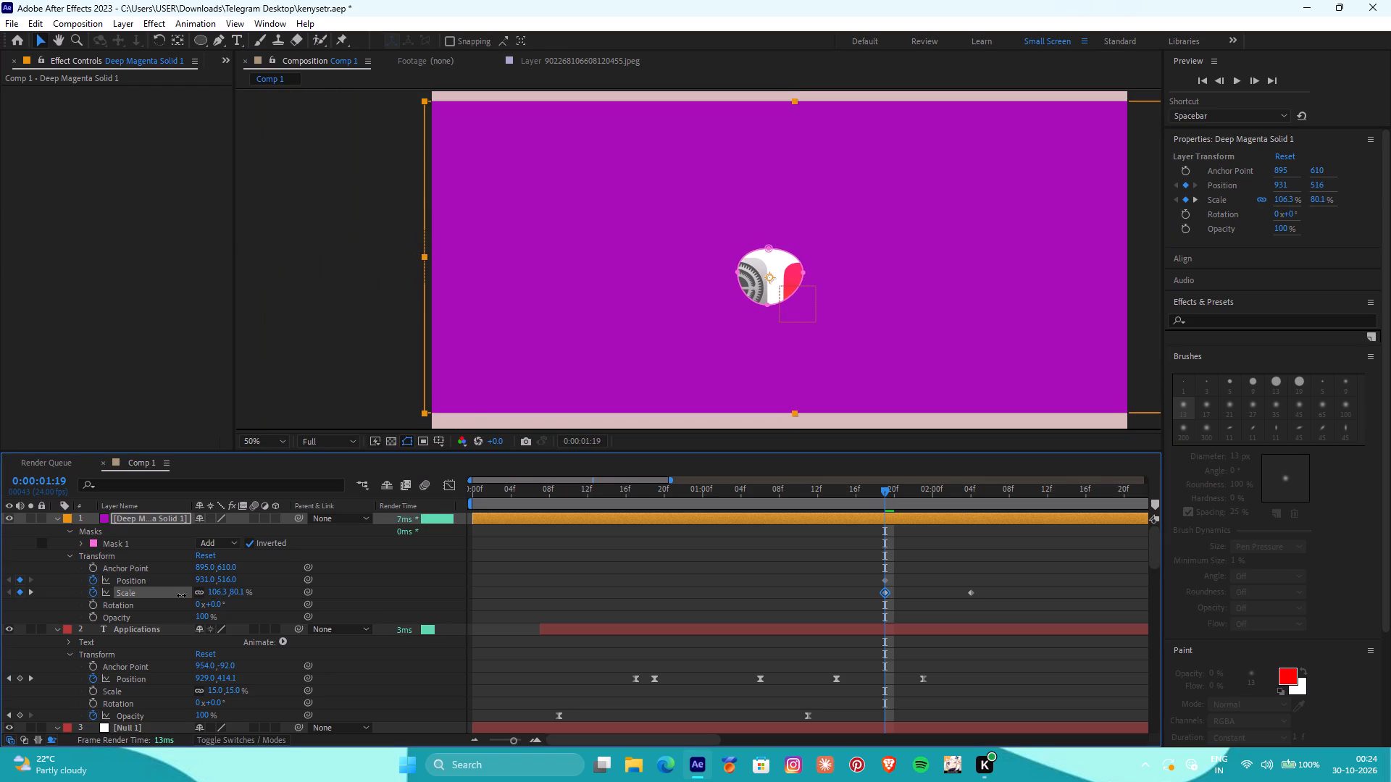
{"action": "left_click_drag", "start_coordinate": [181, 595], "coordinate": [193, 597]}
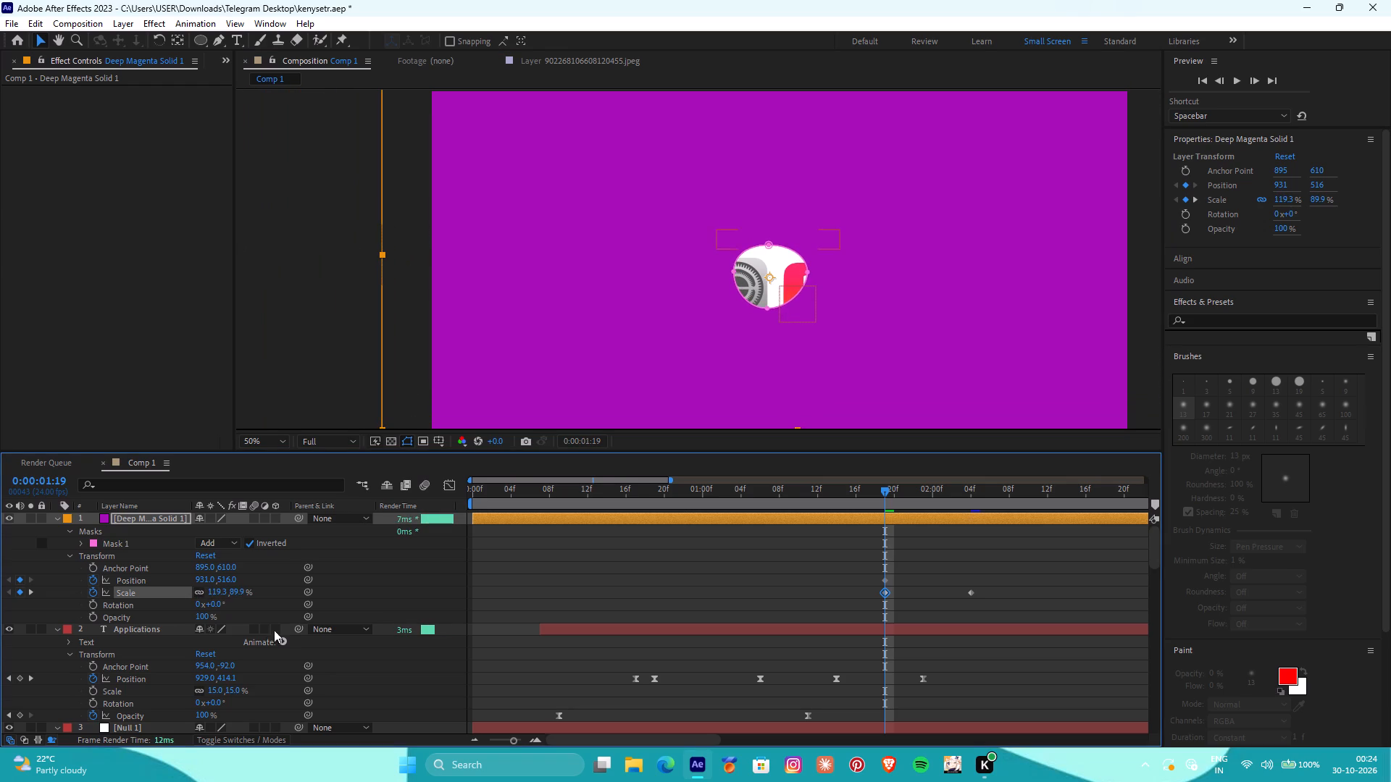
Move the magenta solid down to position 931, 538 at 0:00:01:19.
{"action": "left_click_drag", "start_coordinate": [770, 276], "coordinate": [770, 284]}
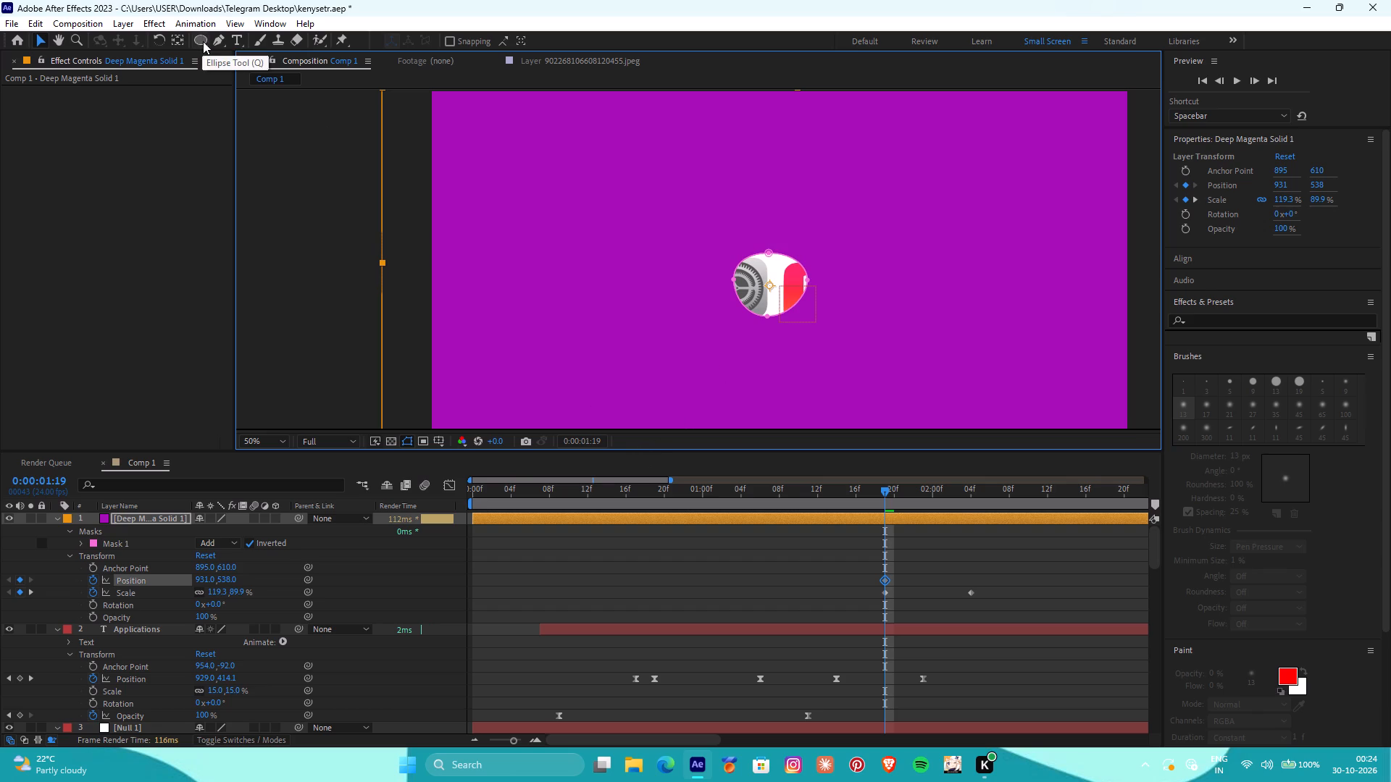
Create a new 1920 x 1080 px solid in a lighter magenta, C361CF.
{"action": "right_click", "coordinate": [703, 557]}
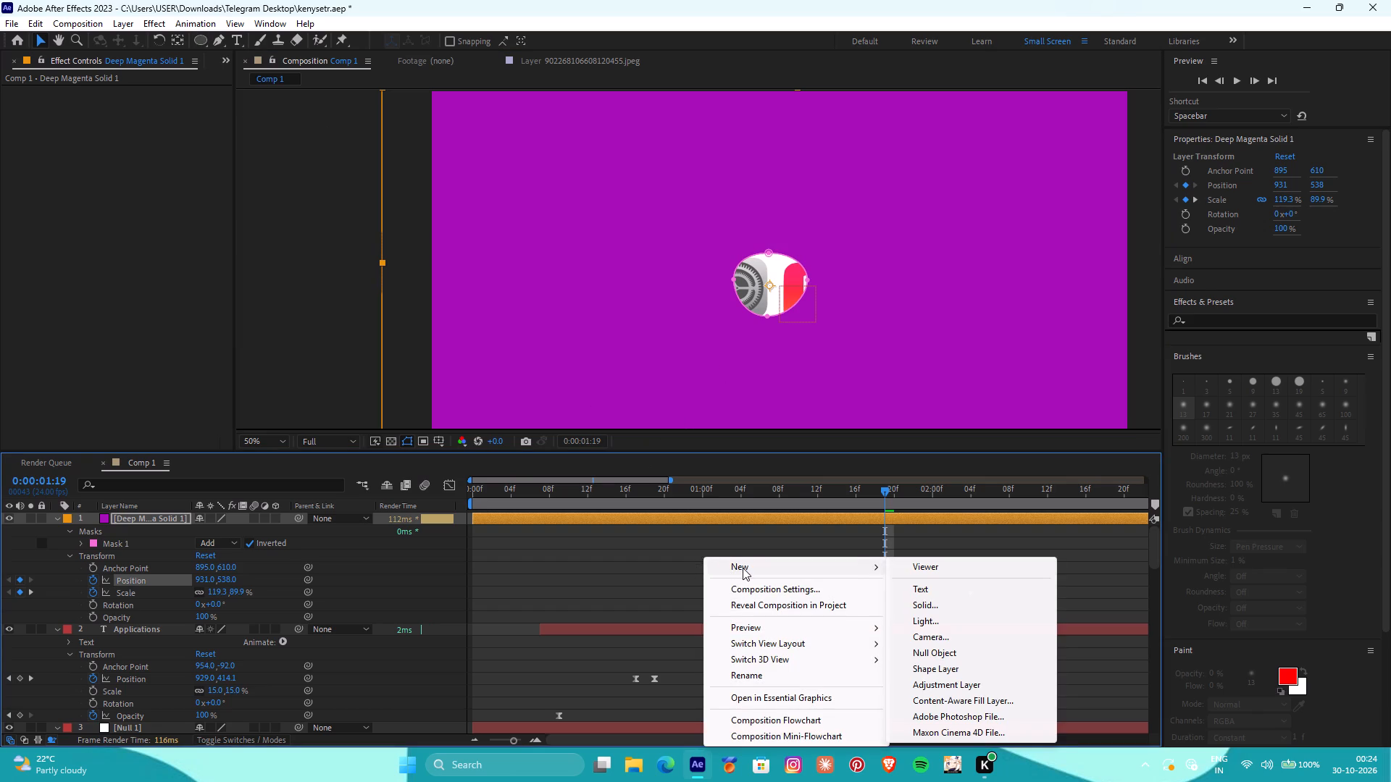
{"action": "left_click", "coordinate": [937, 602]}
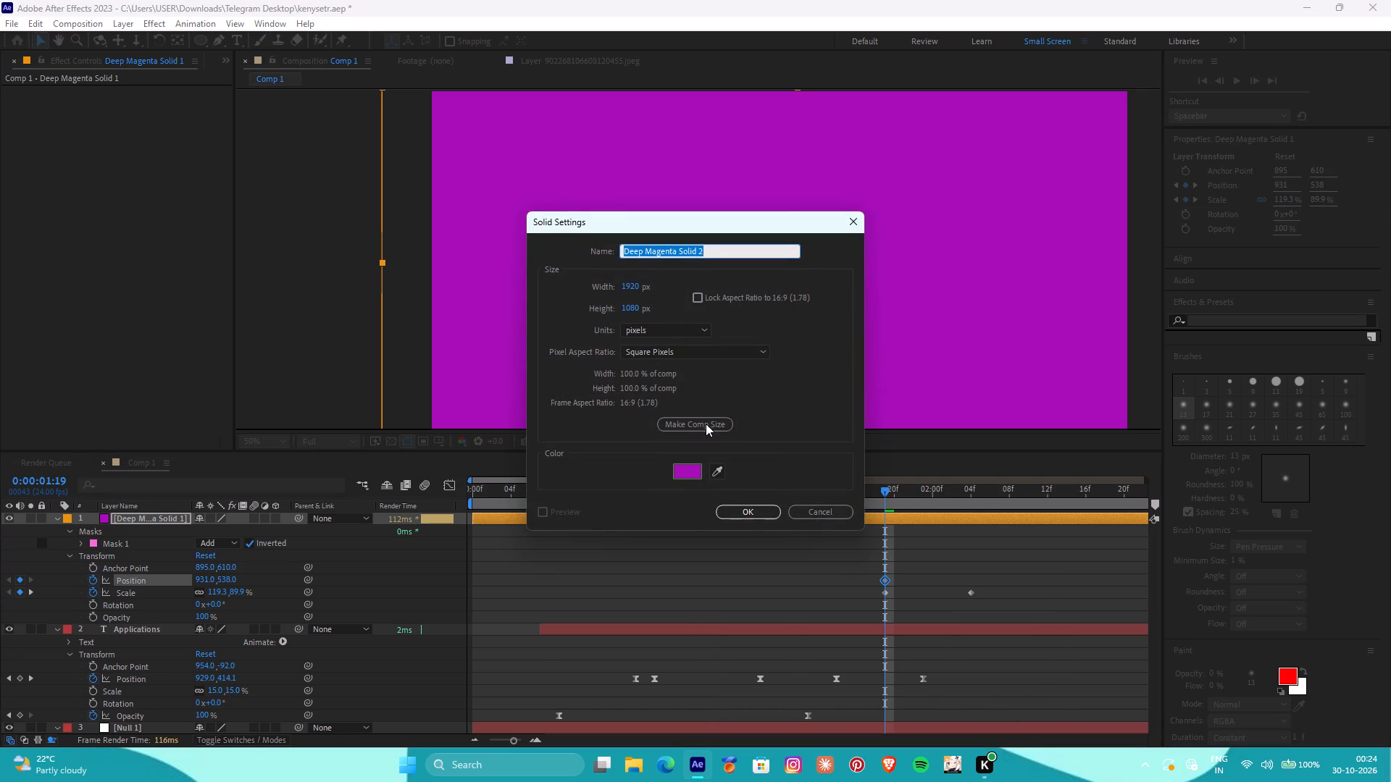
{"action": "left_click", "coordinate": [698, 476]}
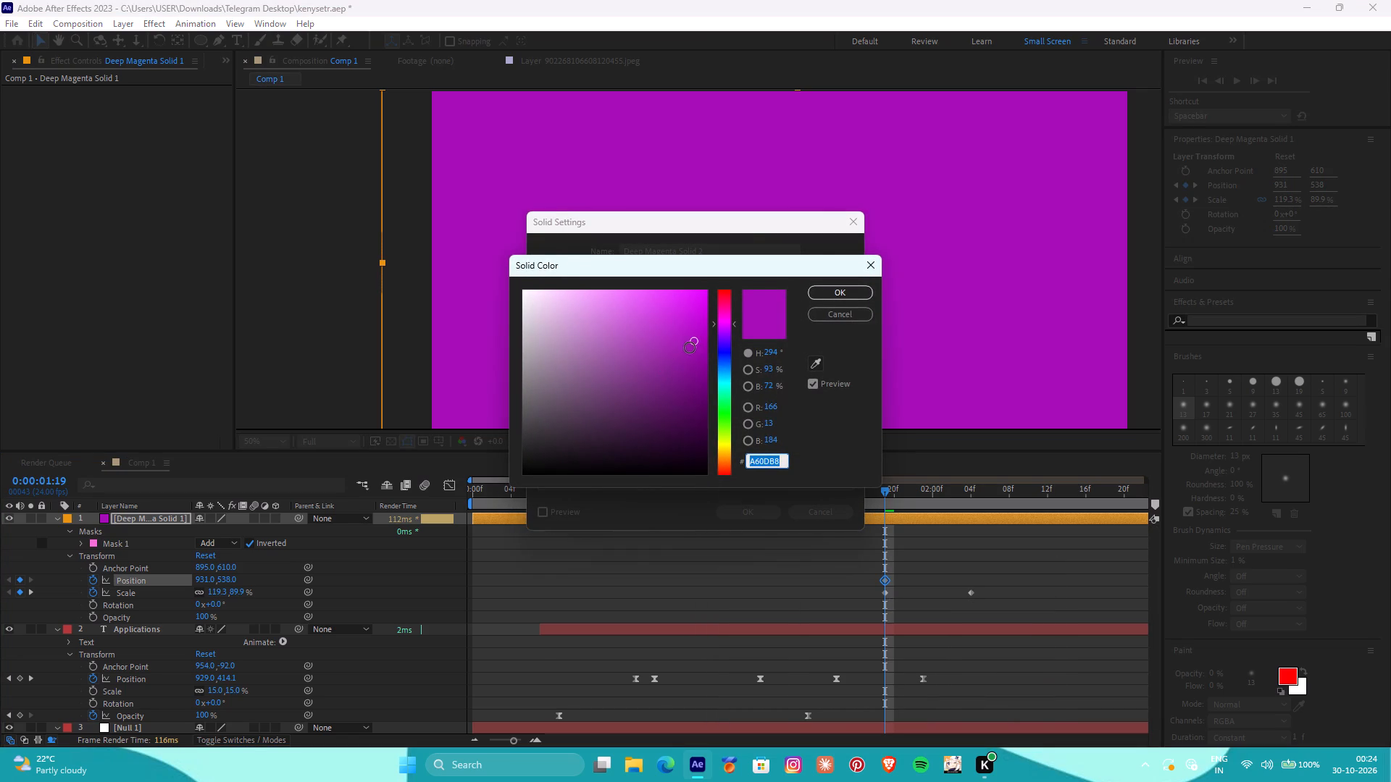
{"action": "left_click_drag", "start_coordinate": [696, 344], "coordinate": [618, 311]}
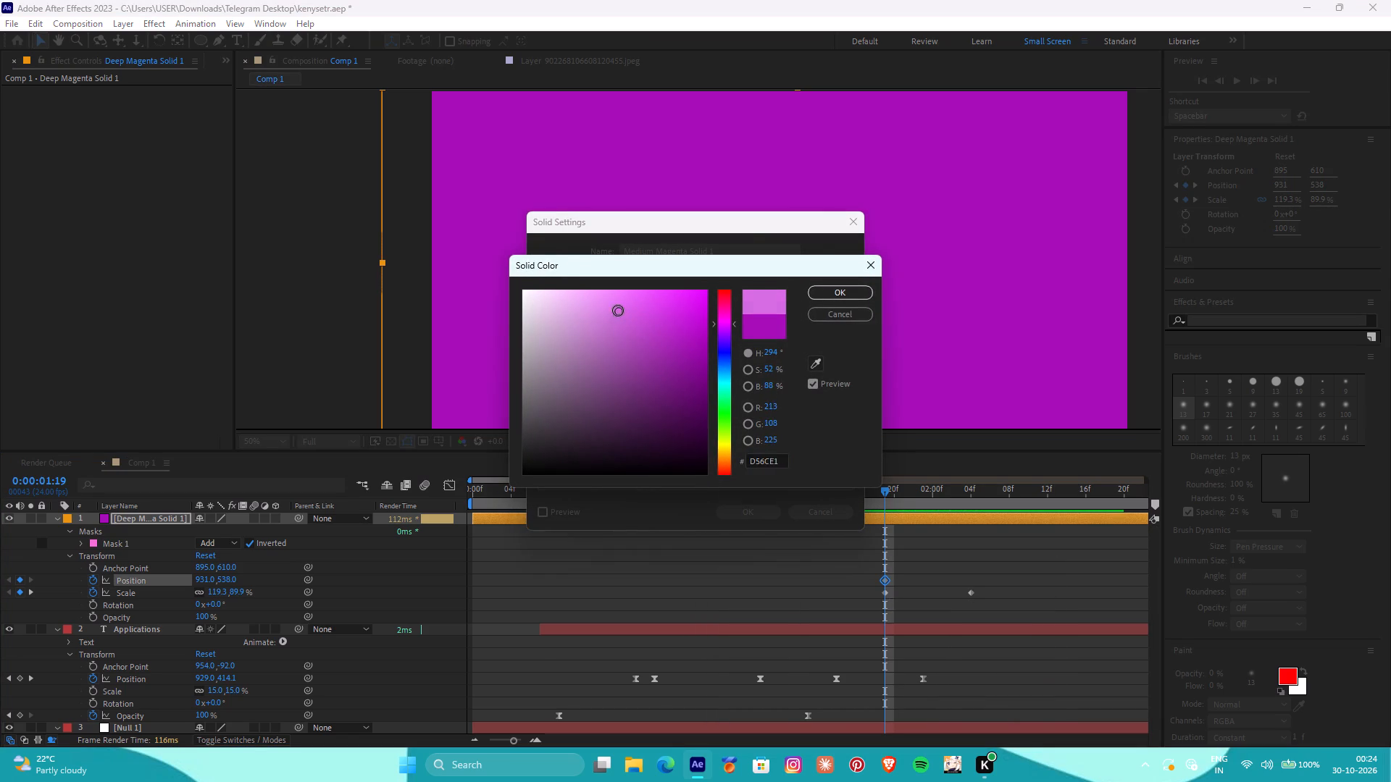
{"action": "left_click_drag", "start_coordinate": [618, 311], "coordinate": [620, 324]}
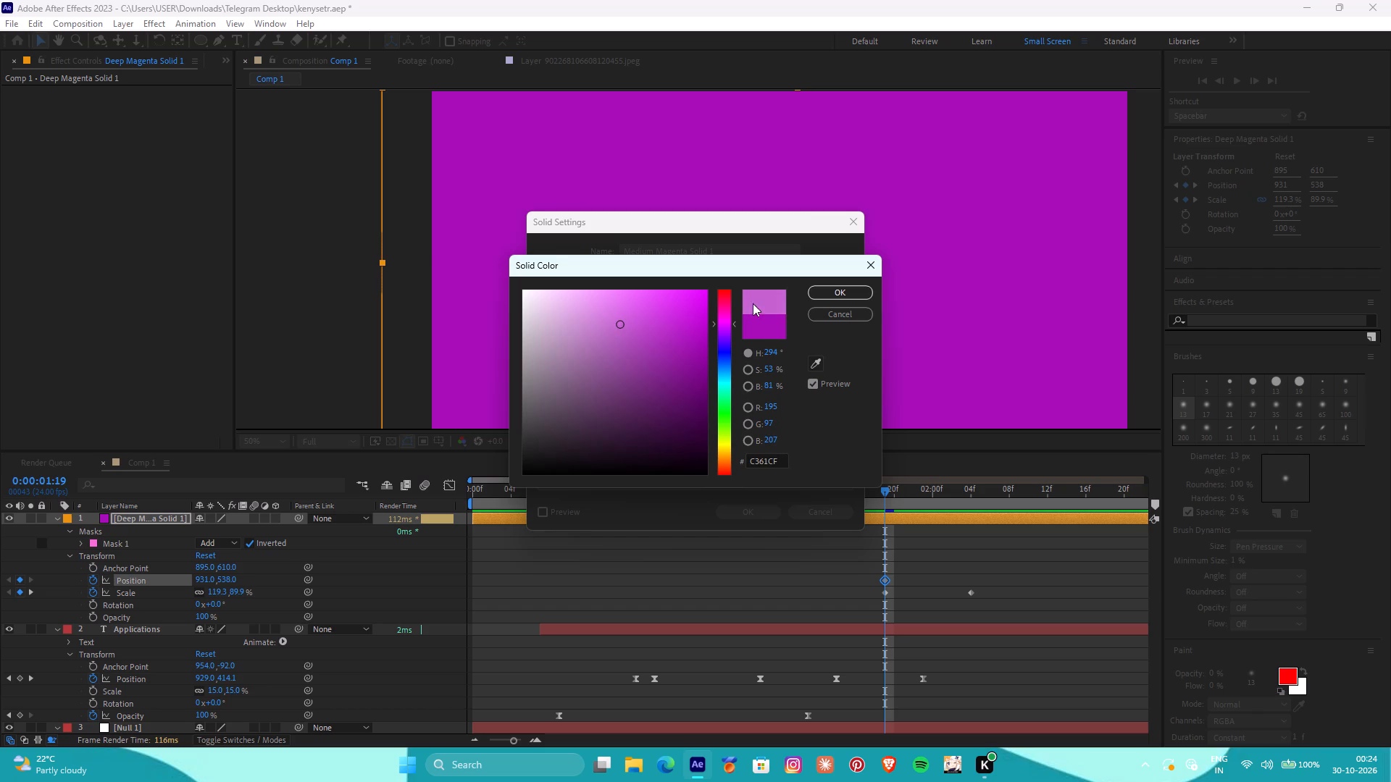
{"action": "left_click", "coordinate": [848, 296]}
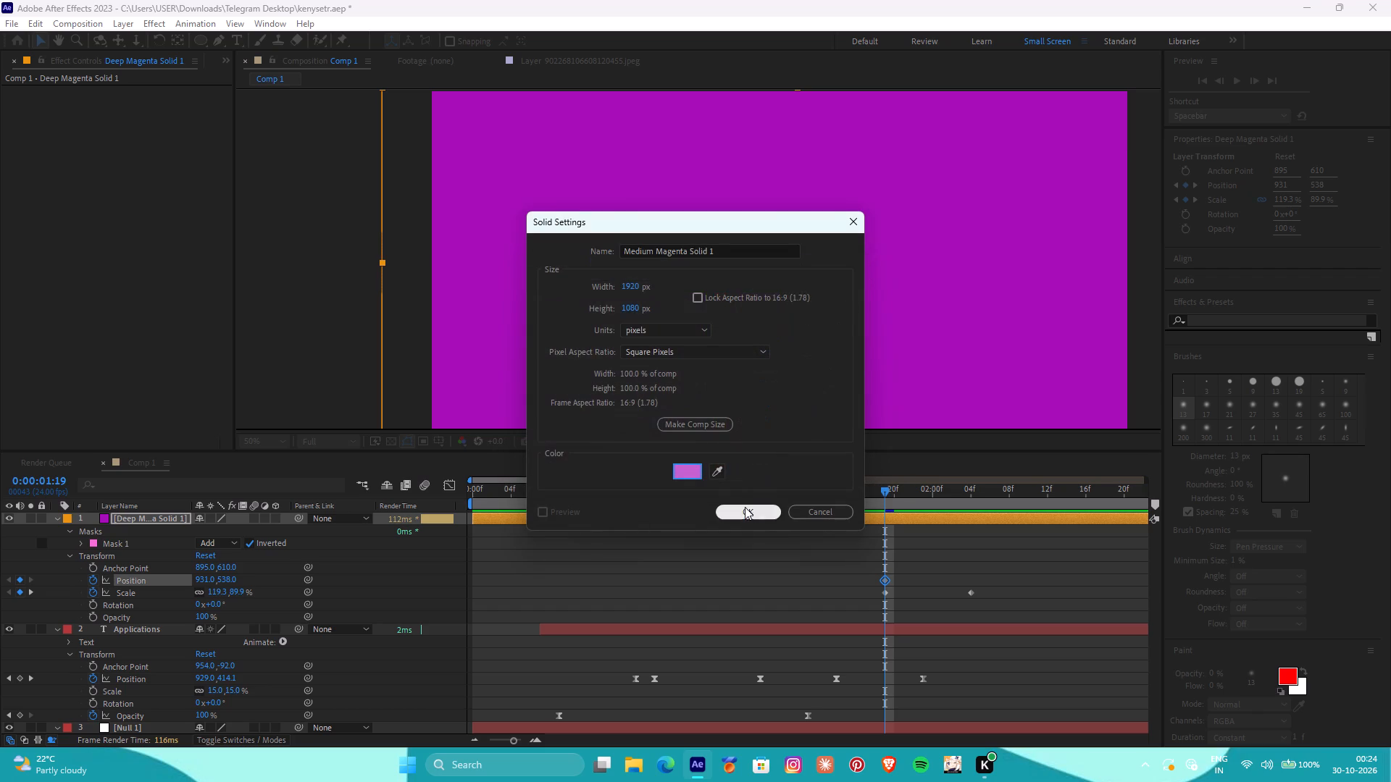
{"action": "left_click", "coordinate": [744, 508]}
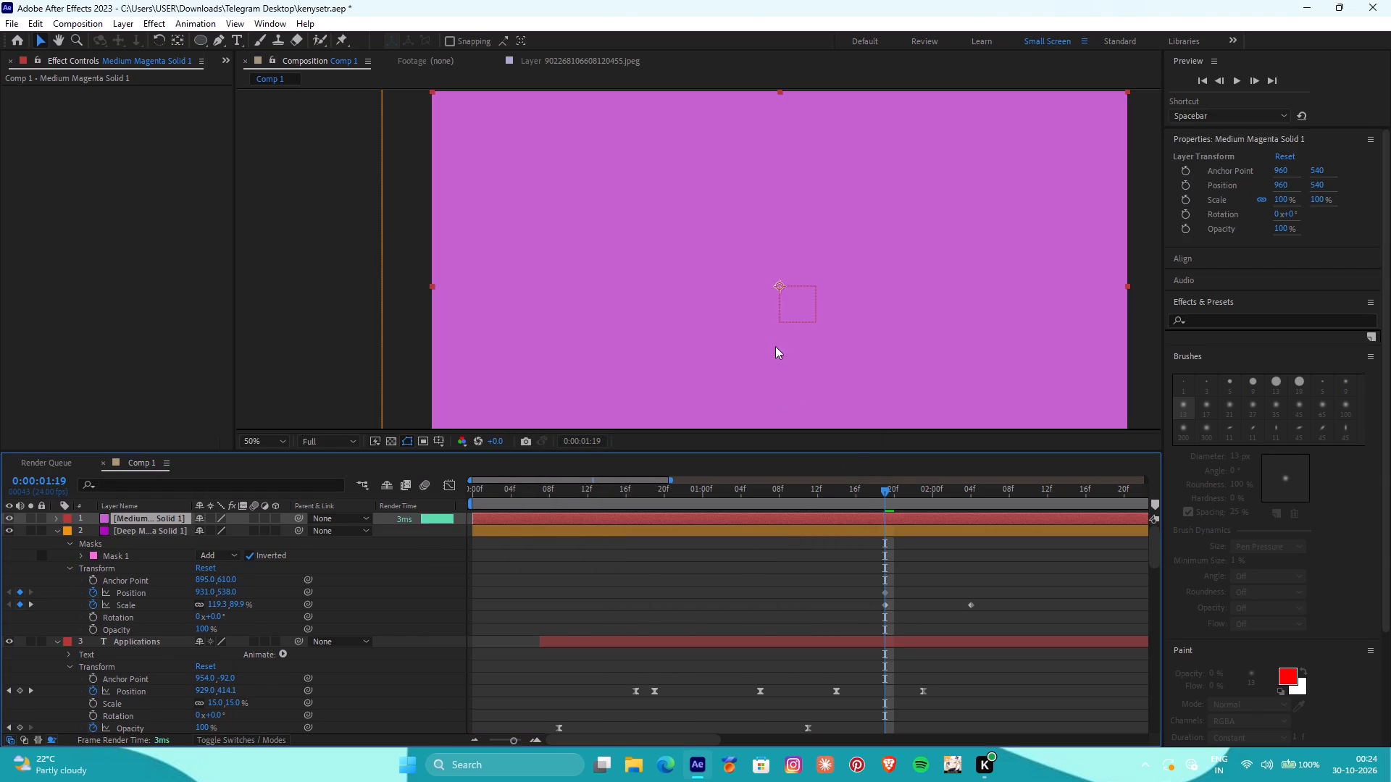
Draw a small circular ellipse mask on the lighter magenta solid, near the upper edge of the deep magenta solid's opening.
{"action": "left_click", "coordinate": [746, 256]}
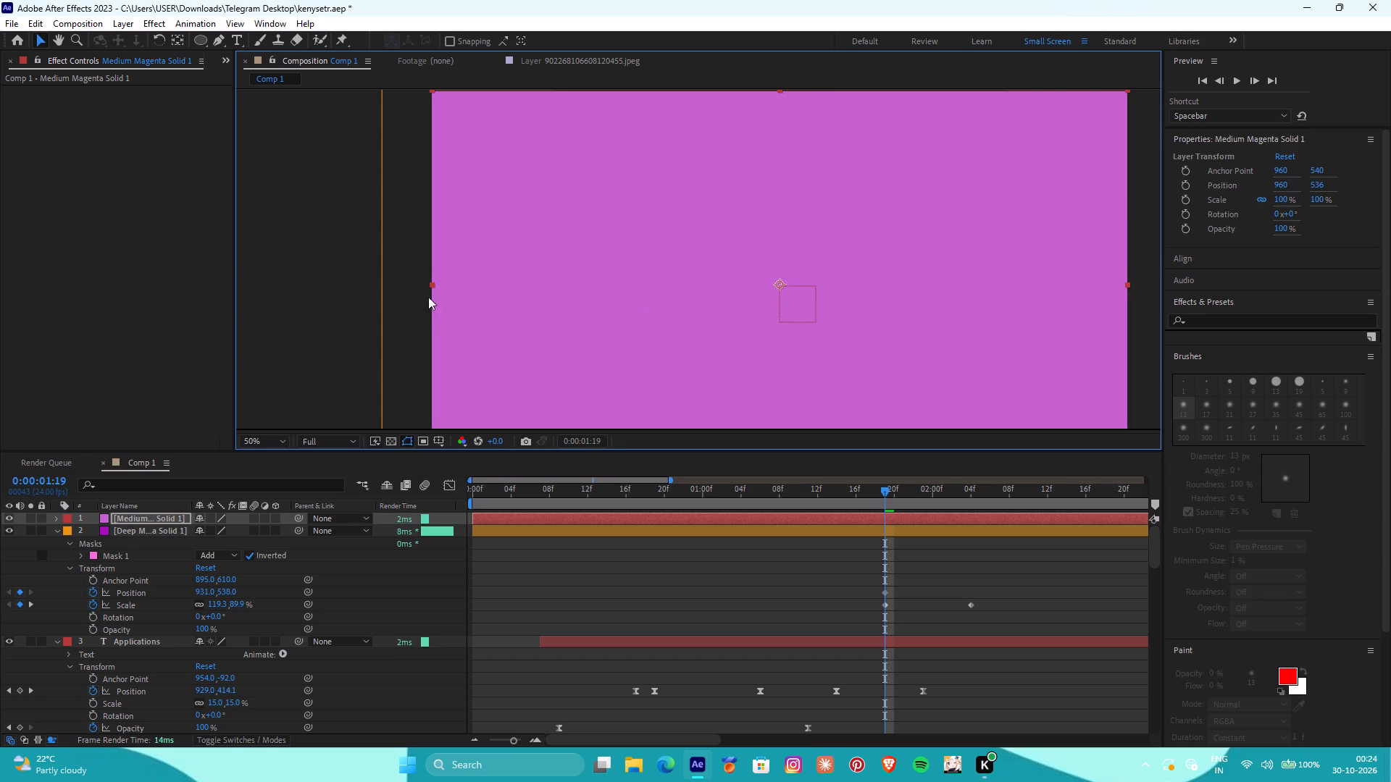
{"action": "left_click", "coordinate": [200, 38]}
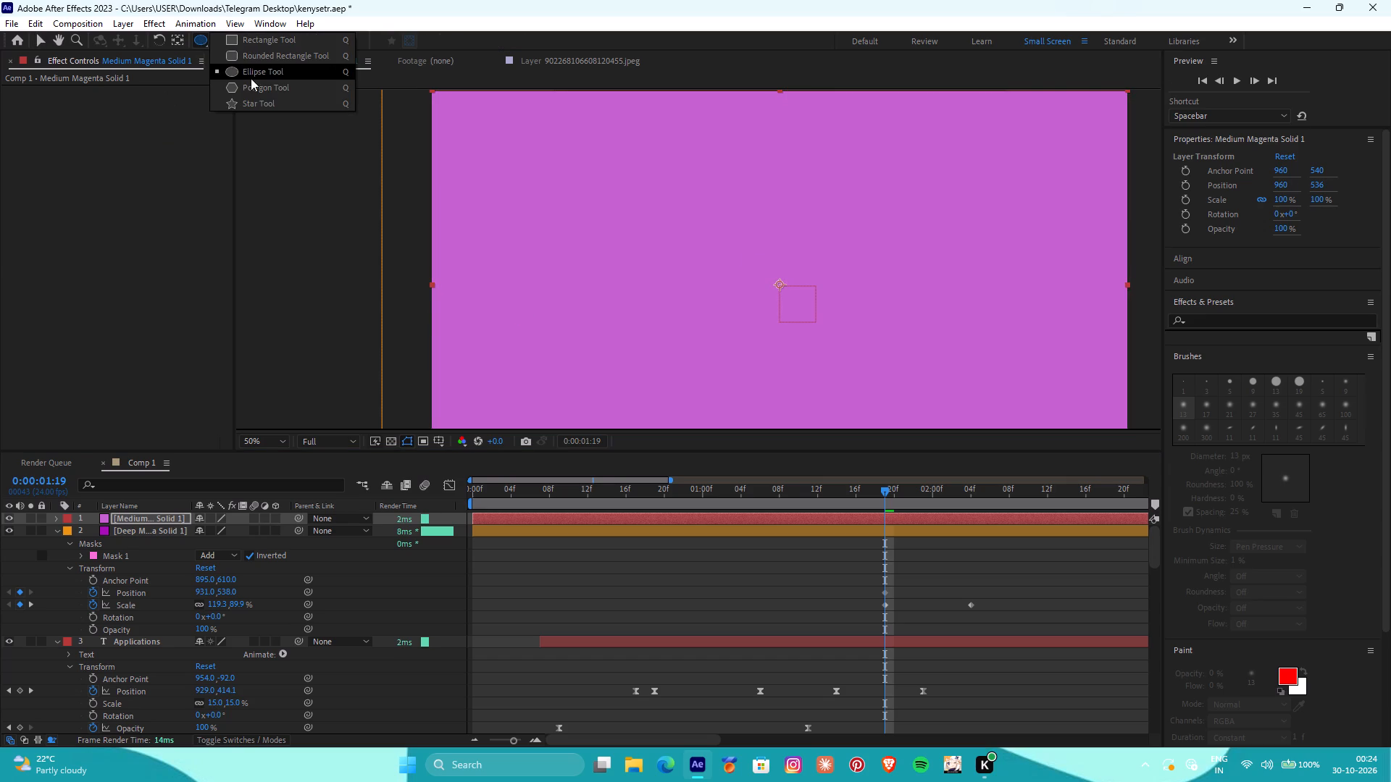
{"action": "left_click", "coordinate": [267, 72]}
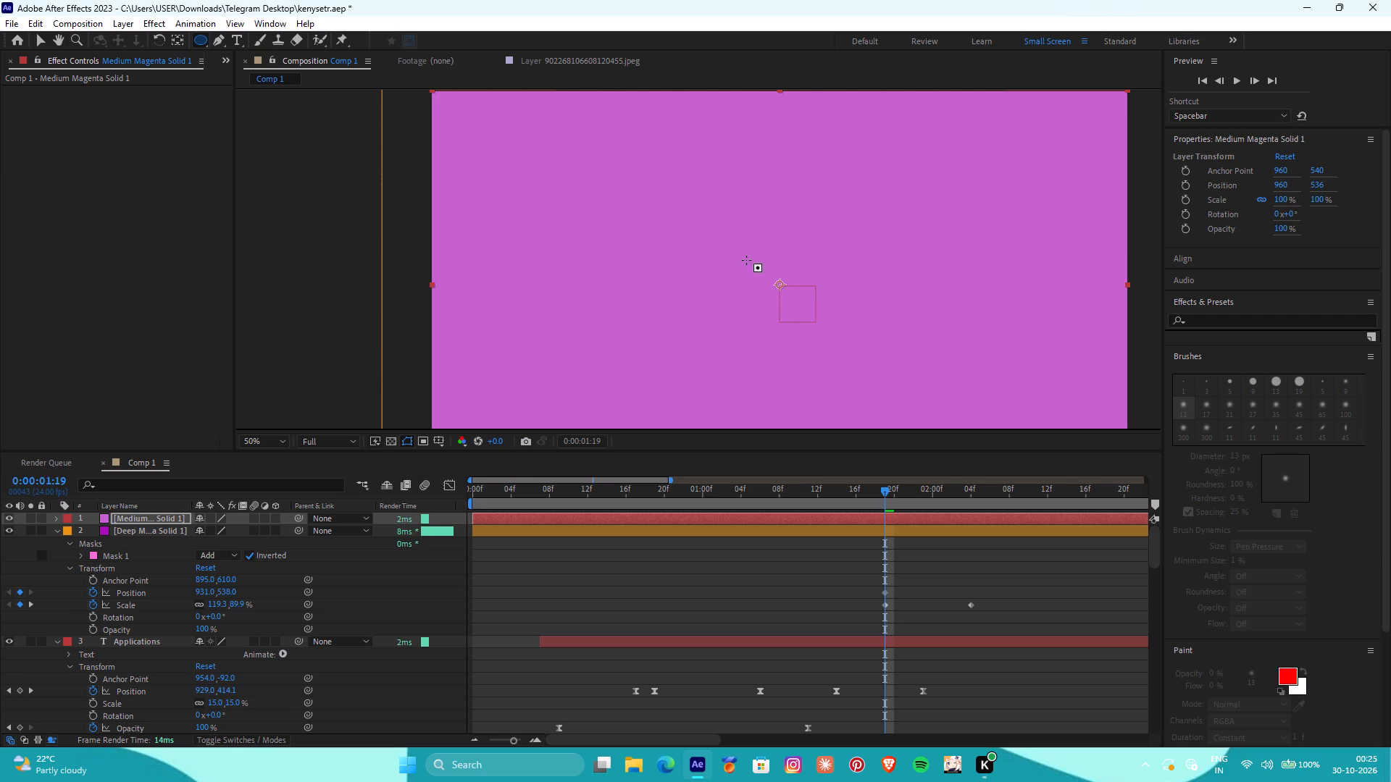
{"action": "left_click_drag", "start_coordinate": [736, 249], "coordinate": [773, 292]}
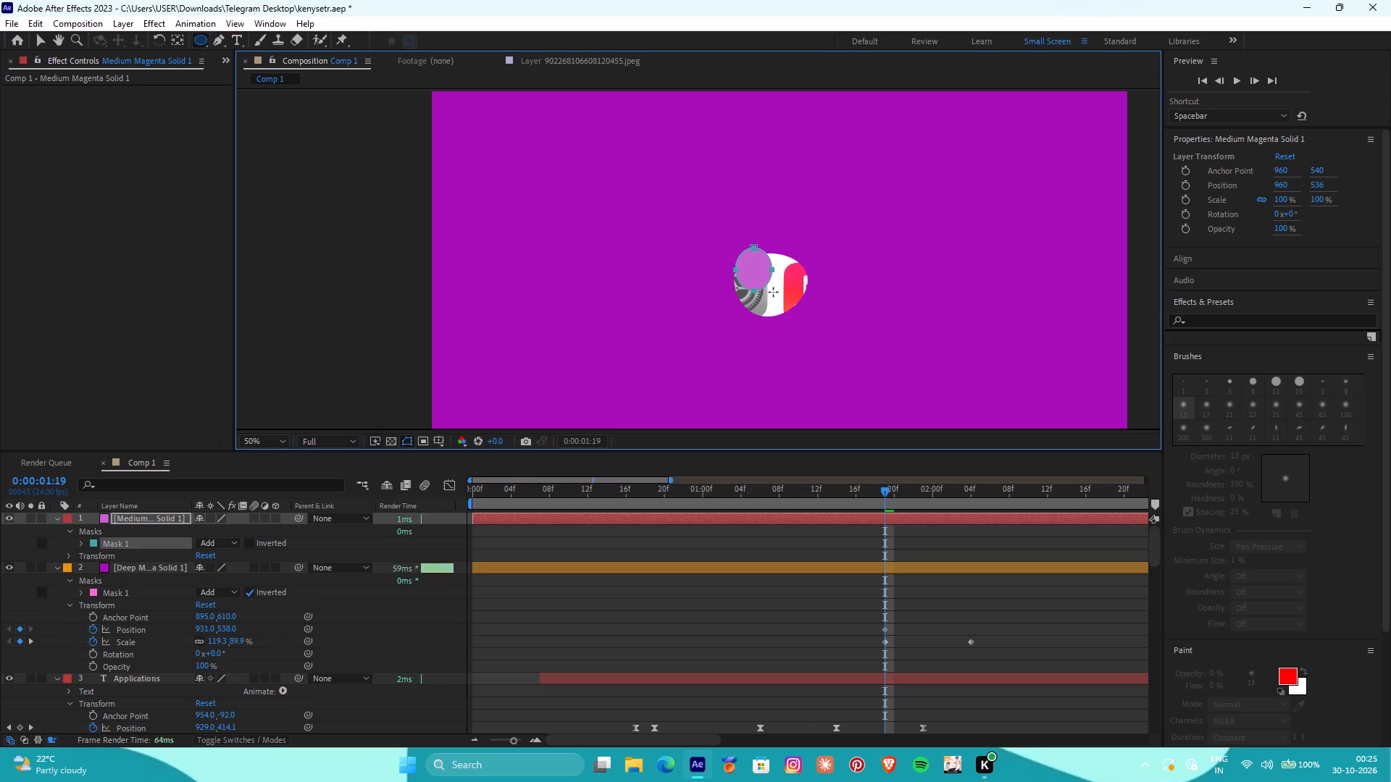
{"action": "left_click_drag", "start_coordinate": [773, 292], "coordinate": [763, 277]}
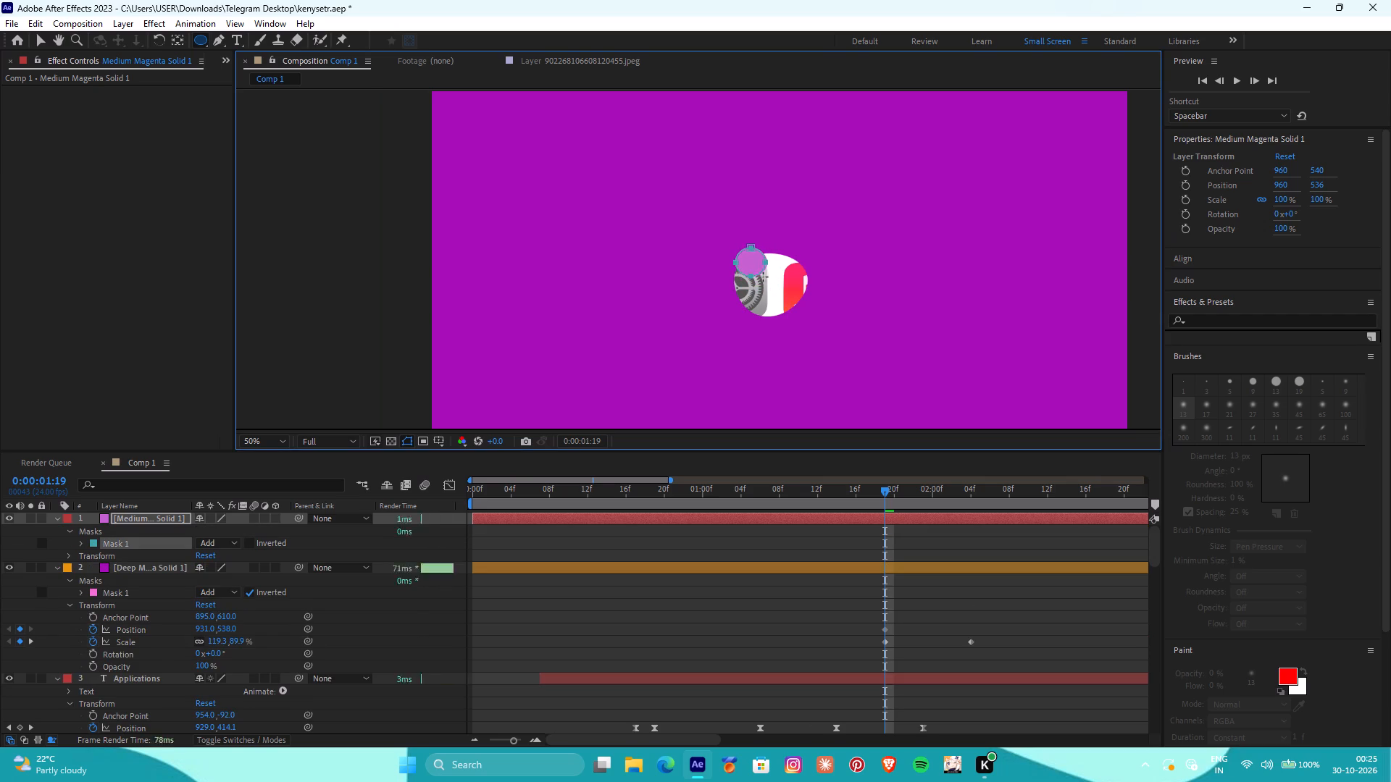
{"action": "left_click_drag", "start_coordinate": [763, 277], "coordinate": [761, 274]}
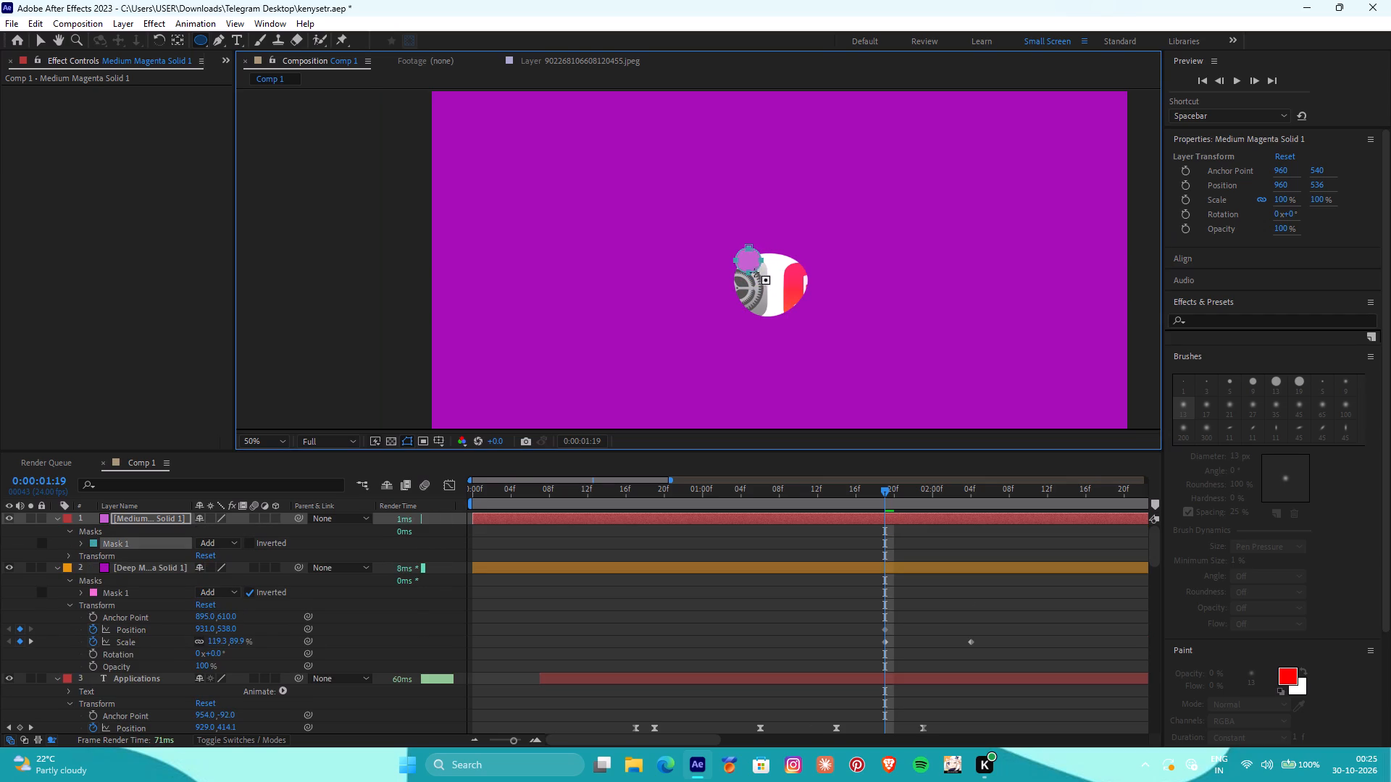
{"action": "key", "text": "v"}
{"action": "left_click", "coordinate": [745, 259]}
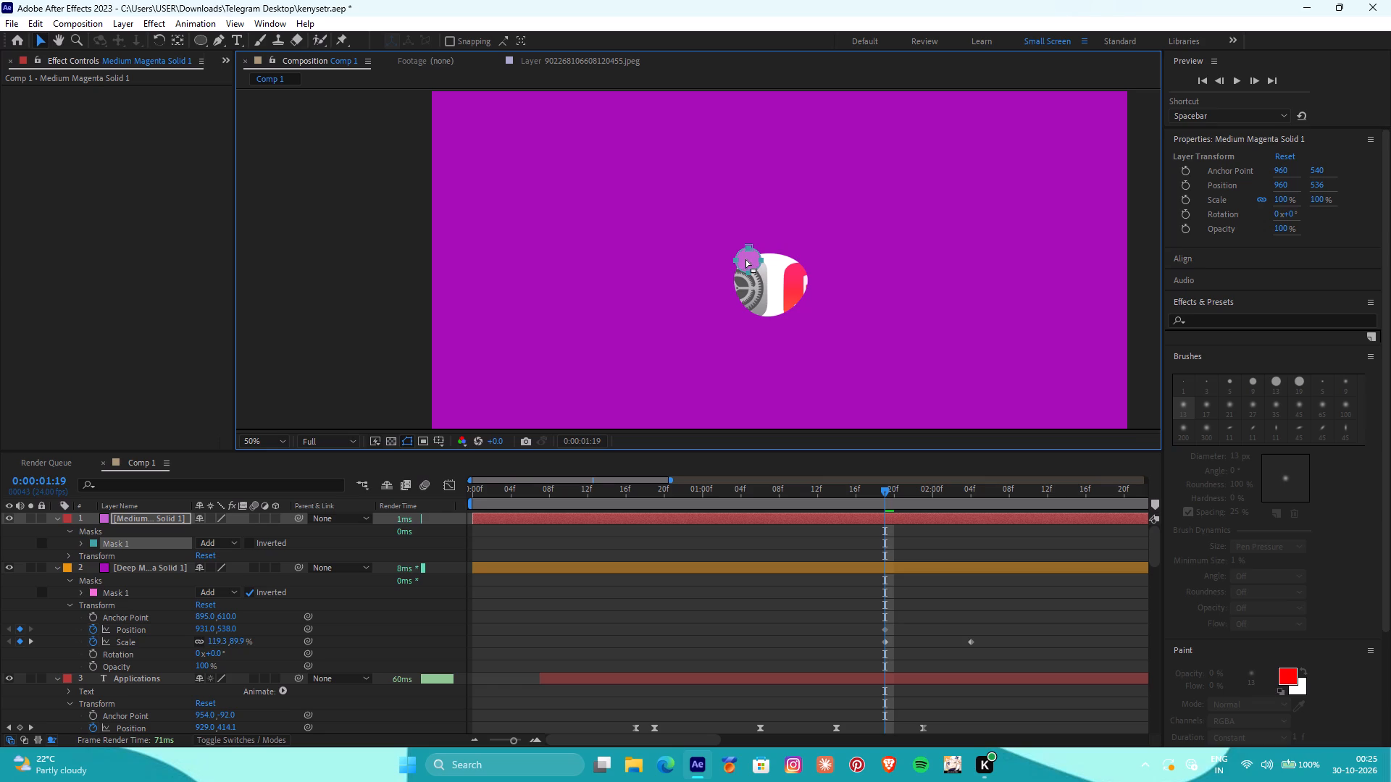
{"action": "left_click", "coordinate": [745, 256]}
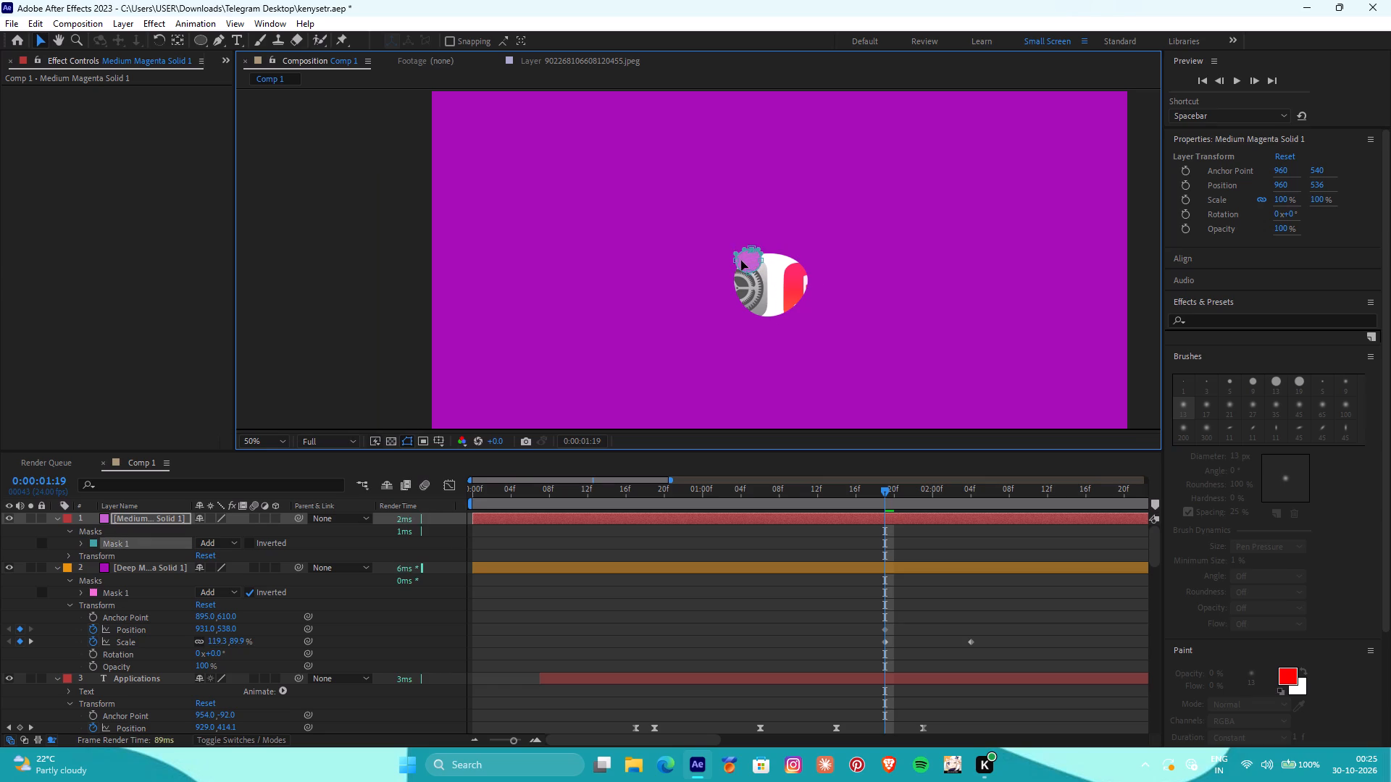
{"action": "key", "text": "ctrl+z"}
Move the masked lighter magenta solid to position 1024.5, 606, near the middle of the deep magenta solid's opening.
{"action": "scroll", "coordinate": [740, 261], "scroll_direction": "up", "scroll_amount": 2}
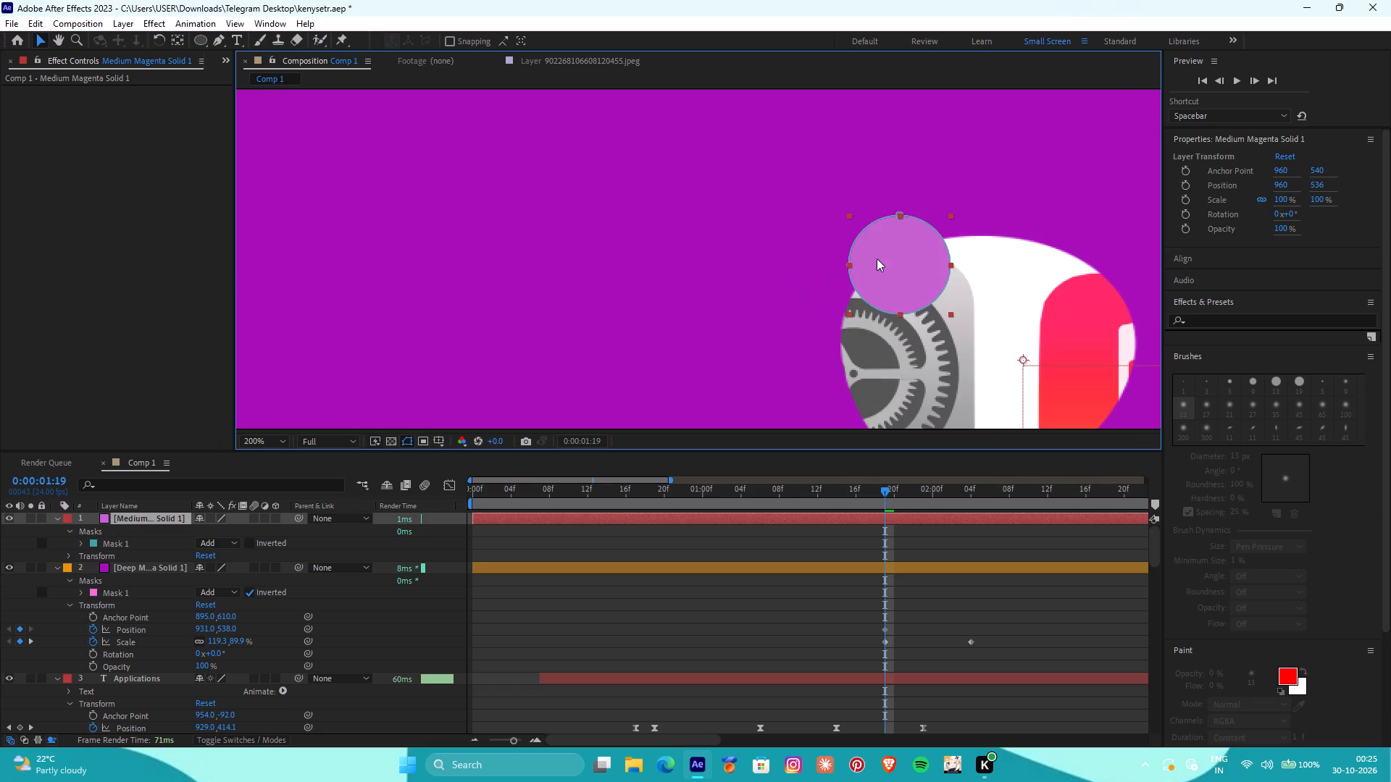
{"action": "left_click_drag", "start_coordinate": [893, 265], "coordinate": [969, 360]}
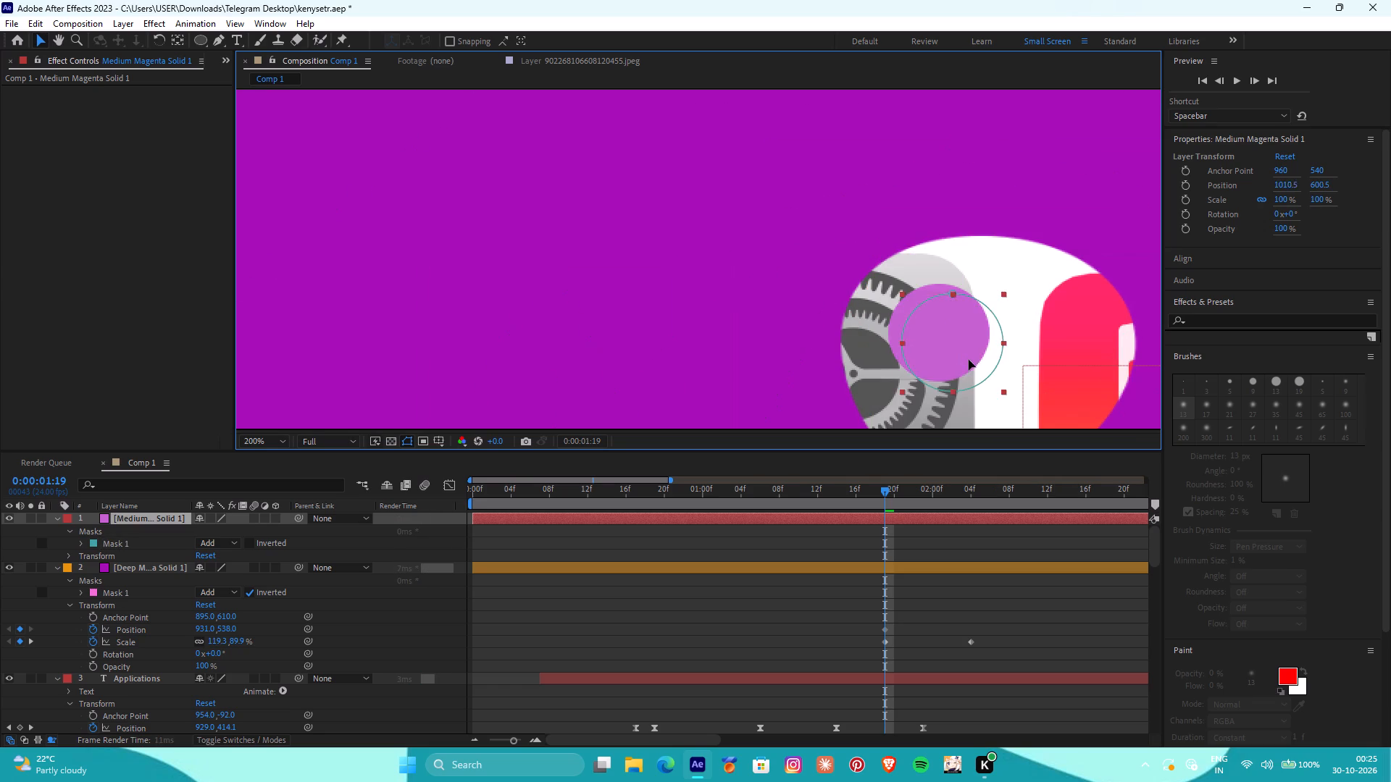
{"action": "left_click_drag", "start_coordinate": [969, 360], "coordinate": [987, 366]}
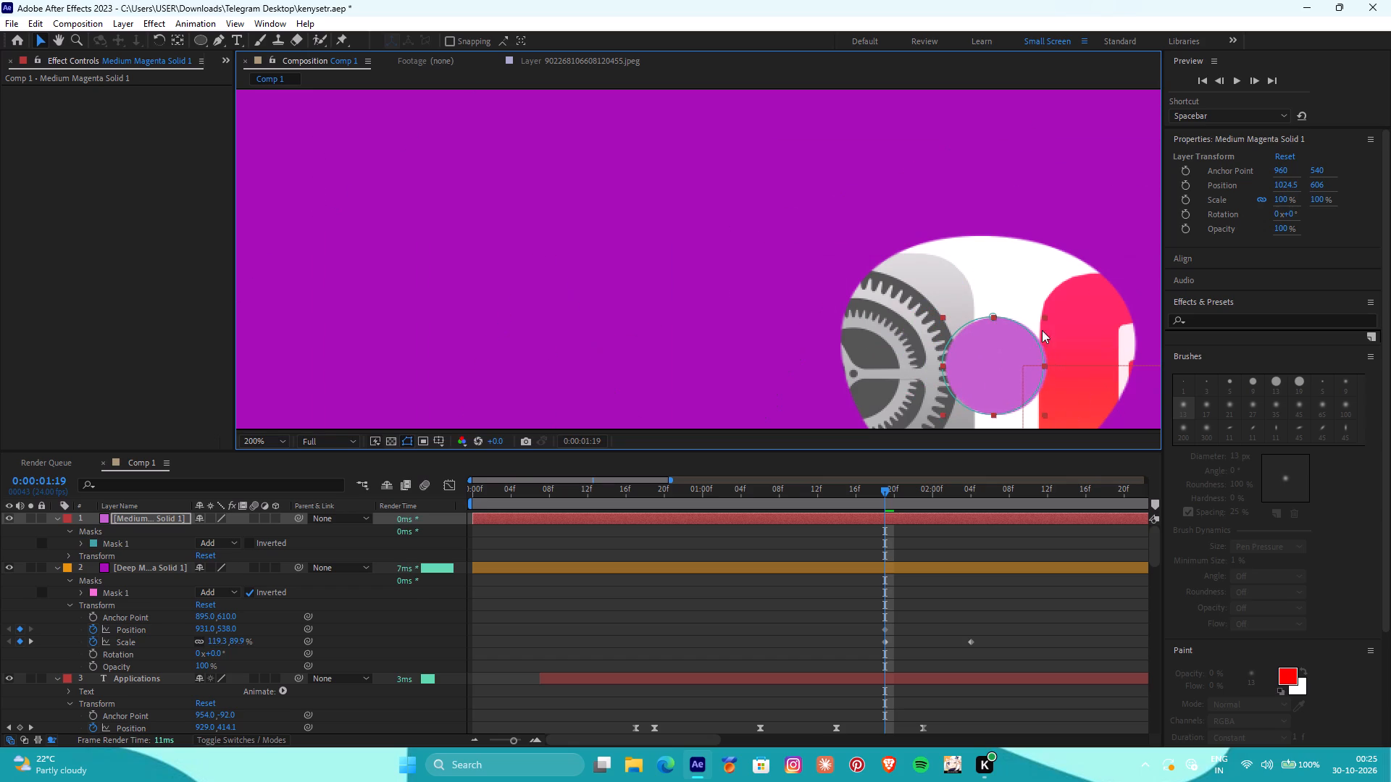
Set the lighter magenta solid's anchor point to 954, 537.
{"action": "left_click", "coordinate": [1286, 172]}
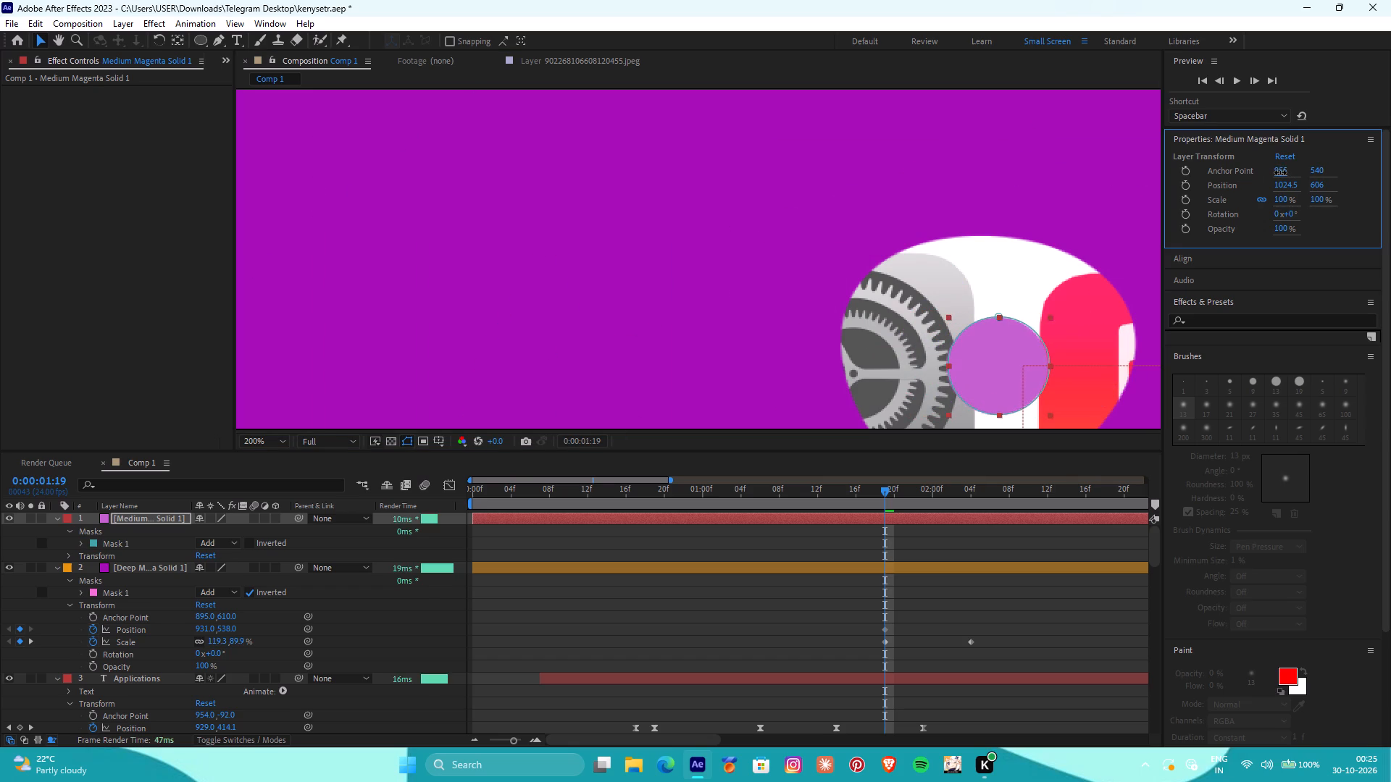
{"action": "left_click", "coordinate": [1318, 172]}
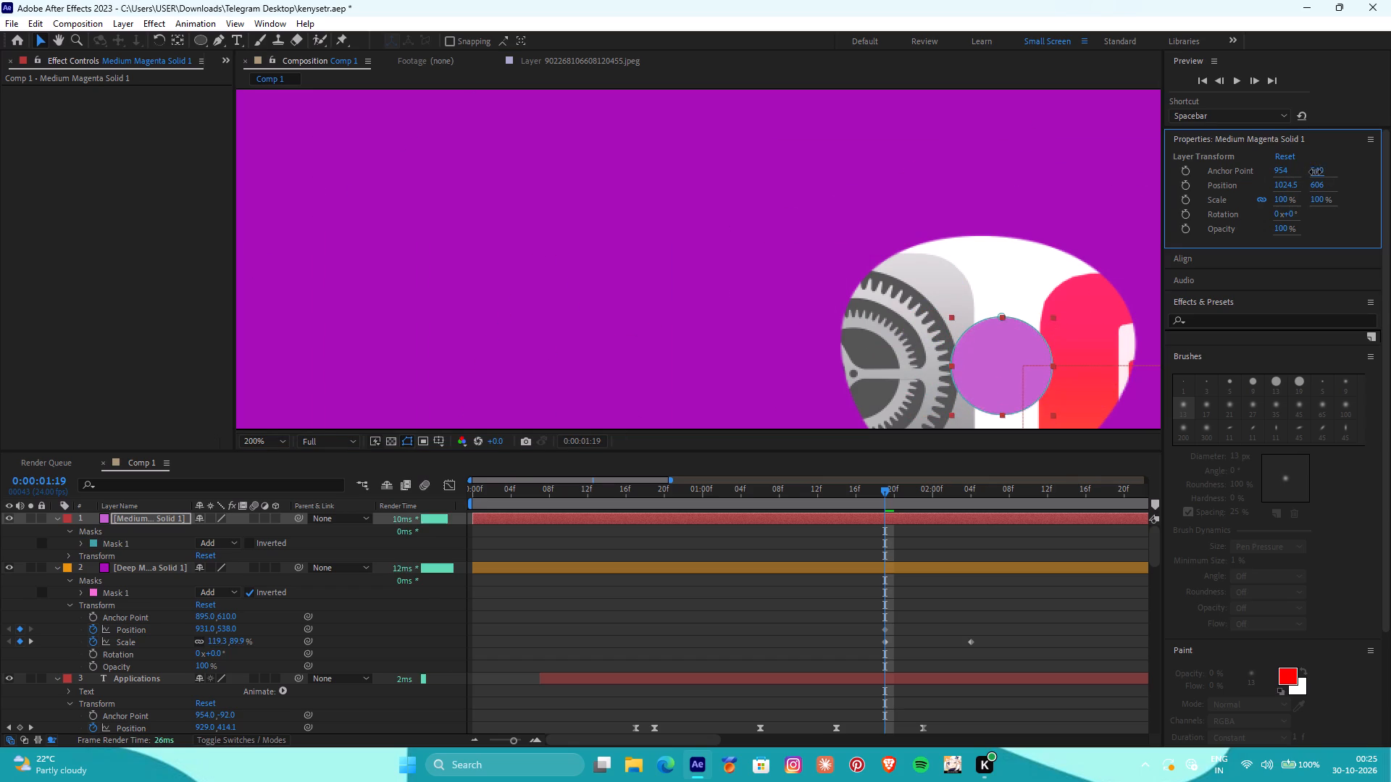
Invert the circular mask on the lighter magenta solid.
{"action": "left_click", "coordinate": [249, 540]}
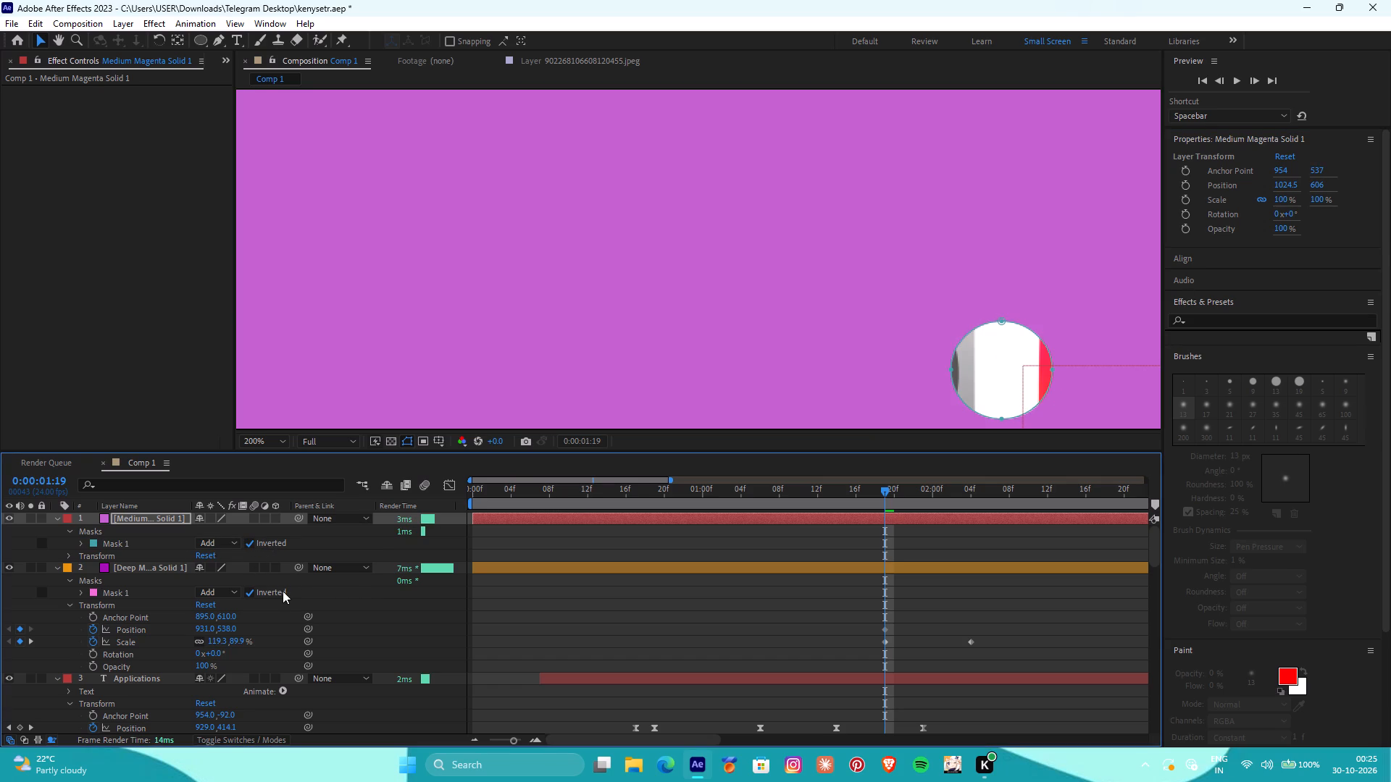
Scale the lighter magenta solid to 130.2, 123.1% so it covers the whole composition frame.
{"action": "scroll", "coordinate": [773, 322], "scroll_direction": "down", "scroll_amount": 2}
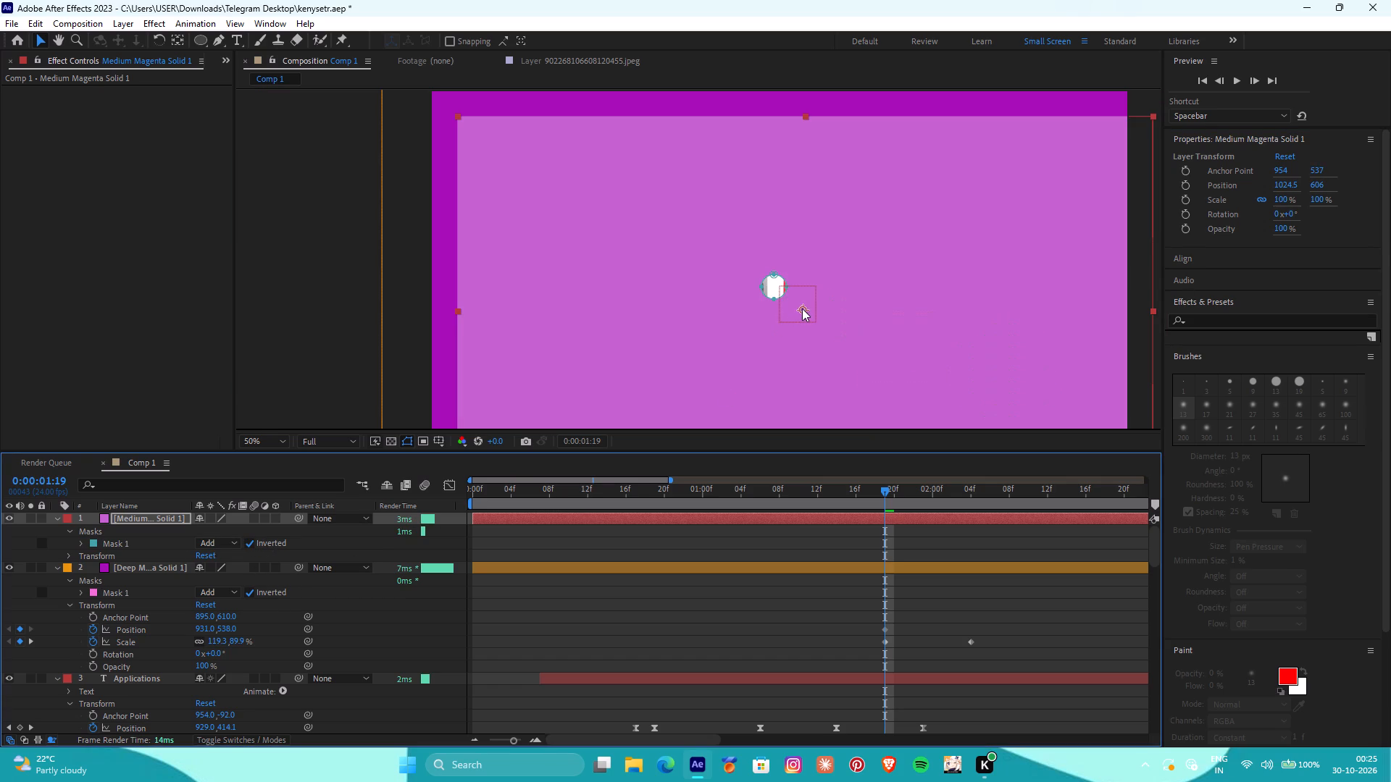
{"action": "scroll", "coordinate": [802, 308], "scroll_direction": "down", "scroll_amount": 1}
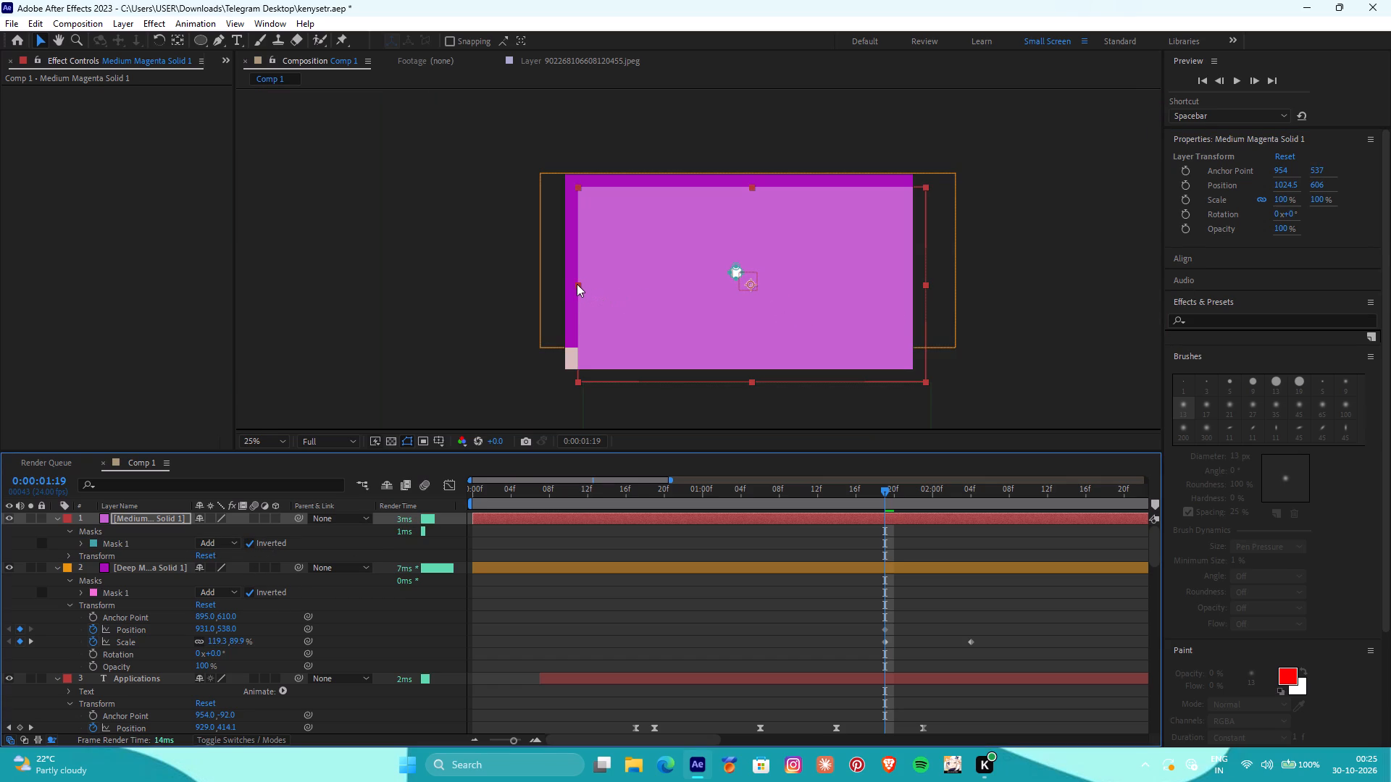
{"action": "left_click_drag", "start_coordinate": [575, 284], "coordinate": [522, 288]}
{"action": "left_click_drag", "start_coordinate": [754, 184], "coordinate": [754, 182]}
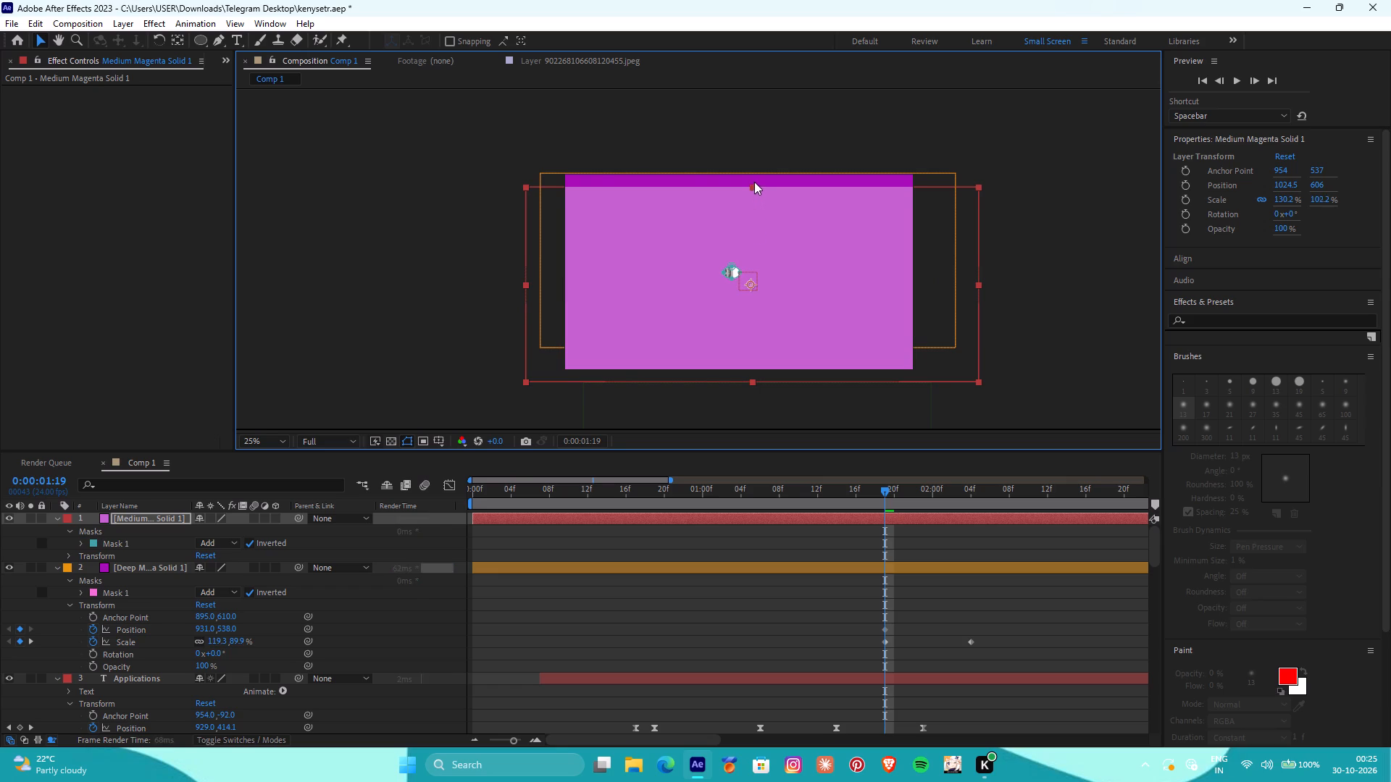
{"action": "left_click_drag", "start_coordinate": [754, 182], "coordinate": [753, 161]}
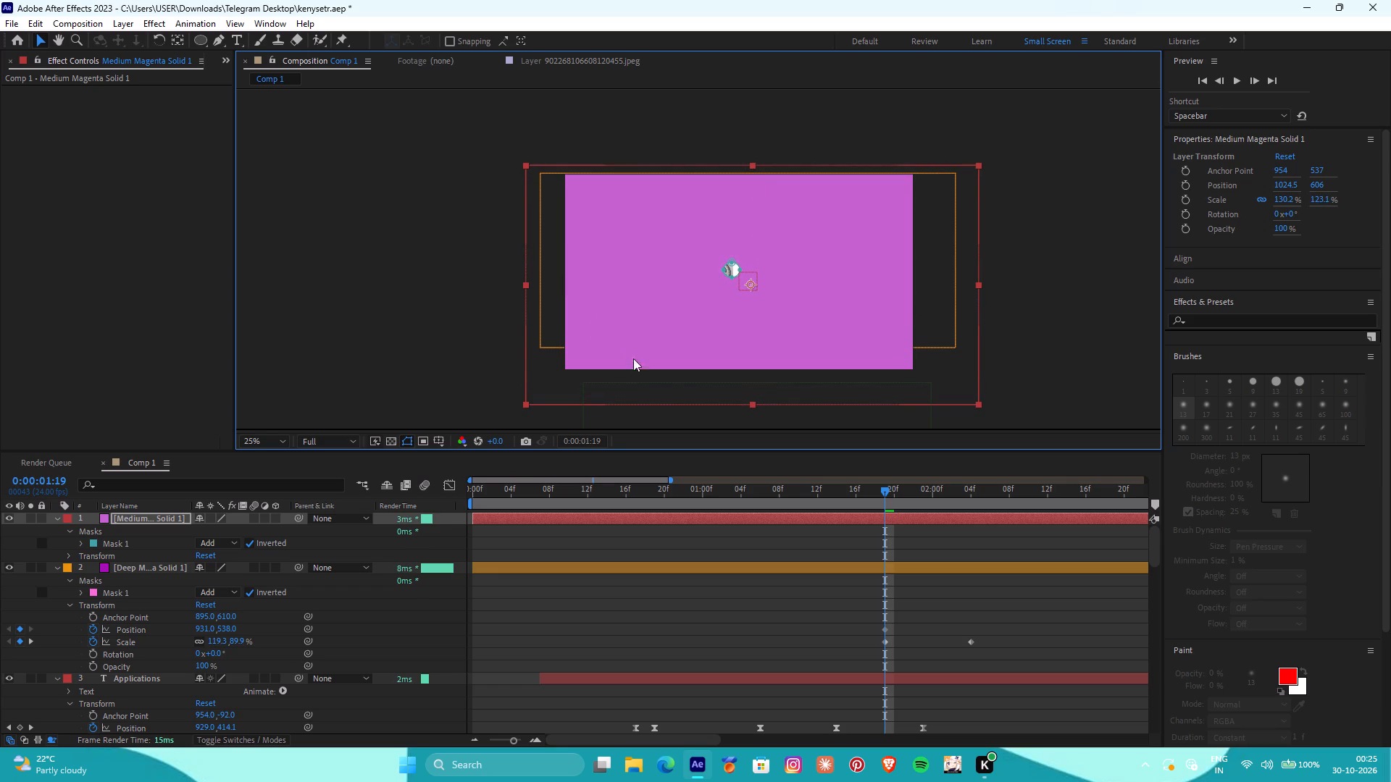
{"action": "left_click", "coordinate": [932, 318]}
Stretch the deep magenta solid vertically at 0:00:01:19 to a scale of 119.3, 95.9%.
{"action": "left_click", "coordinate": [855, 566]}
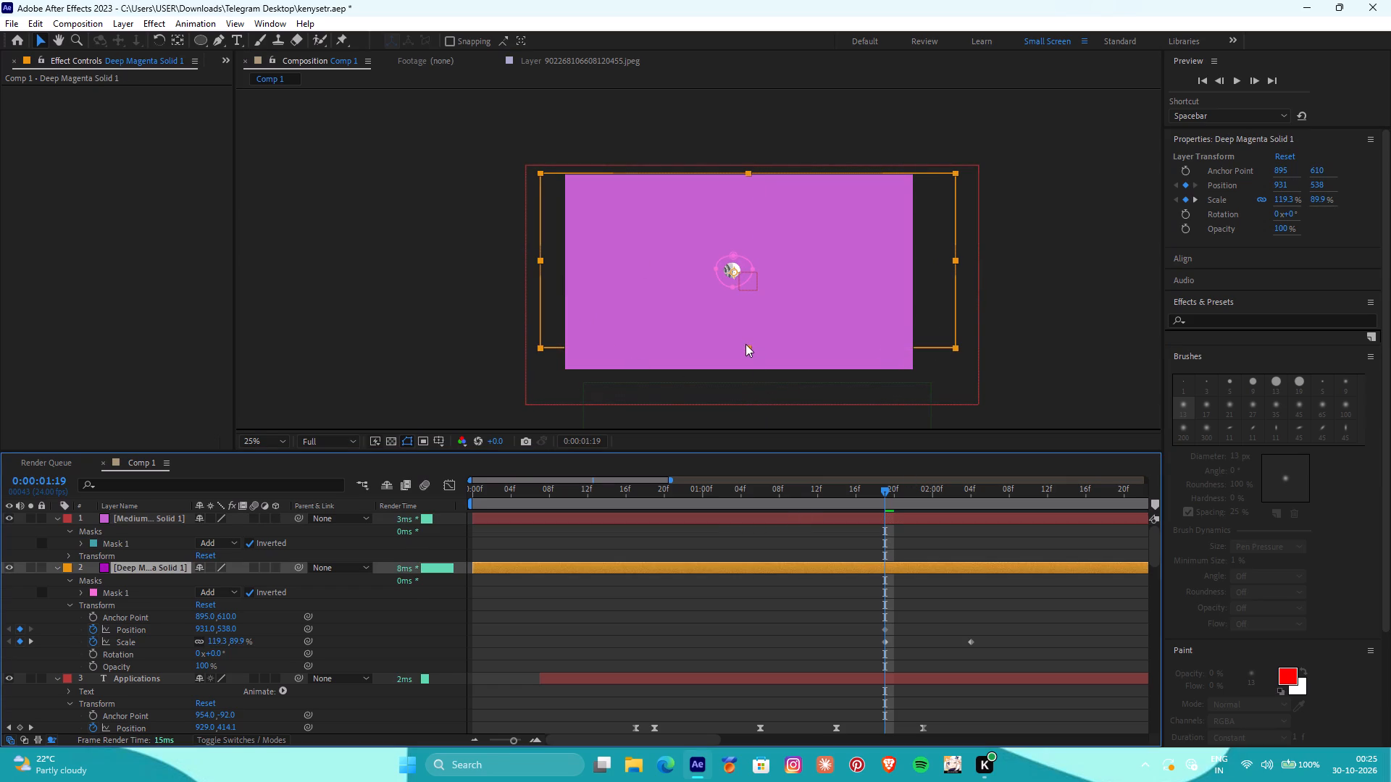
{"action": "left_click", "coordinate": [745, 345]}
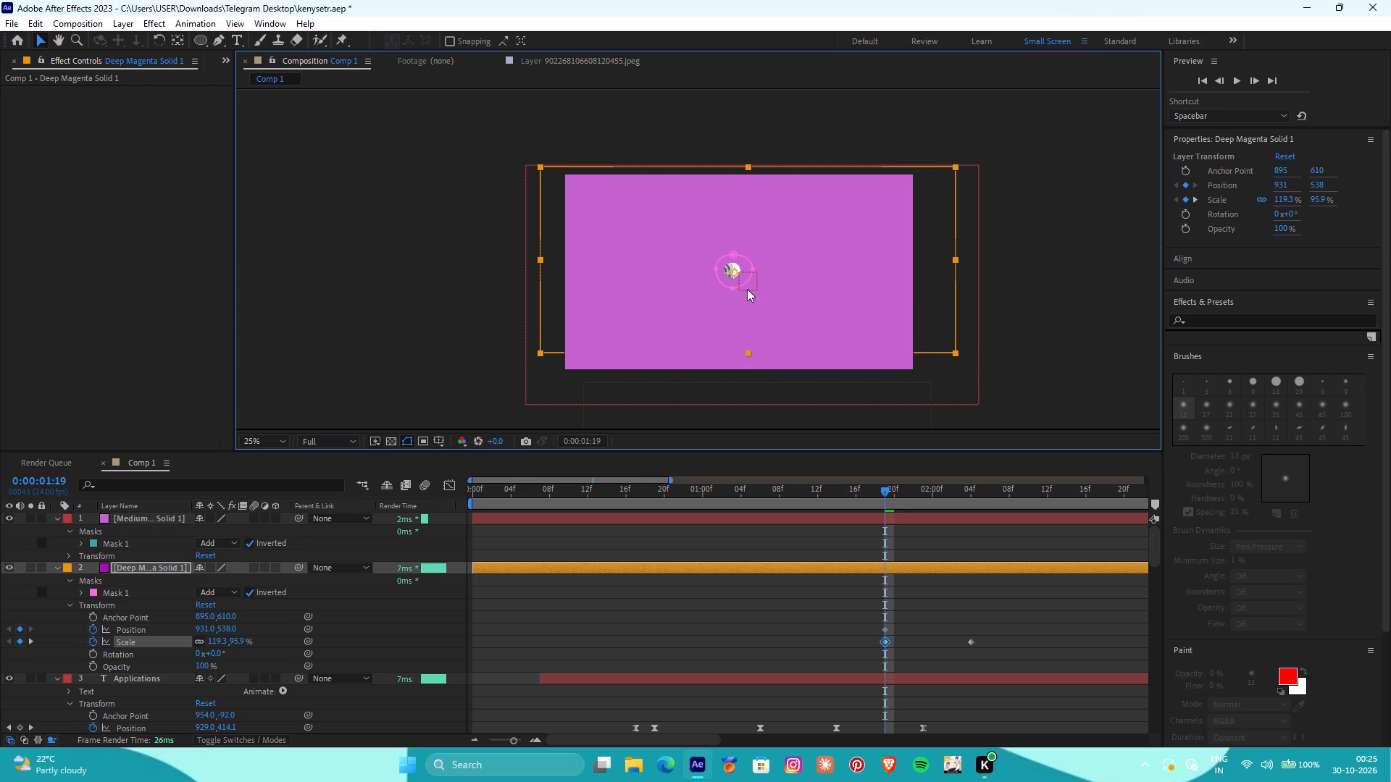
{"action": "scroll", "coordinate": [747, 284], "scroll_direction": "up", "scroll_amount": 1}
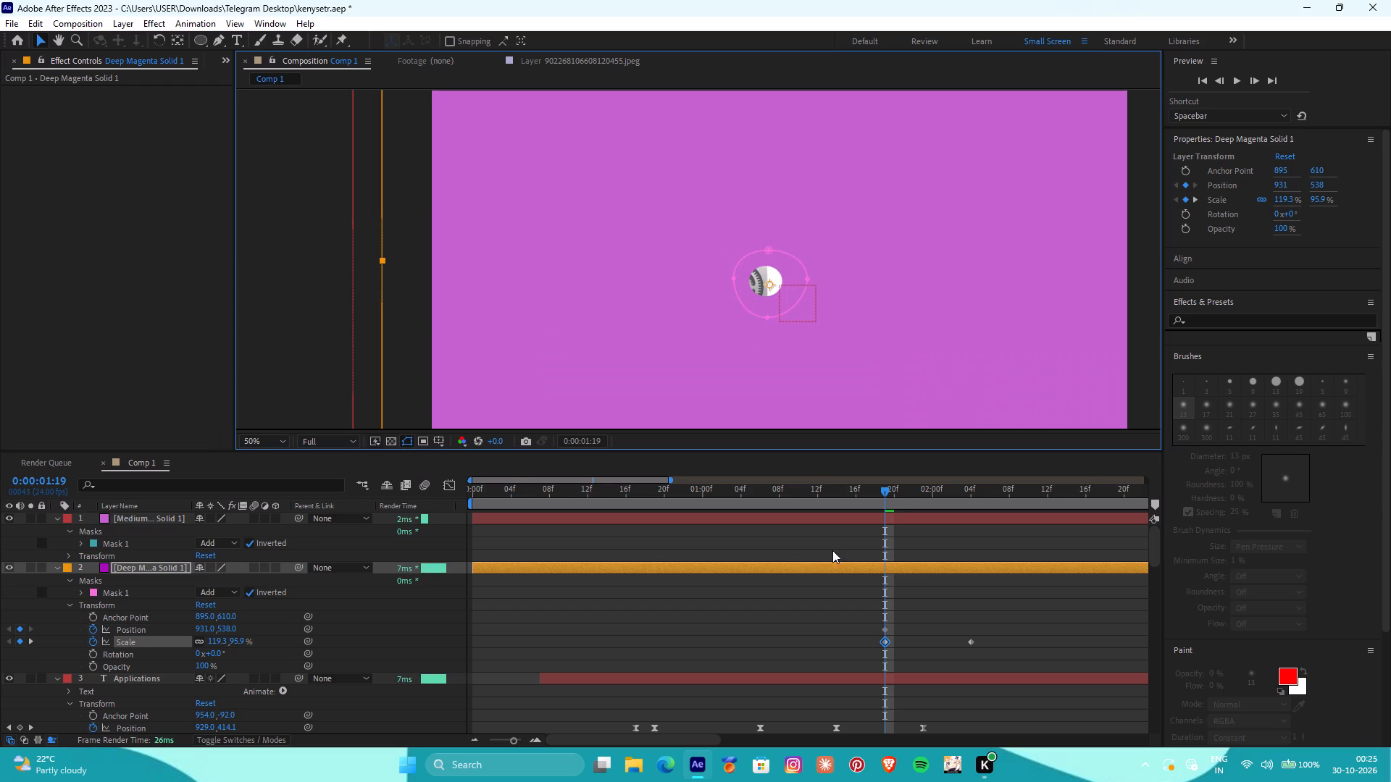
Move the deep magenta solid above the lighter magenta solid in the layer order.
{"action": "left_click_drag", "start_coordinate": [144, 568], "coordinate": [151, 510]}
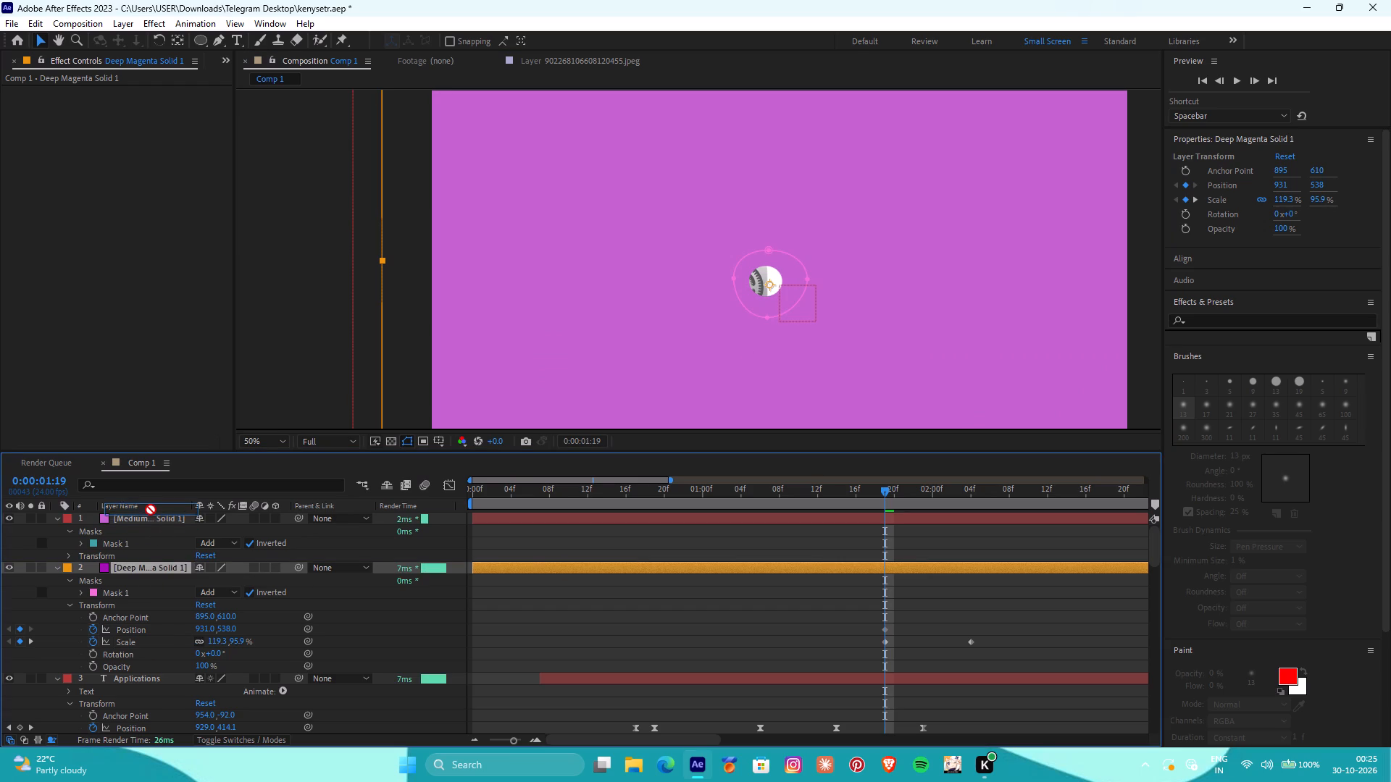
{"action": "left_click_drag", "start_coordinate": [151, 510], "coordinate": [151, 513]}
Resize and reposition the deep magenta solid at 0:00:01:19 to scale 119.3, 120.1% and position 927, 554 so it fills the frame.
{"action": "scroll", "coordinate": [648, 322], "scroll_direction": "down", "scroll_amount": 1}
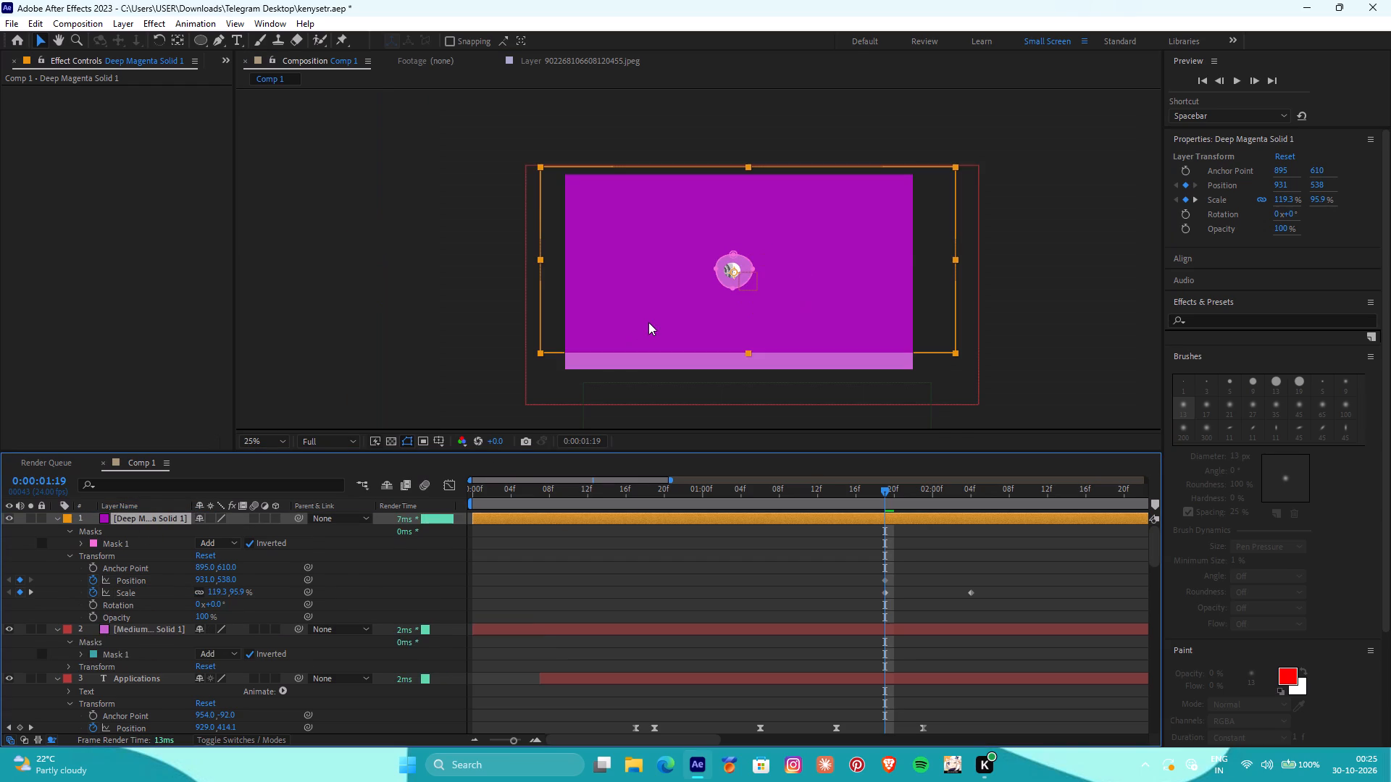
{"action": "left_click_drag", "start_coordinate": [755, 349], "coordinate": [755, 351]}
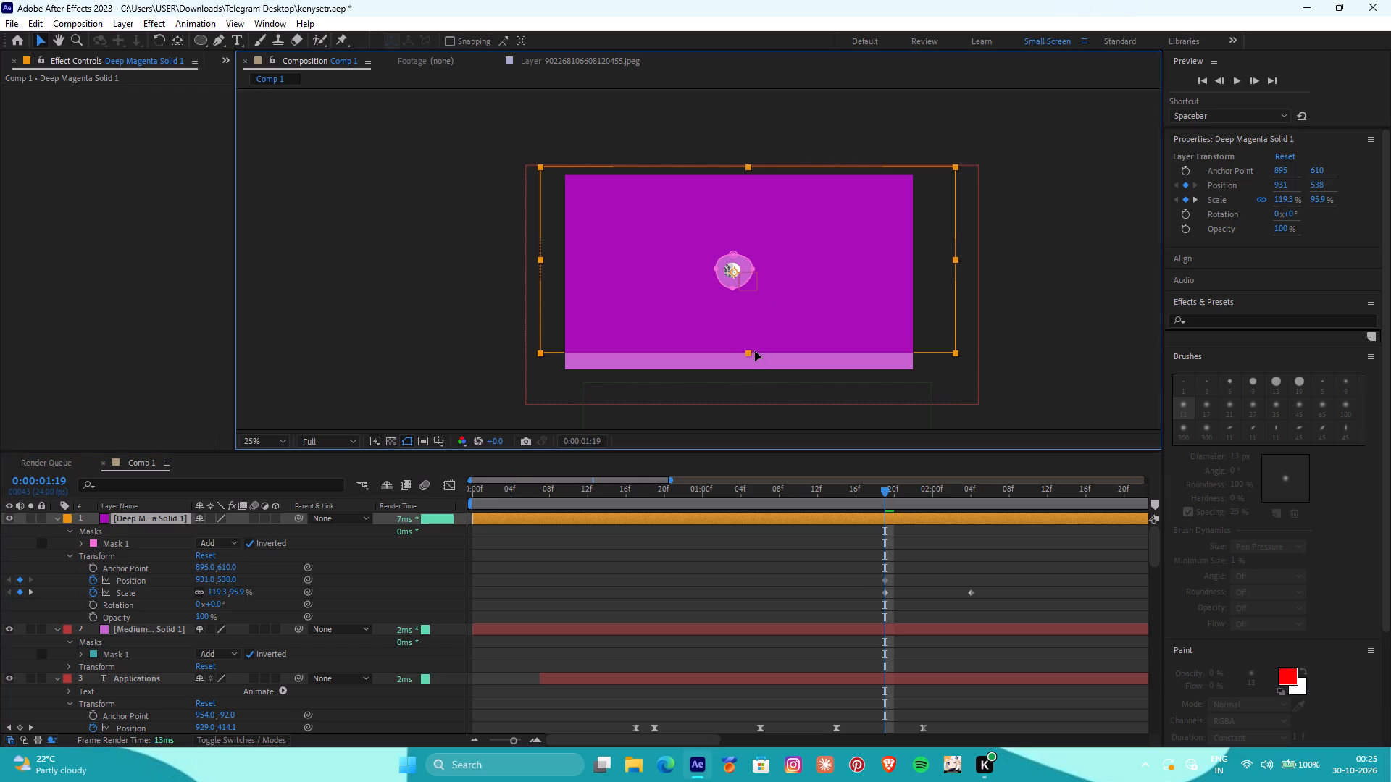
{"action": "left_click_drag", "start_coordinate": [755, 351], "coordinate": [752, 371]}
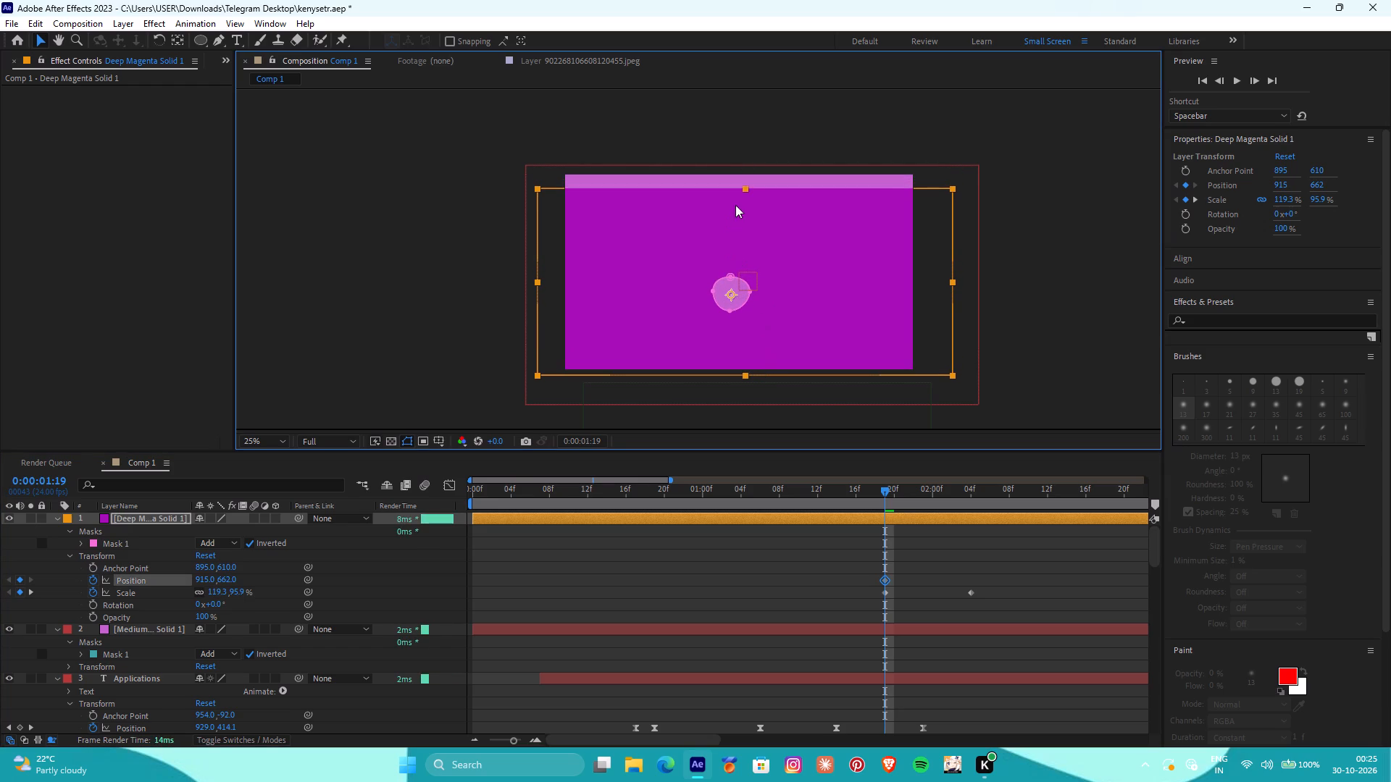
{"action": "left_click_drag", "start_coordinate": [745, 185], "coordinate": [754, 159]}
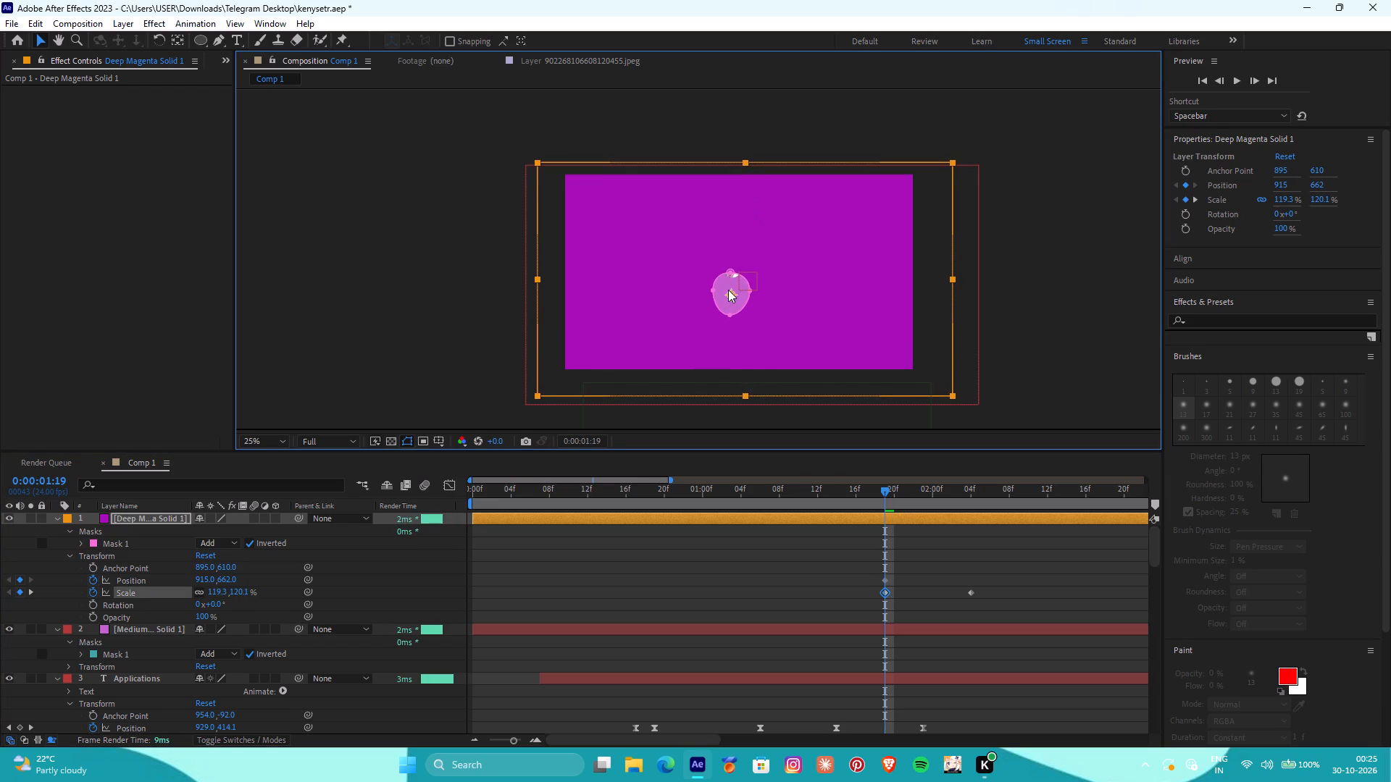
{"action": "left_click_drag", "start_coordinate": [729, 292], "coordinate": [733, 272]}
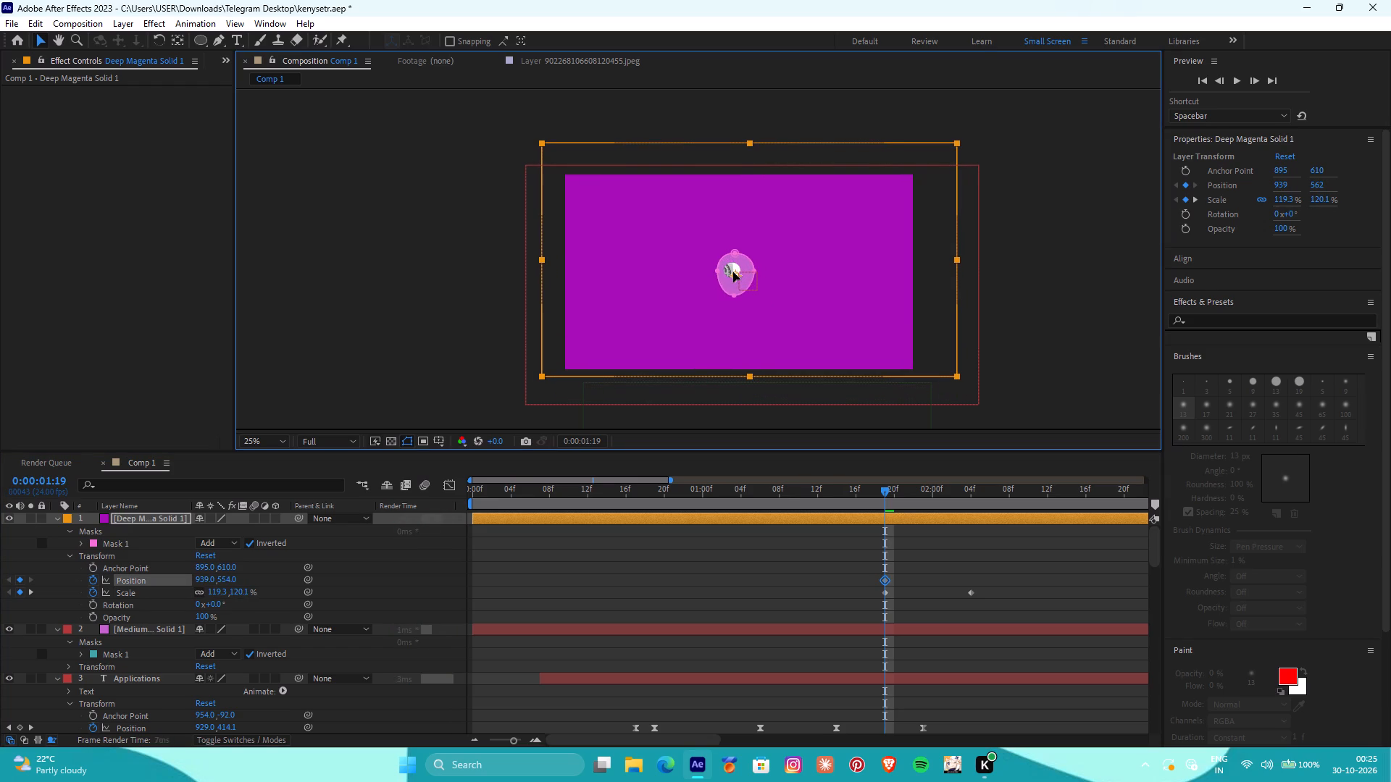
{"action": "left_click_drag", "start_coordinate": [733, 272], "coordinate": [731, 272]}
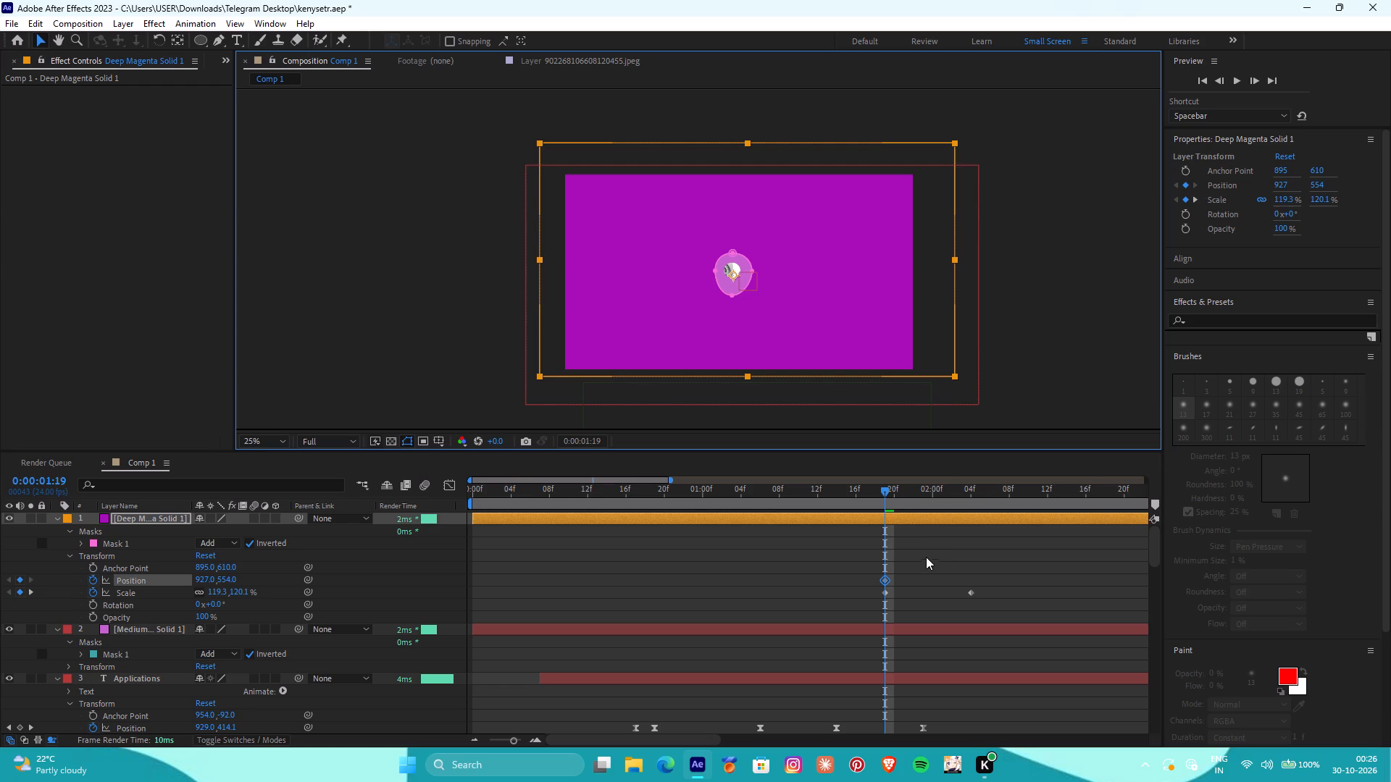
Change the lighter magenta solid's label color to Cyan.
{"action": "scroll", "coordinate": [927, 563], "scroll_direction": "up", "scroll_amount": 3}
{"action": "scroll", "coordinate": [922, 561], "scroll_direction": "down", "scroll_amount": 2}
{"action": "scroll", "coordinate": [920, 560], "scroll_direction": "up", "scroll_amount": 4}
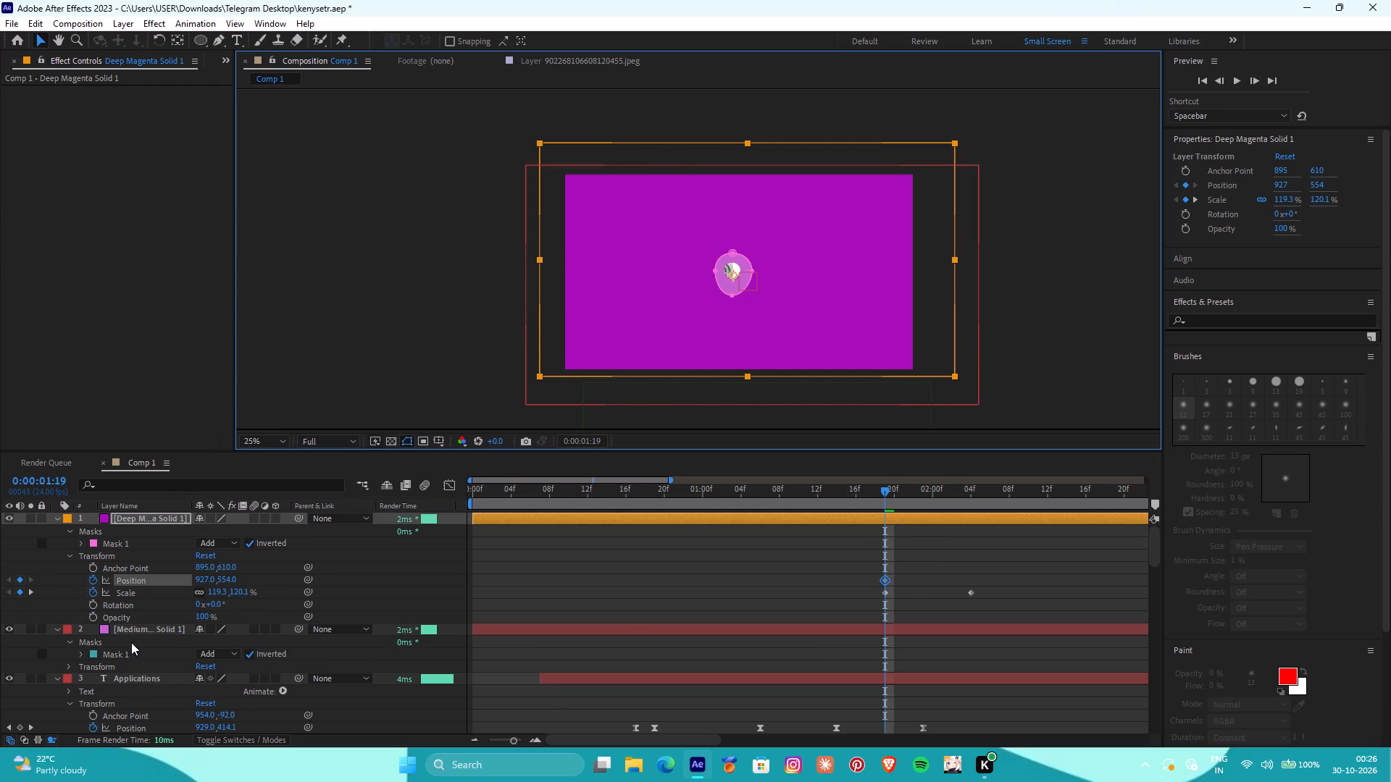
{"action": "left_click", "coordinate": [68, 626]}
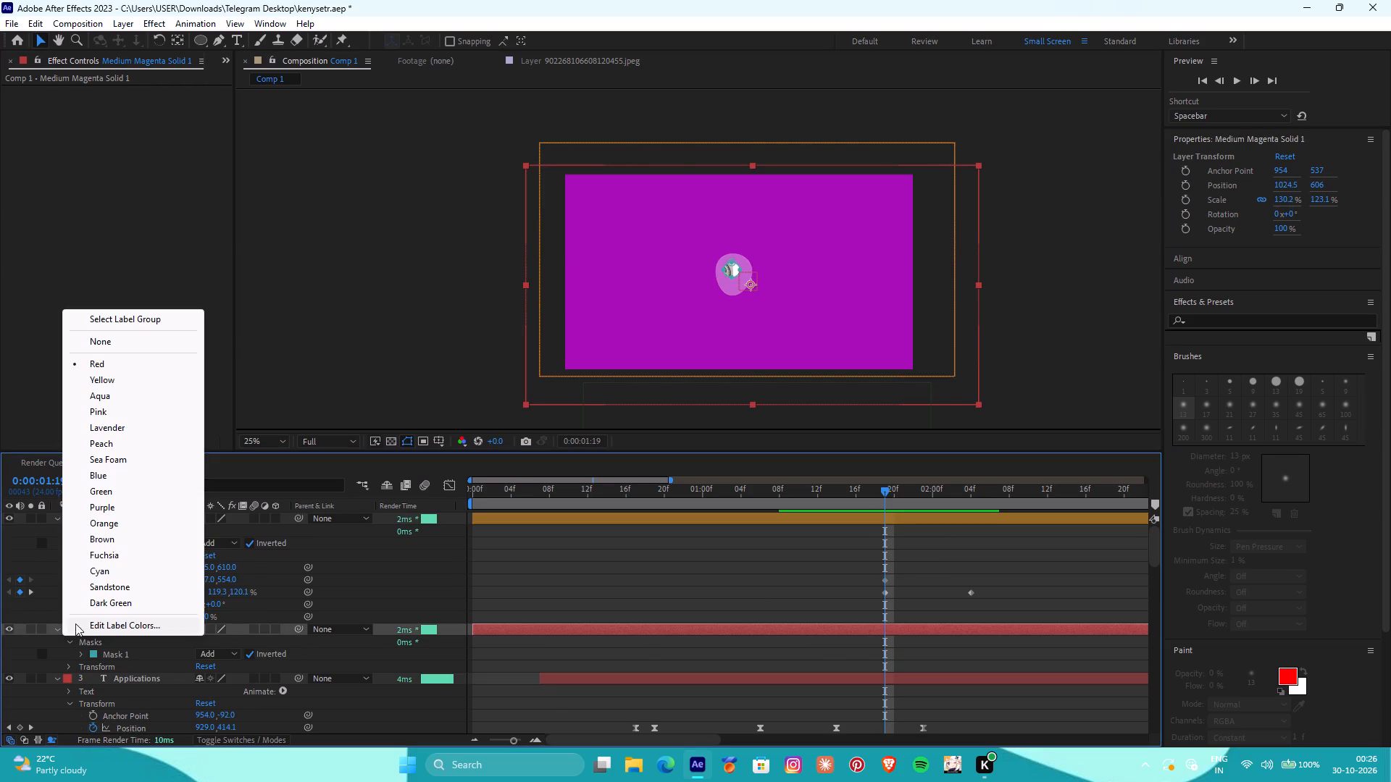
{"action": "left_click", "coordinate": [109, 567]}
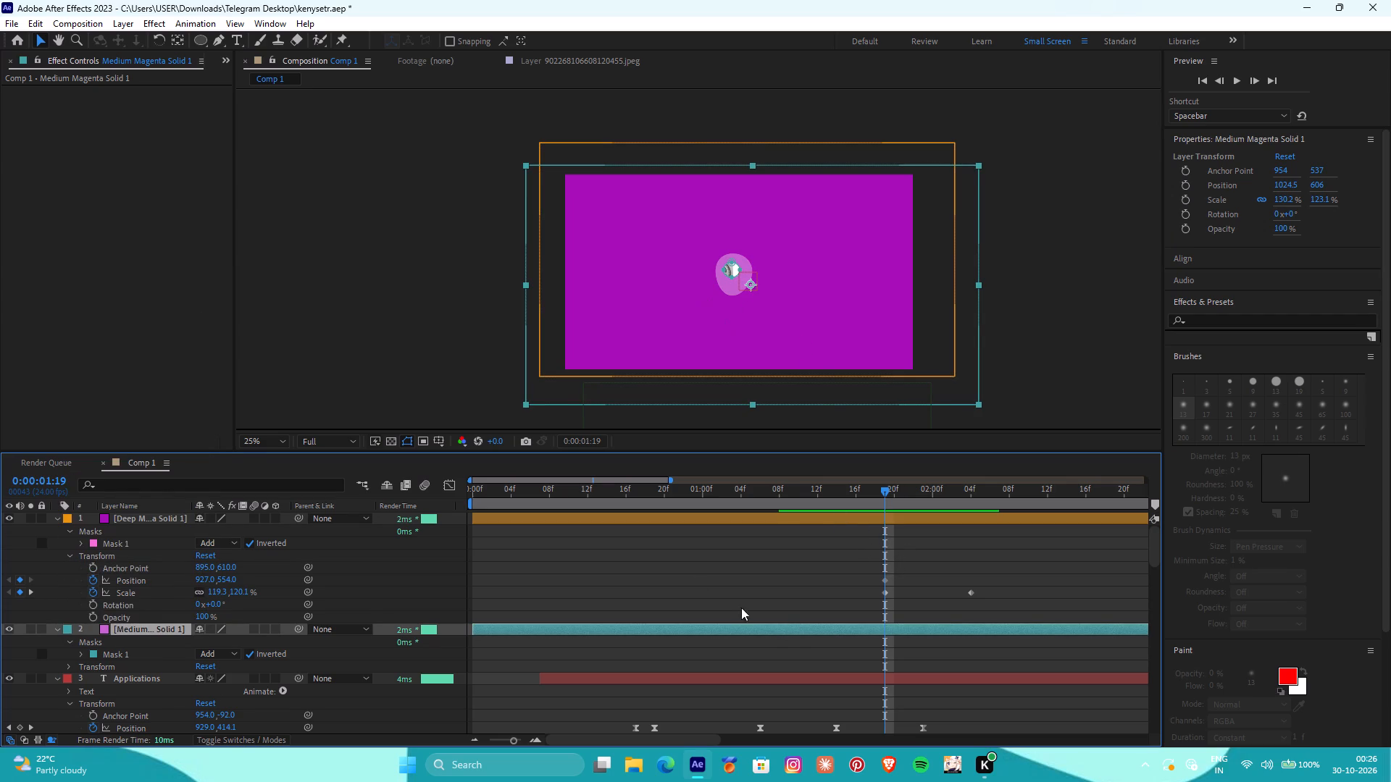
Copy the deep magenta solid's transform values and position and scale keyframes onto the lighter magenta solid at 0:00:01:19.
{"action": "left_click_drag", "start_coordinate": [881, 489], "coordinate": [822, 489]}
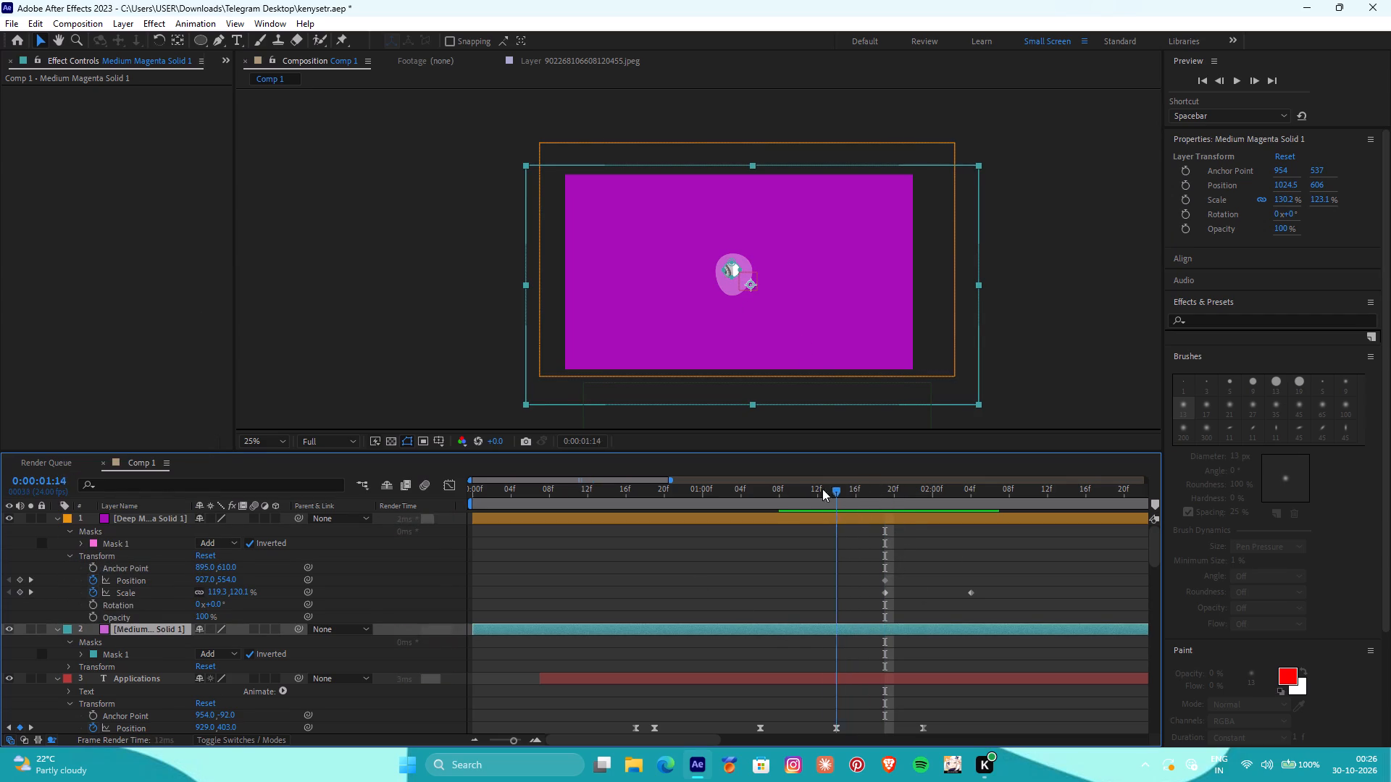
{"action": "left_click_drag", "start_coordinate": [822, 489], "coordinate": [933, 508]}
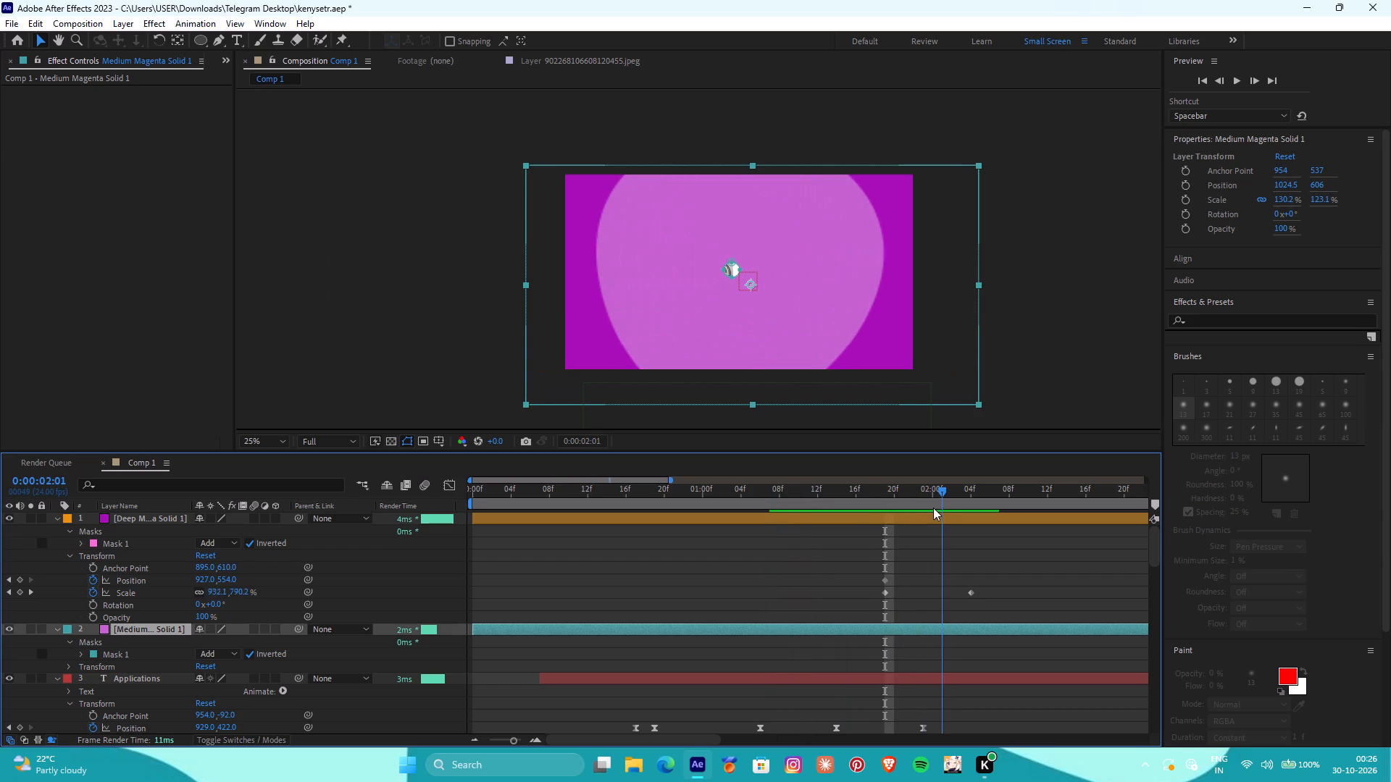
{"action": "left_click_drag", "start_coordinate": [933, 508], "coordinate": [884, 513]}
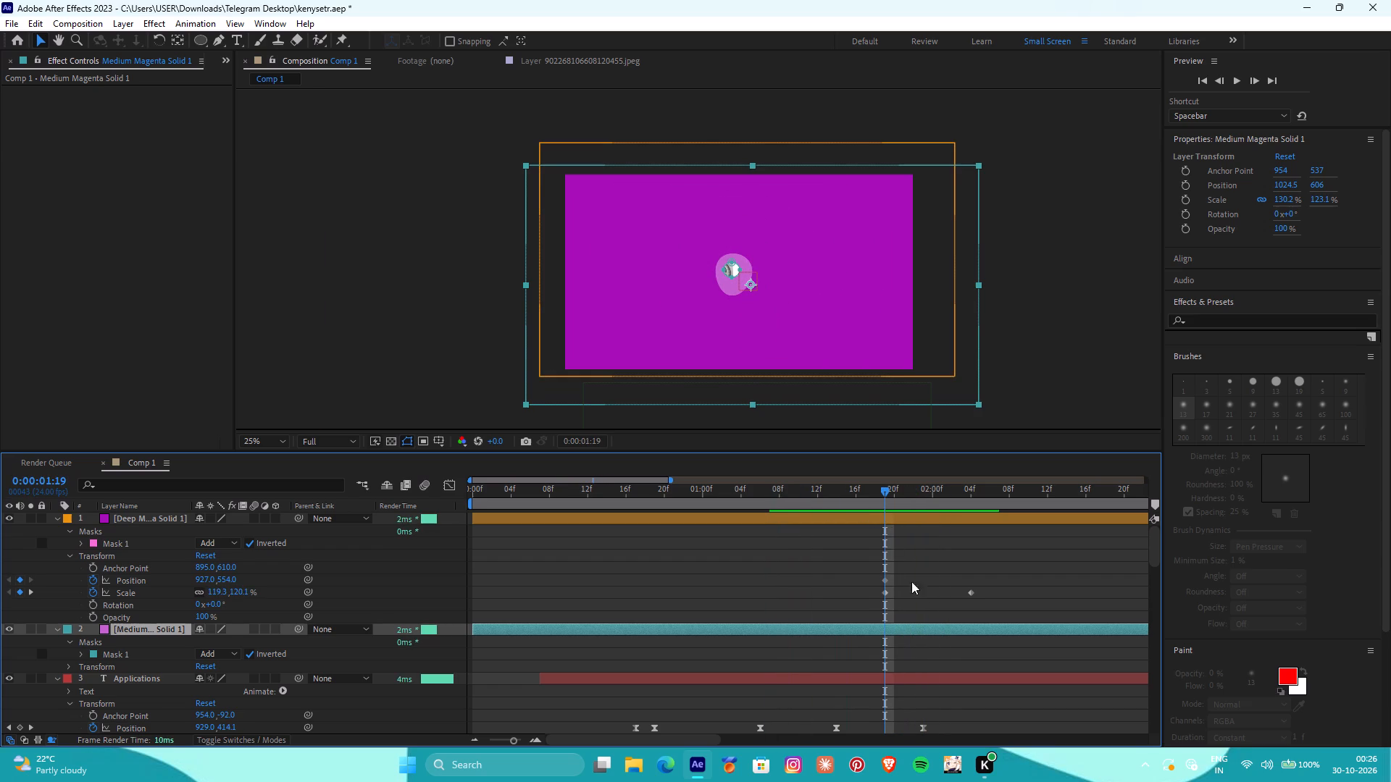
{"action": "left_click_drag", "start_coordinate": [861, 569], "coordinate": [992, 607]}
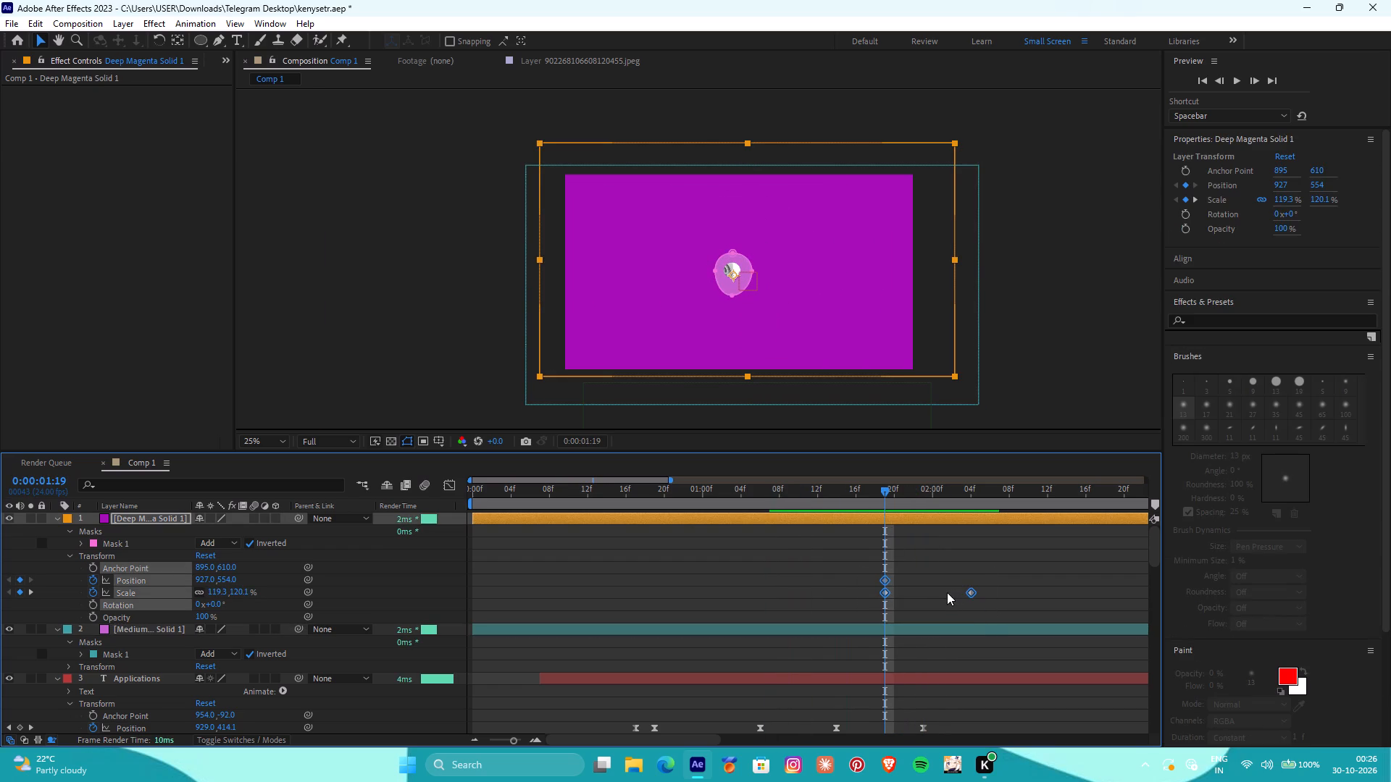
{"action": "key", "text": "ctrl+c"}
{"action": "left_click", "coordinate": [906, 629]}
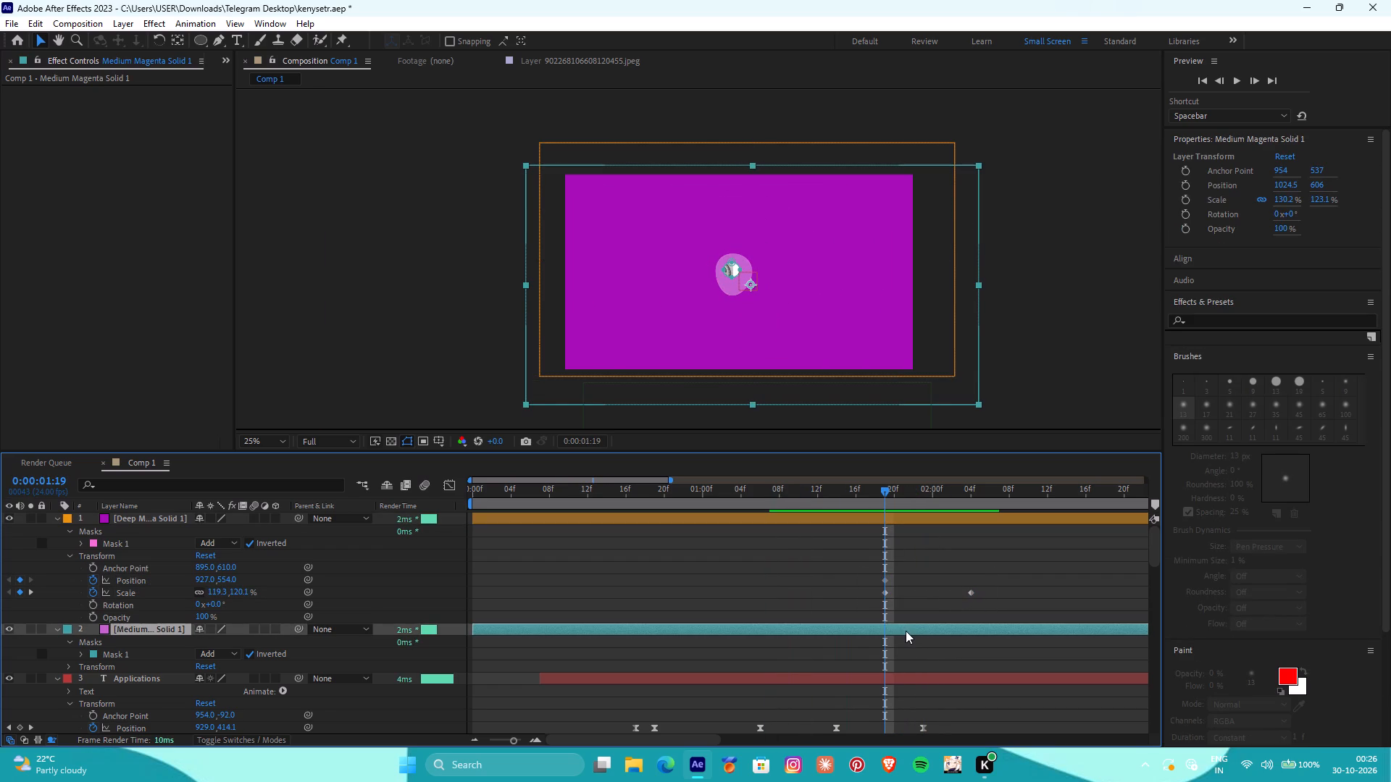
{"action": "key", "text": "ctrl+v"}
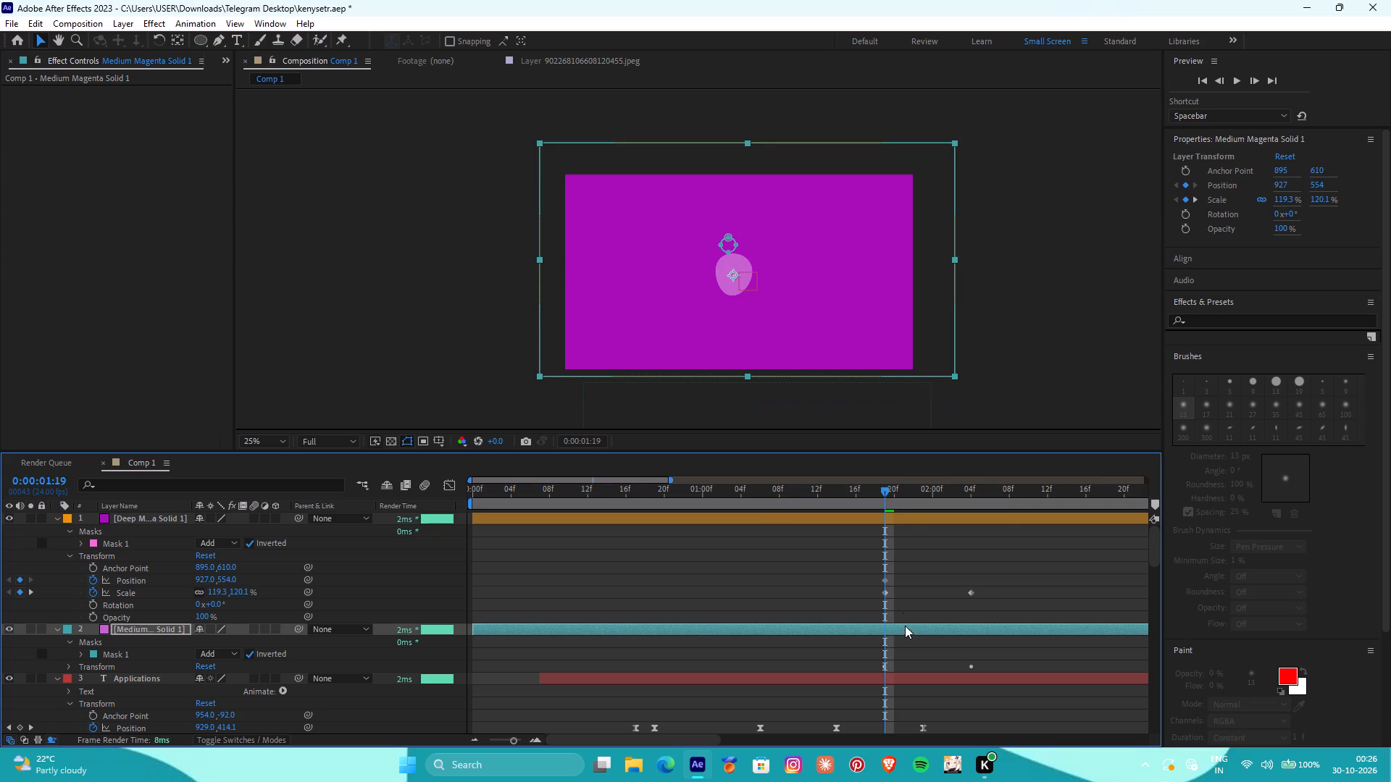
Review how the magenta solids' mask openings expand between about 0:00:01:12 and 0:00:02:14.
{"action": "left_click_drag", "start_coordinate": [882, 491], "coordinate": [957, 491]}
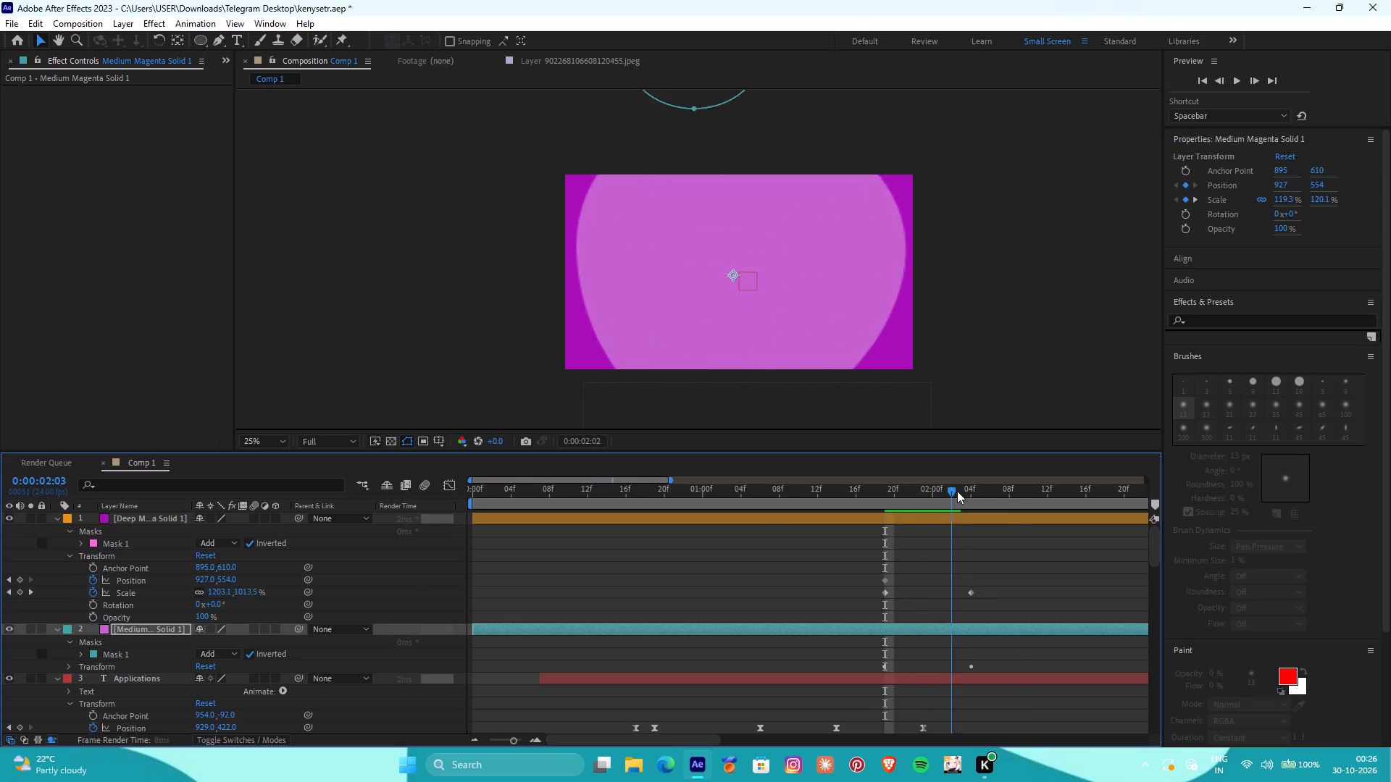
{"action": "left_click_drag", "start_coordinate": [957, 491], "coordinate": [814, 505]}
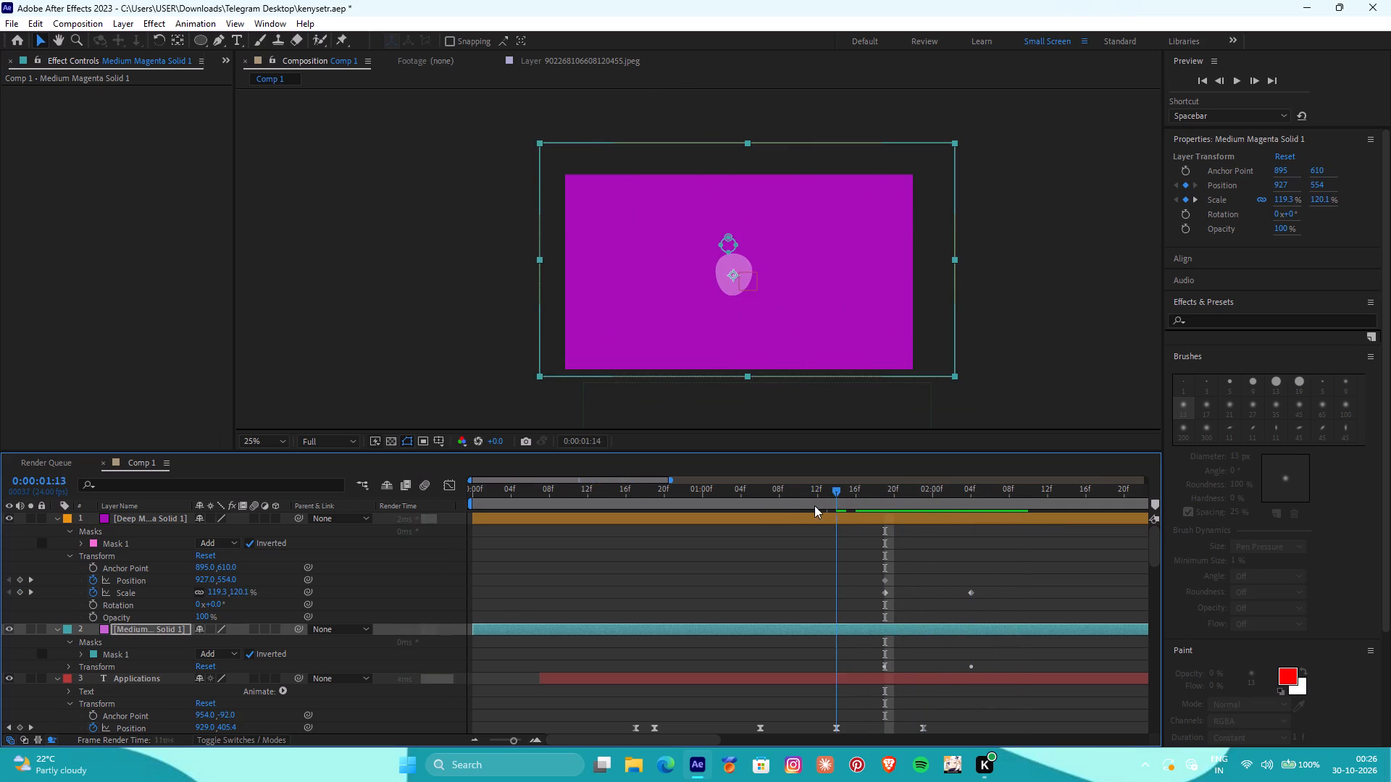
{"action": "left_click_drag", "start_coordinate": [814, 505], "coordinate": [924, 524]}
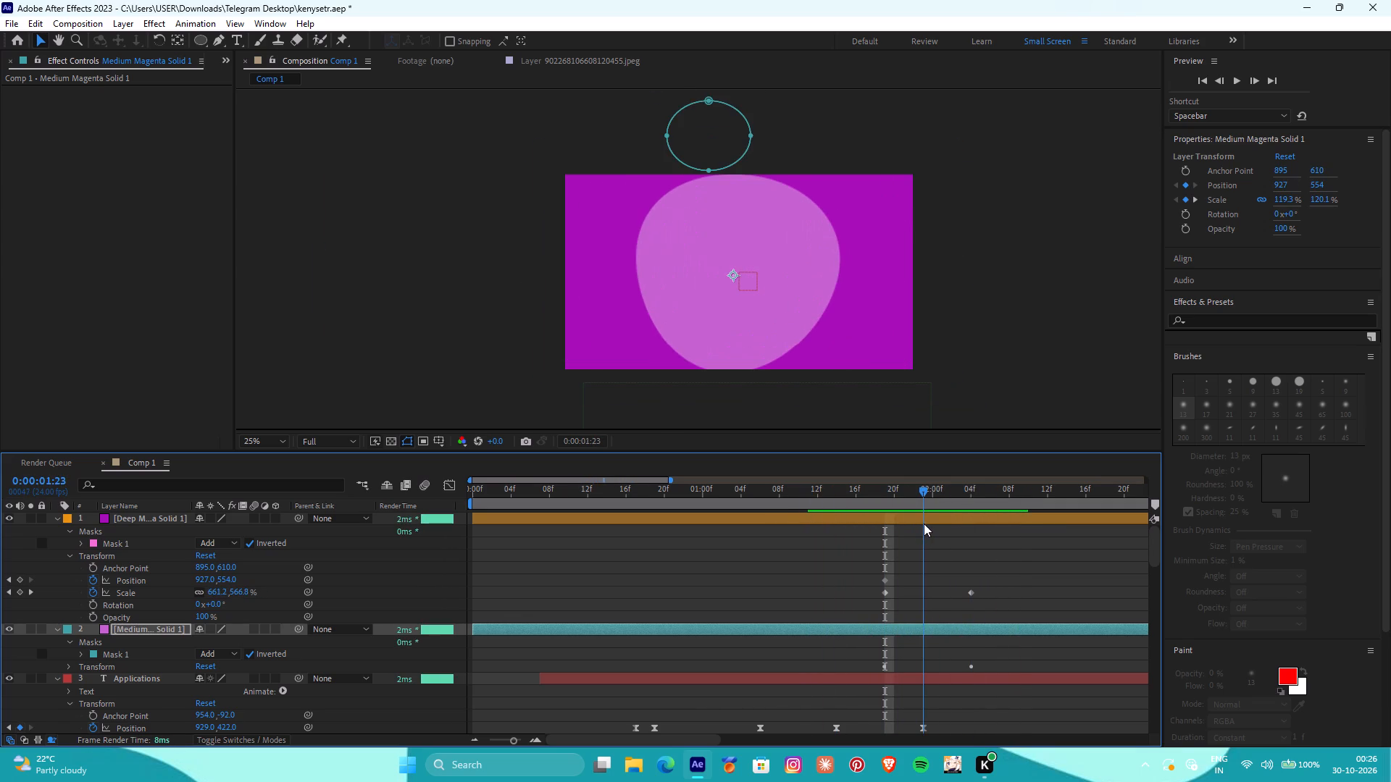
{"action": "left_click_drag", "start_coordinate": [924, 524], "coordinate": [960, 530]}
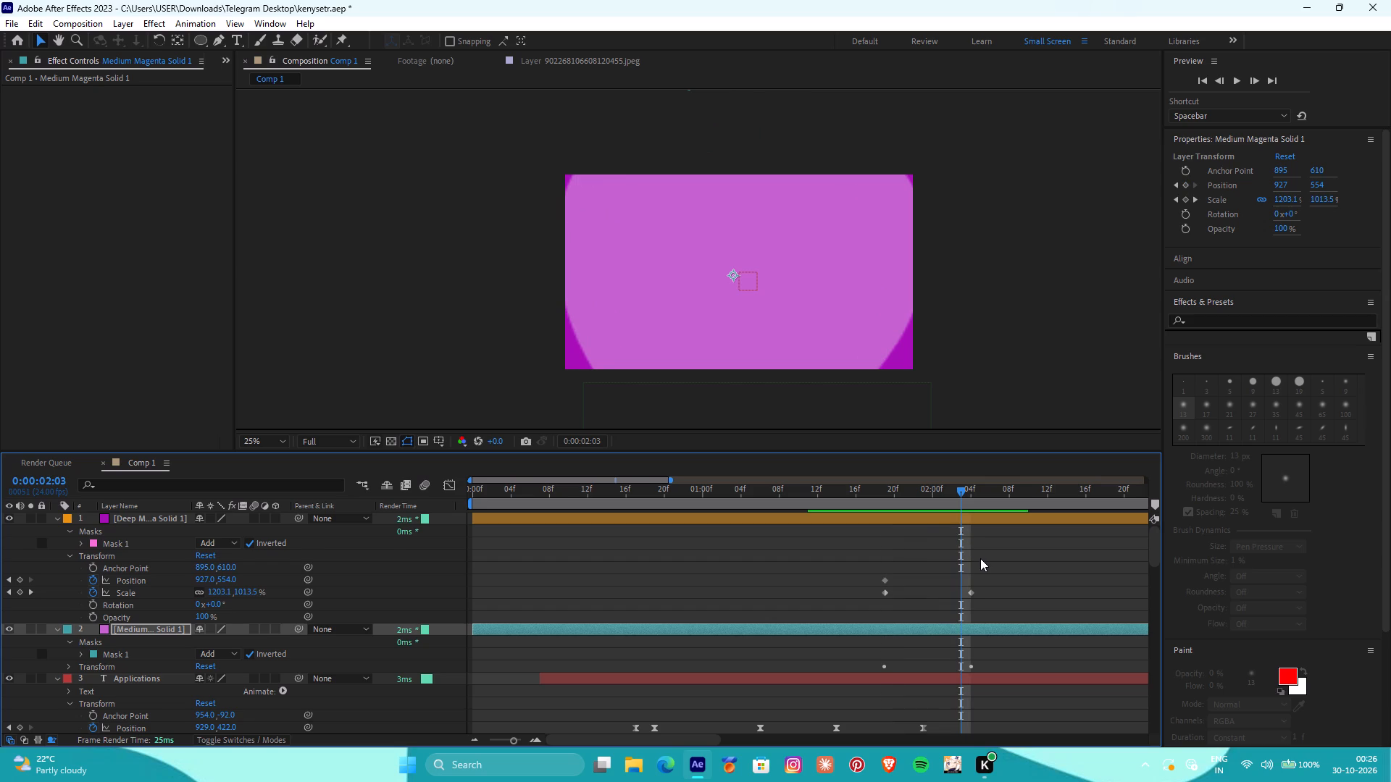
{"action": "scroll", "coordinate": [980, 558], "scroll_direction": "down", "scroll_amount": 2}
{"action": "scroll", "coordinate": [958, 560], "scroll_direction": "up", "scroll_amount": 1}
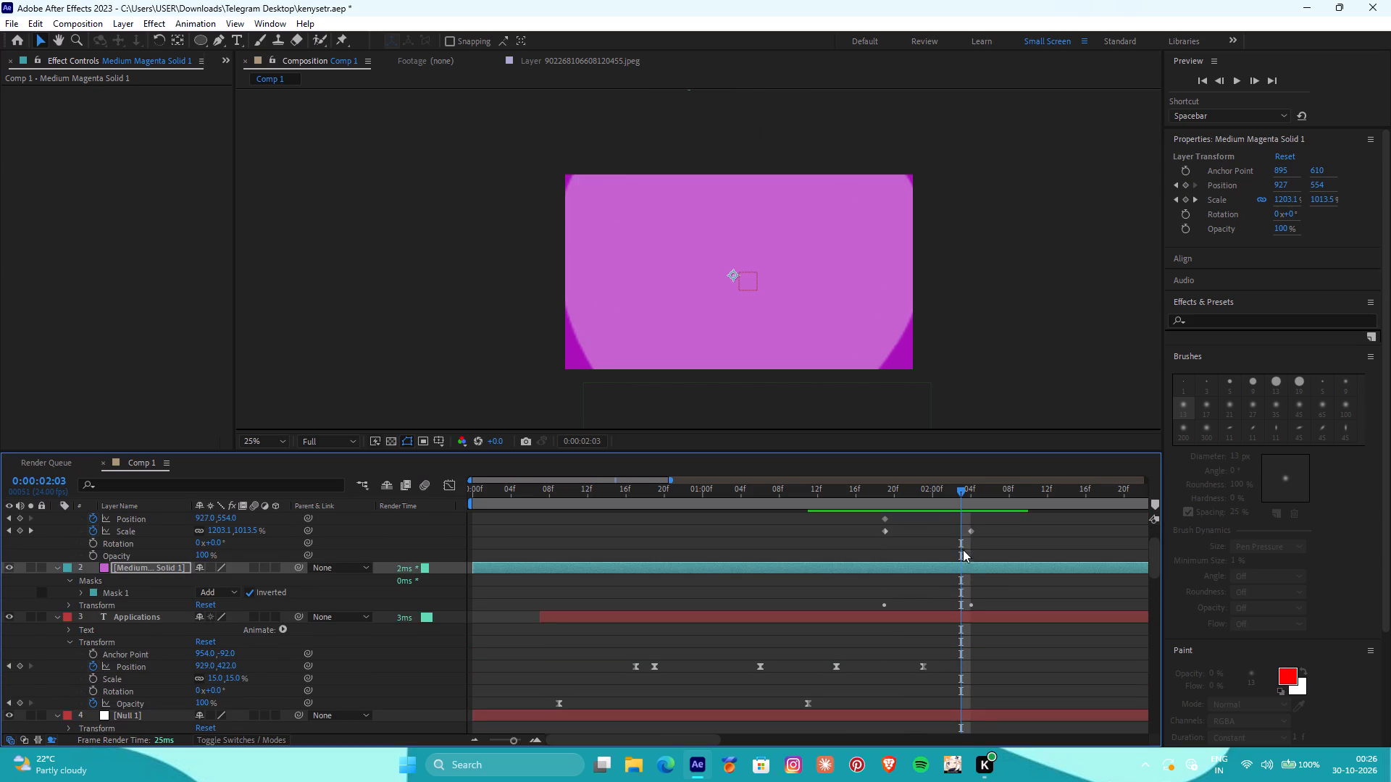
{"action": "left_click", "coordinate": [942, 567]}
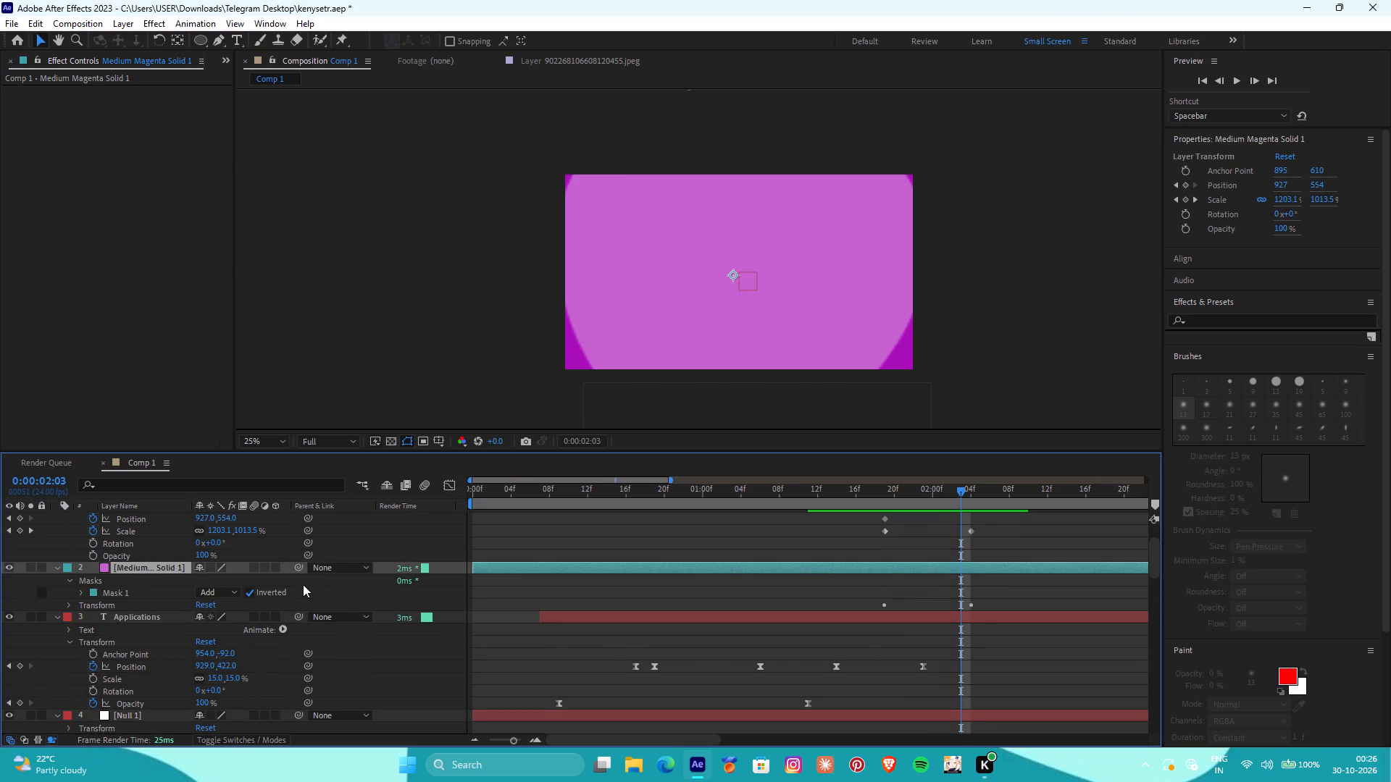
{"action": "scroll", "coordinate": [740, 282], "scroll_direction": "up", "scroll_amount": 2}
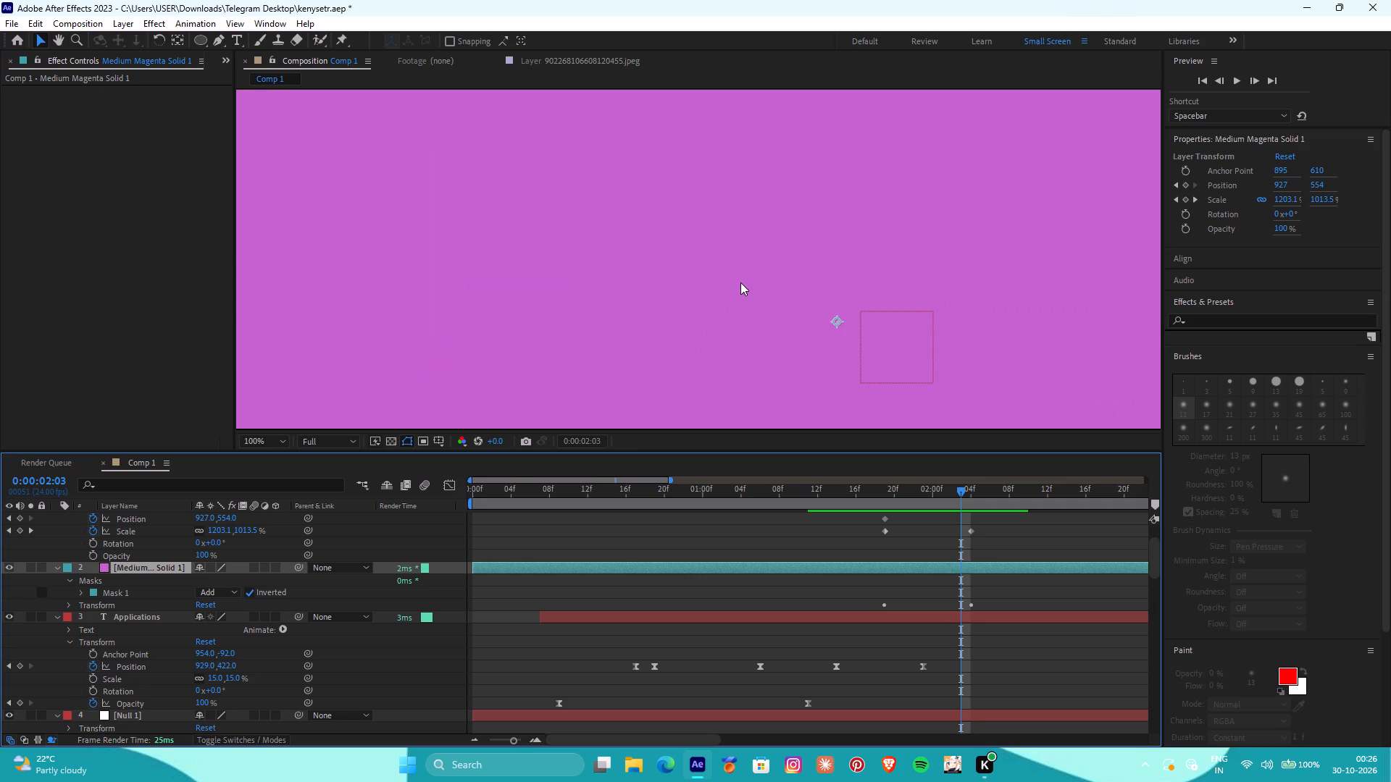
{"action": "scroll", "coordinate": [740, 282], "scroll_direction": "down", "scroll_amount": 2}
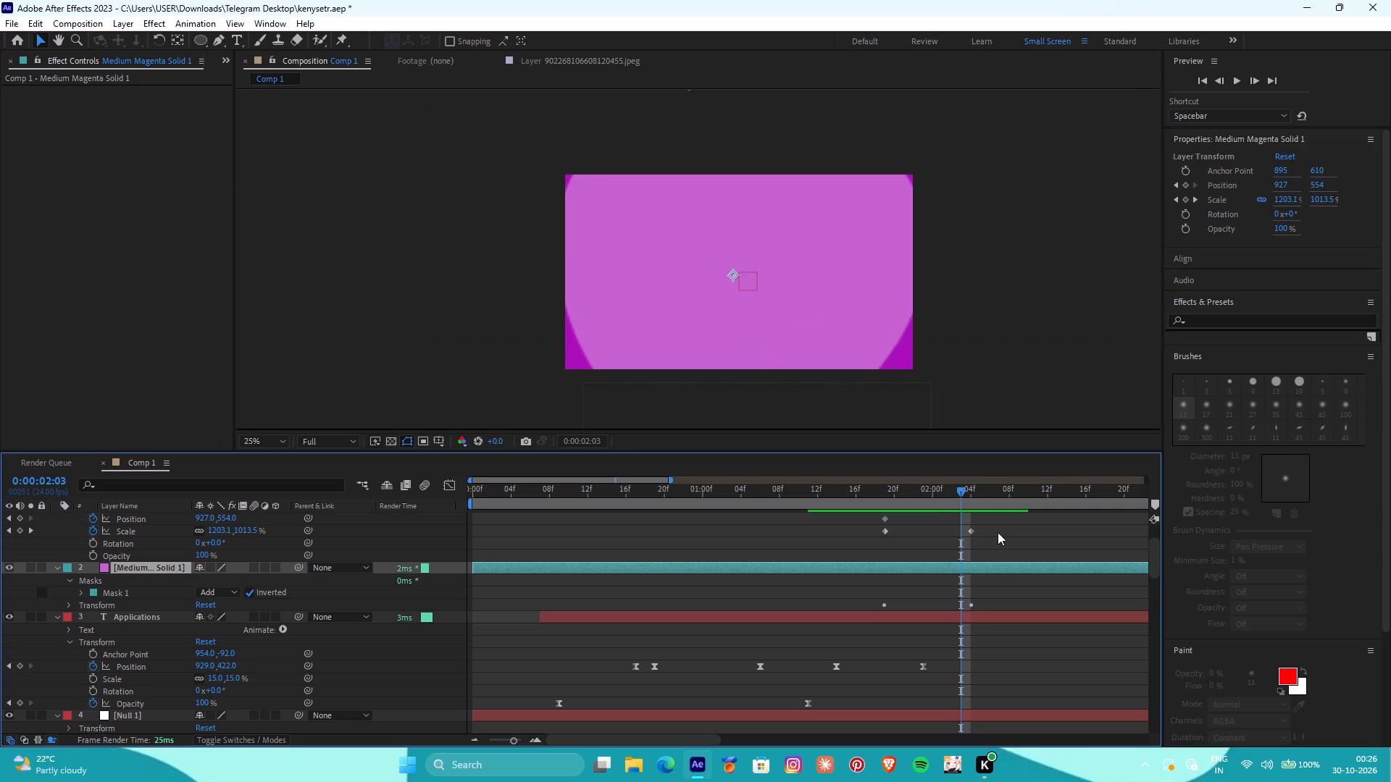
{"action": "left_click_drag", "start_coordinate": [958, 487], "coordinate": [909, 488]}
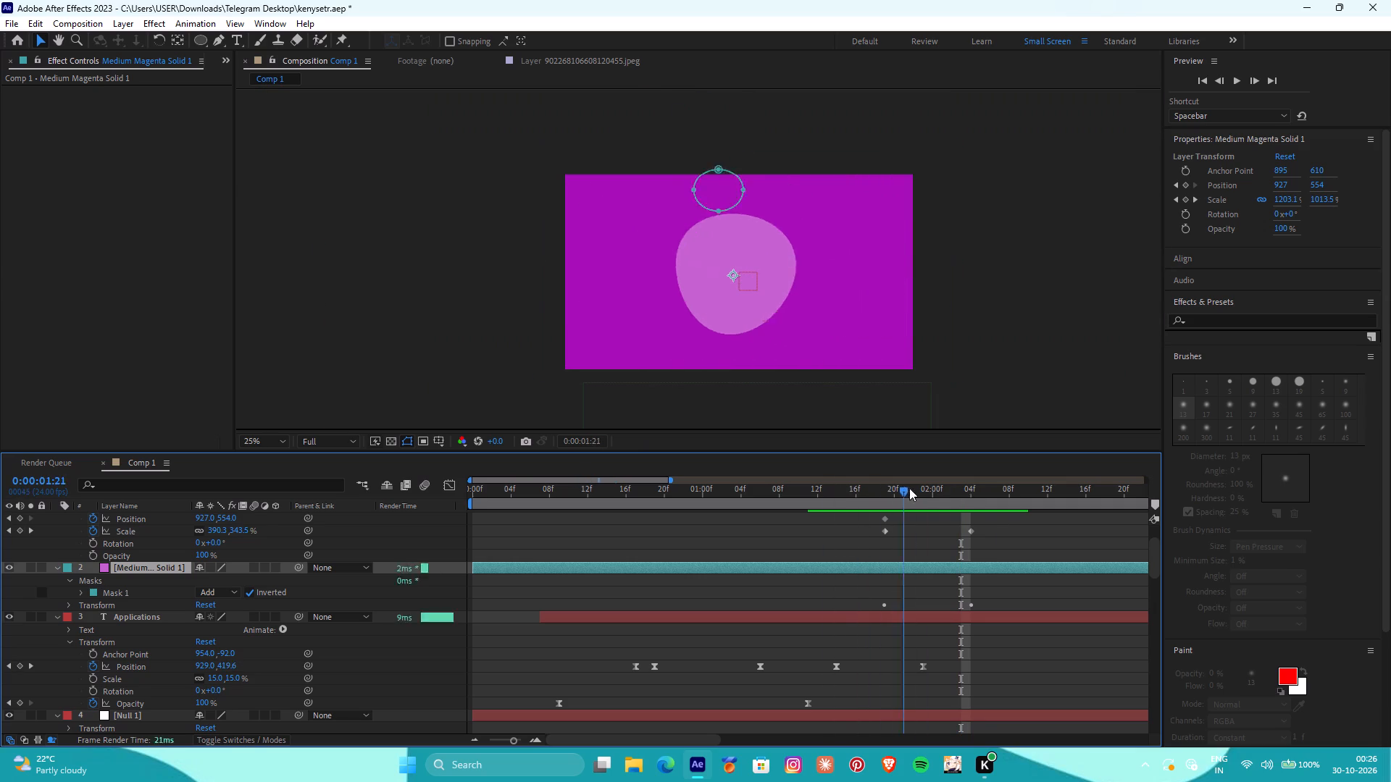
{"action": "left_click_drag", "start_coordinate": [909, 488], "coordinate": [1013, 550]}
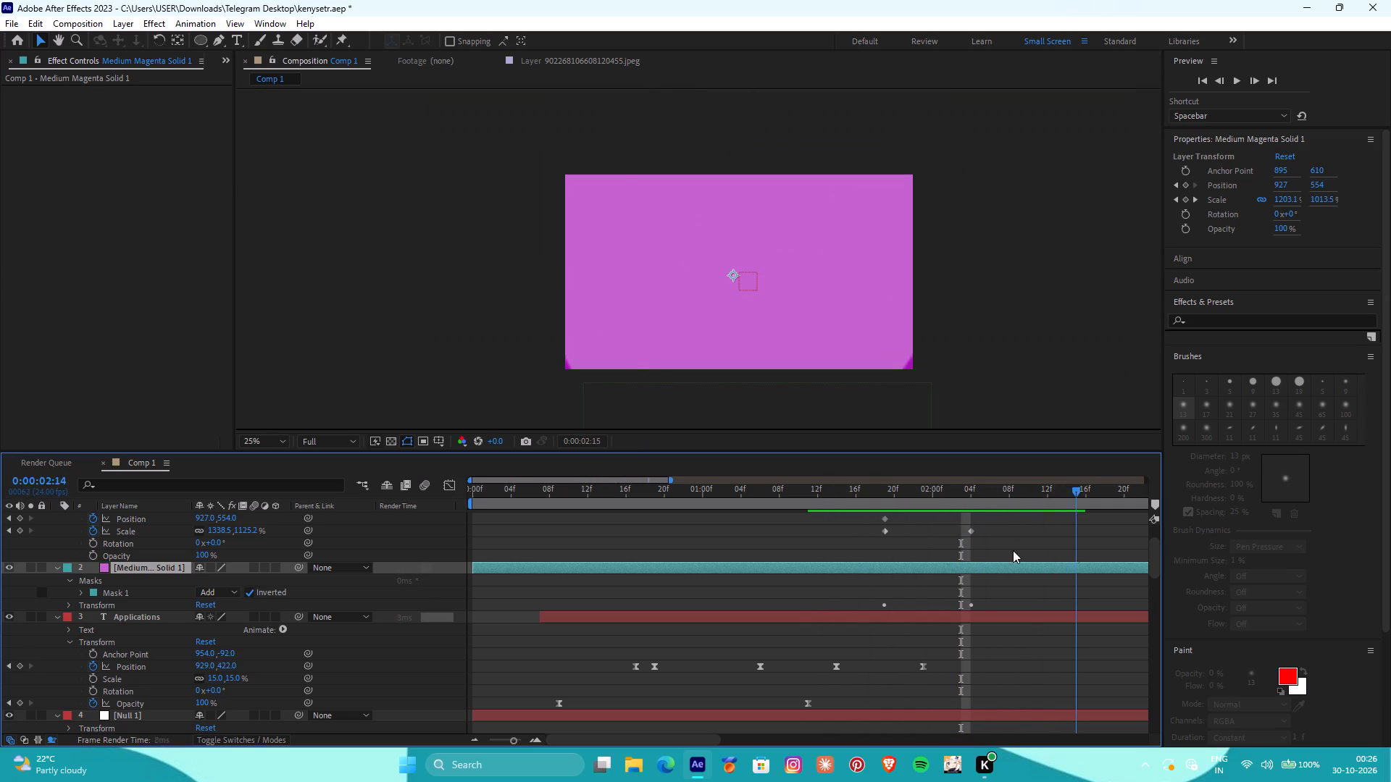
{"action": "left_click_drag", "start_coordinate": [1013, 550], "coordinate": [918, 550]}
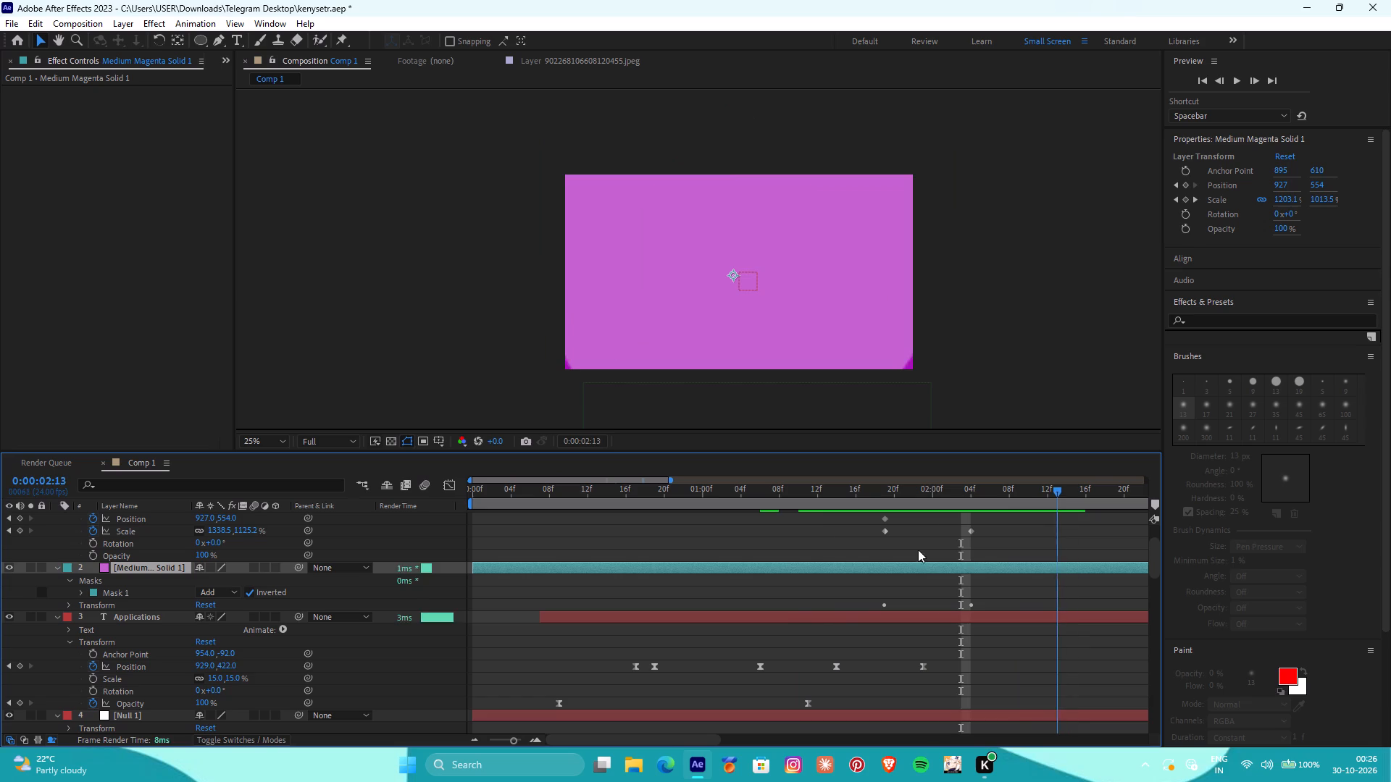
{"action": "left_click_drag", "start_coordinate": [918, 550], "coordinate": [812, 529]}
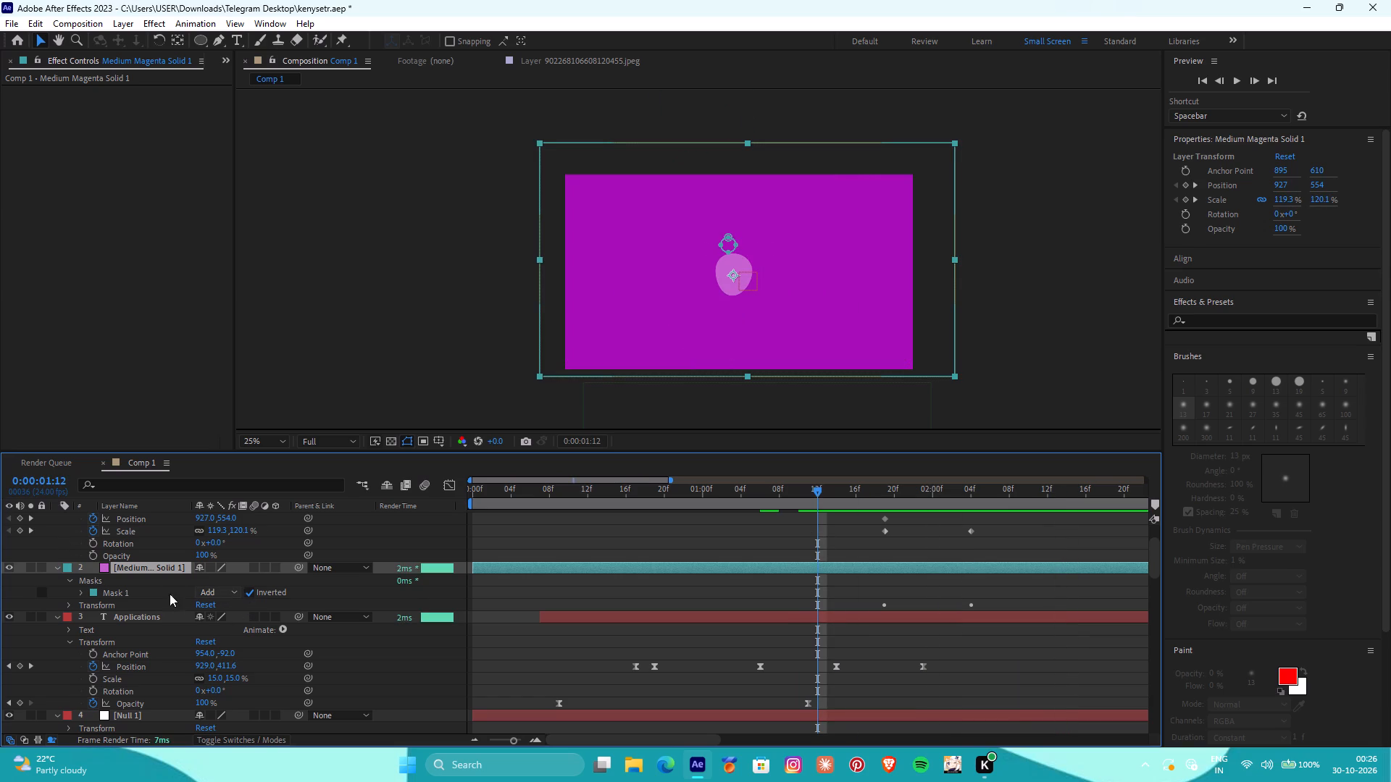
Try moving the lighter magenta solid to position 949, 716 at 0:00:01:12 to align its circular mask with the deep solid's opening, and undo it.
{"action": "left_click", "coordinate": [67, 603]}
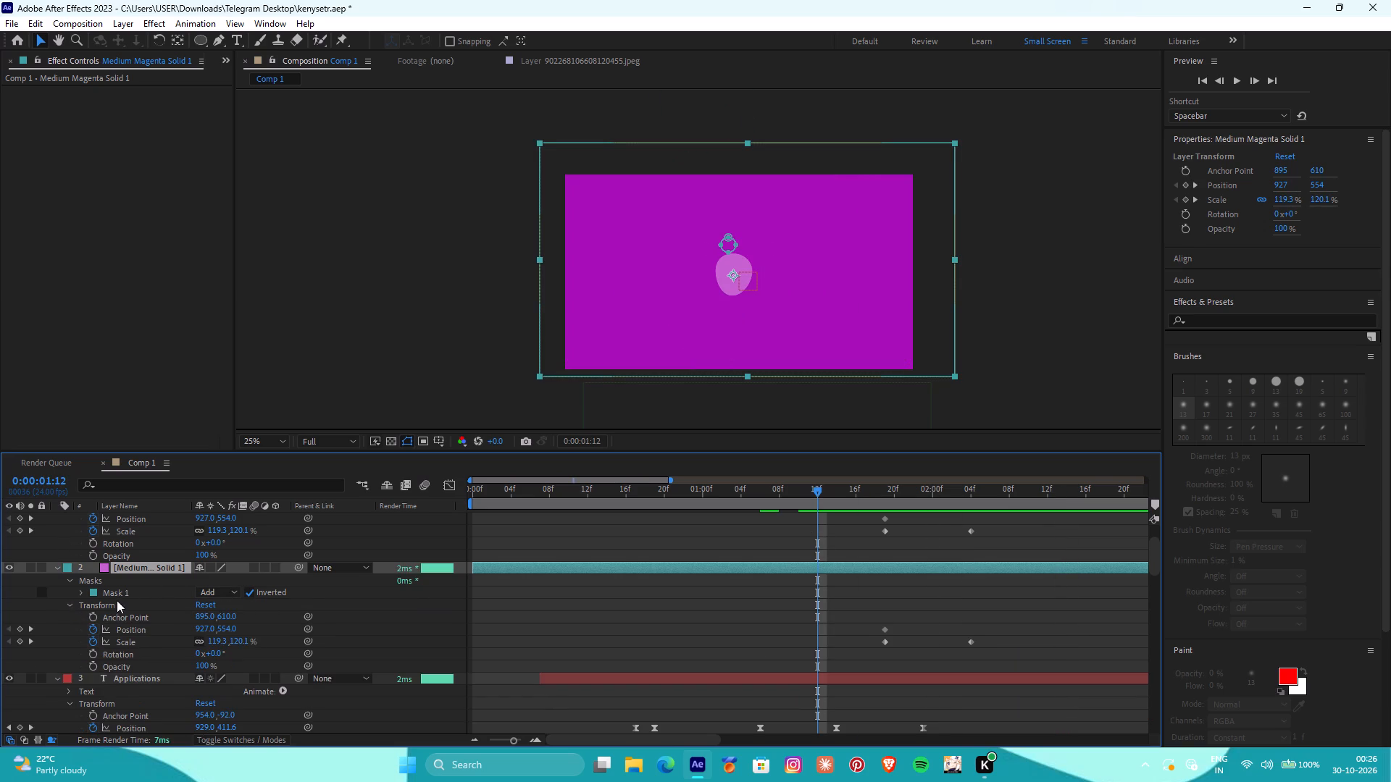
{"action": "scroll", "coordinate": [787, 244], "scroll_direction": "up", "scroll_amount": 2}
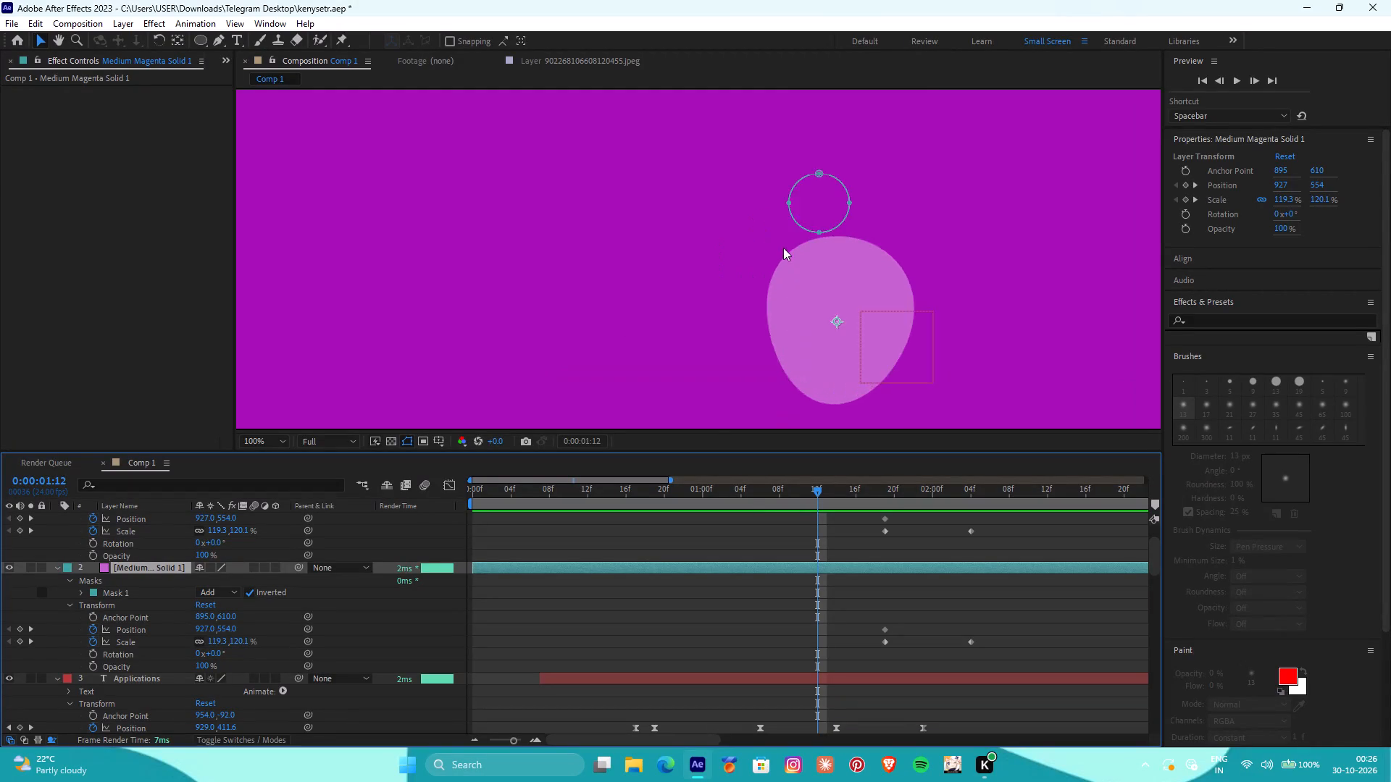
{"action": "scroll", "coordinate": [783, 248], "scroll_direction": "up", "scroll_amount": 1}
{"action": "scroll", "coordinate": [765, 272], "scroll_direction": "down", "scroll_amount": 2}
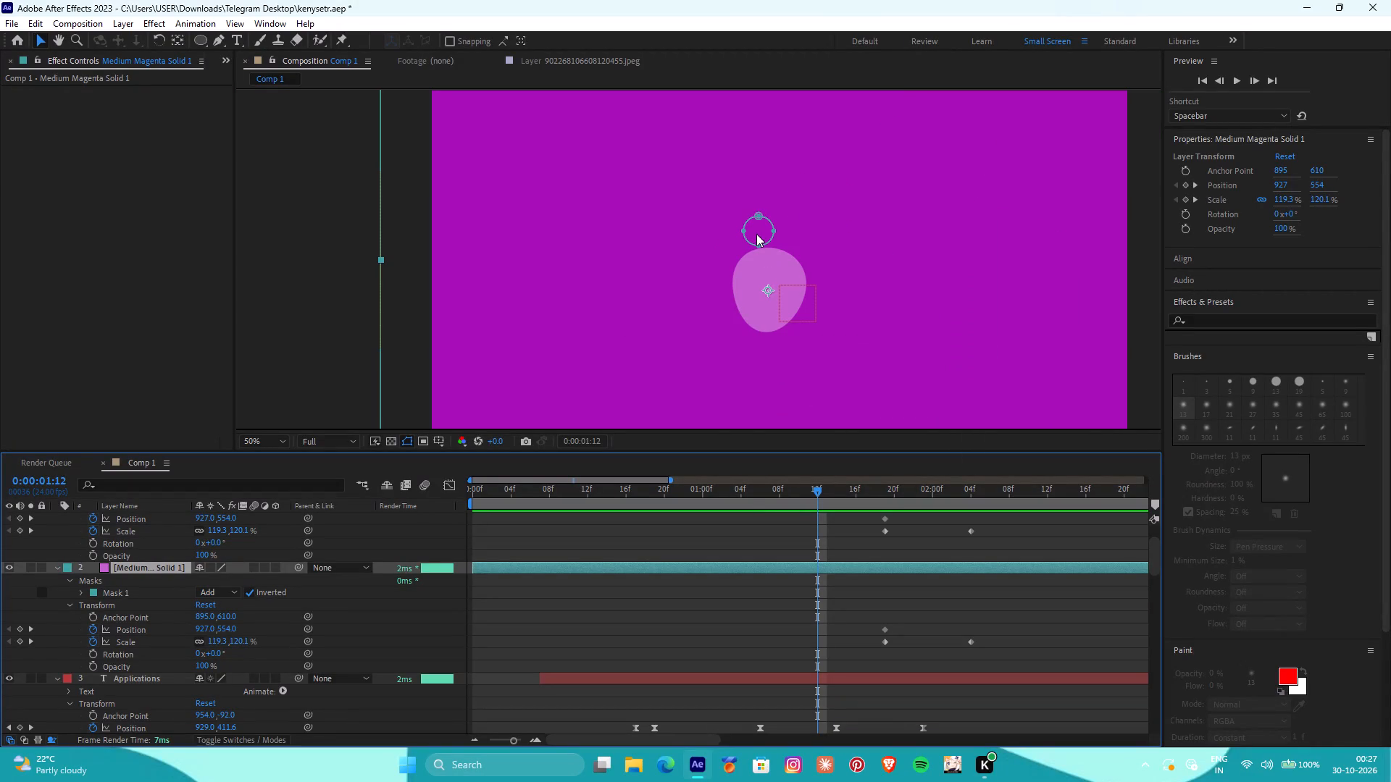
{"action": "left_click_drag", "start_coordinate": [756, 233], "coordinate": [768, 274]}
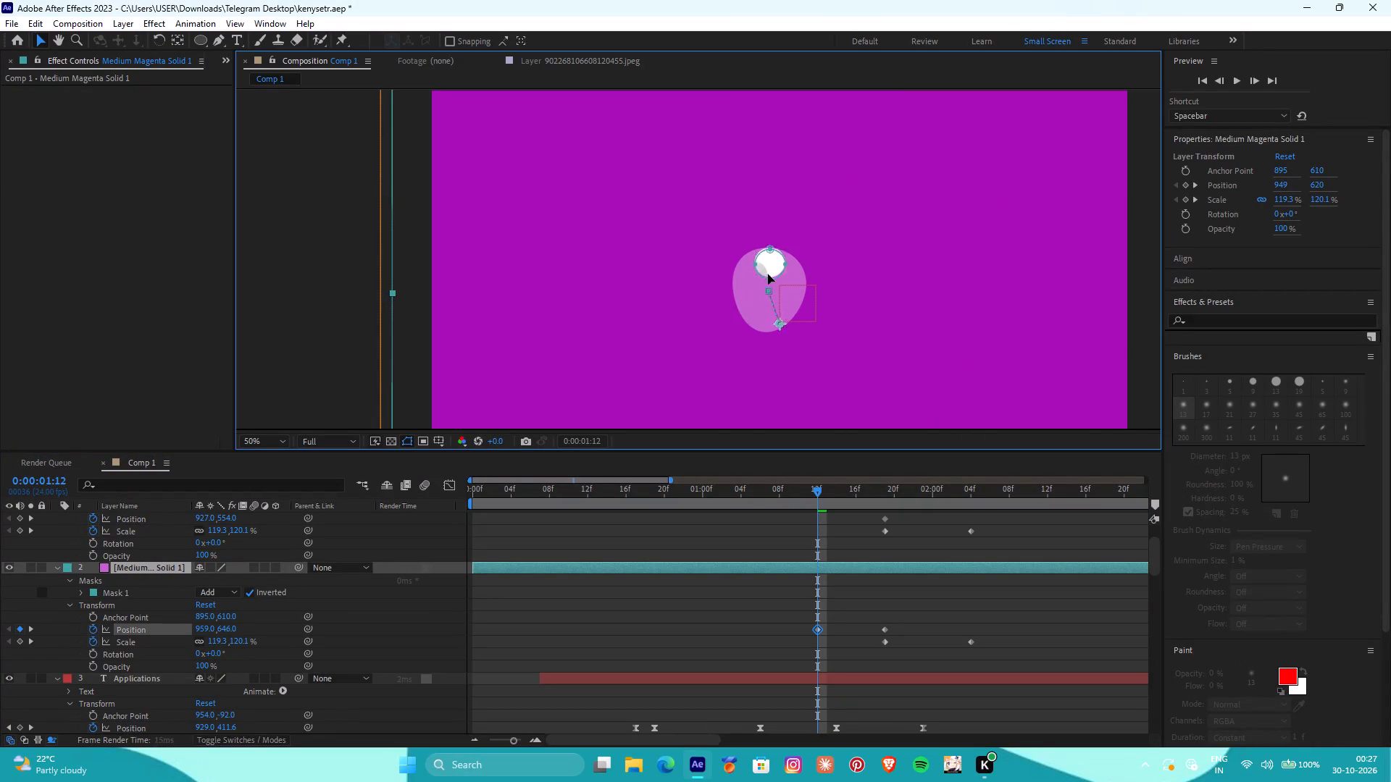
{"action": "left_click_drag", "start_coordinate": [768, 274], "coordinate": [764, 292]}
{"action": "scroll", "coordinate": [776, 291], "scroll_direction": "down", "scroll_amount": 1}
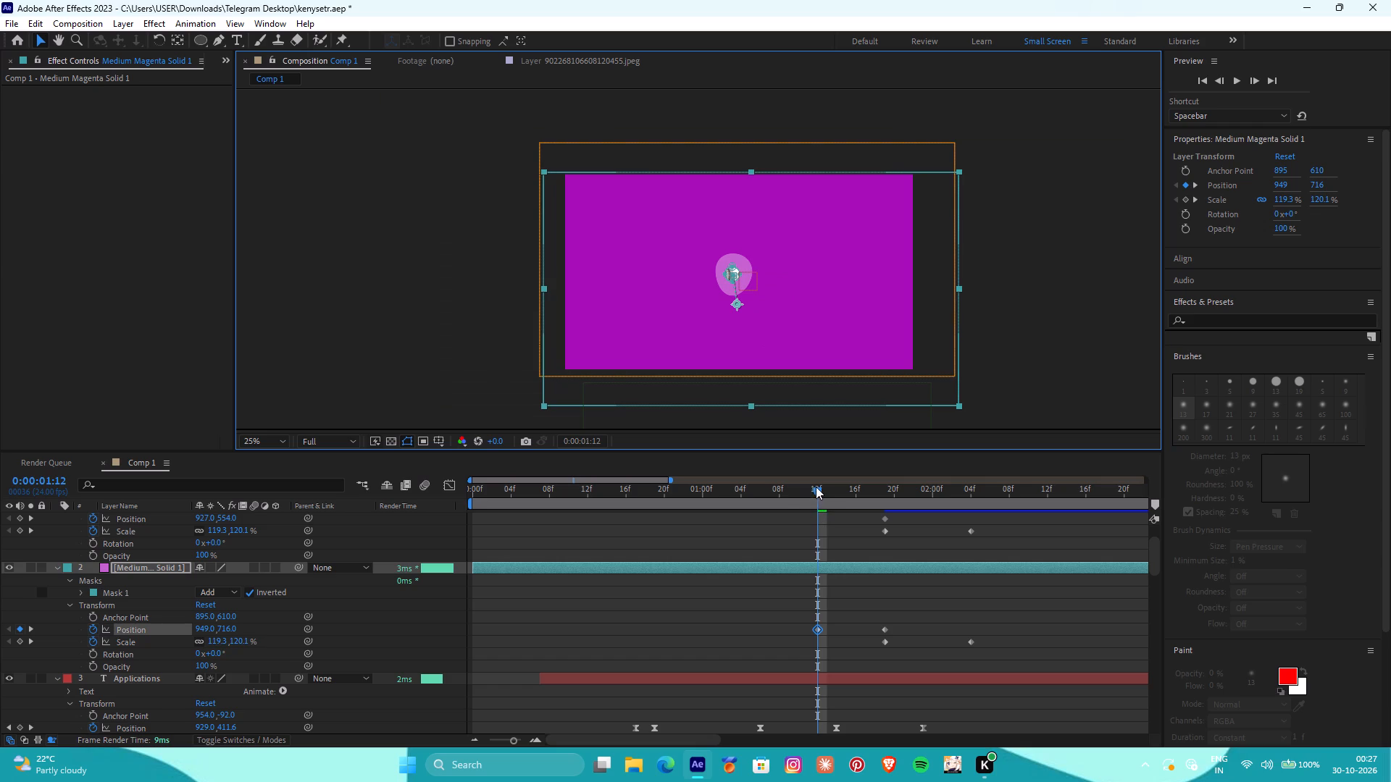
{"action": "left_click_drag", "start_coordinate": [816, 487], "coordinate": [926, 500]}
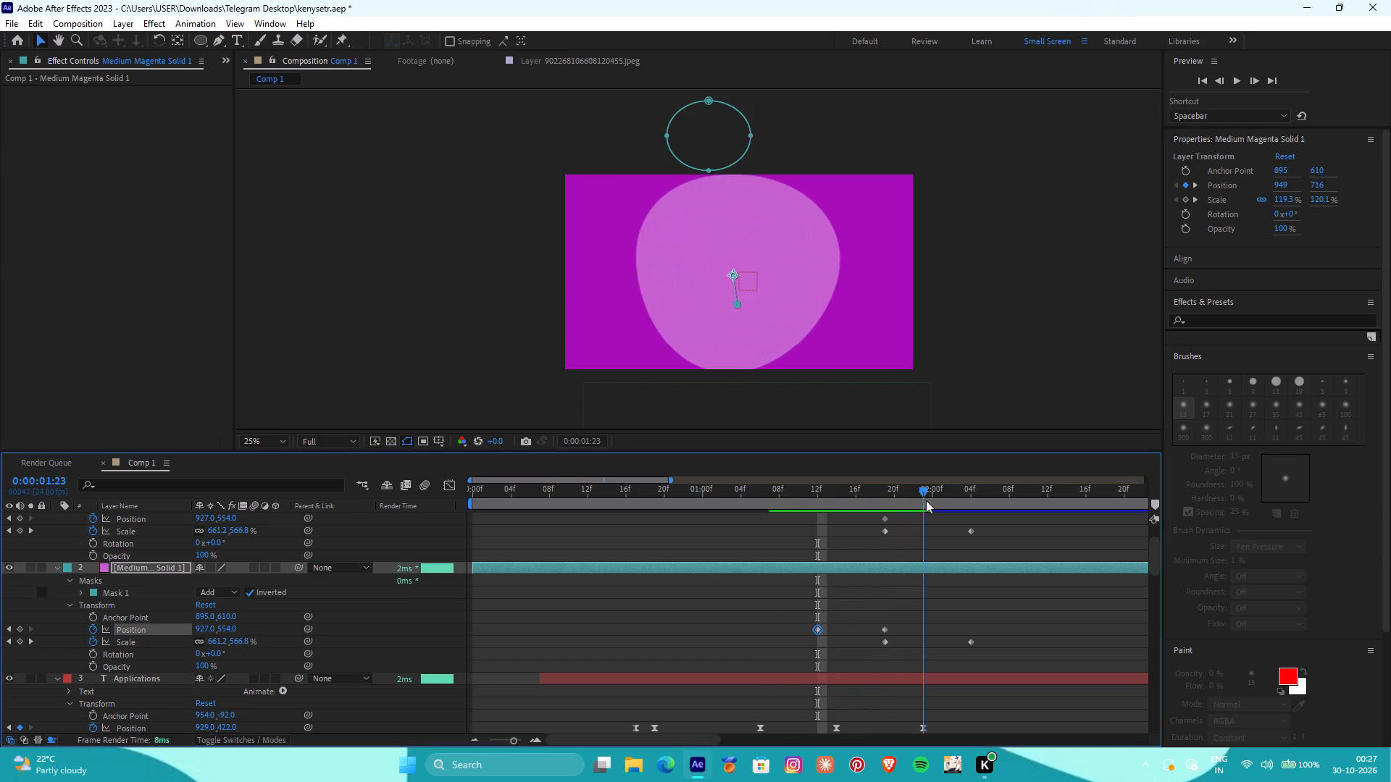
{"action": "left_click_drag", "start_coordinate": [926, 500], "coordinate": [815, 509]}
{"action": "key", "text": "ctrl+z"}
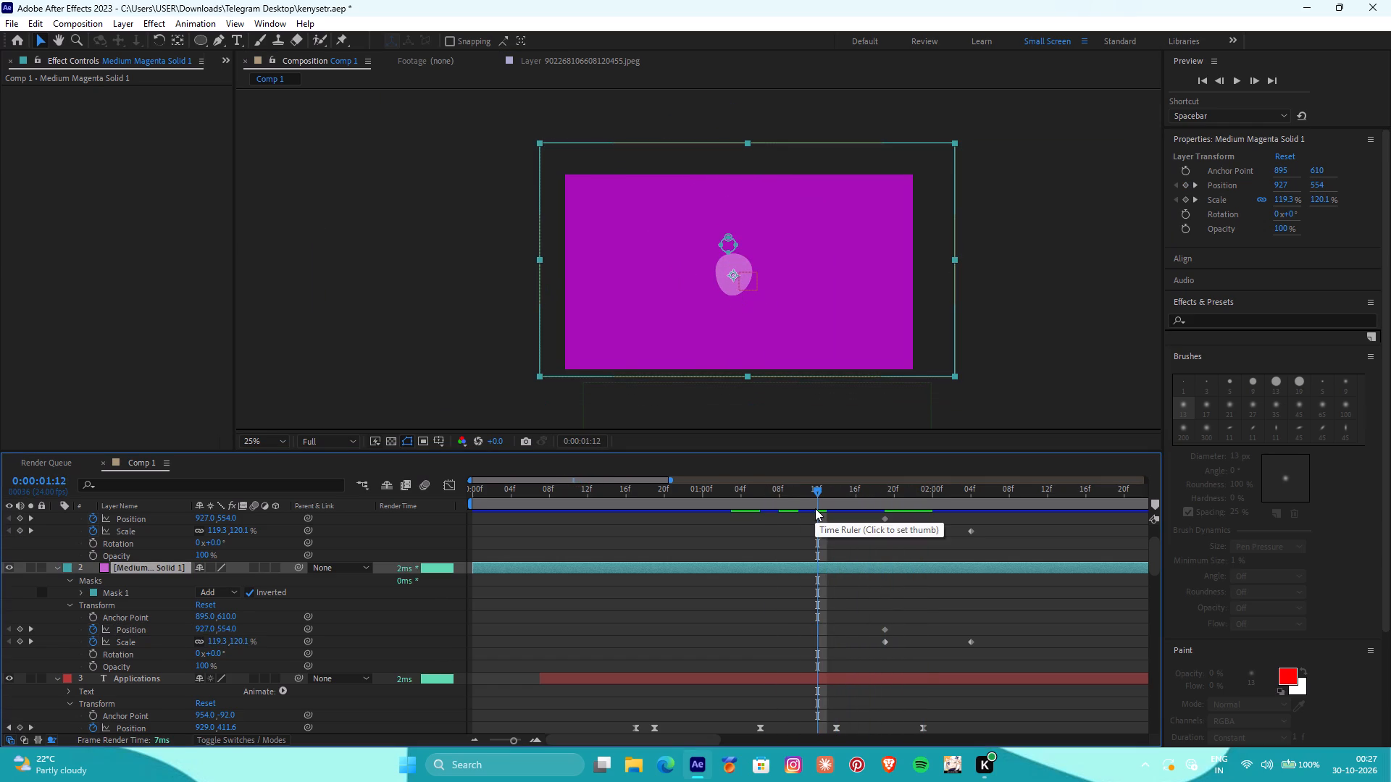
Move the lighter magenta solid to position 958, 701.5 at 0:00:01:19 so its circular mask sits inside the deep solid's opening.
{"action": "left_click_drag", "start_coordinate": [814, 487], "coordinate": [866, 495]}
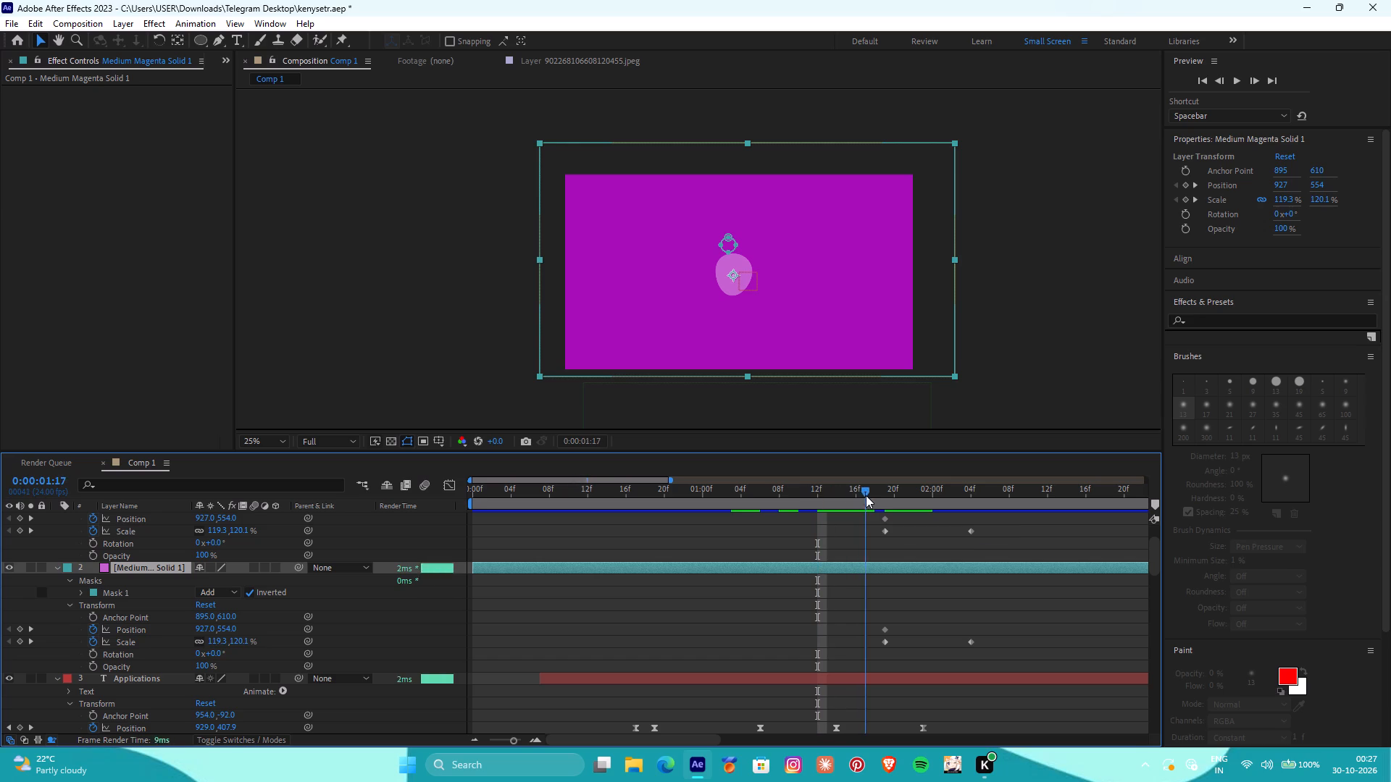
{"action": "left_click_drag", "start_coordinate": [866, 495], "coordinate": [879, 497]}
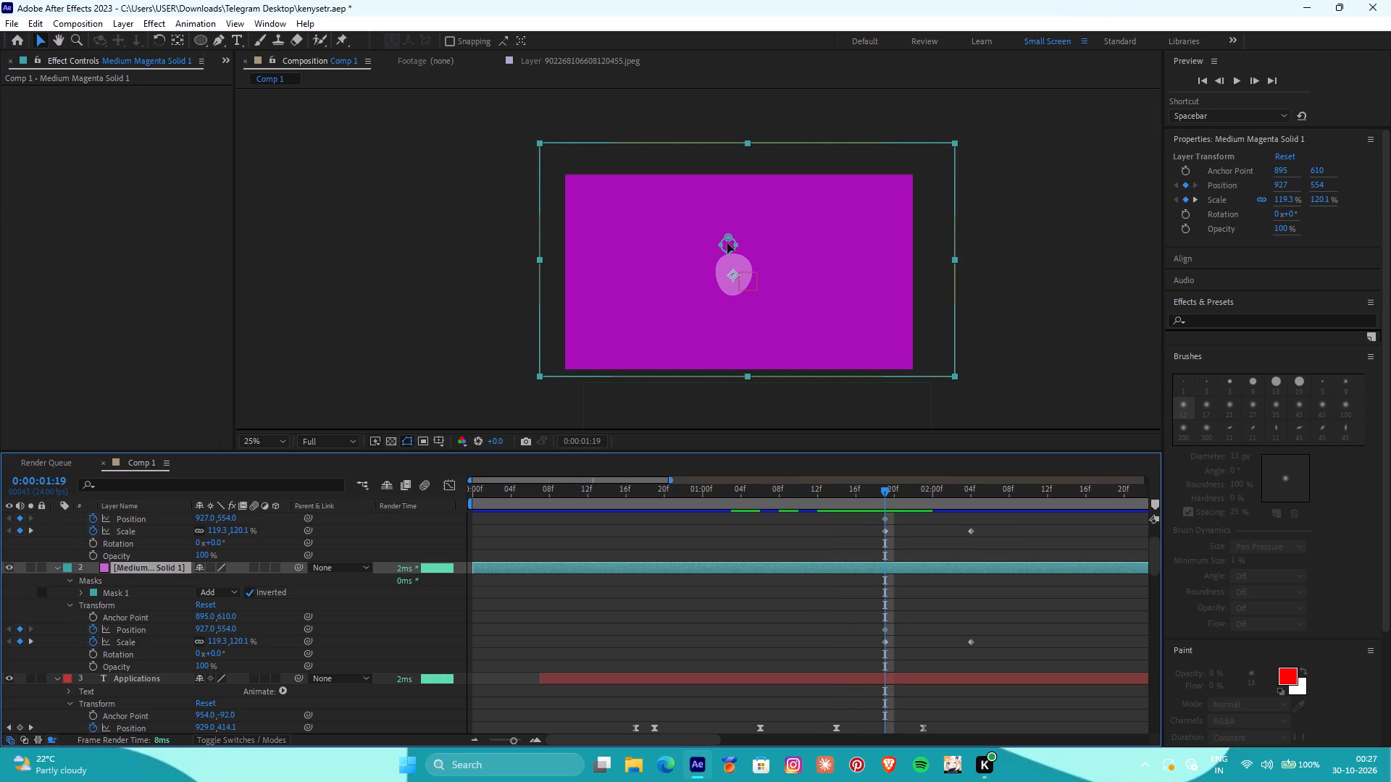
{"action": "left_click_drag", "start_coordinate": [727, 243], "coordinate": [738, 273]}
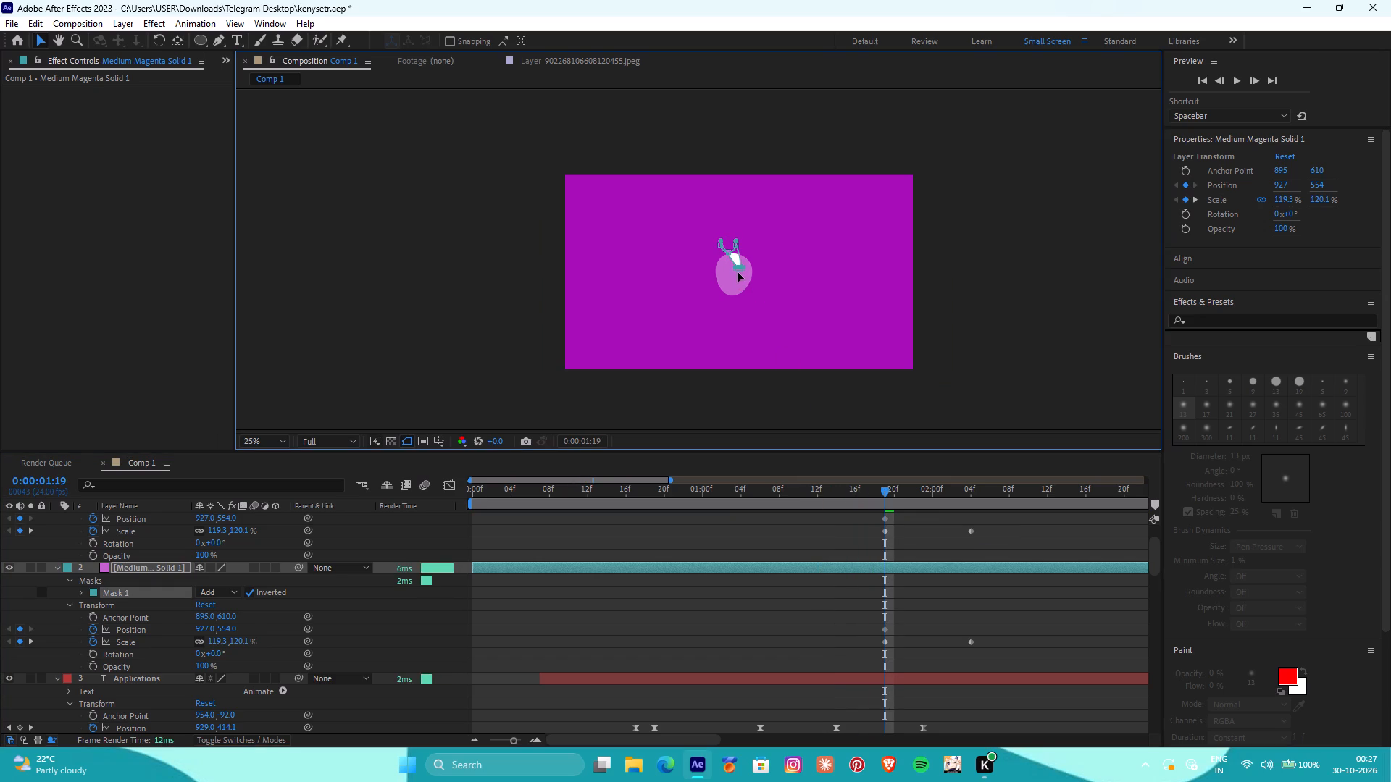
{"action": "key", "text": "ctrl+z"}
{"action": "scroll", "coordinate": [733, 265], "scroll_direction": "up", "scroll_amount": 3}
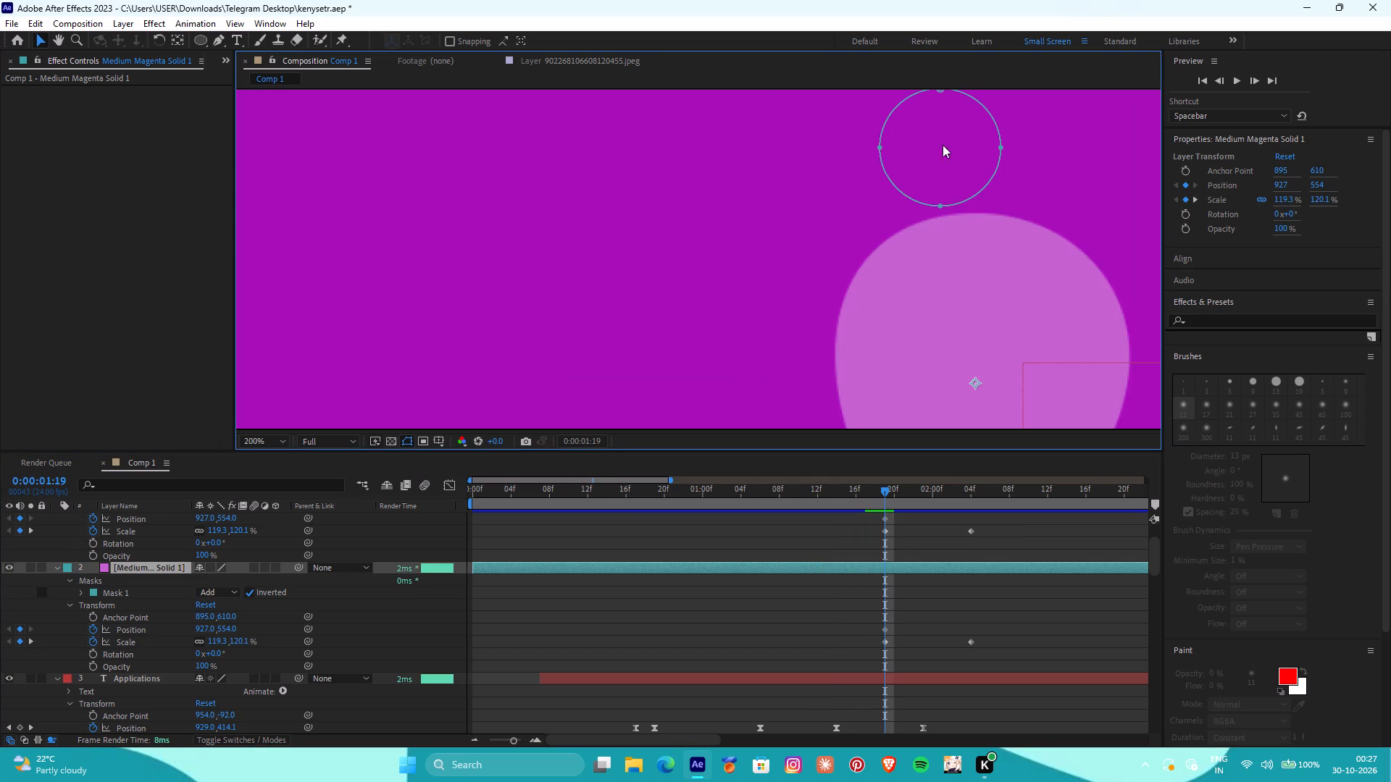
{"action": "left_click_drag", "start_coordinate": [935, 140], "coordinate": [962, 341]}
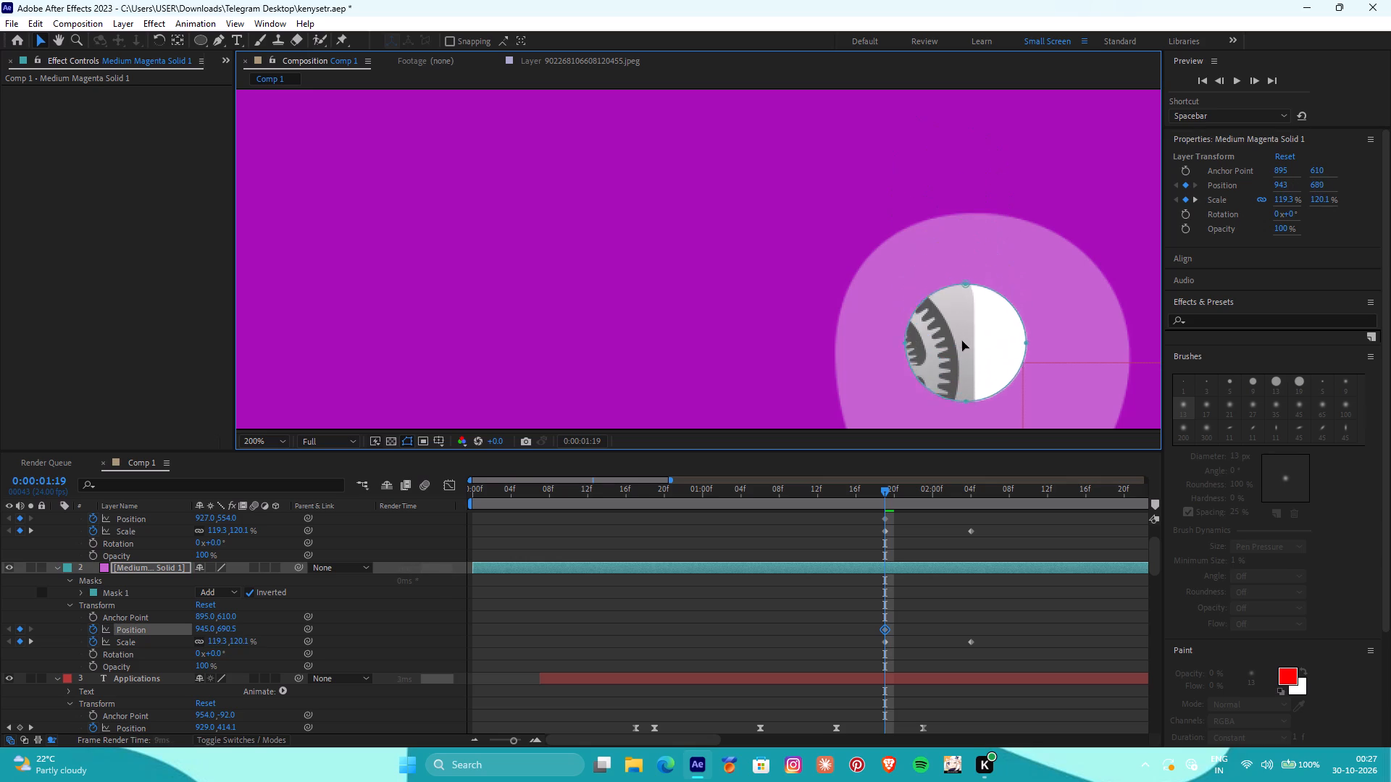
{"action": "left_click_drag", "start_coordinate": [962, 341], "coordinate": [979, 353]}
{"action": "scroll", "coordinate": [980, 353], "scroll_direction": "down", "scroll_amount": 2}
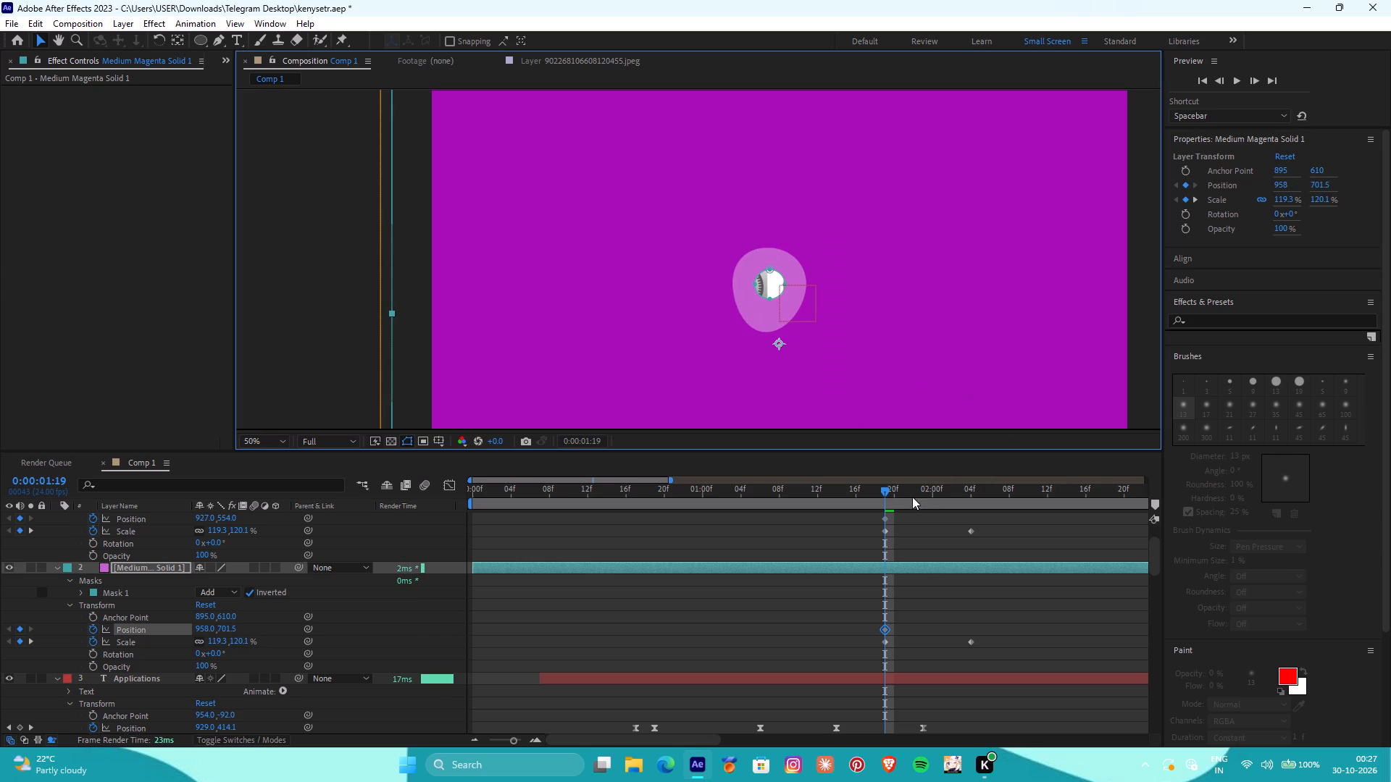
Move the lighter magenta solid to position 1214, 2069.5 at 0:00:02:04 so its mask opening frames the app icon card.
{"action": "left_click_drag", "start_coordinate": [881, 487], "coordinate": [933, 506]}
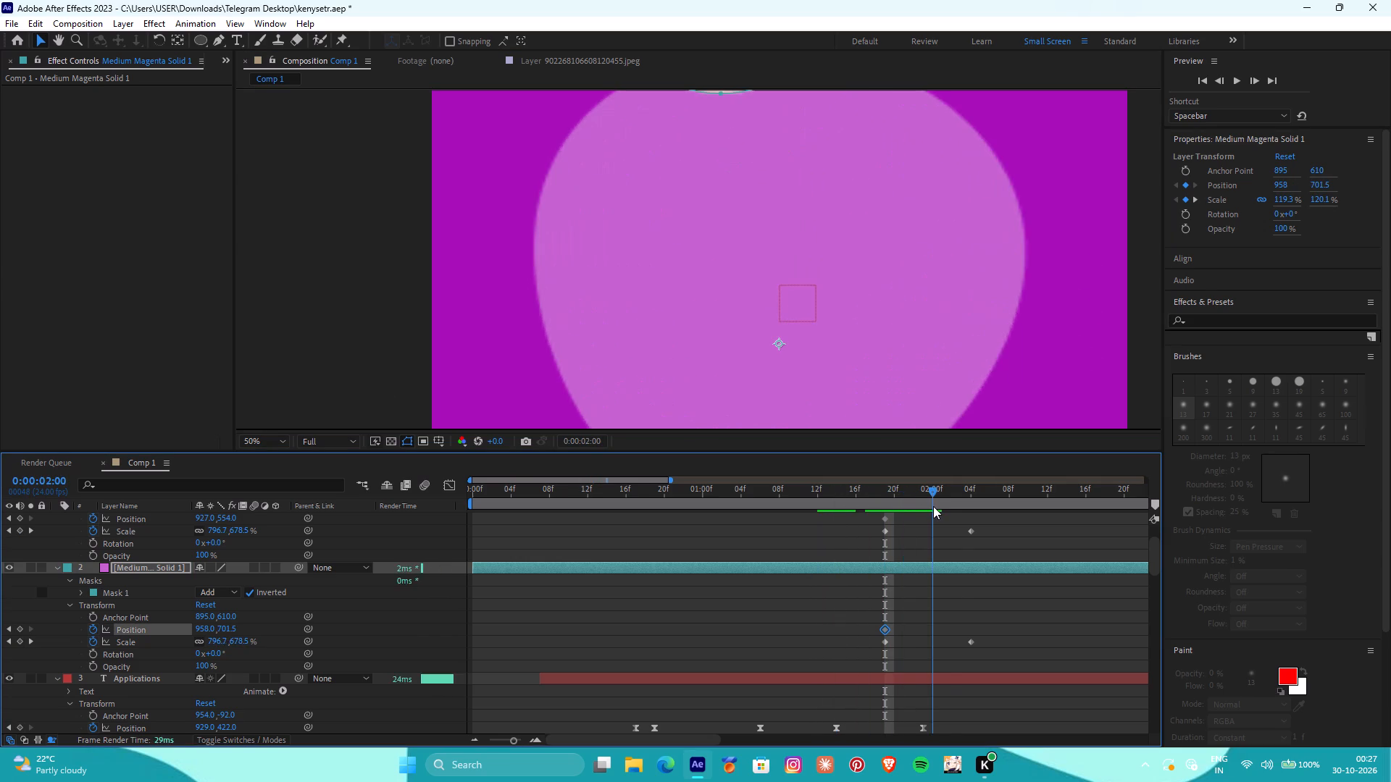
{"action": "left_click_drag", "start_coordinate": [933, 506], "coordinate": [935, 506]}
{"action": "scroll", "coordinate": [935, 506], "scroll_direction": "down", "scroll_amount": 2}
{"action": "scroll", "coordinate": [929, 506], "scroll_direction": "up", "scroll_amount": 3}
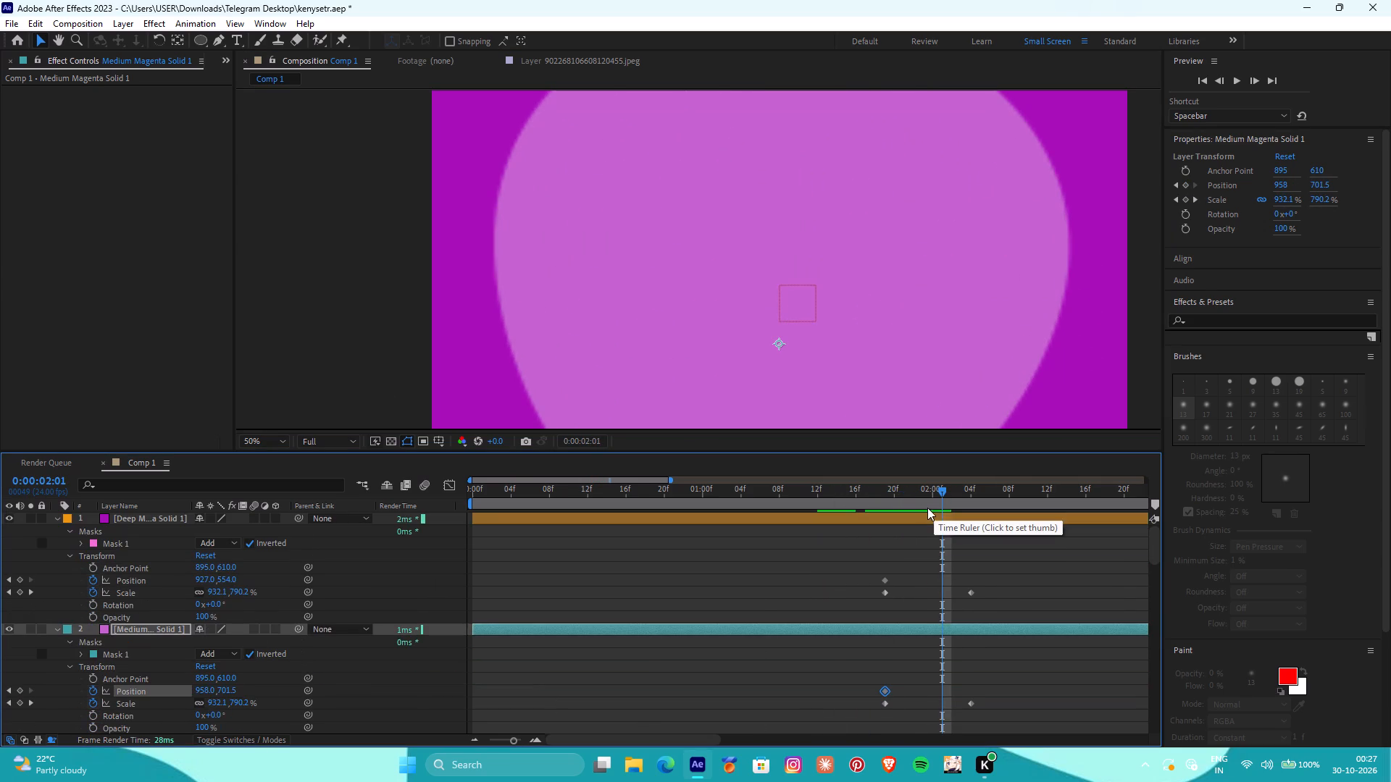
{"action": "scroll", "coordinate": [814, 213], "scroll_direction": "down", "scroll_amount": 2}
{"action": "scroll", "coordinate": [814, 219], "scroll_direction": "up", "scroll_amount": 1}
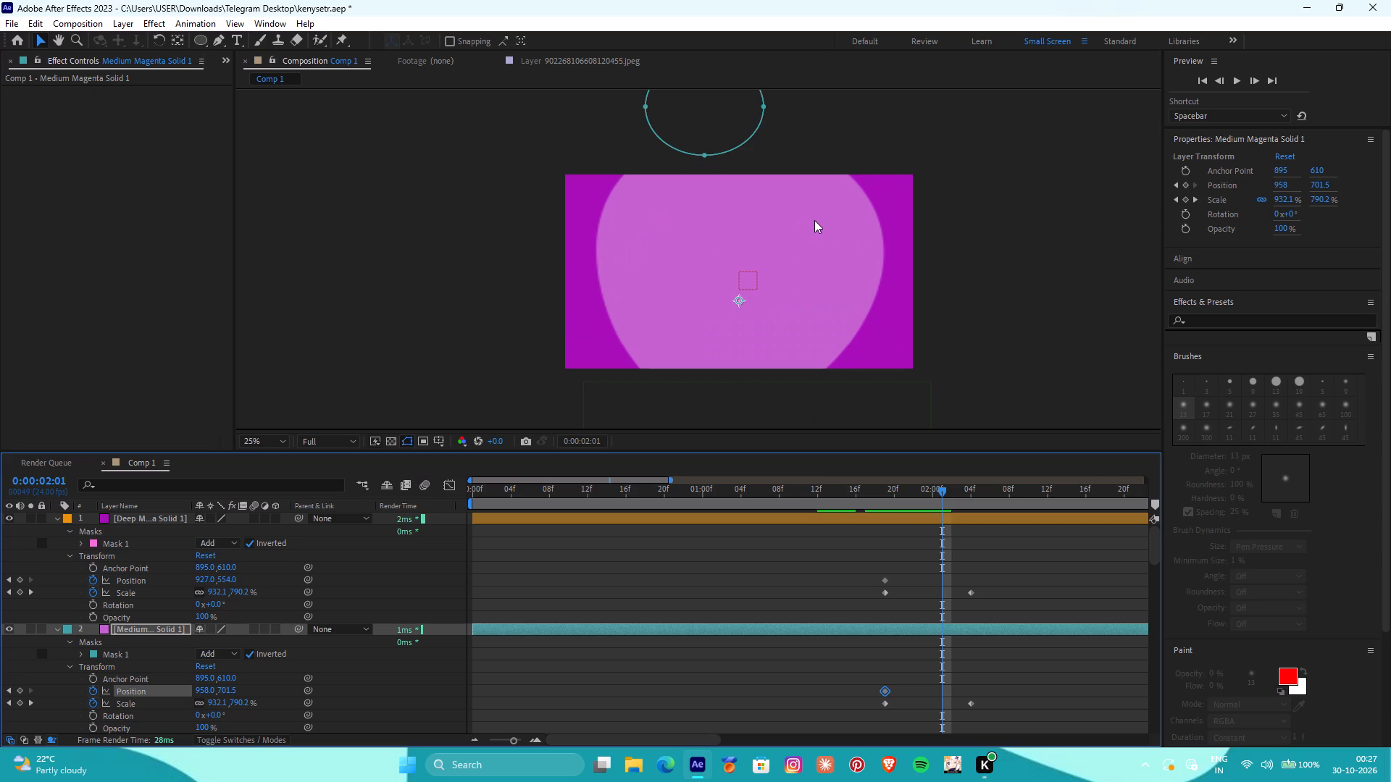
{"action": "scroll", "coordinate": [814, 225], "scroll_direction": "down", "scroll_amount": 1}
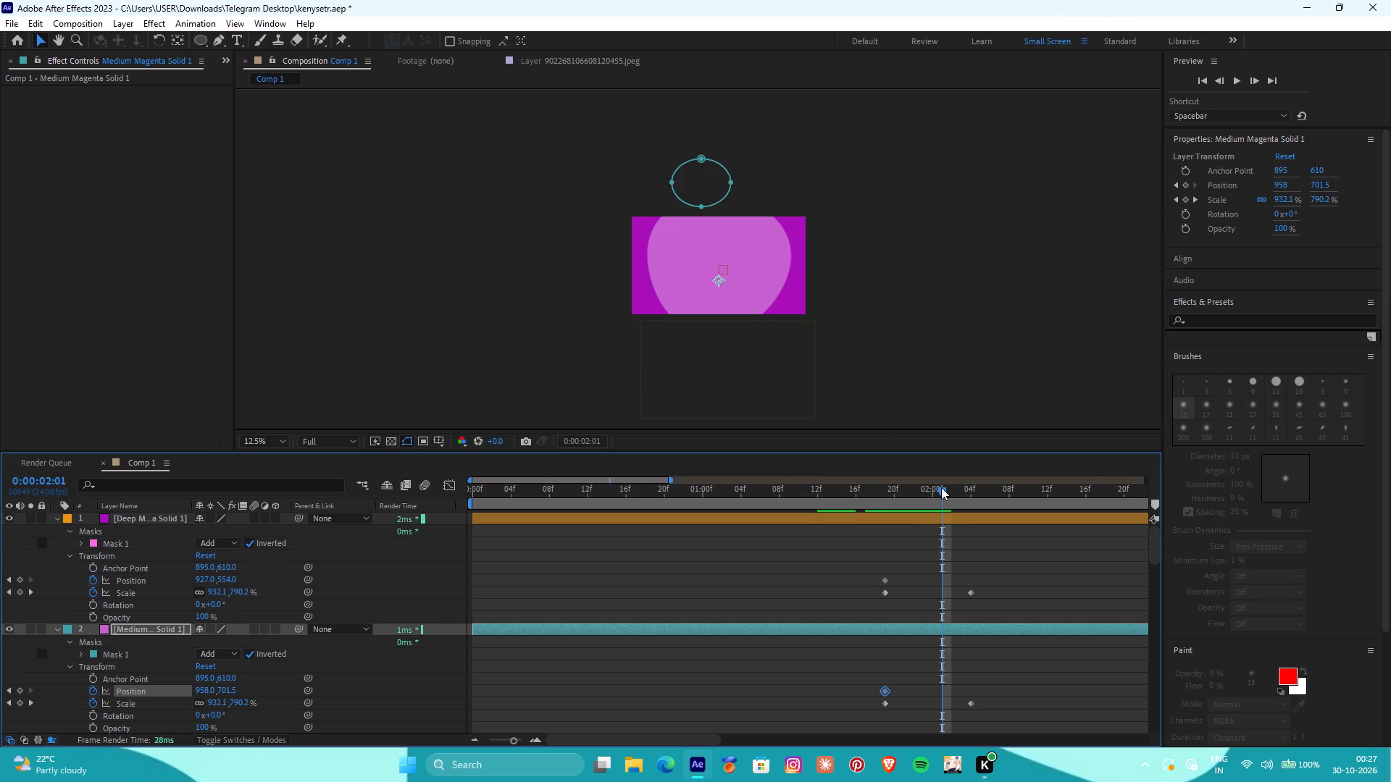
{"action": "left_click_drag", "start_coordinate": [941, 487], "coordinate": [967, 492]}
{"action": "left_click_drag", "start_coordinate": [690, 140], "coordinate": [721, 232]}
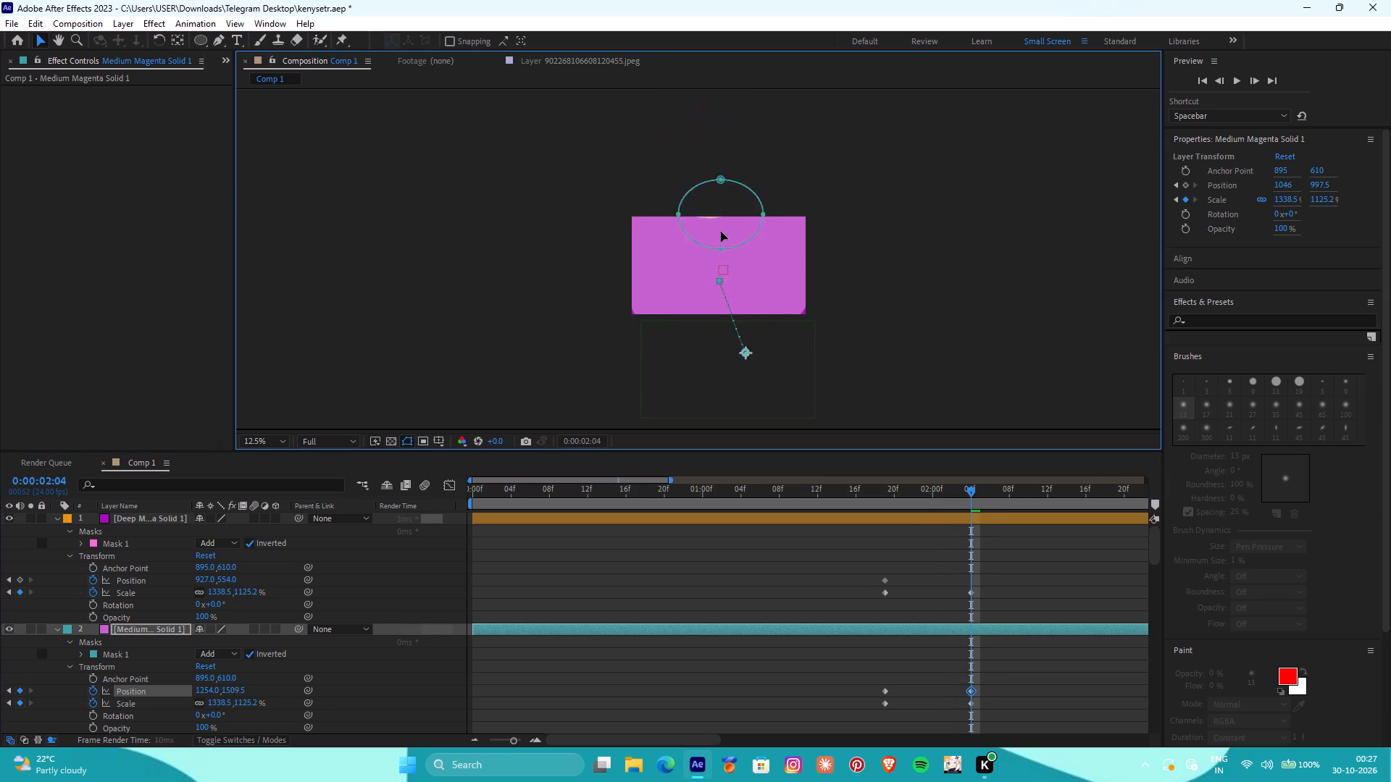
{"action": "left_click_drag", "start_coordinate": [721, 232], "coordinate": [713, 264]}
Set the lighter magenta solid's scale keyframe at 0:00:02:04 to 1350.4, 1135.2%.
{"action": "left_click_drag", "start_coordinate": [969, 489], "coordinate": [922, 500]}
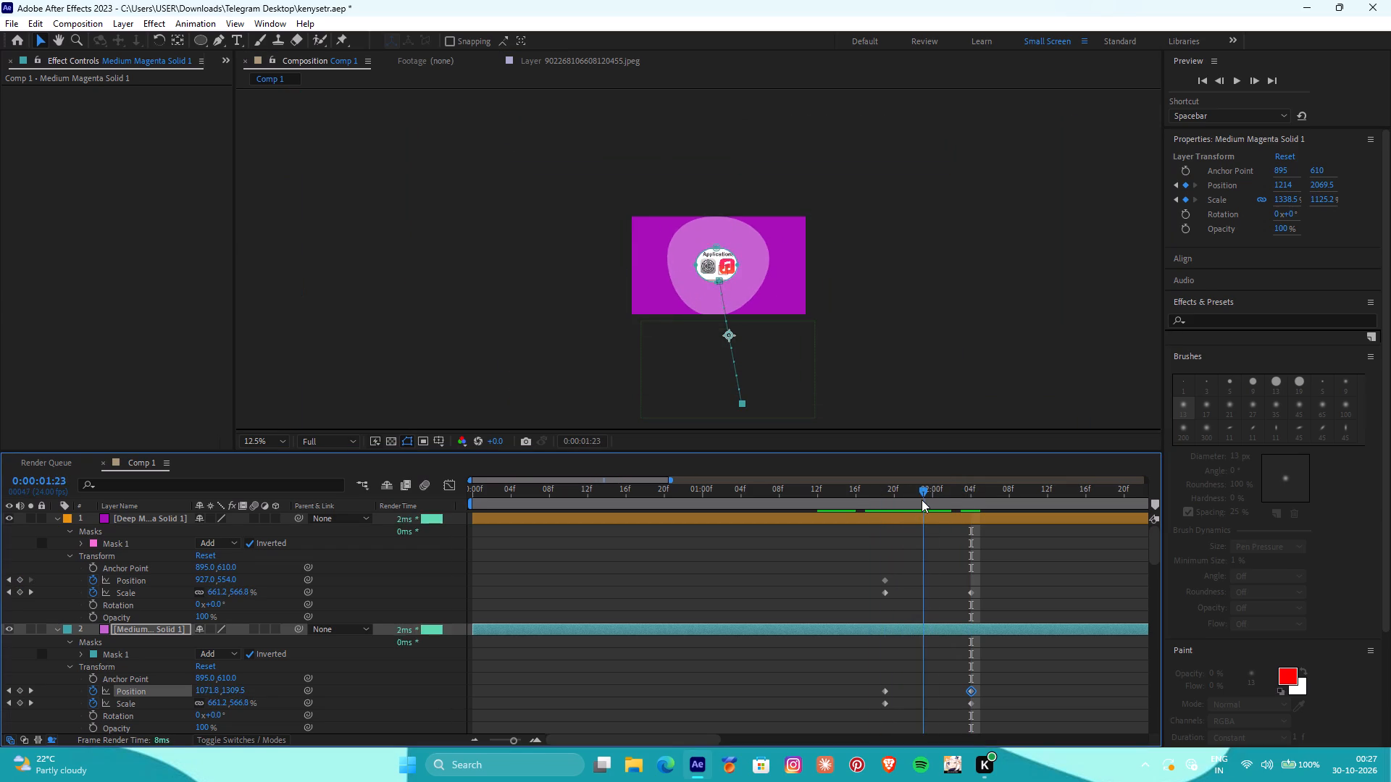
{"action": "left_click_drag", "start_coordinate": [922, 500], "coordinate": [1024, 513]}
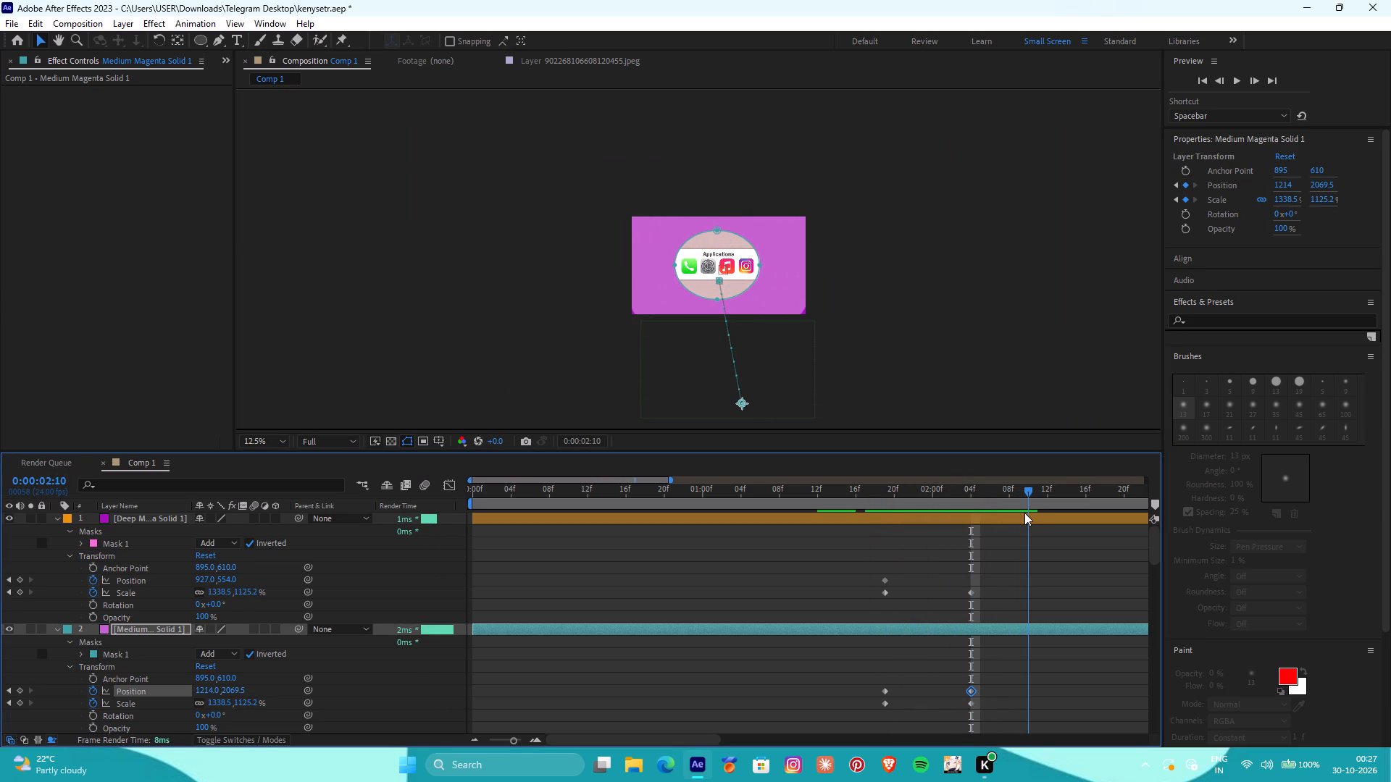
{"action": "left_click_drag", "start_coordinate": [1024, 513], "coordinate": [975, 519]}
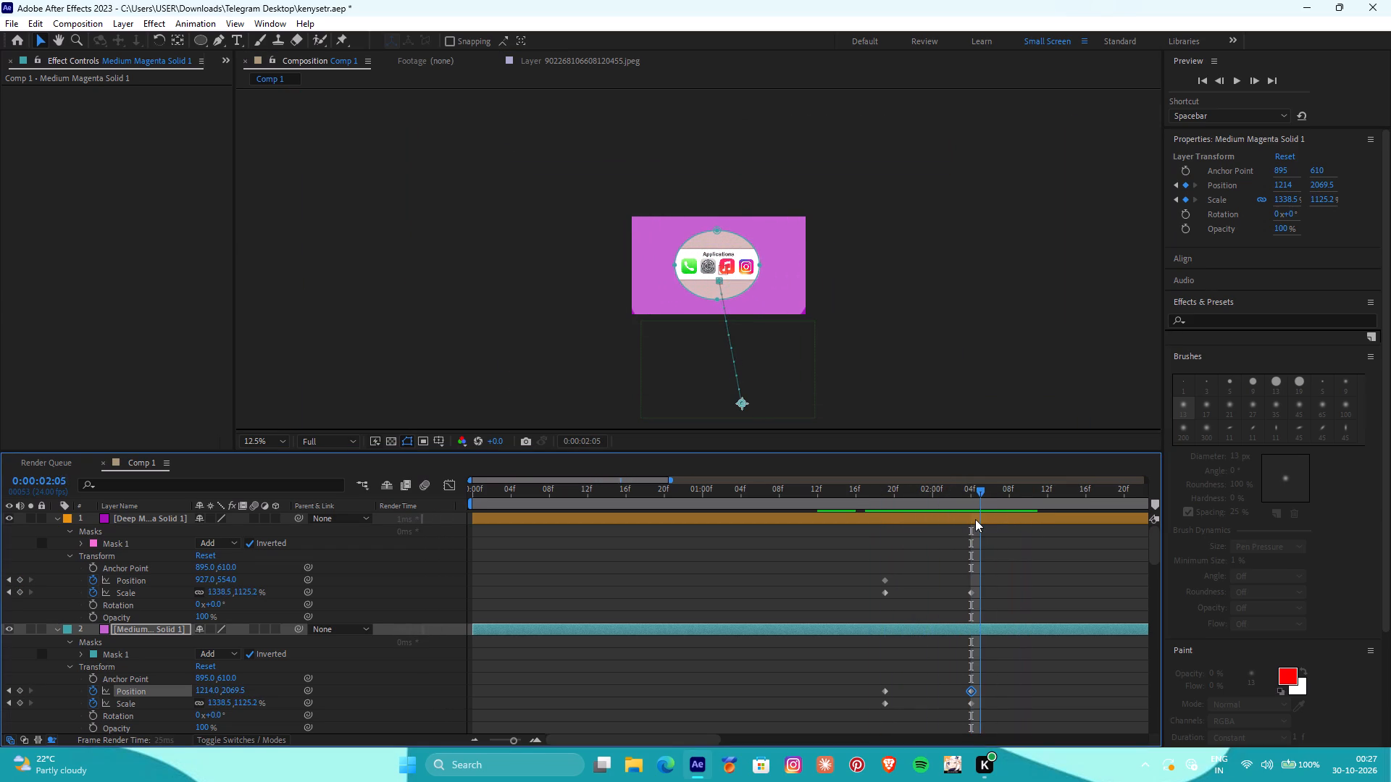
{"action": "left_click_drag", "start_coordinate": [975, 519], "coordinate": [971, 519]}
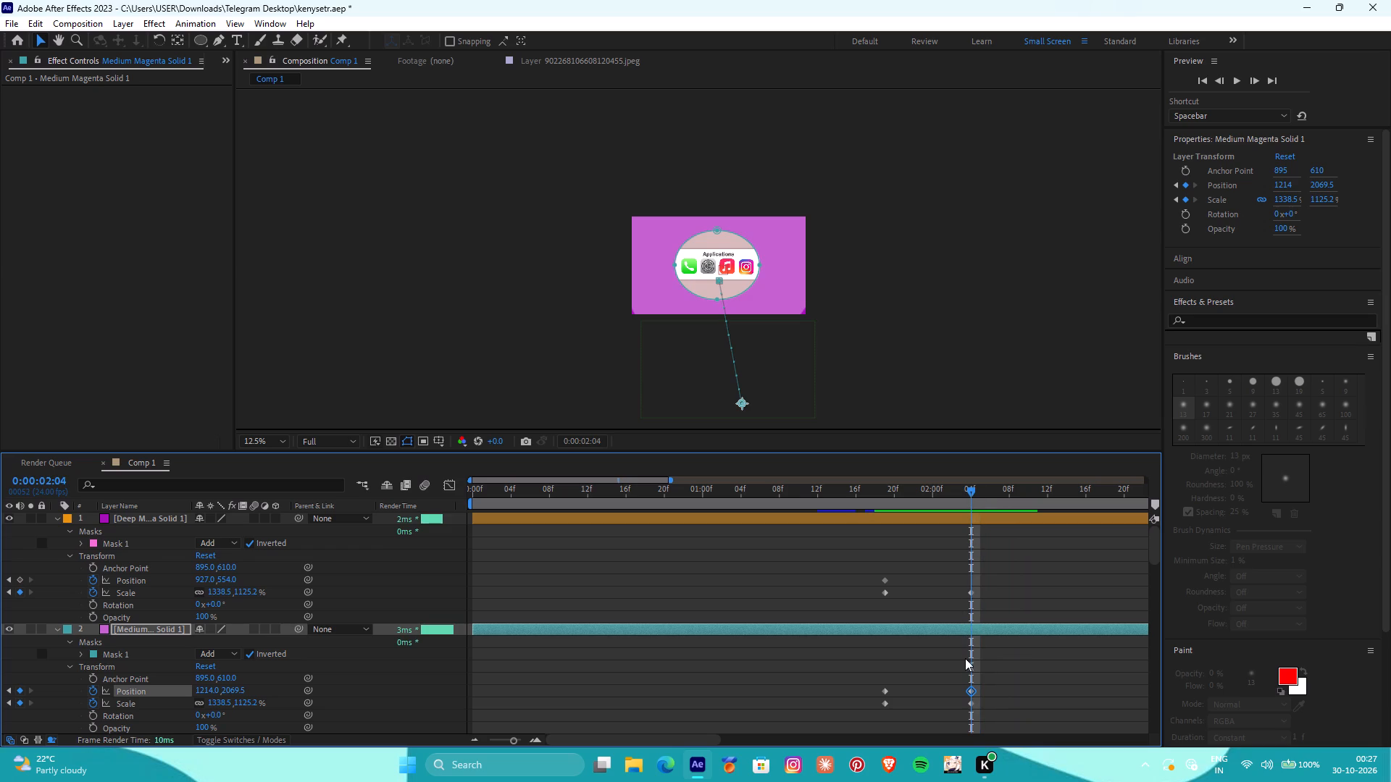
{"action": "left_click", "coordinate": [971, 702]}
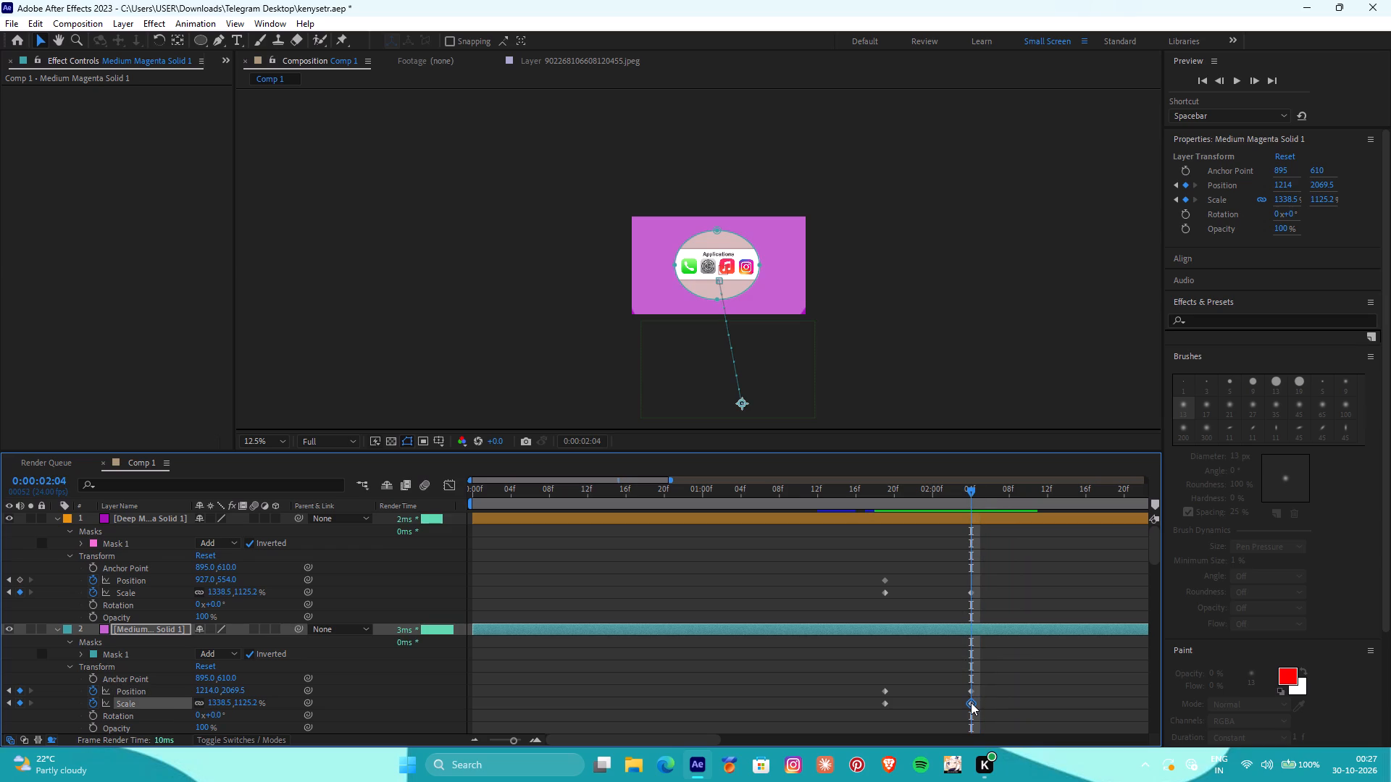
{"action": "left_click_drag", "start_coordinate": [248, 702], "coordinate": [296, 720]}
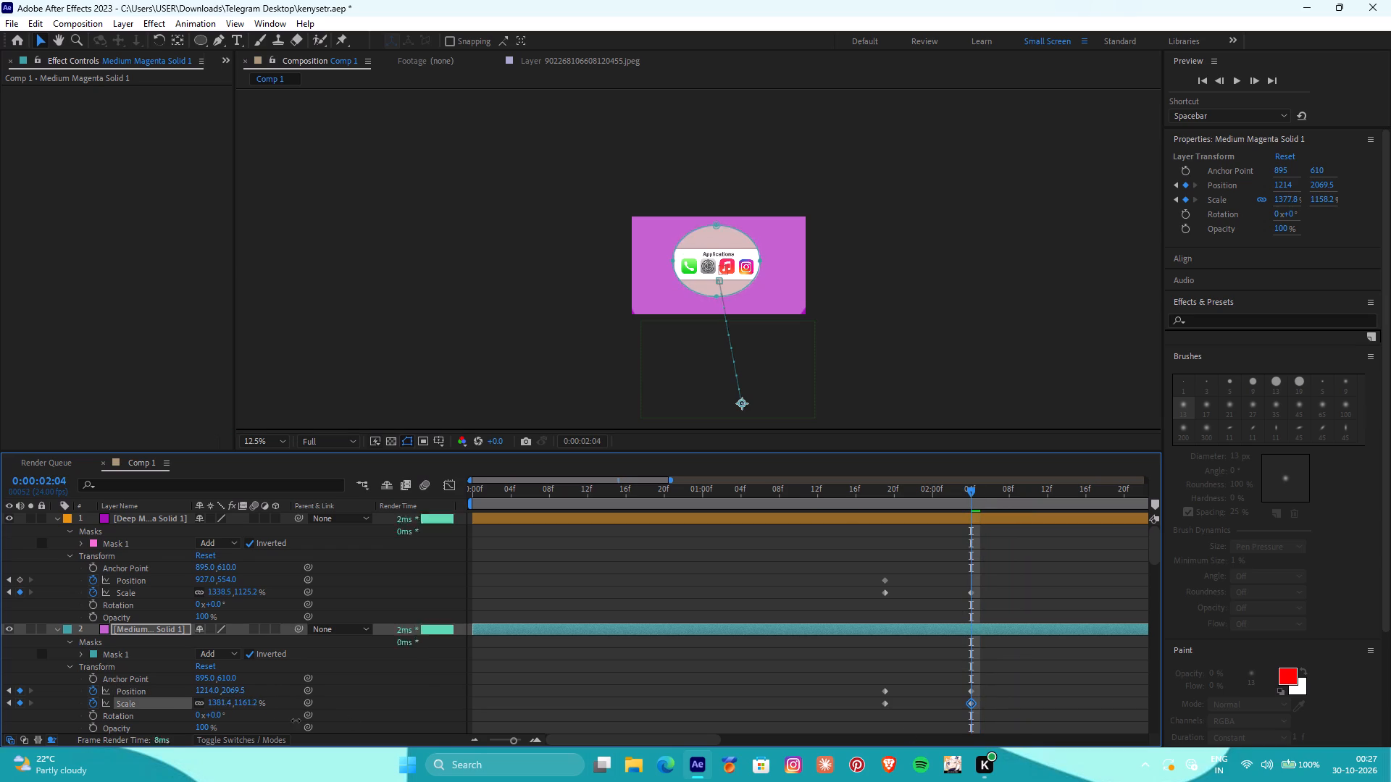
{"action": "left_click_drag", "start_coordinate": [296, 720], "coordinate": [267, 713]}
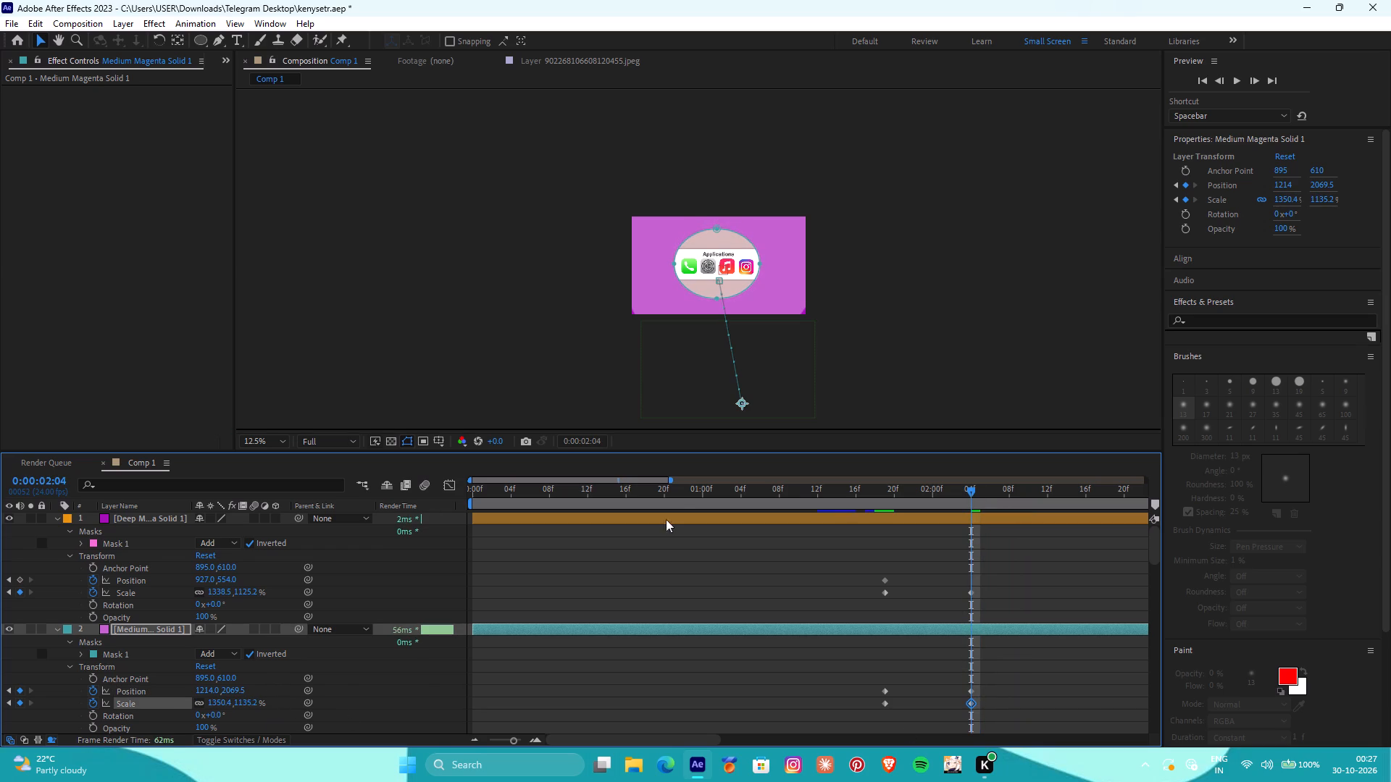
Nudge the lighter magenta solid to position 1230, 2101.5 at 0:00:02:04 and set its anchor point X to 896.
{"action": "left_click", "coordinate": [740, 402]}
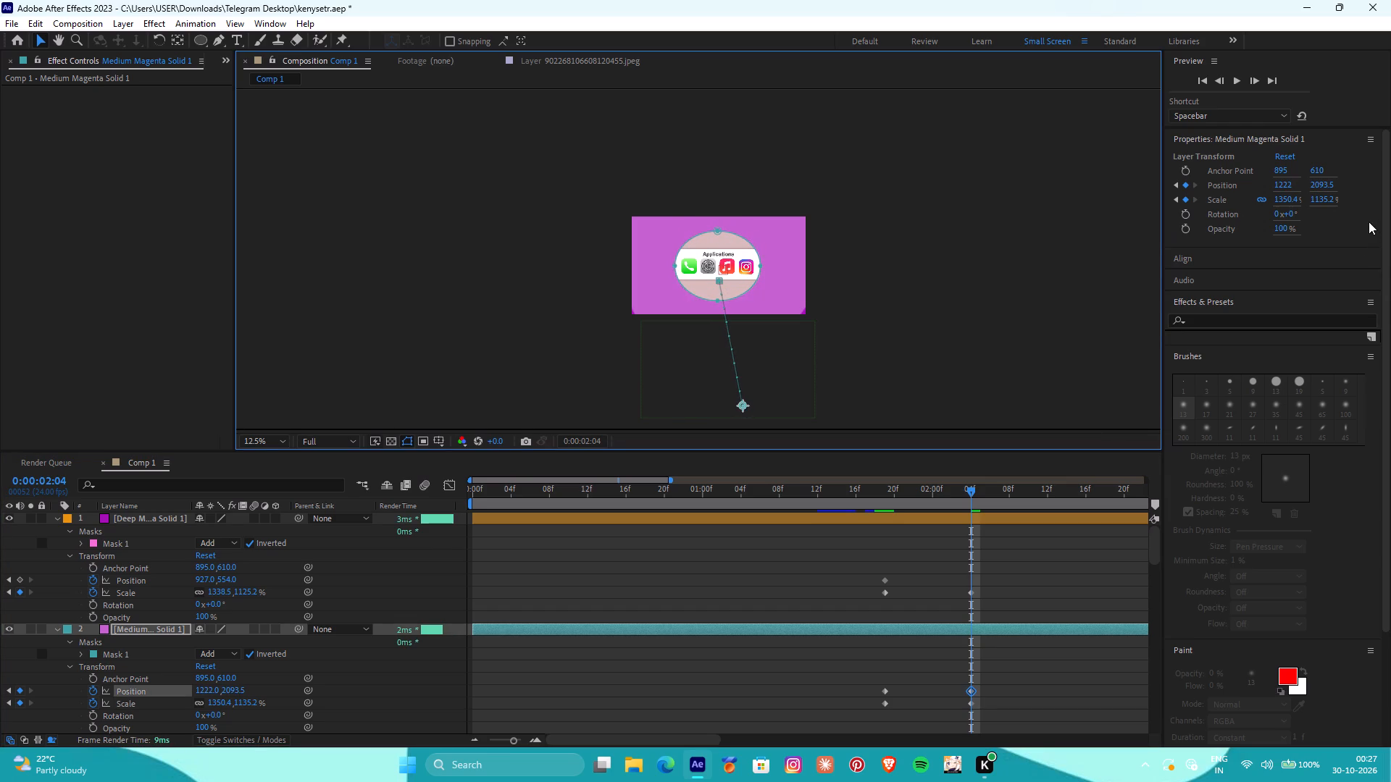
{"action": "left_click", "coordinate": [1280, 170]}
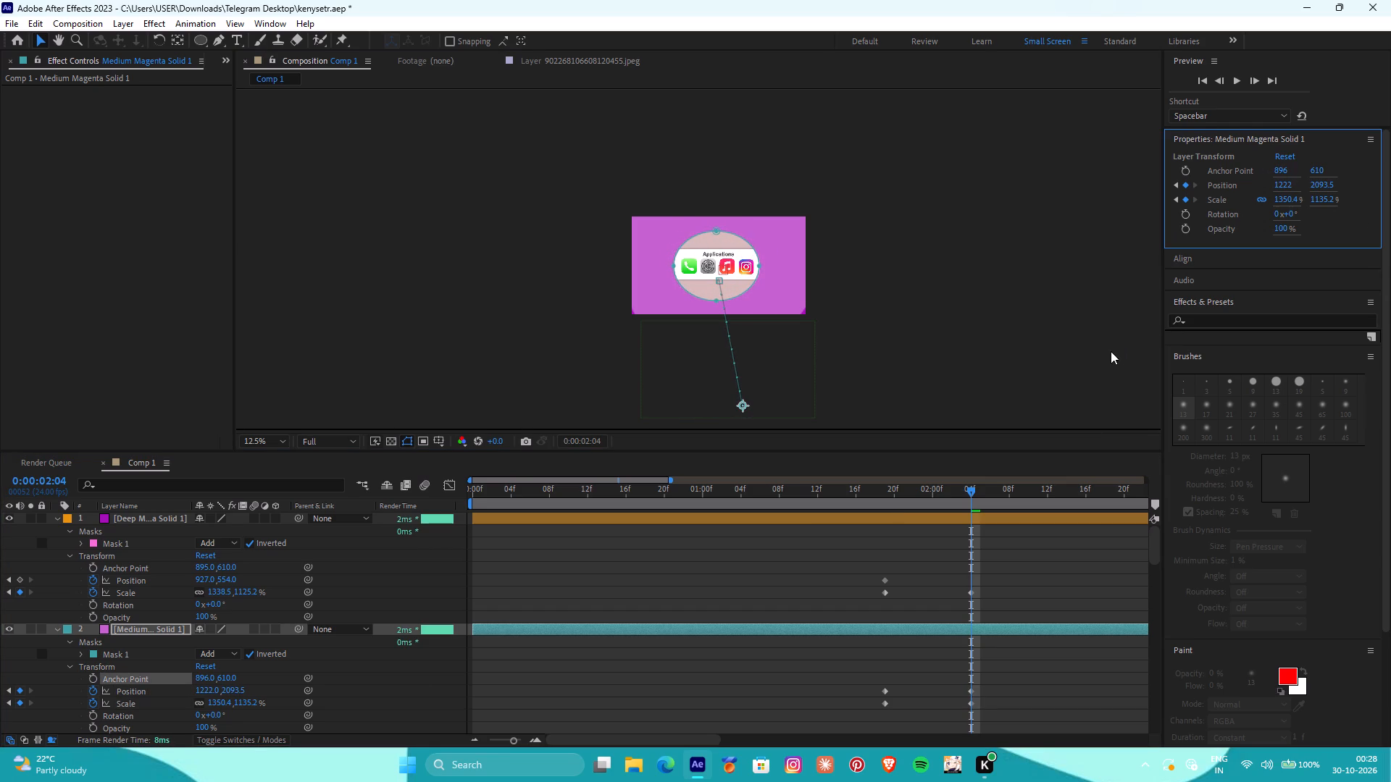
{"action": "left_click", "coordinate": [742, 405], "text": "alt"}
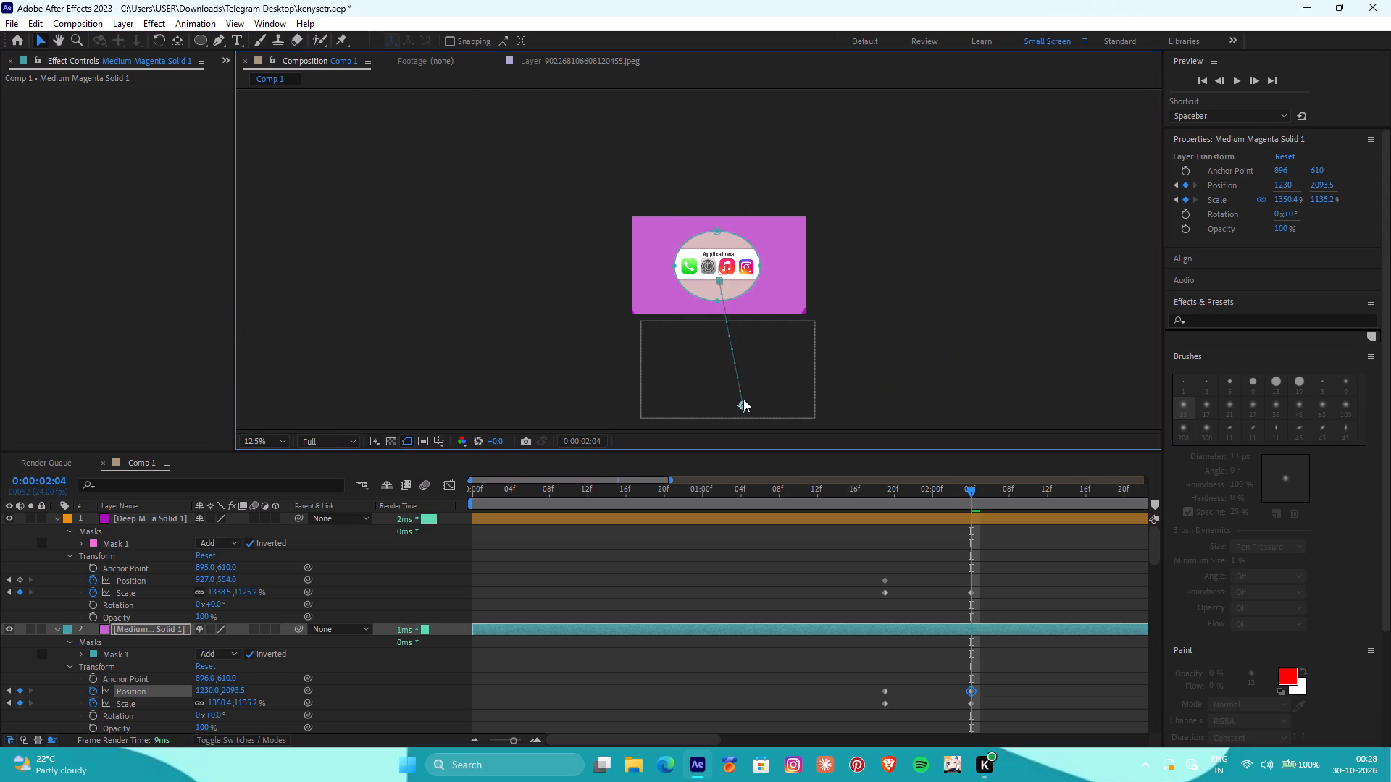
{"action": "left_click", "coordinate": [743, 398], "text": "ctrl"}
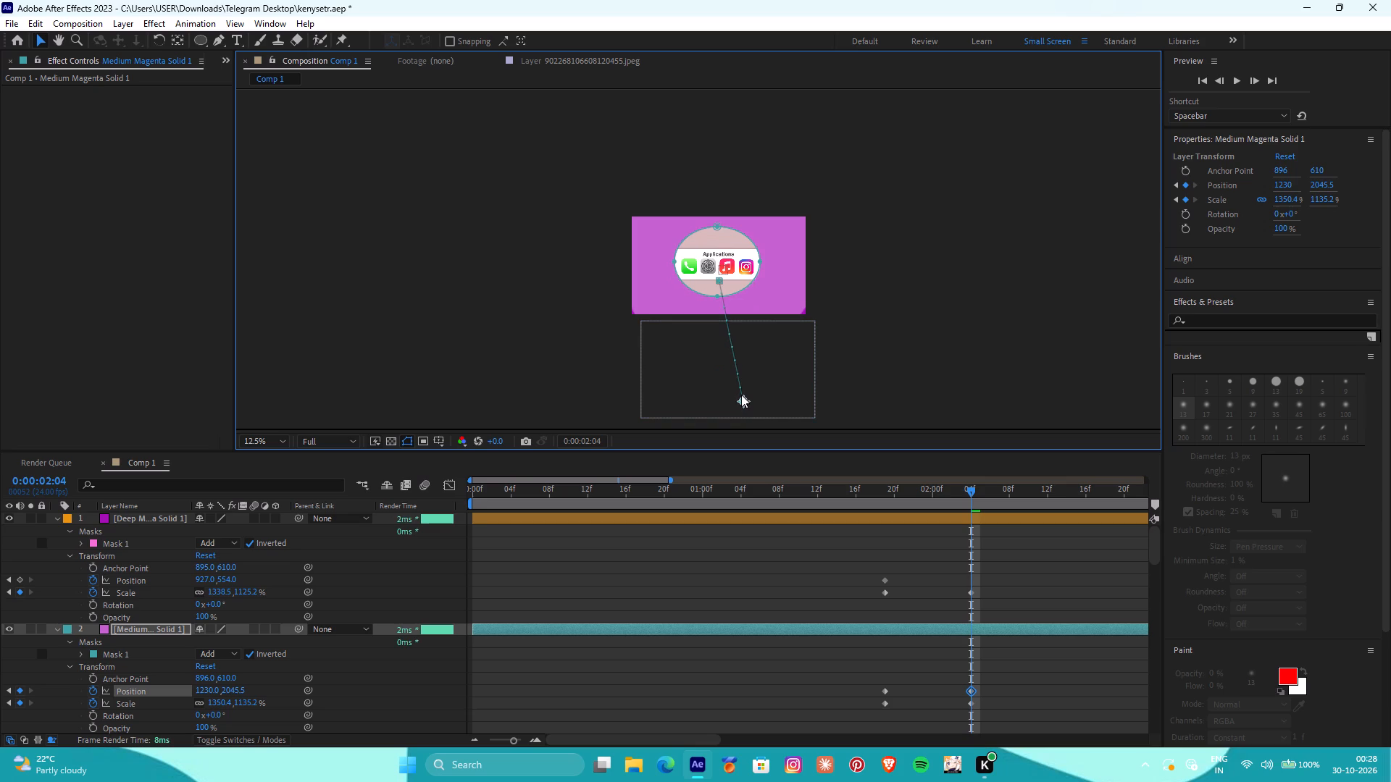
{"action": "left_click_drag", "start_coordinate": [741, 398], "coordinate": [742, 386], "text": "shift"}
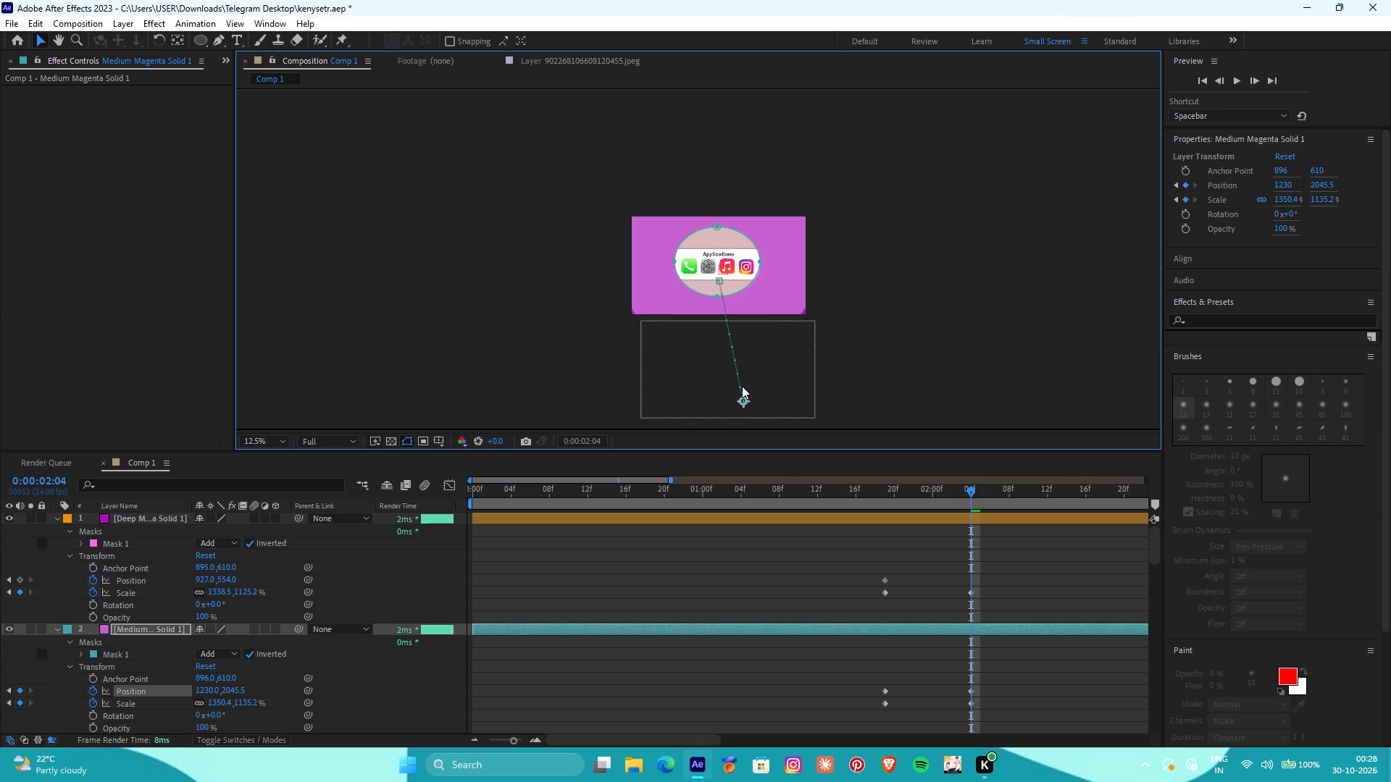
{"action": "left_click_drag", "start_coordinate": [742, 386], "coordinate": [745, 380], "text": "shift"}
{"action": "left_click", "coordinate": [742, 401], "text": "shift"}
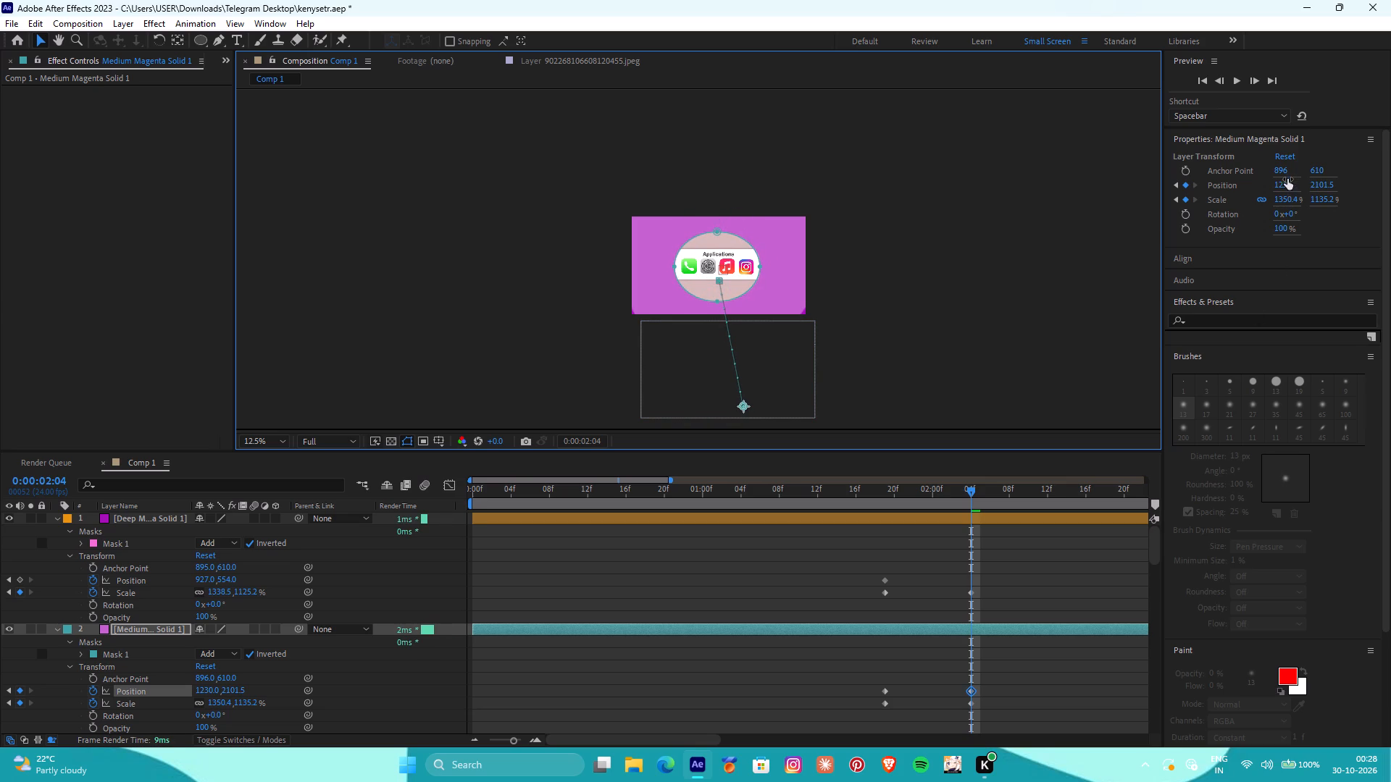
Set the lighter magenta solid's anchor point to 899, 609.
{"action": "left_click_drag", "start_coordinate": [1317, 171], "coordinate": [1310, 177]}
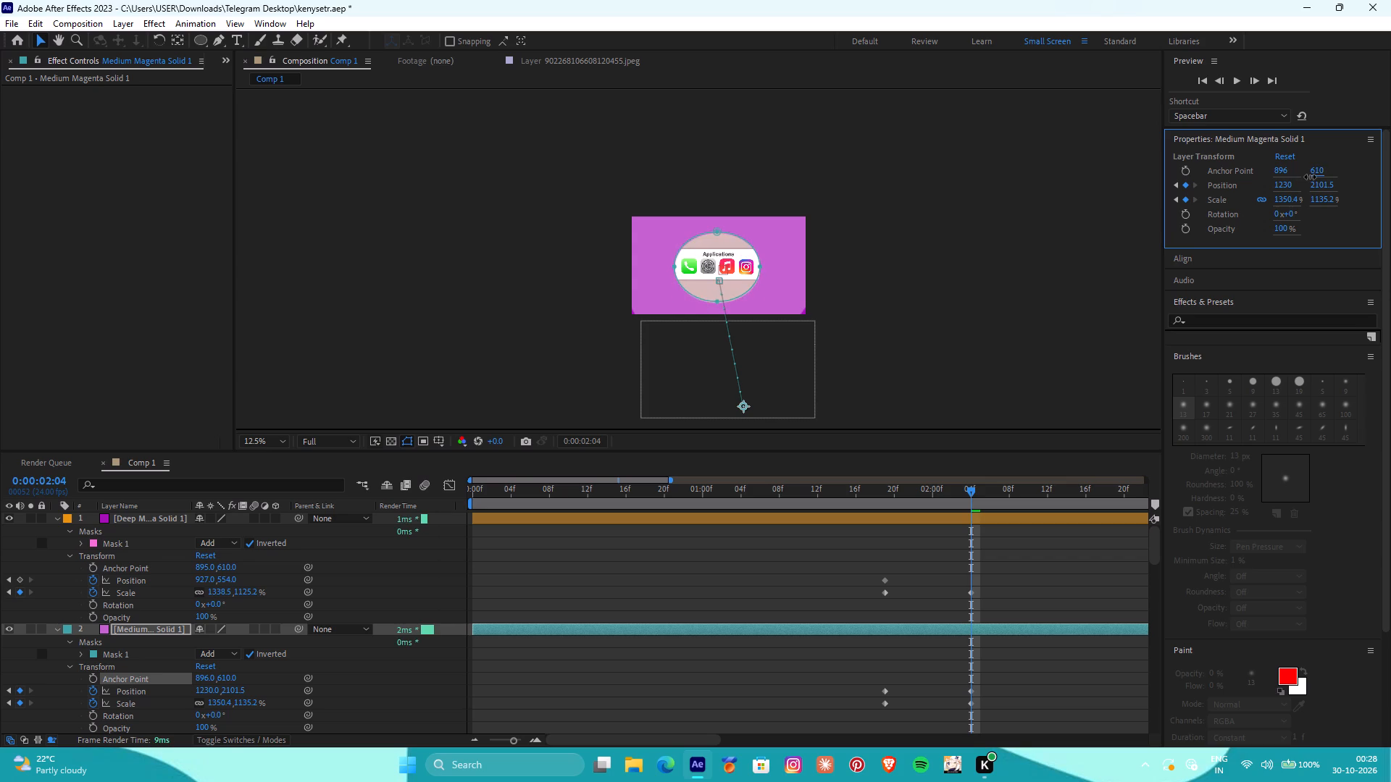
{"action": "left_click_drag", "start_coordinate": [1310, 177], "coordinate": [1309, 177]}
{"action": "left_click", "coordinate": [744, 403]}
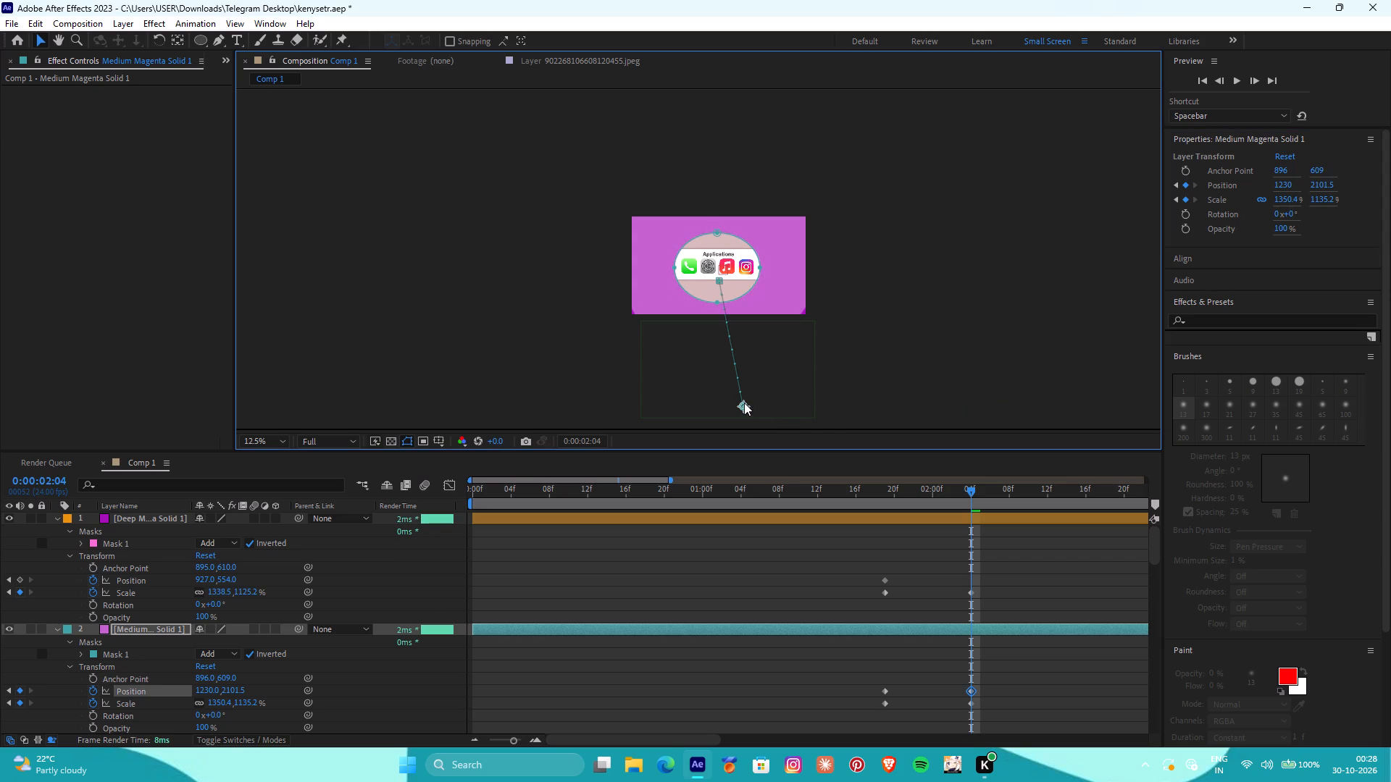
{"action": "left_click", "coordinate": [744, 403]}
{"action": "right_click", "coordinate": [744, 403]}
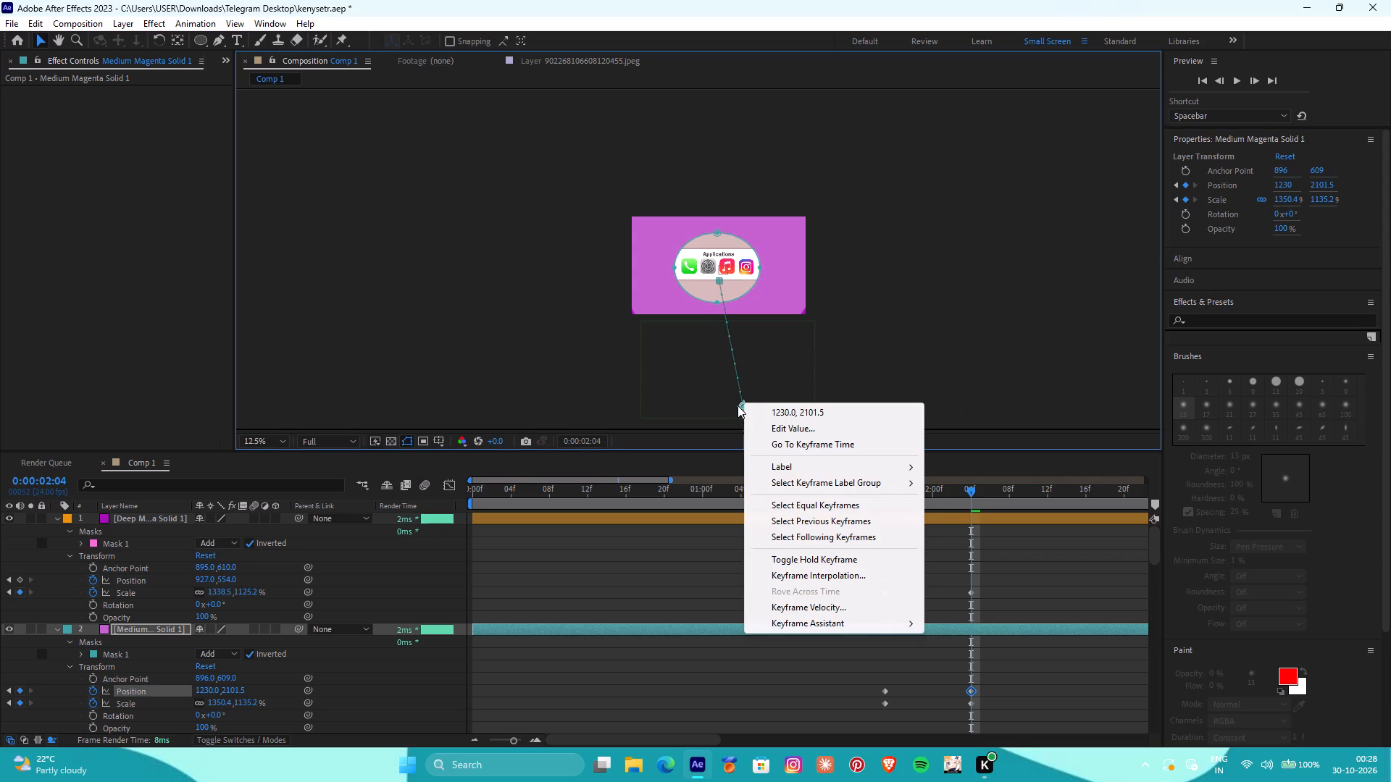
{"action": "left_click", "coordinate": [701, 388]}
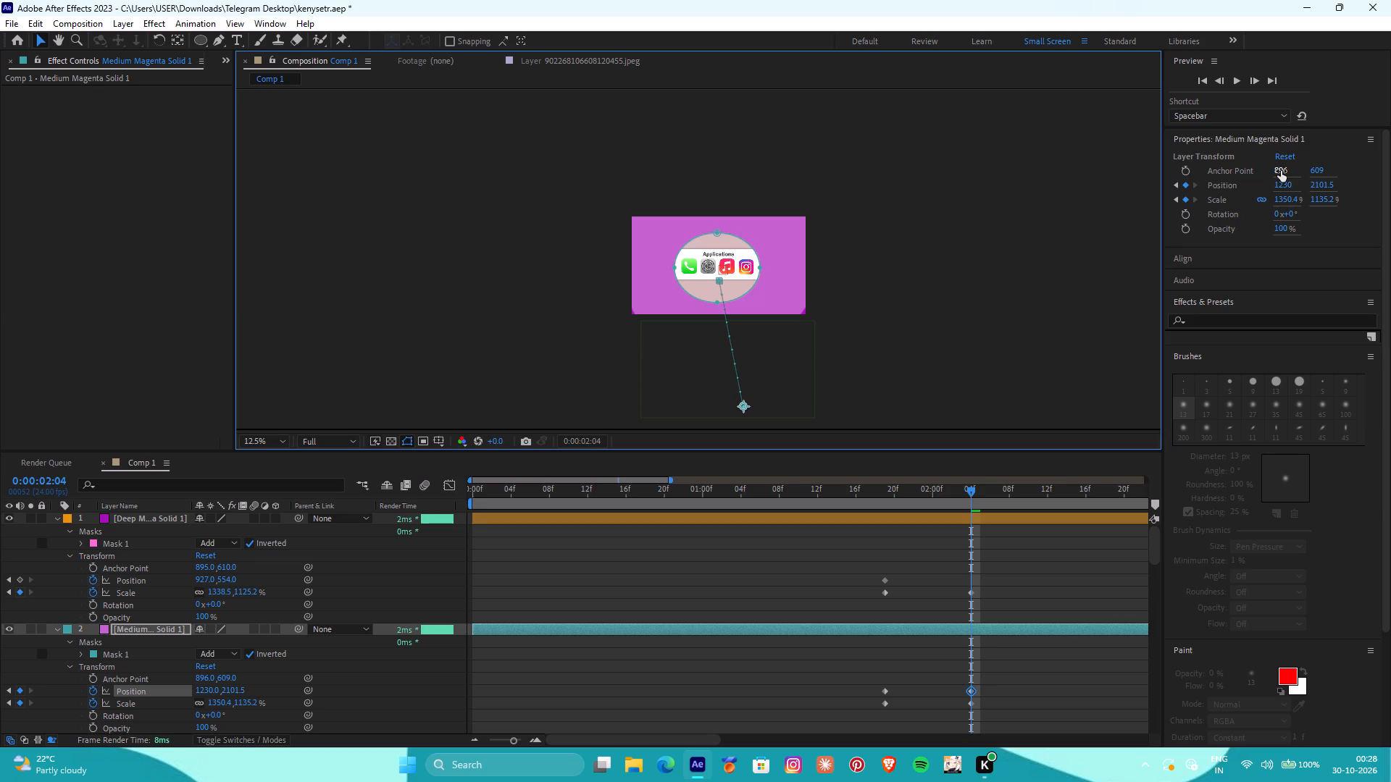
{"action": "left_click", "coordinate": [1281, 171]}
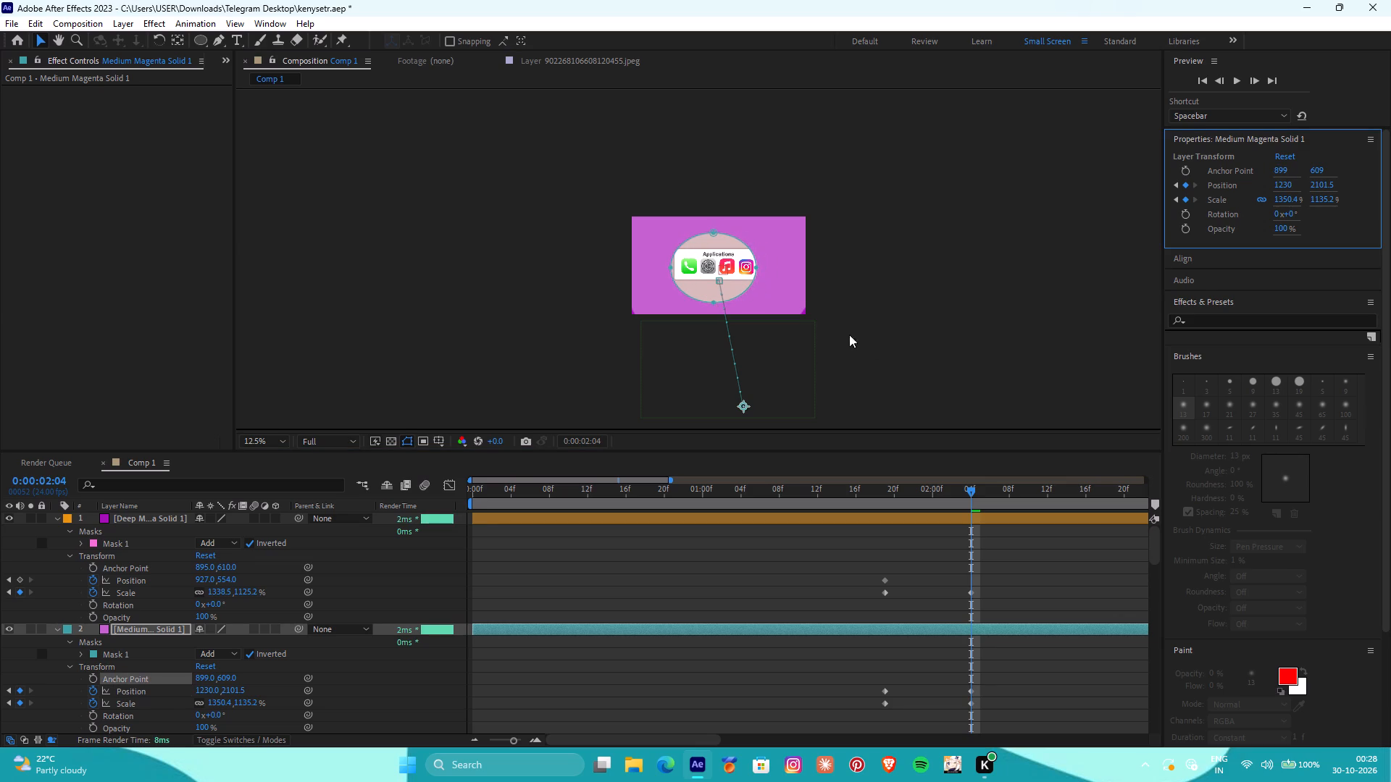
Move the lighter magenta solid's 0:00:01:19 position keyframe along the motion path onto its 0:00:02:04 end point.
{"action": "left_click_drag", "start_coordinate": [718, 279], "coordinate": [751, 385]}
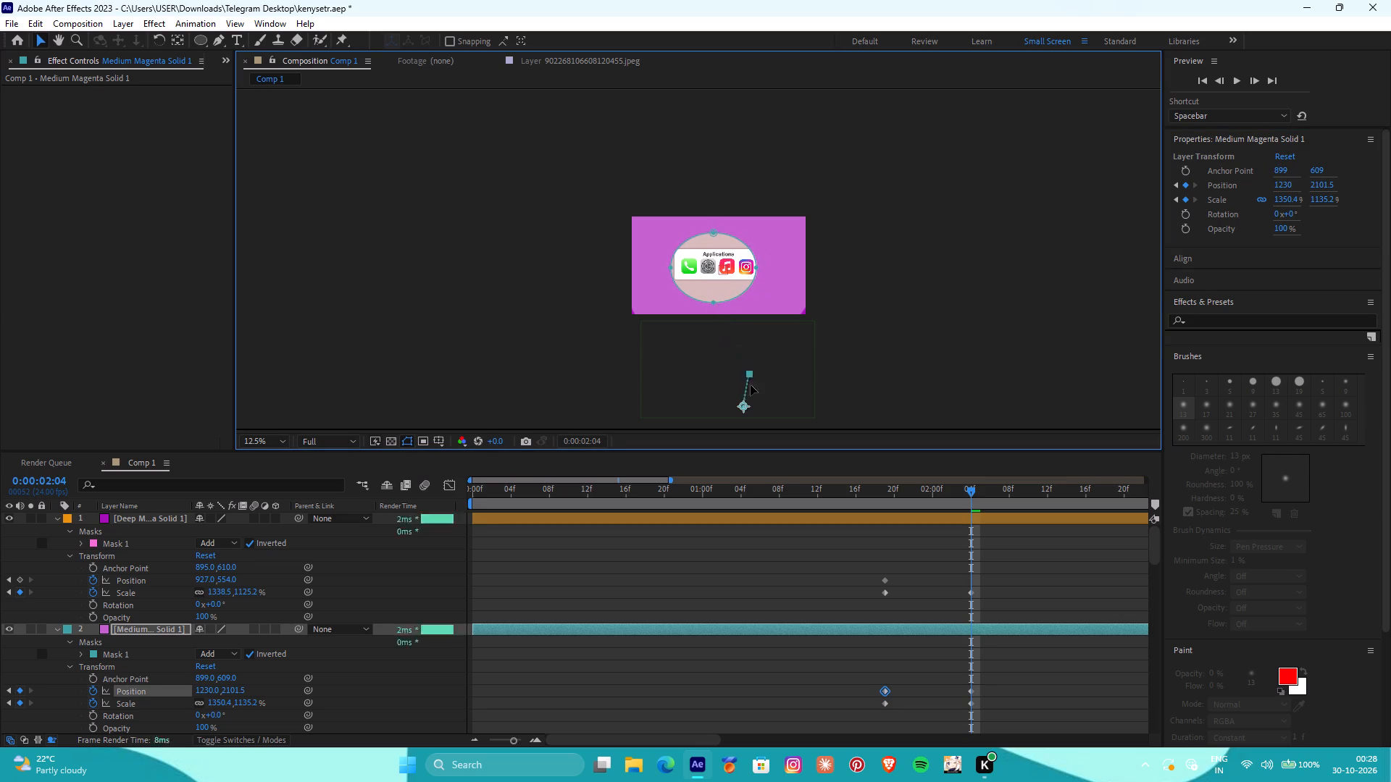
{"action": "left_click_drag", "start_coordinate": [751, 385], "coordinate": [743, 405]}
{"action": "left_click", "coordinate": [743, 405]}
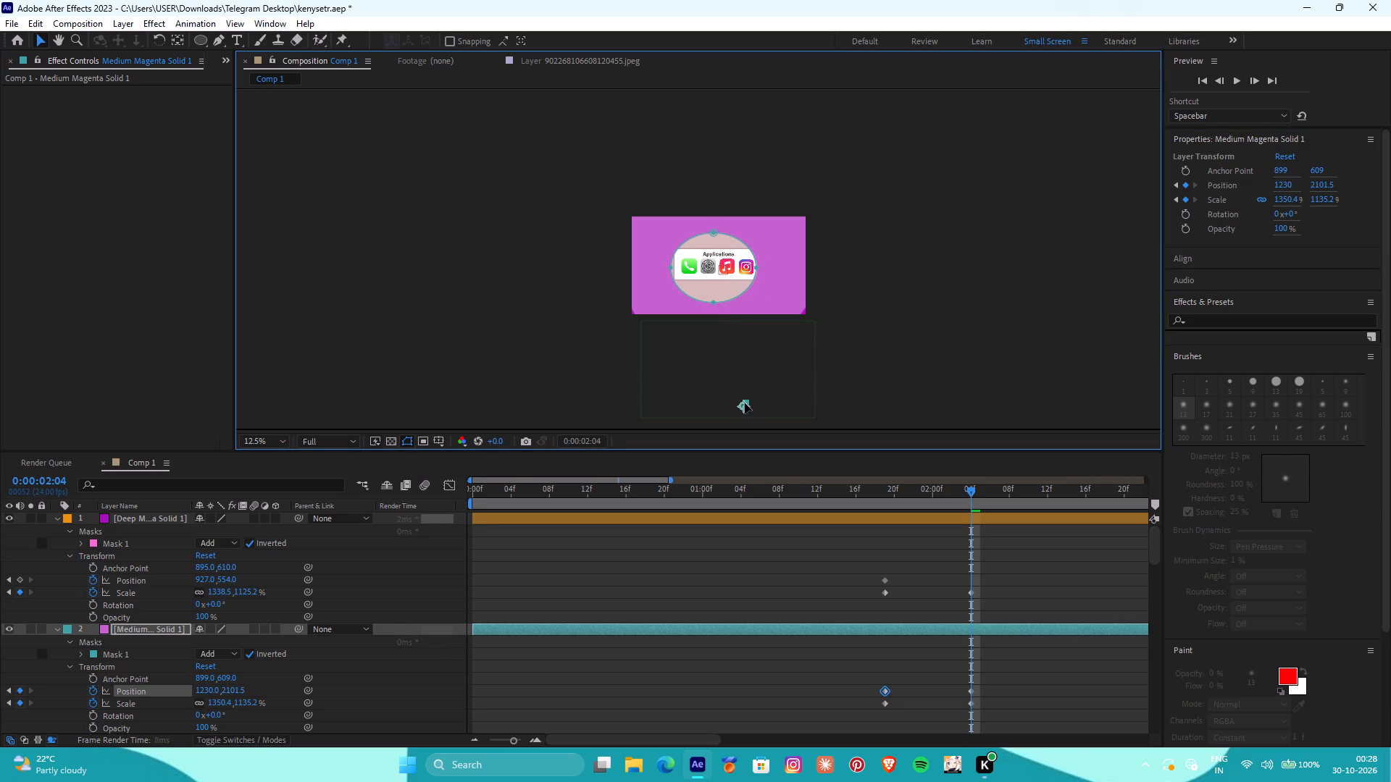
{"action": "left_click_drag", "start_coordinate": [744, 405], "coordinate": [737, 407]}
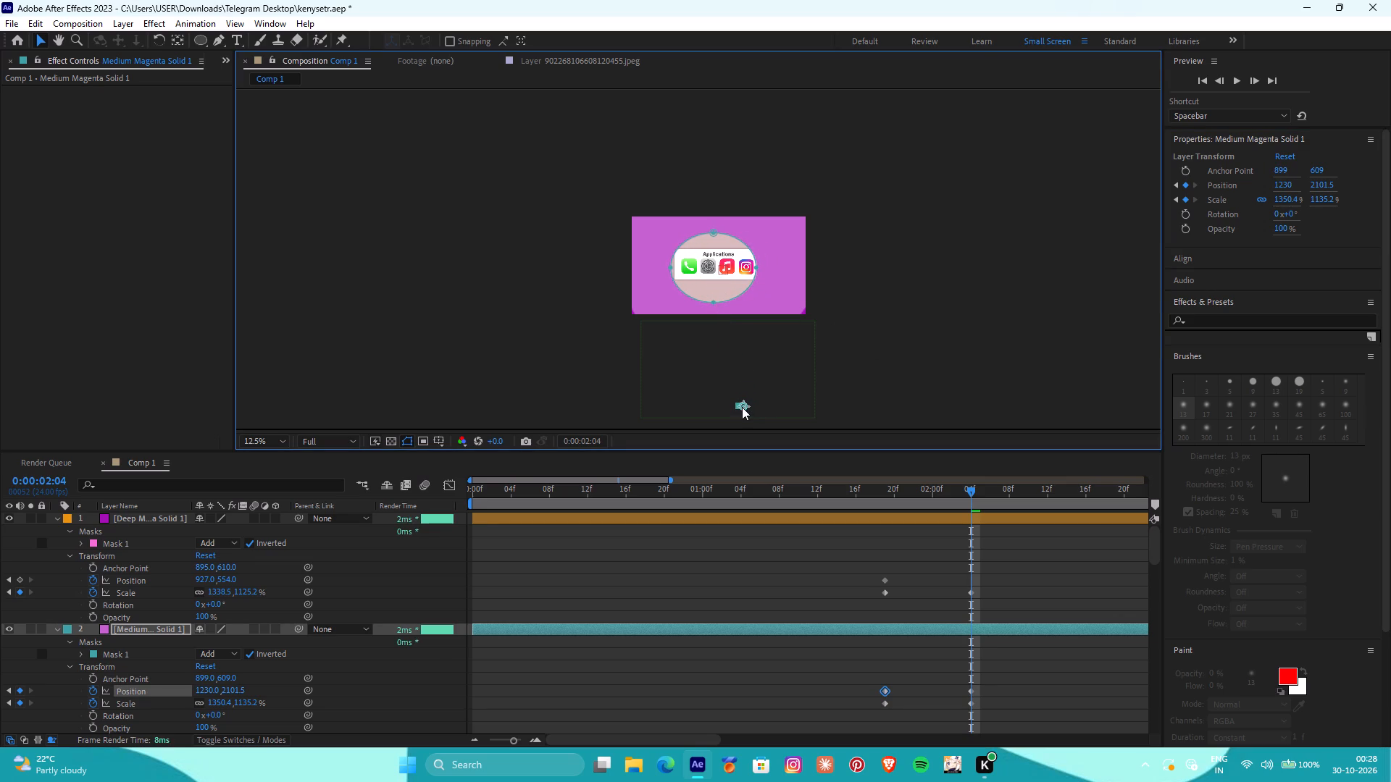
{"action": "left_click", "coordinate": [743, 407]}
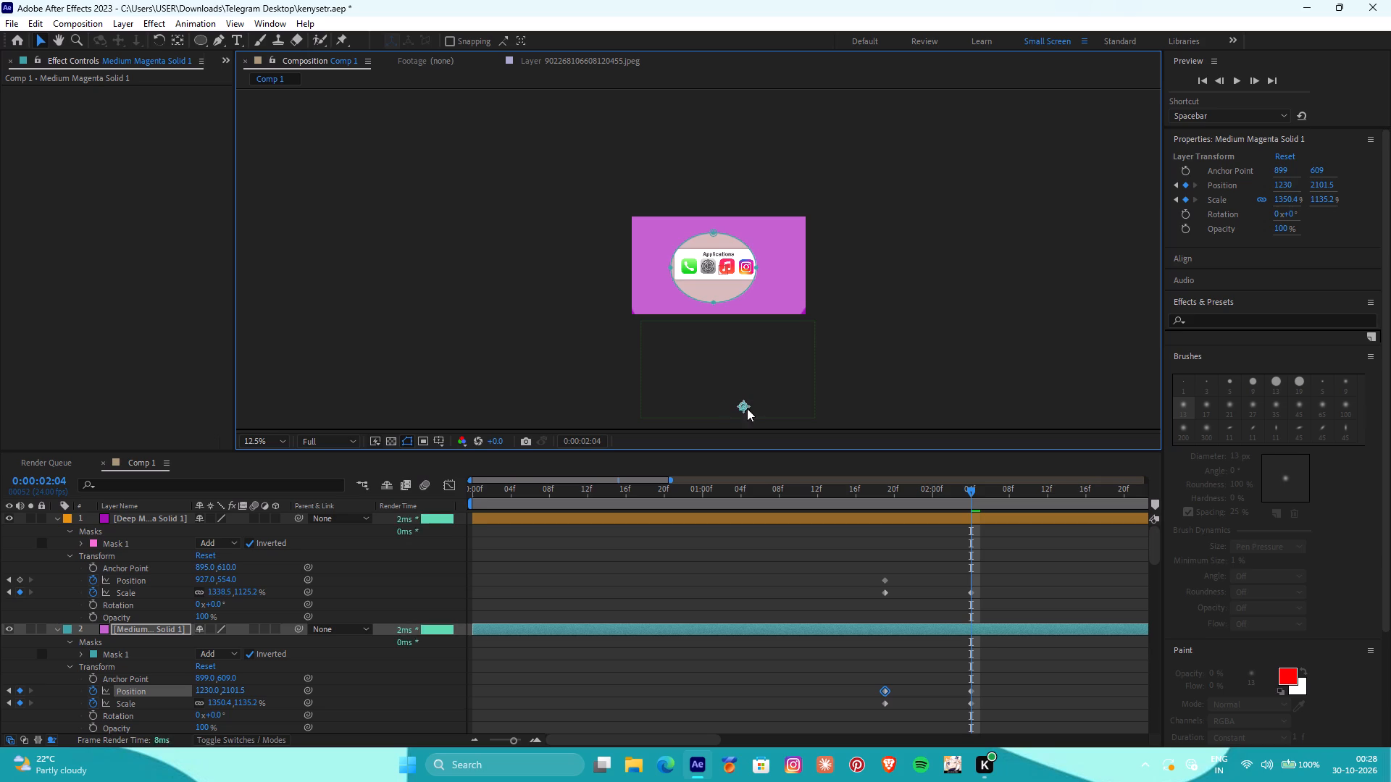
{"action": "left_click", "coordinate": [747, 408]}
Set the lighter magenta solid's anchor point Y to 614.
{"action": "left_click_drag", "start_coordinate": [1315, 171], "coordinate": [1308, 185]}
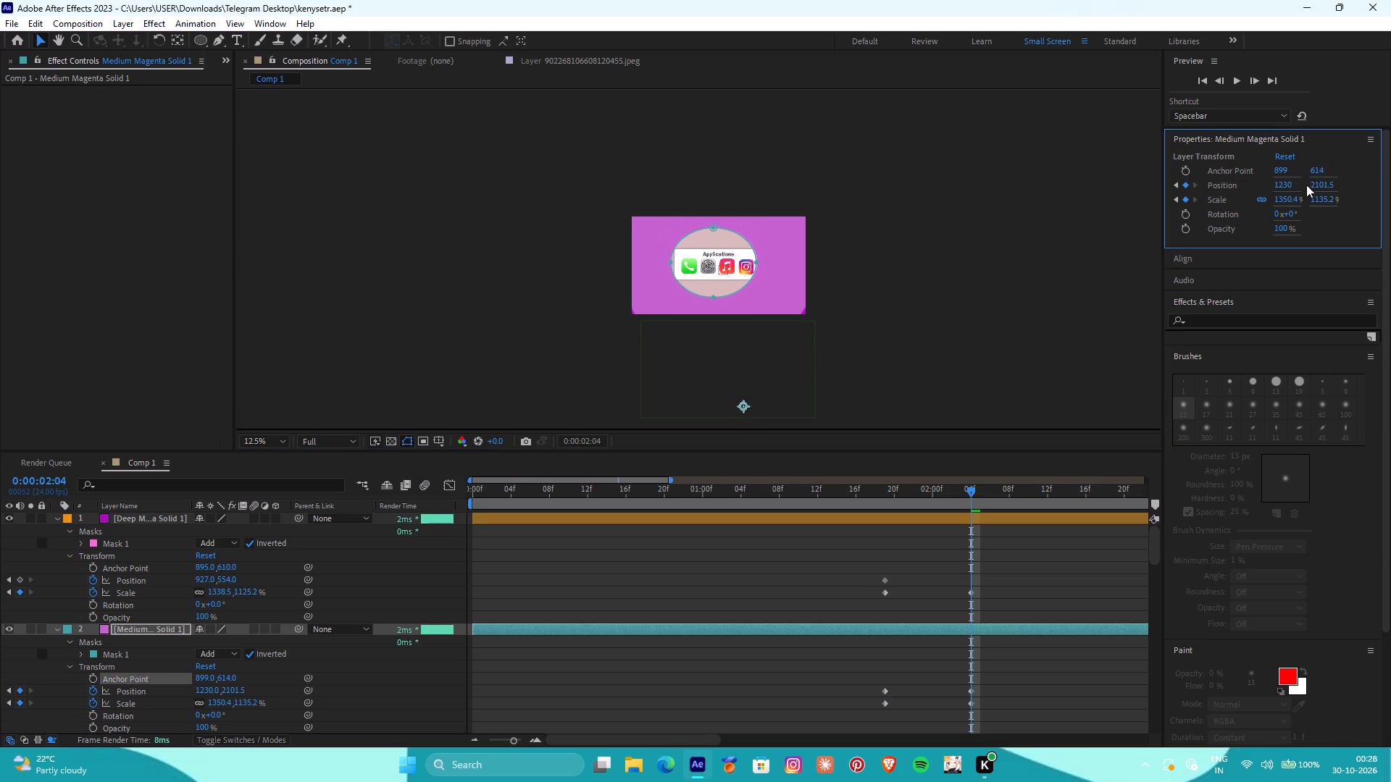
Set the lighter magenta solid's anchor point X to 893 and check the mask reveal between 0:00:01:21 and 0:00:02:05.
{"action": "left_click_drag", "start_coordinate": [1282, 177], "coordinate": [1276, 177]}
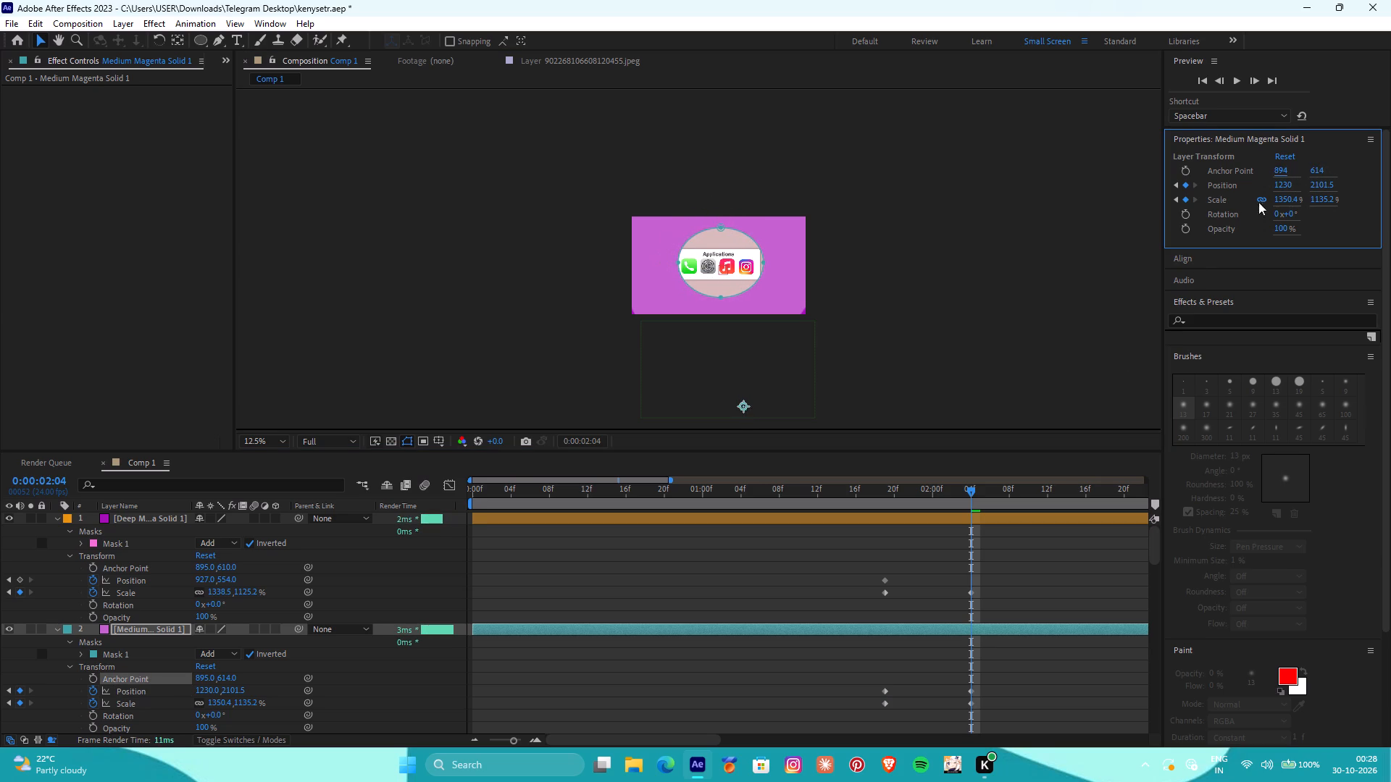
{"action": "left_click_drag", "start_coordinate": [970, 489], "coordinate": [898, 492]}
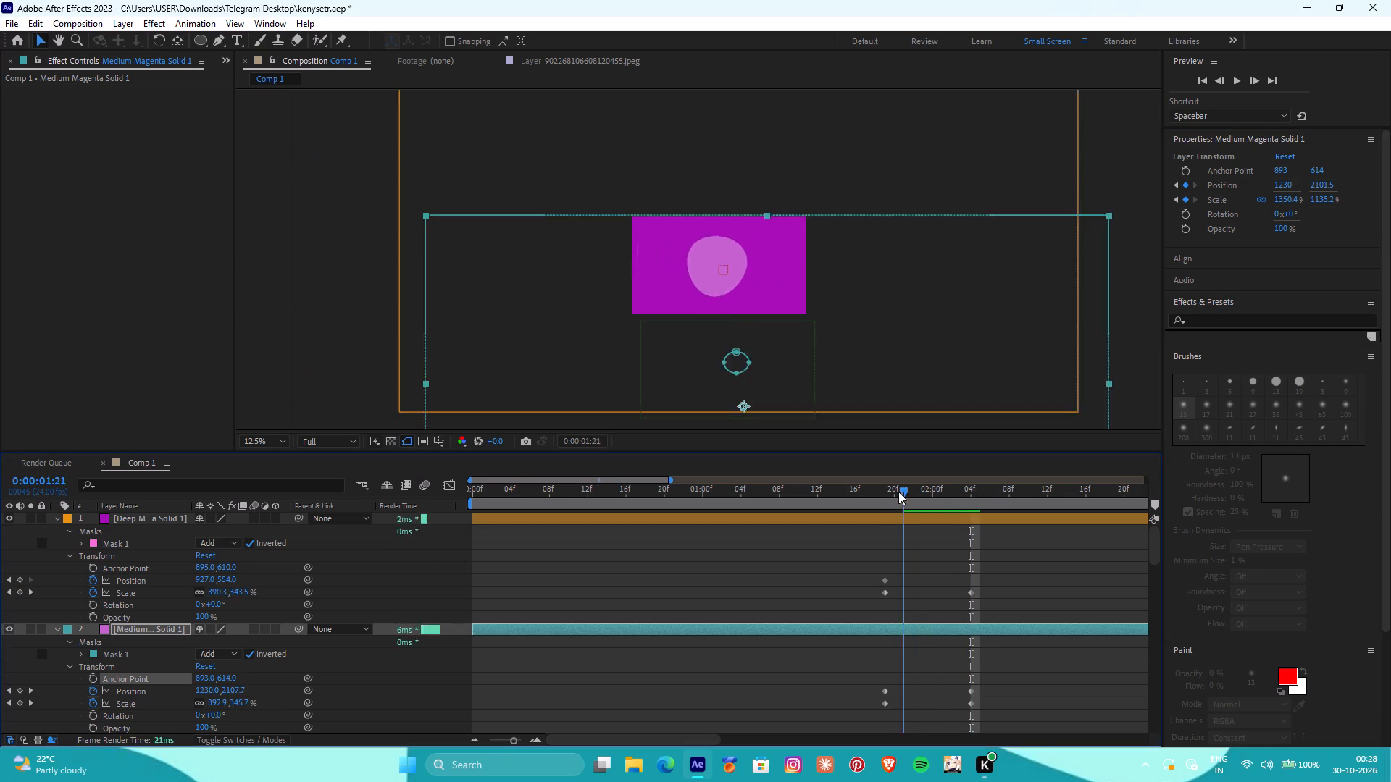
{"action": "left_click_drag", "start_coordinate": [898, 492], "coordinate": [945, 509]}
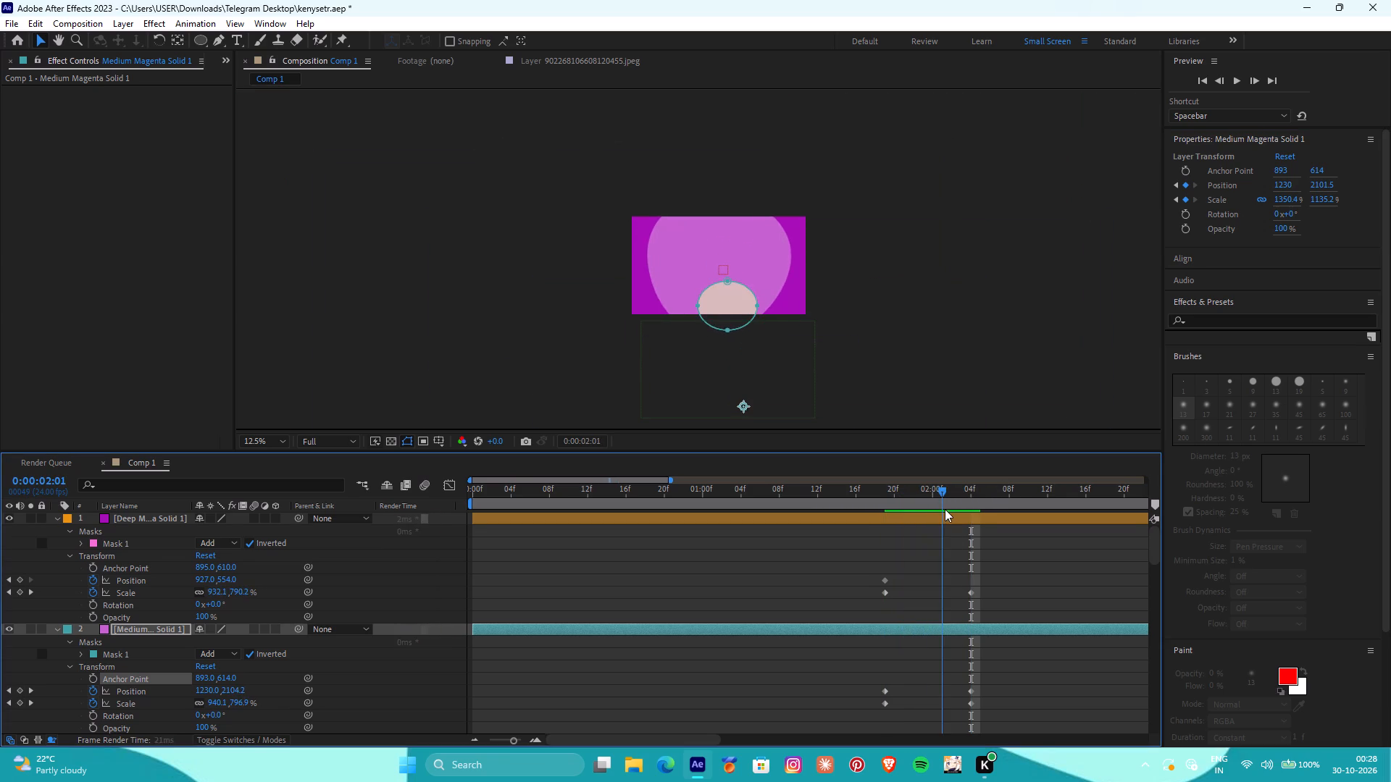
{"action": "left_click_drag", "start_coordinate": [945, 509], "coordinate": [980, 524]}
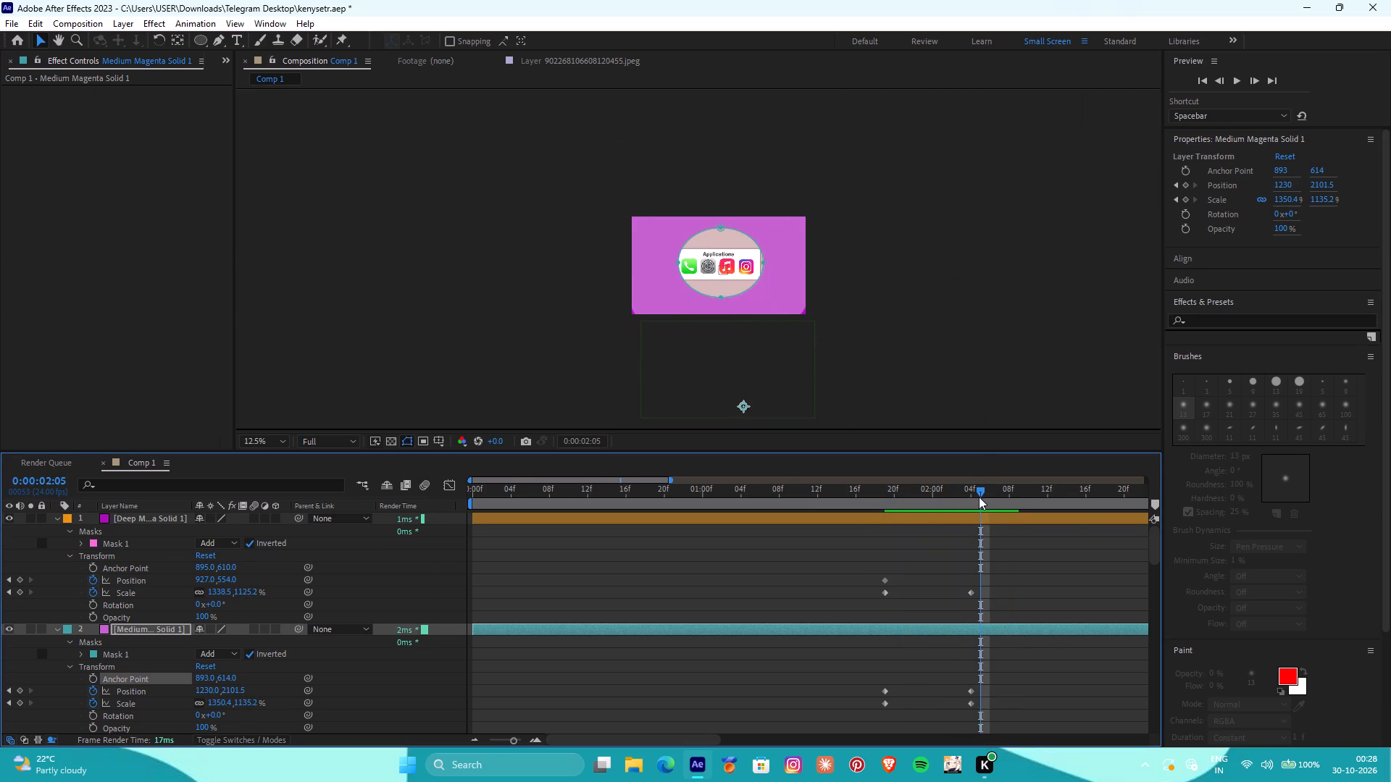
At 0:00:02:04, stretch all four points of the lighter magenta solid's mask outward past the composition frame.
{"action": "left_click_drag", "start_coordinate": [979, 492], "coordinate": [969, 493]}
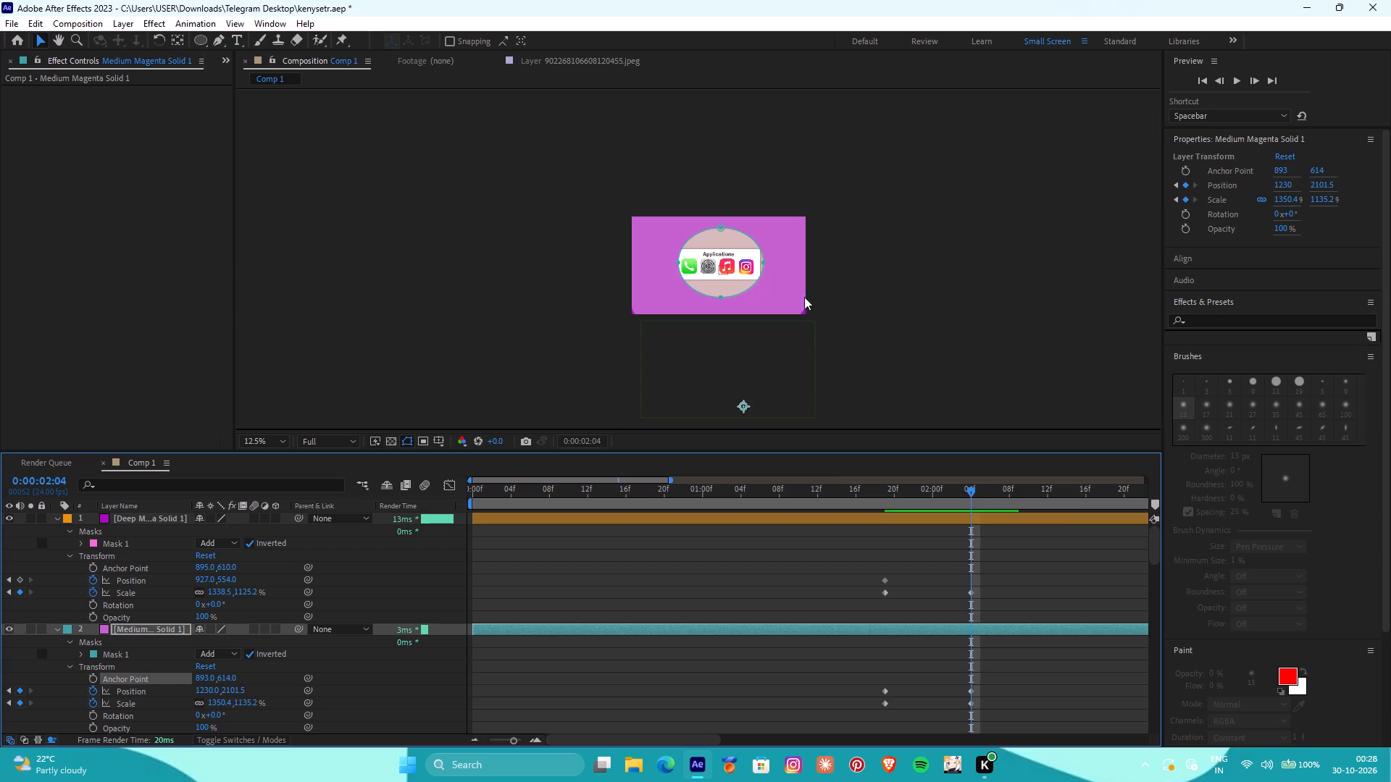
{"action": "left_click_drag", "start_coordinate": [762, 263], "coordinate": [843, 262]}
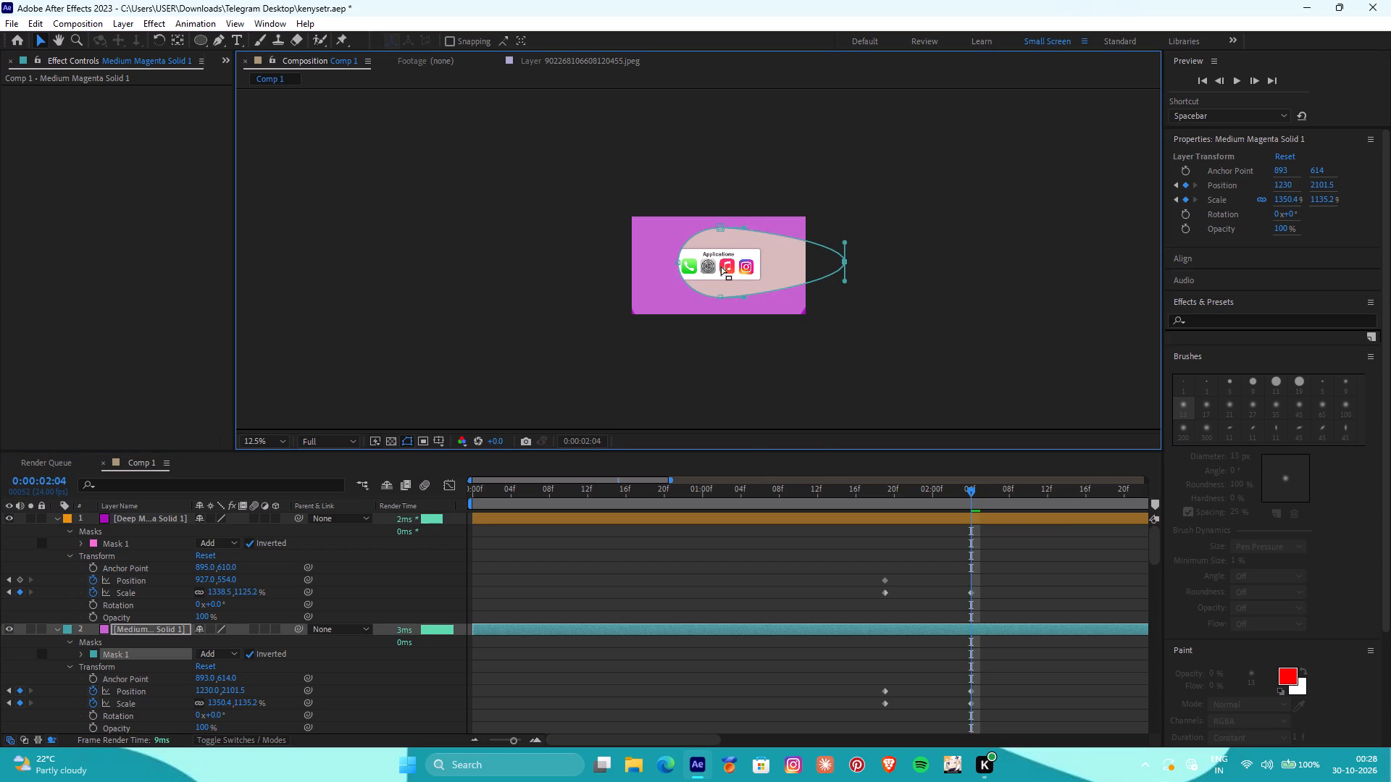
{"action": "left_click_drag", "start_coordinate": [680, 263], "coordinate": [610, 264]}
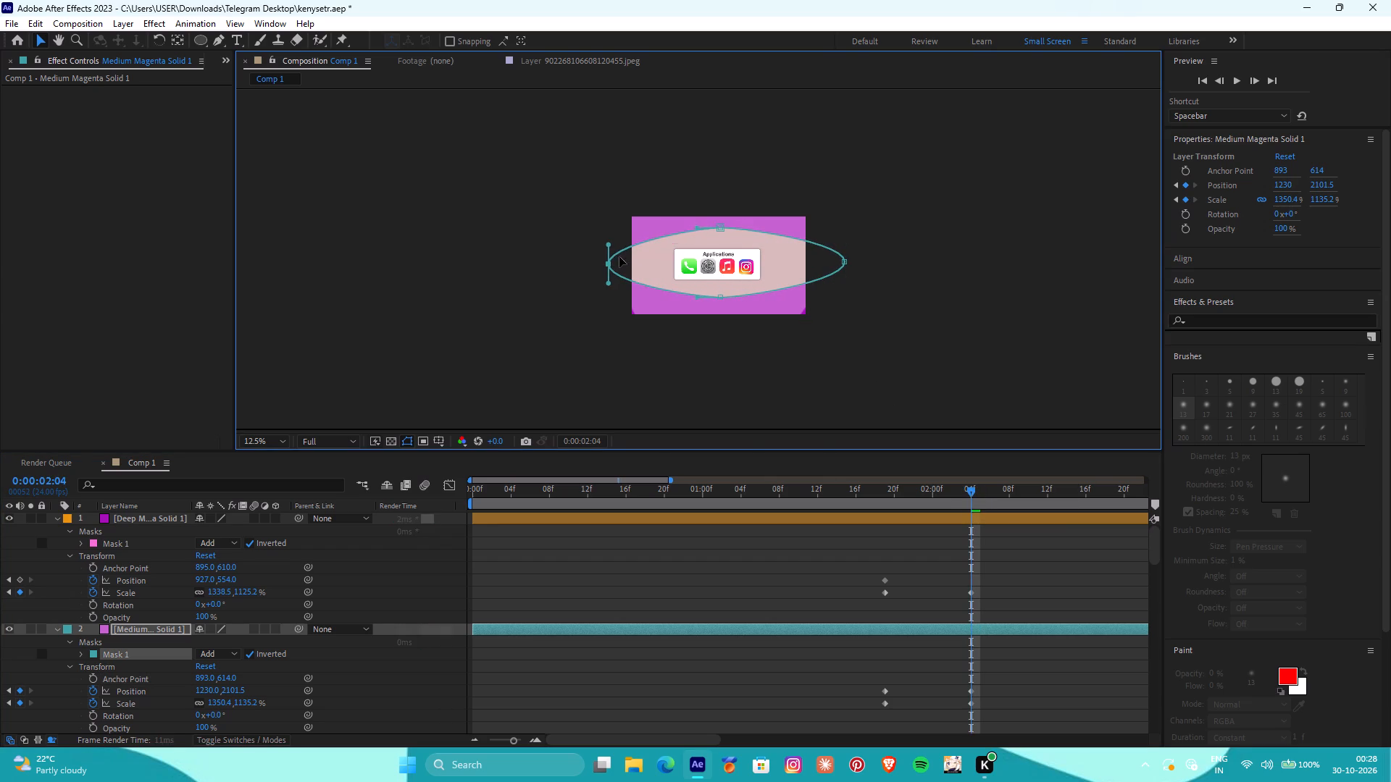
{"action": "left_click_drag", "start_coordinate": [718, 228], "coordinate": [719, 194]}
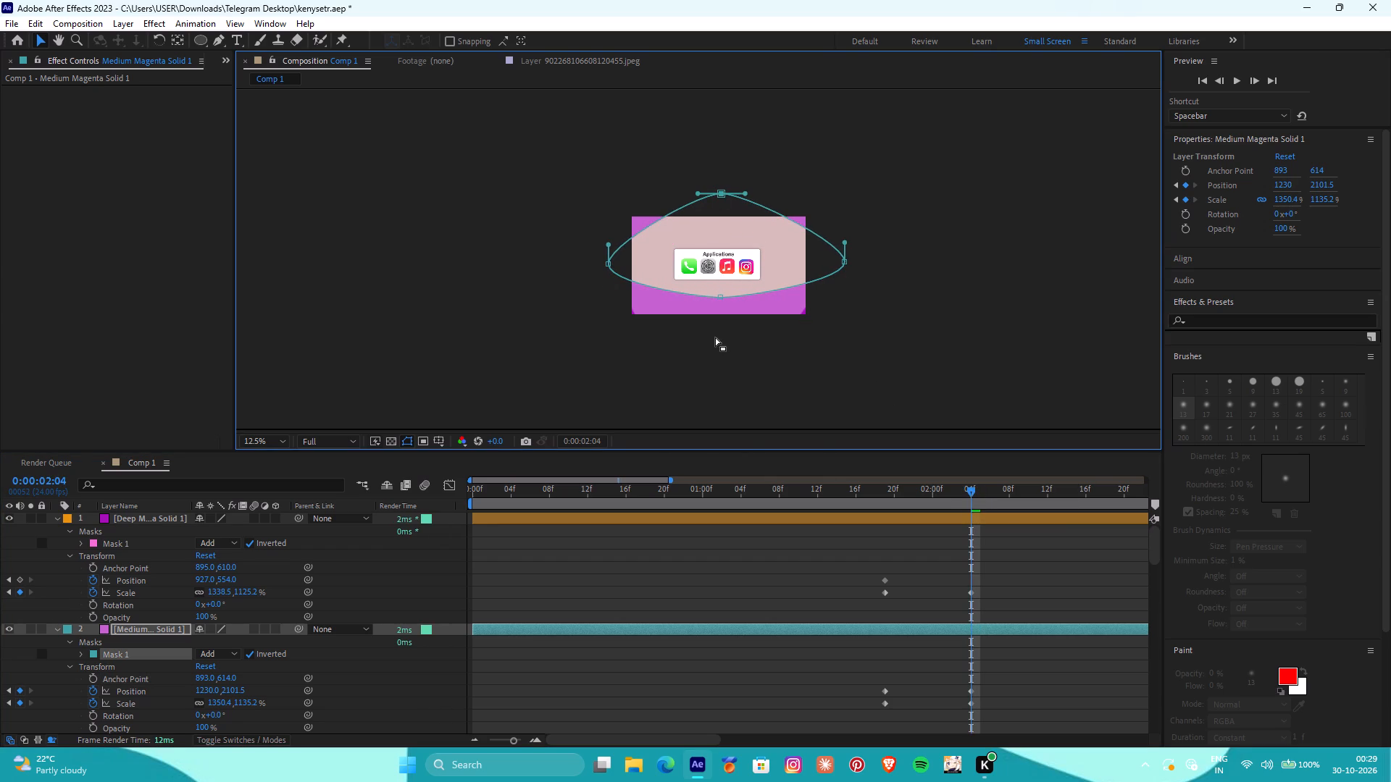
{"action": "left_click_drag", "start_coordinate": [720, 295], "coordinate": [714, 329]}
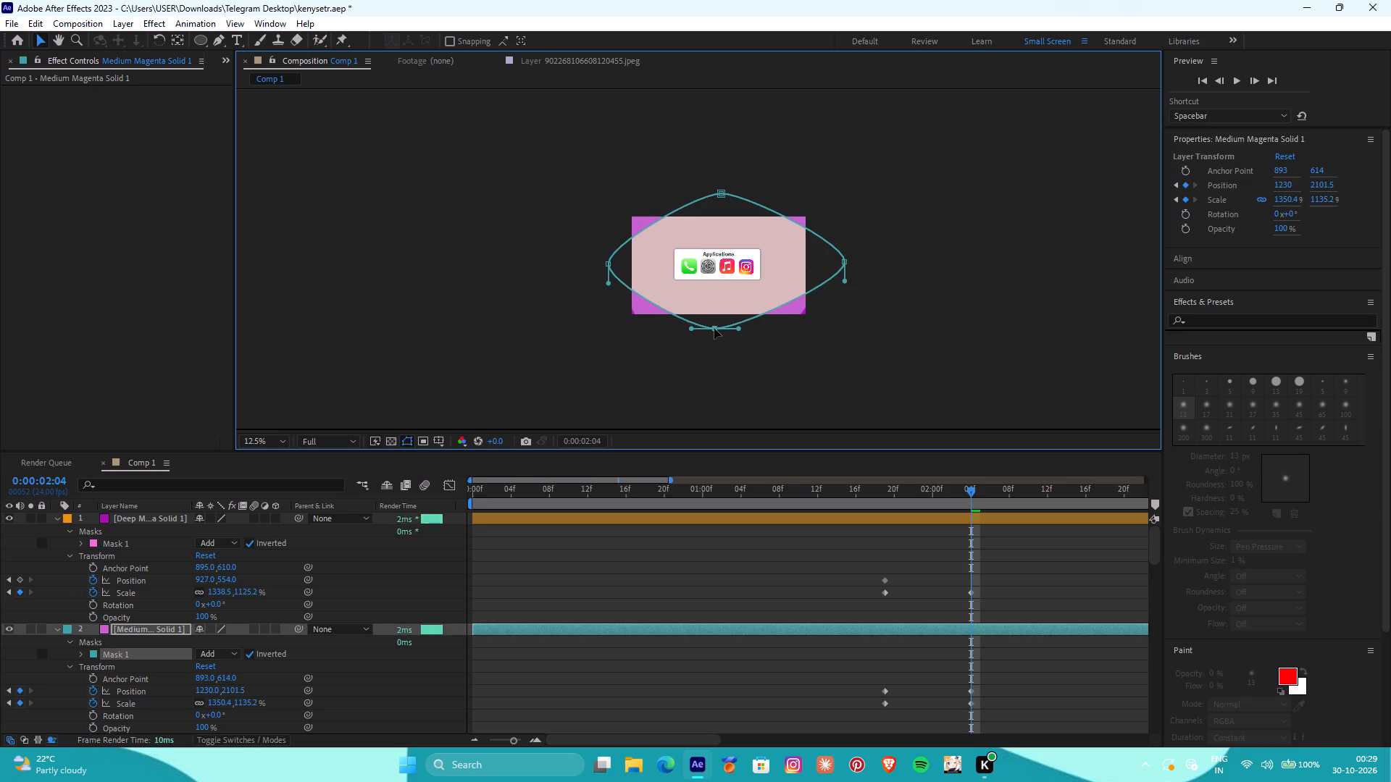
{"action": "left_click_drag", "start_coordinate": [714, 329], "coordinate": [722, 360]}
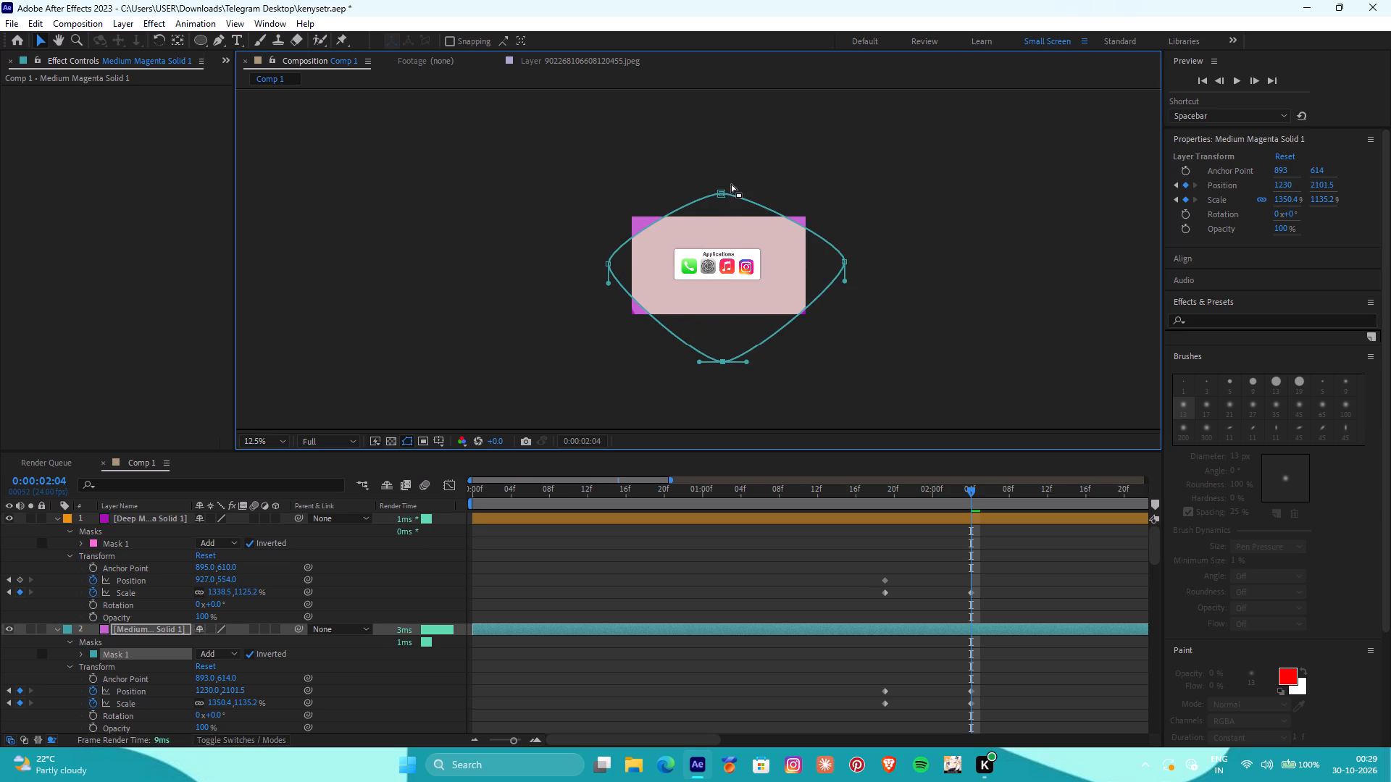
{"action": "left_click_drag", "start_coordinate": [720, 188], "coordinate": [722, 163]}
{"action": "left_click_drag", "start_coordinate": [607, 266], "coordinate": [589, 264]}
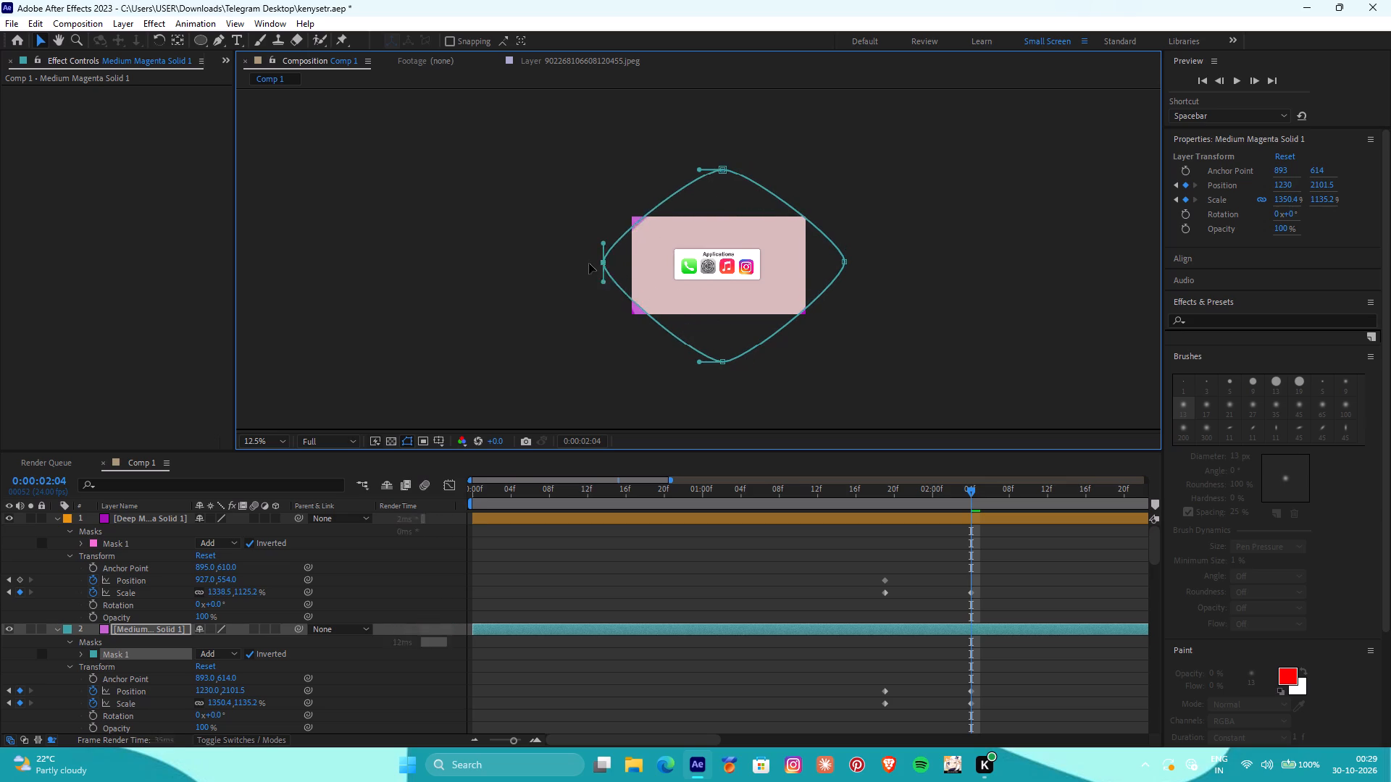
{"action": "left_click_drag", "start_coordinate": [589, 264], "coordinate": [575, 266]}
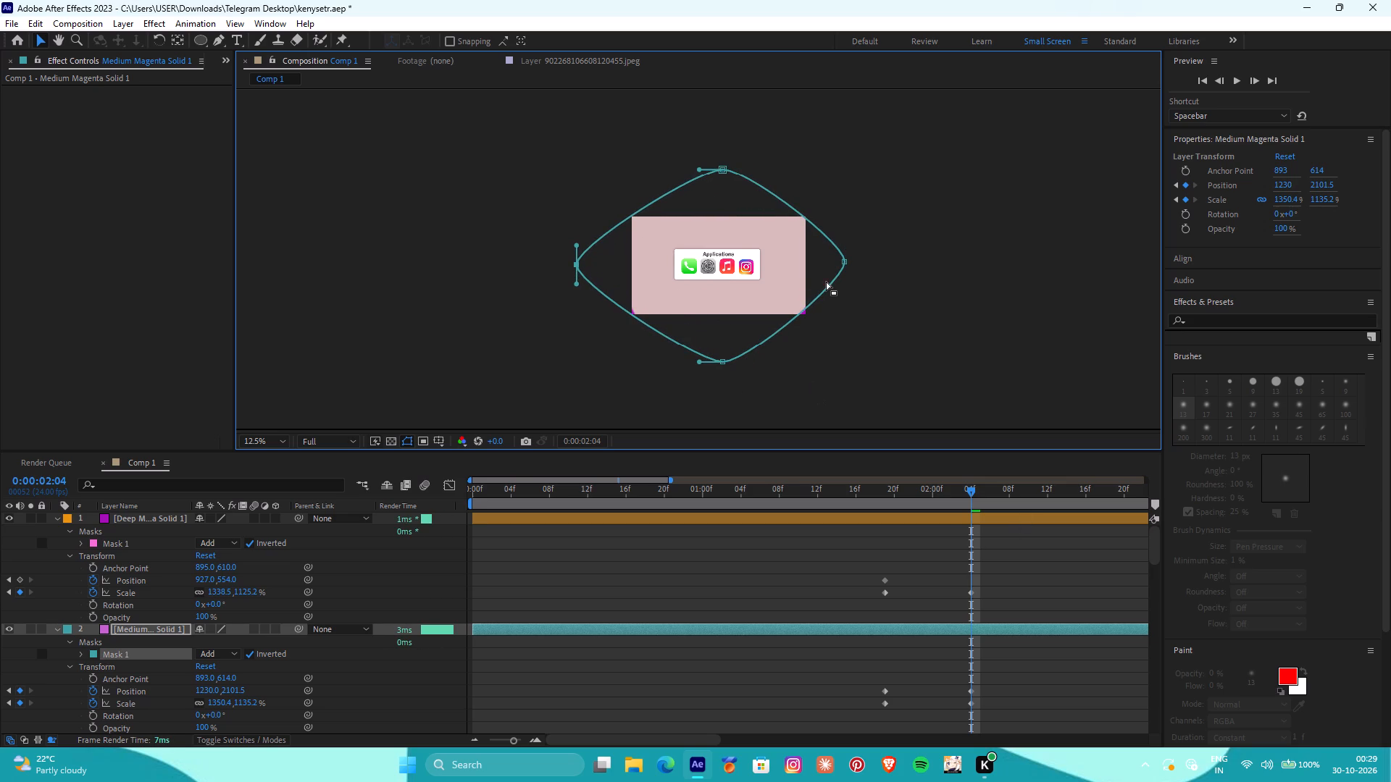
{"action": "left_click_drag", "start_coordinate": [845, 261], "coordinate": [856, 266]}
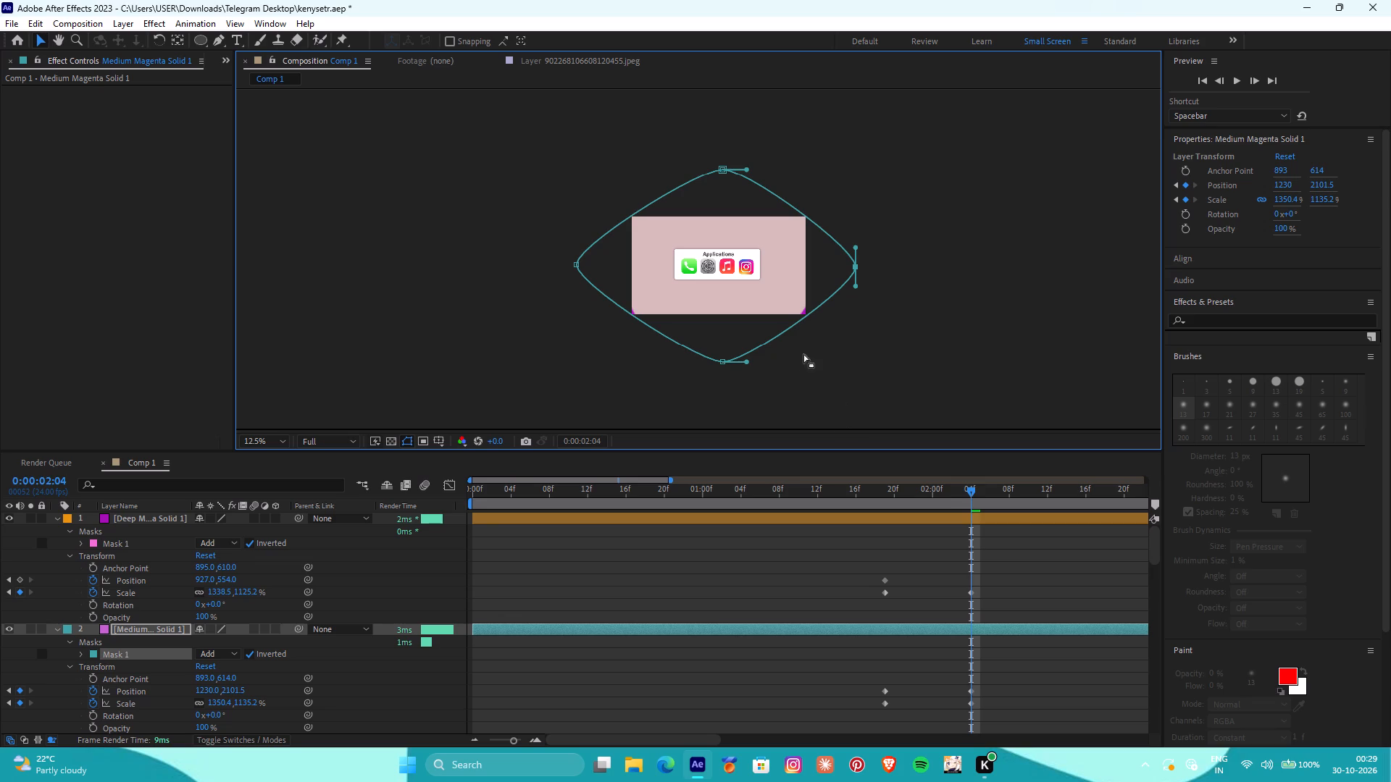
{"action": "left_click_drag", "start_coordinate": [724, 360], "coordinate": [762, 396]}
Scrub between about 0:00:01:13 and 0:00:02:06 to check how the two magenta masks open over the Applications card.
{"action": "left_click_drag", "start_coordinate": [968, 490], "coordinate": [856, 457]}
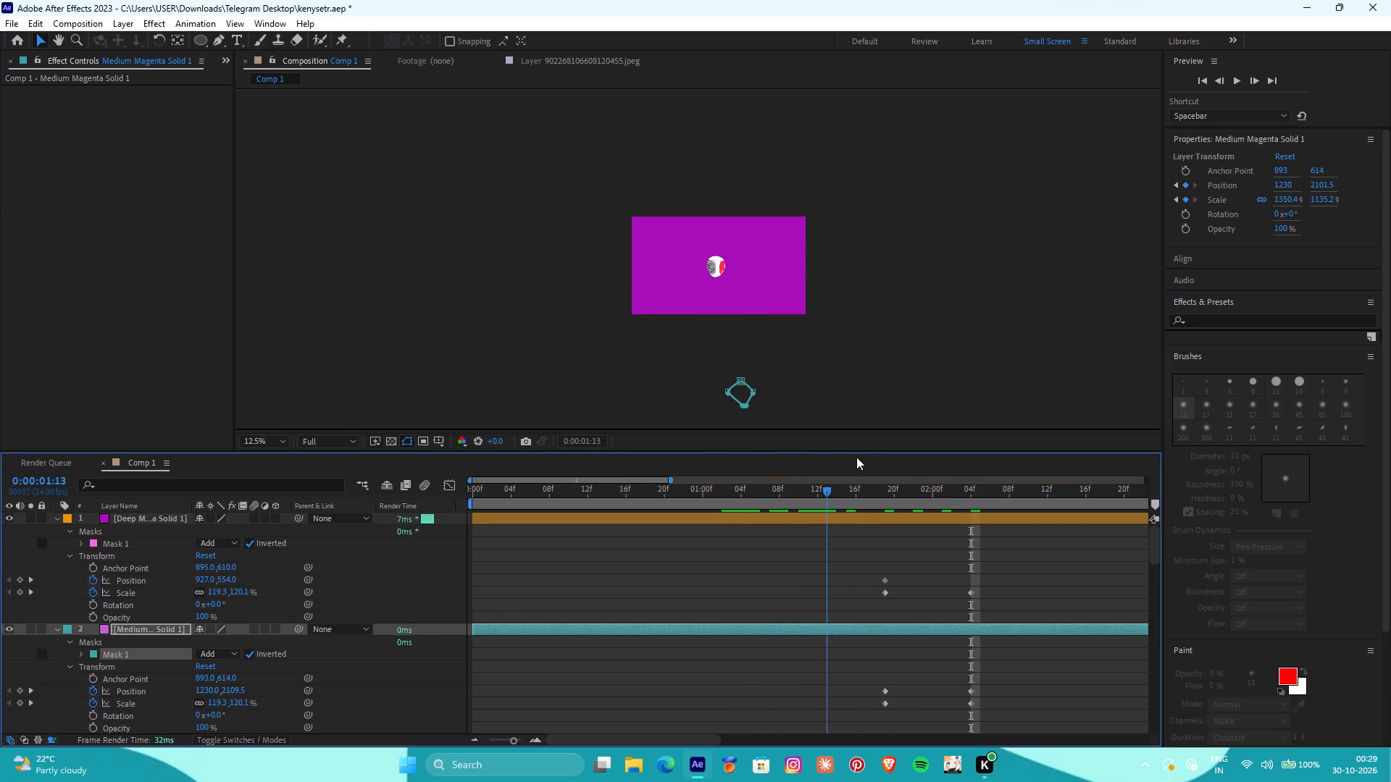
{"action": "left_click_drag", "start_coordinate": [856, 457], "coordinate": [893, 476]}
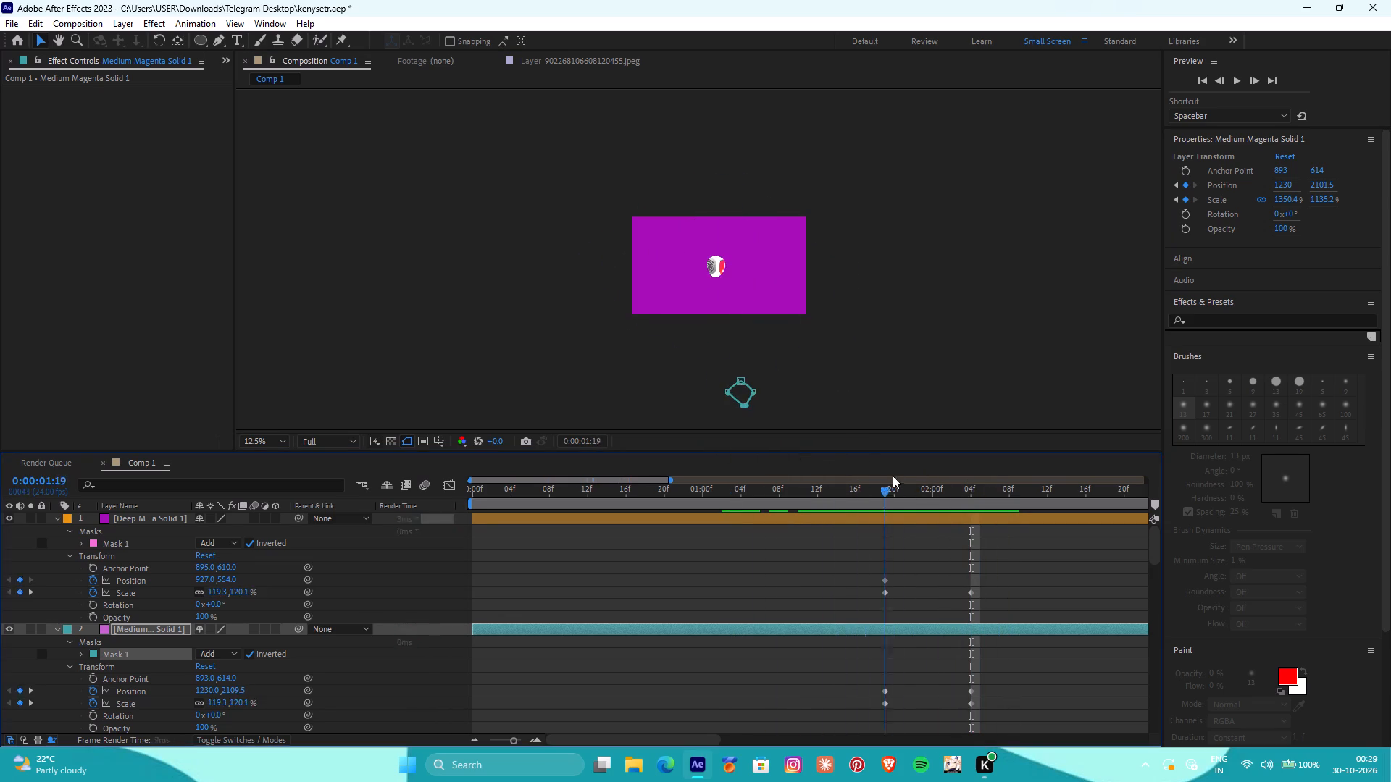
{"action": "left_click_drag", "start_coordinate": [893, 476], "coordinate": [991, 473]}
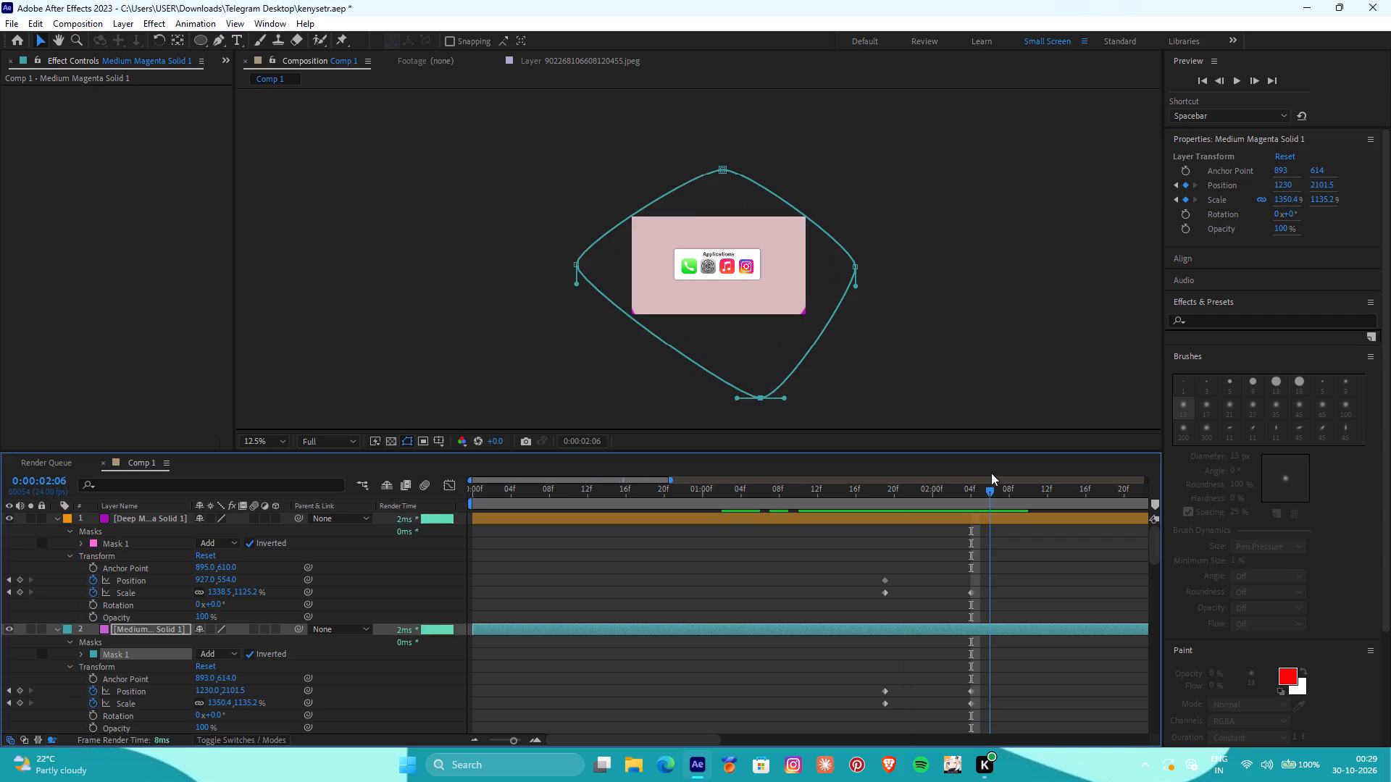
{"action": "left_click_drag", "start_coordinate": [991, 473], "coordinate": [845, 442]}
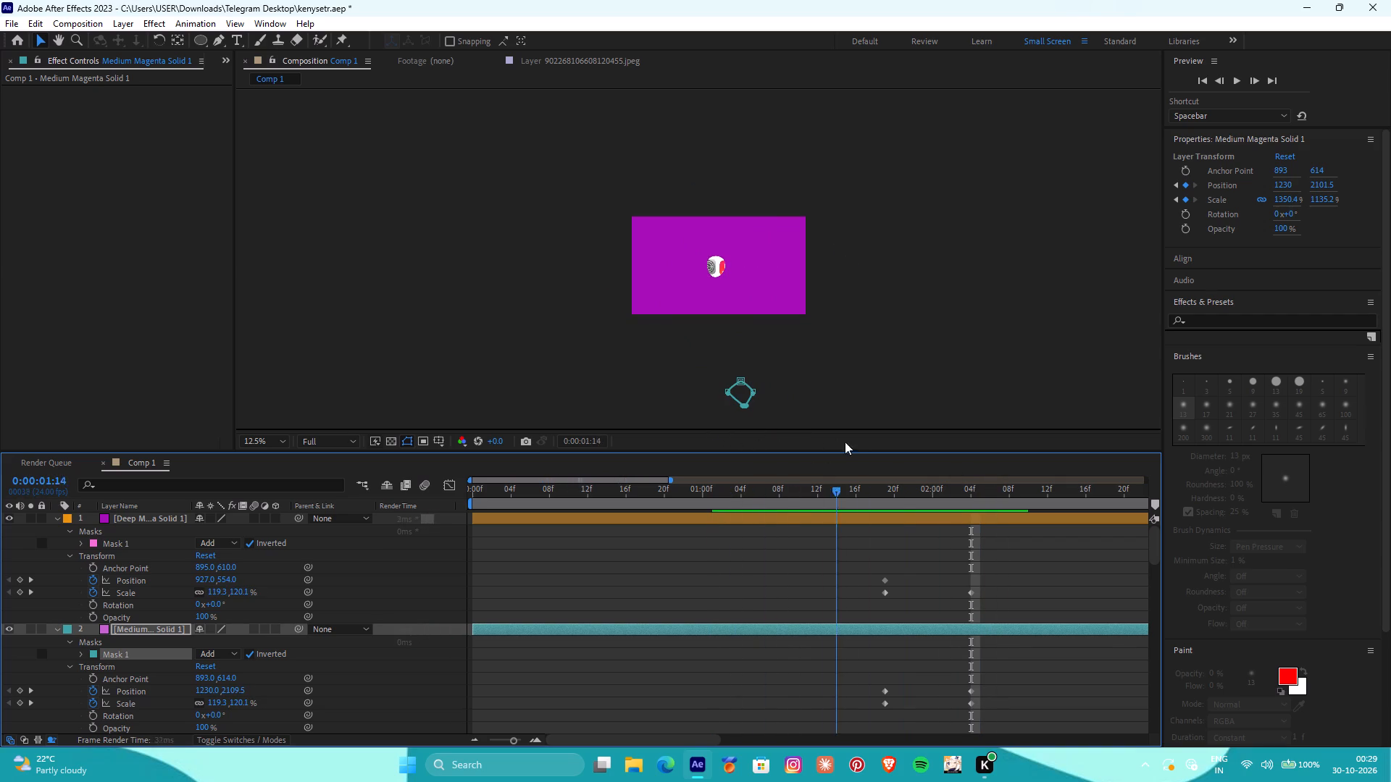
{"action": "left_click_drag", "start_coordinate": [845, 442], "coordinate": [910, 457]}
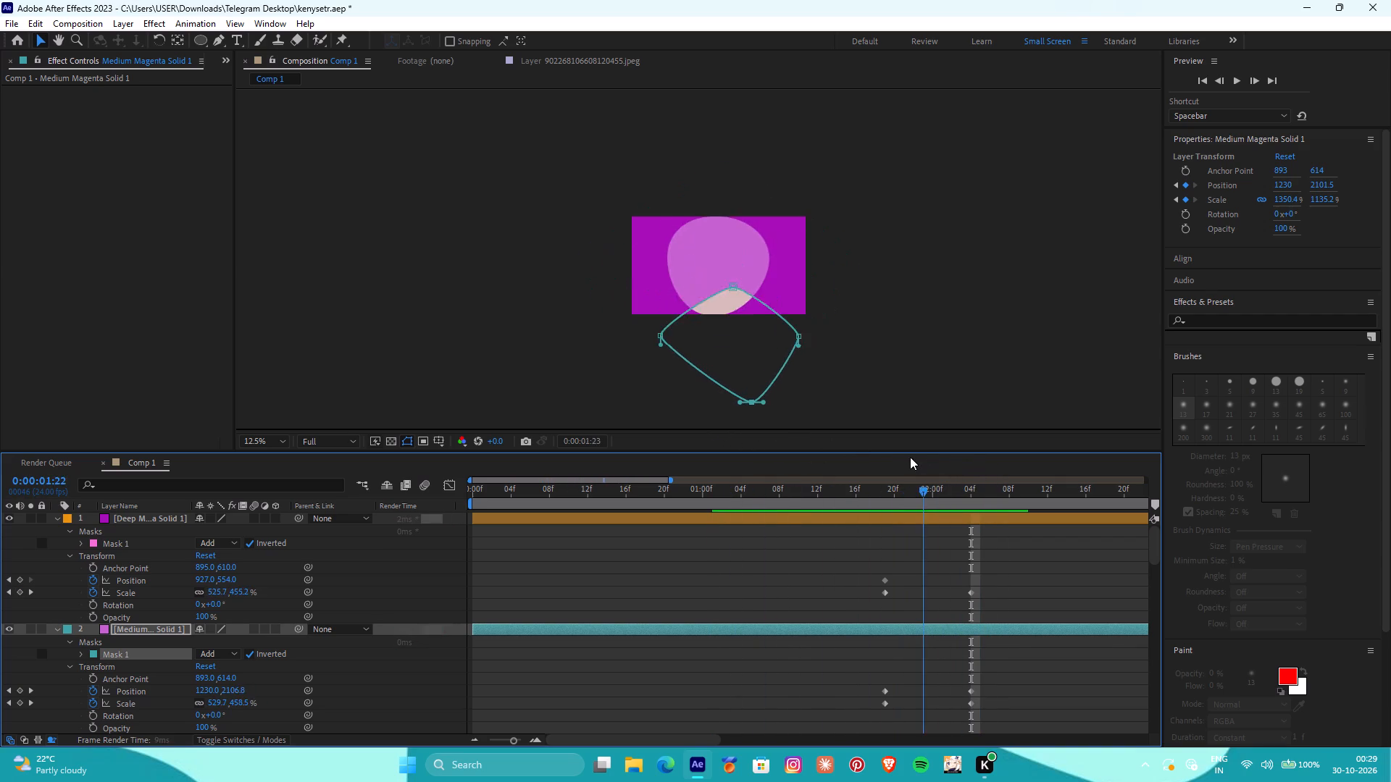
{"action": "left_click_drag", "start_coordinate": [910, 457], "coordinate": [995, 482]}
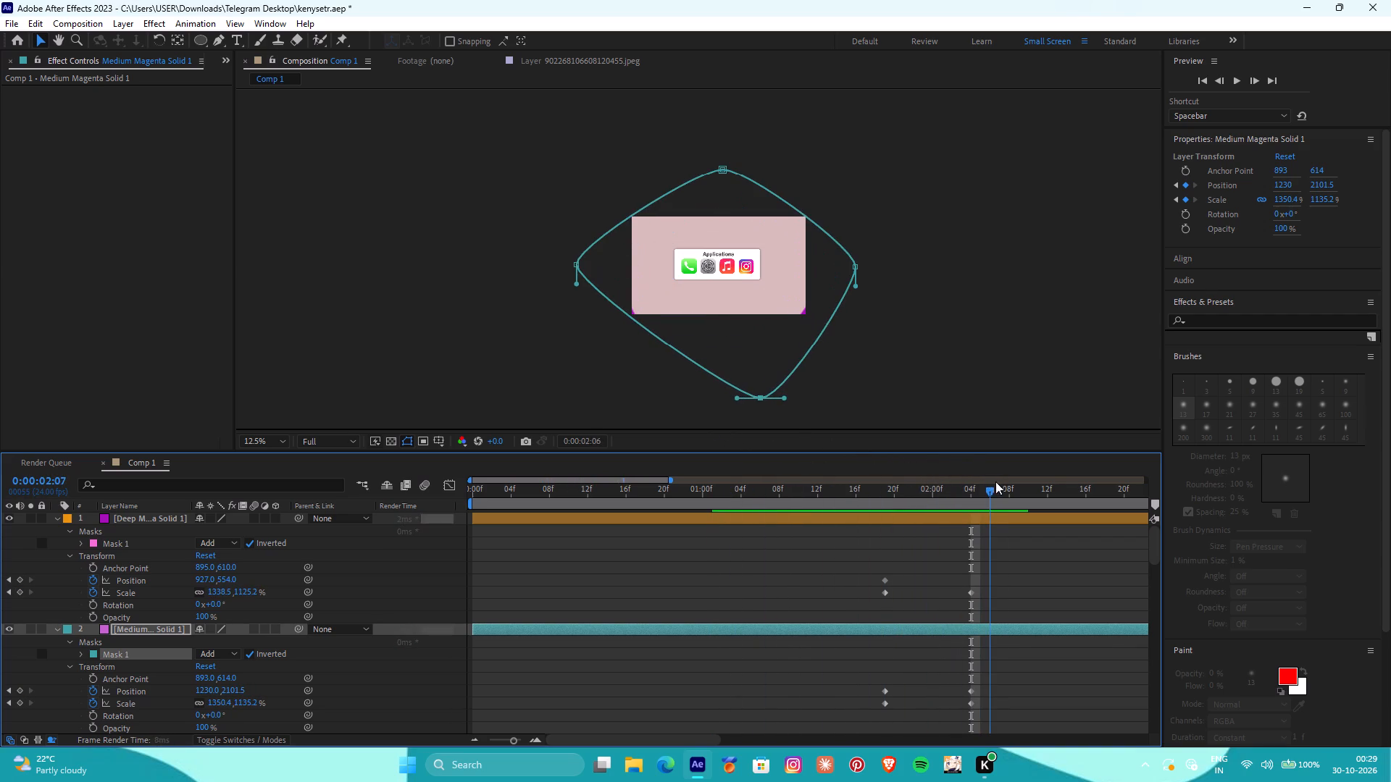
{"action": "left_click_drag", "start_coordinate": [995, 482], "coordinate": [874, 484]}
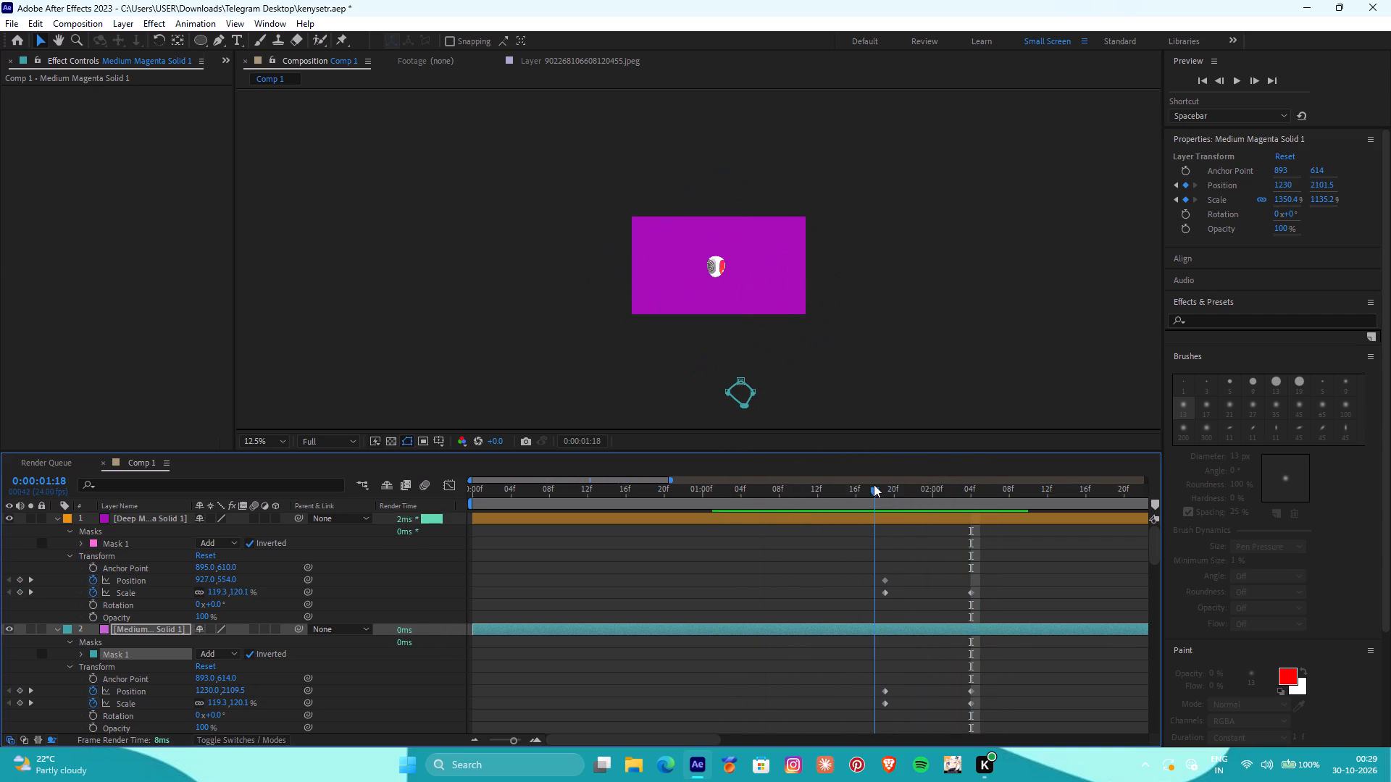
Split both magenta solids at 0:00:01:19 and delete the portions before that time.
{"action": "left_click_drag", "start_coordinate": [874, 484], "coordinate": [877, 484]}
{"action": "left_click", "coordinate": [854, 626]}
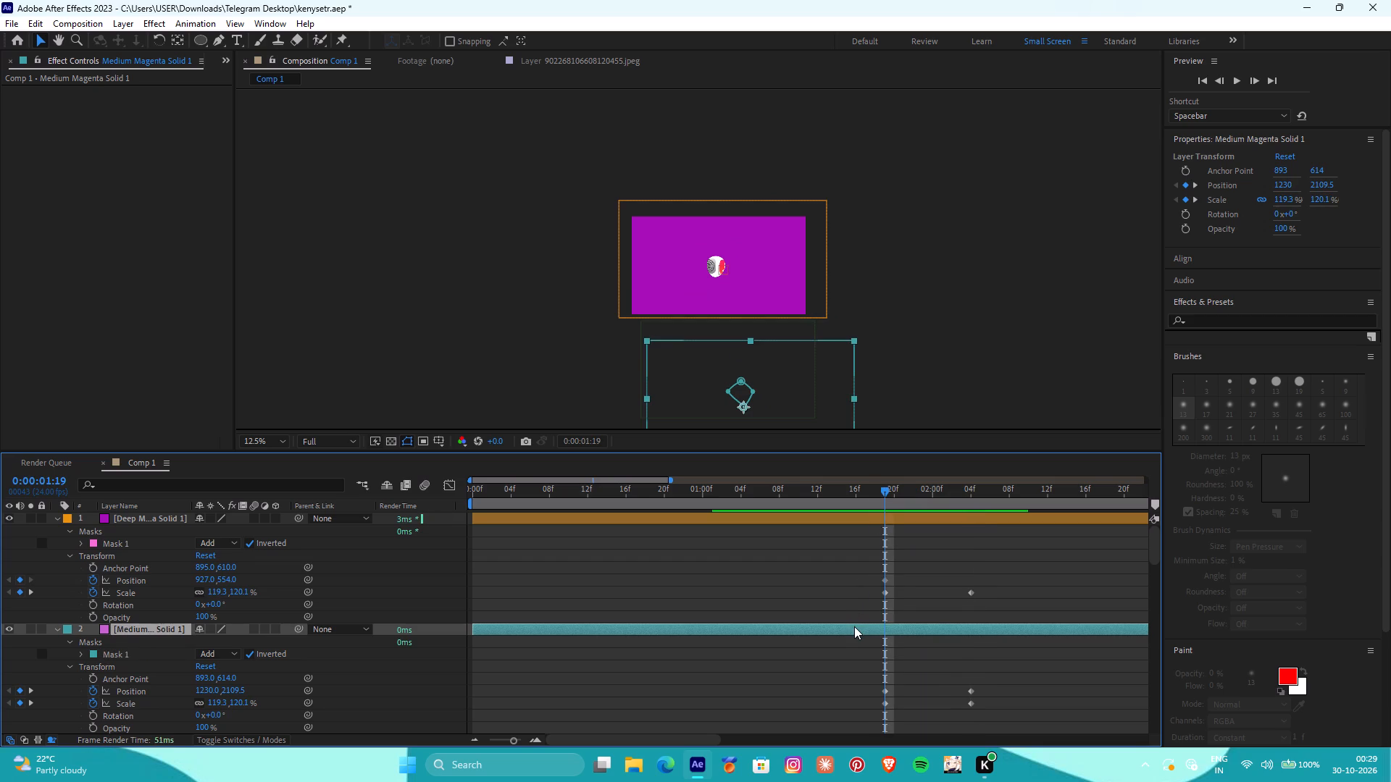
{"action": "key", "text": "ctrl+shift+d"}
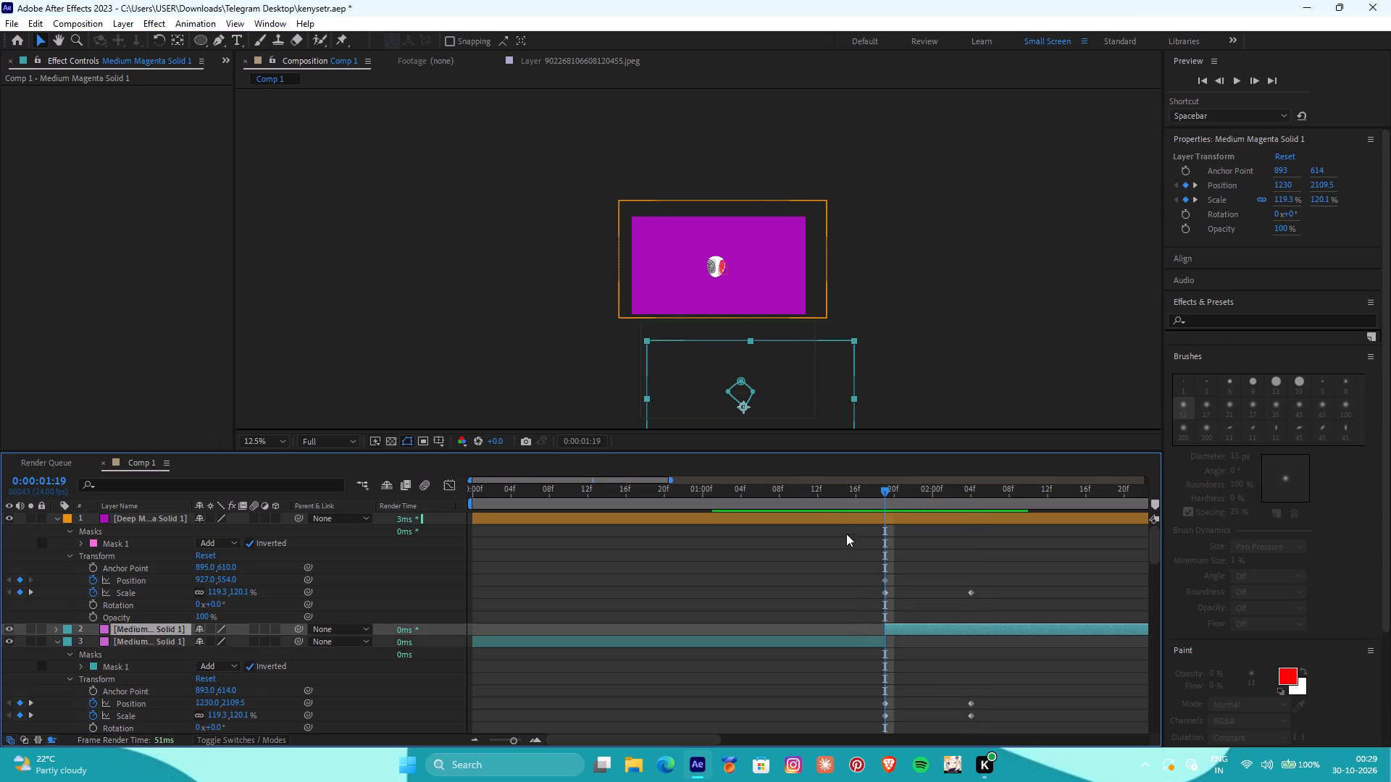
{"action": "left_click", "coordinate": [825, 517], "text": "ctrl+shift"}
{"action": "key", "text": "ctrl+shift+d"}
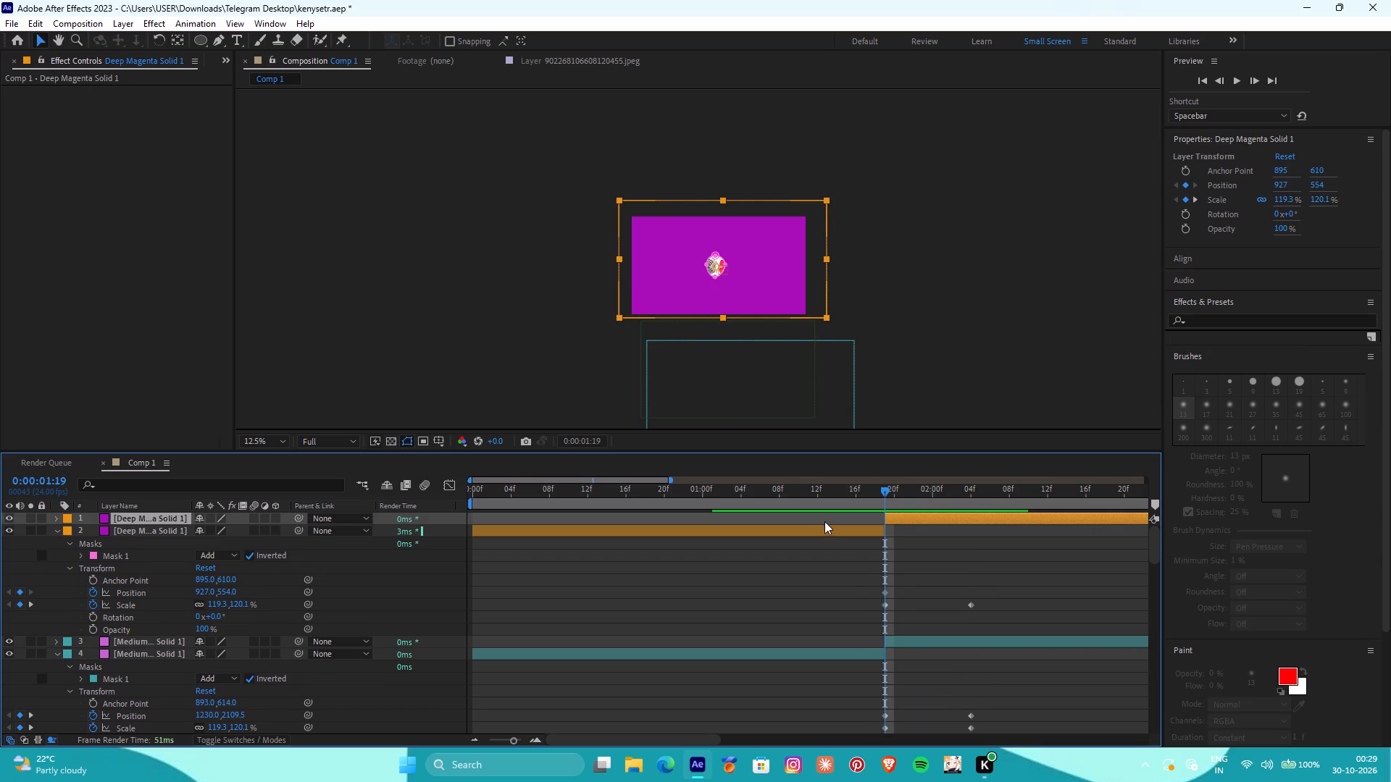
{"action": "left_click", "coordinate": [827, 526]}
{"action": "key", "text": "BackSpace"}
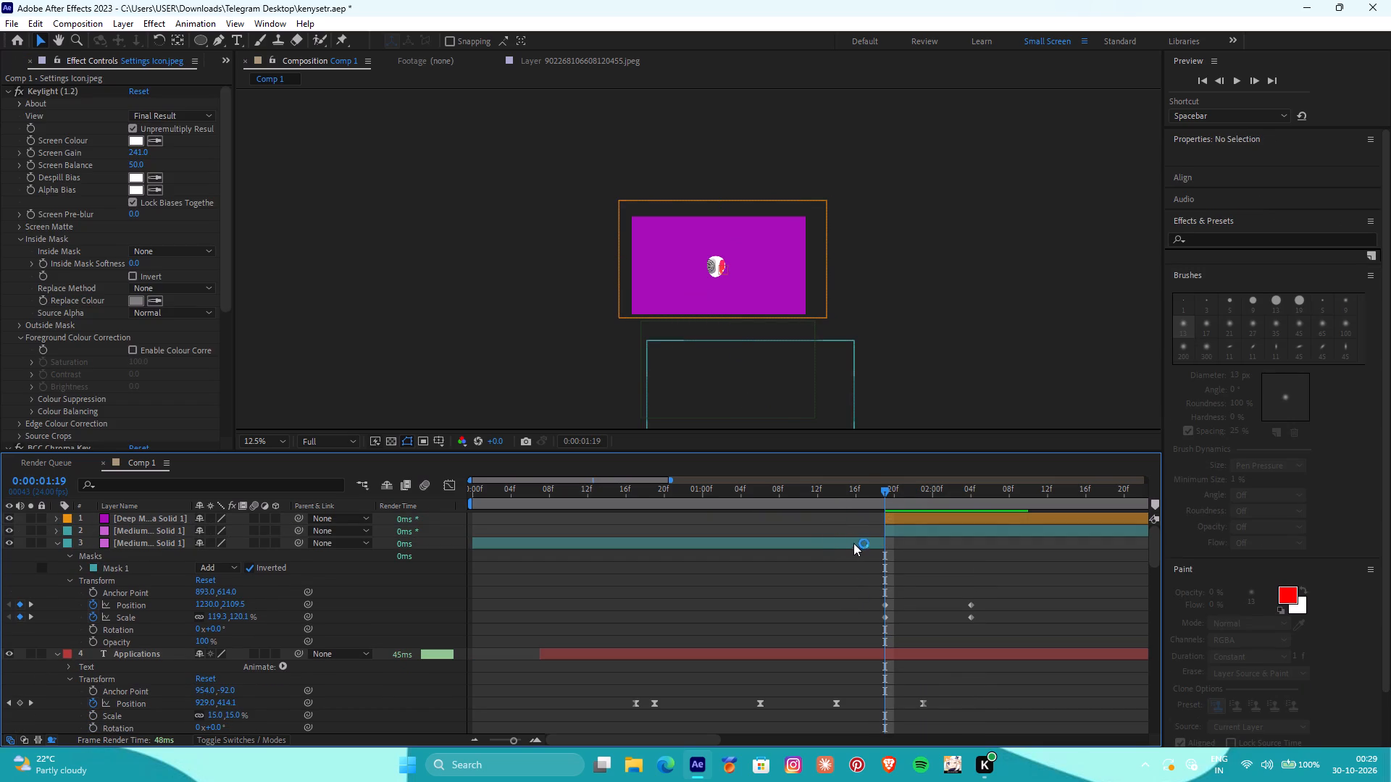
{"action": "left_click", "coordinate": [859, 545]}
{"action": "key", "text": "BackSpace"}
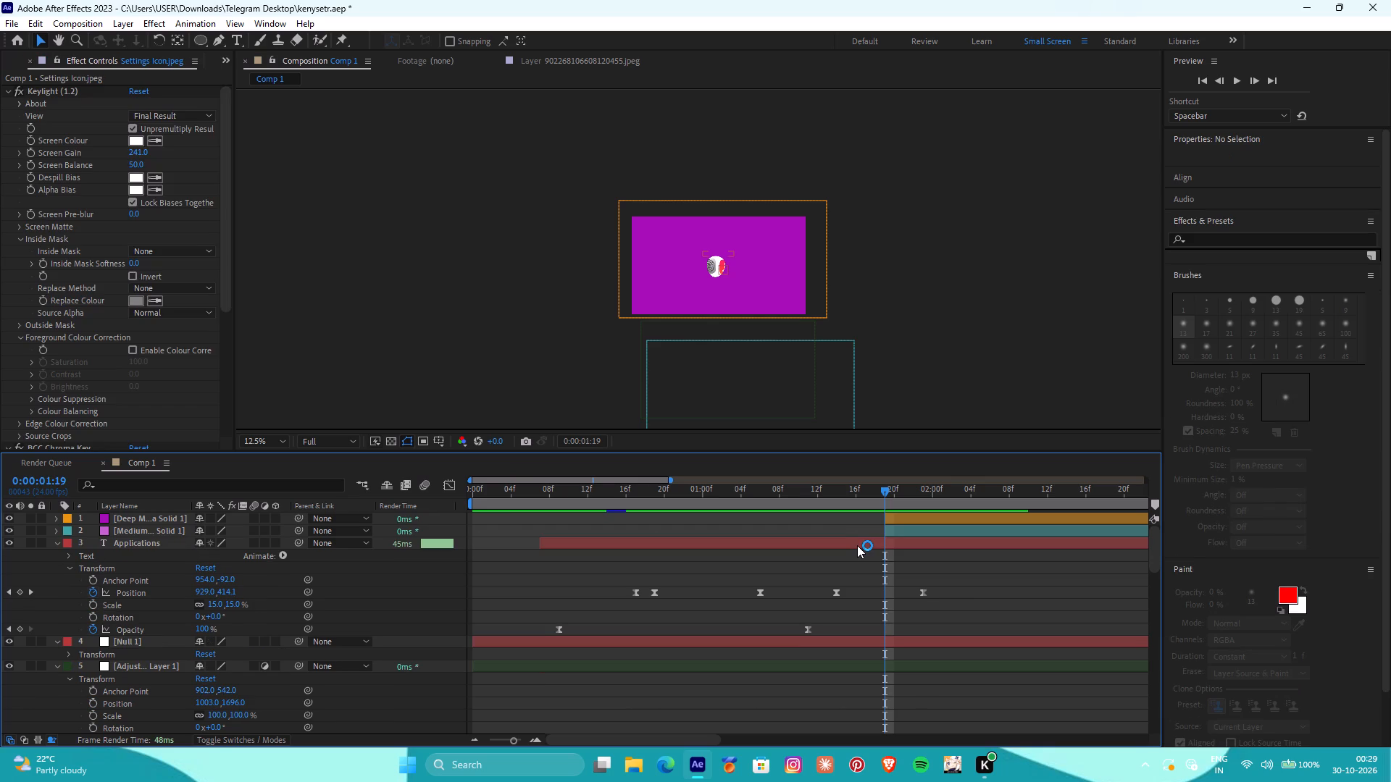
Play the composition from the start and review the card animation through the magenta mask reveal.
{"action": "left_click_drag", "start_coordinate": [887, 487], "coordinate": [817, 502]}
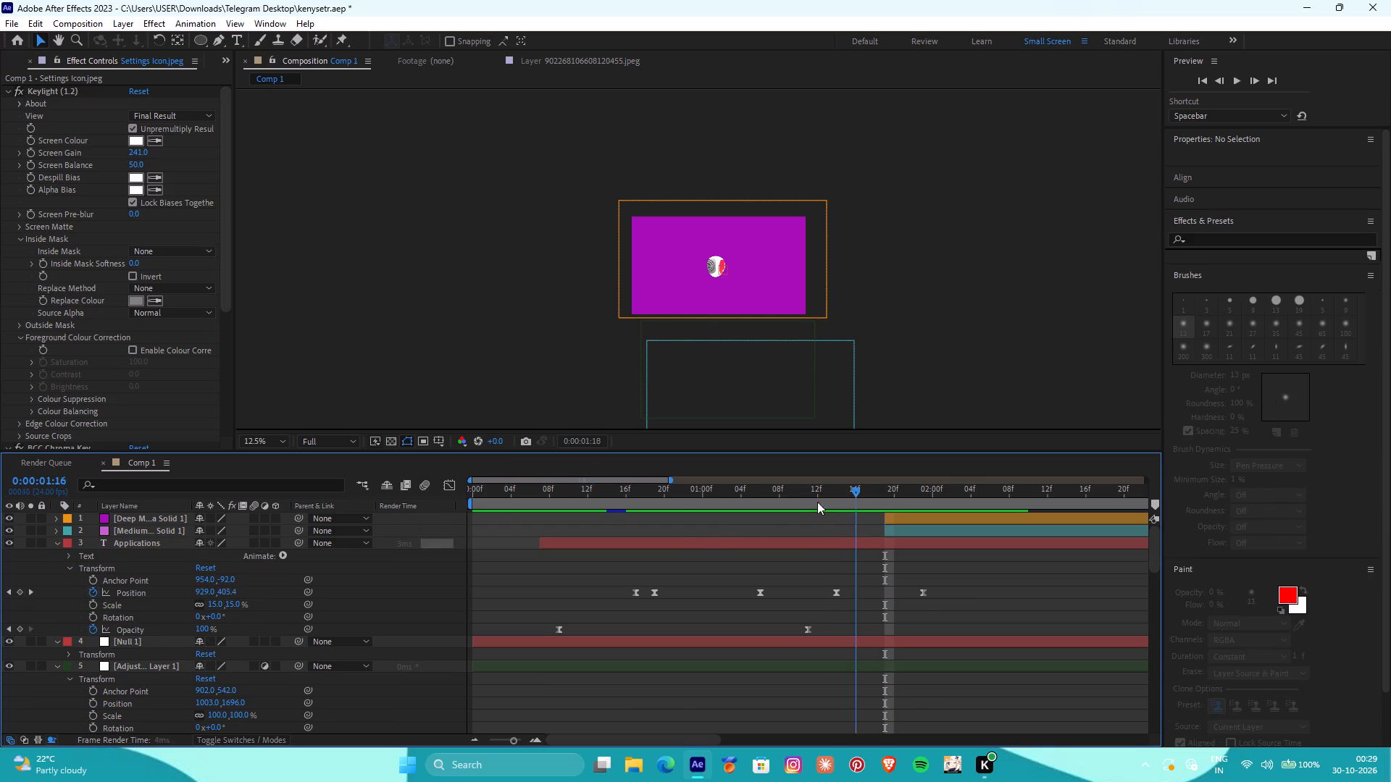
{"action": "left_click_drag", "start_coordinate": [817, 502], "coordinate": [318, 500]}
{"action": "scroll", "coordinate": [627, 277], "scroll_direction": "up", "scroll_amount": 2}
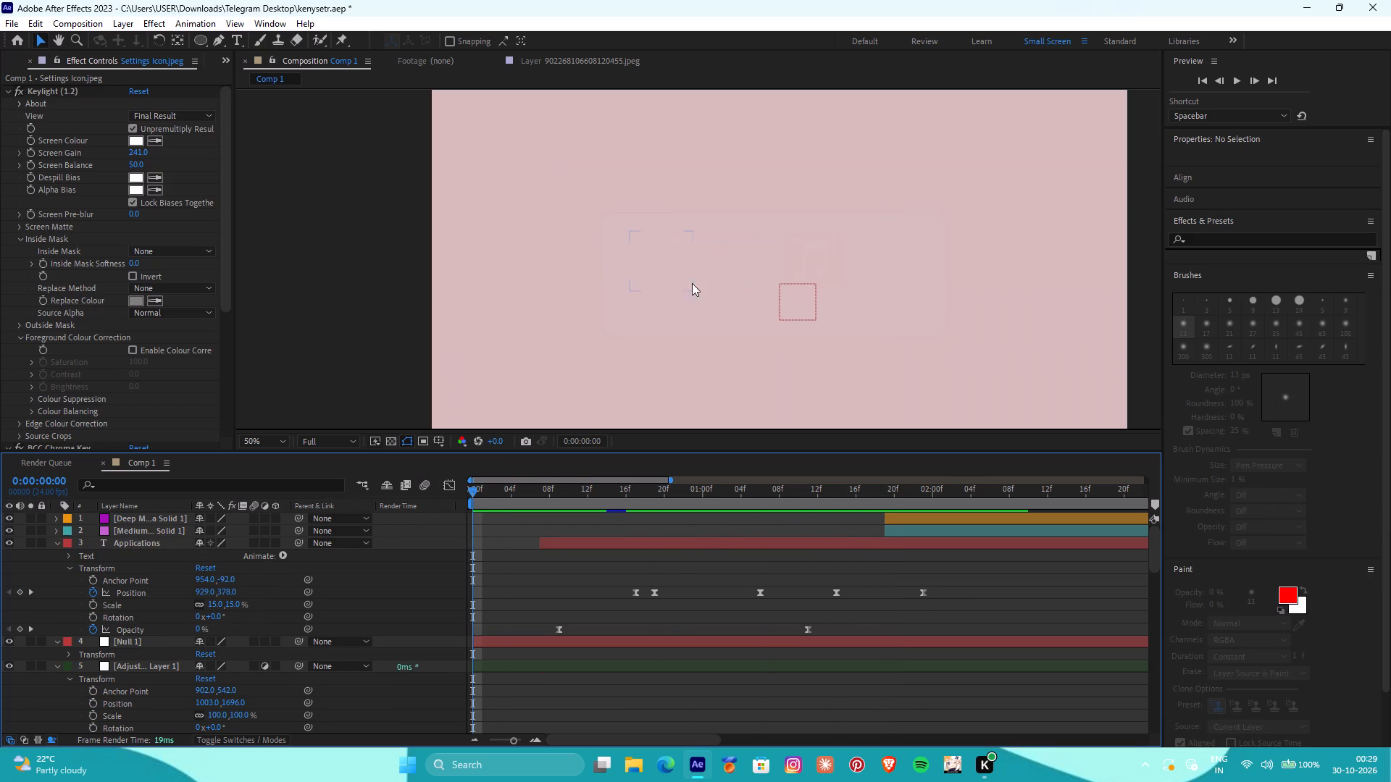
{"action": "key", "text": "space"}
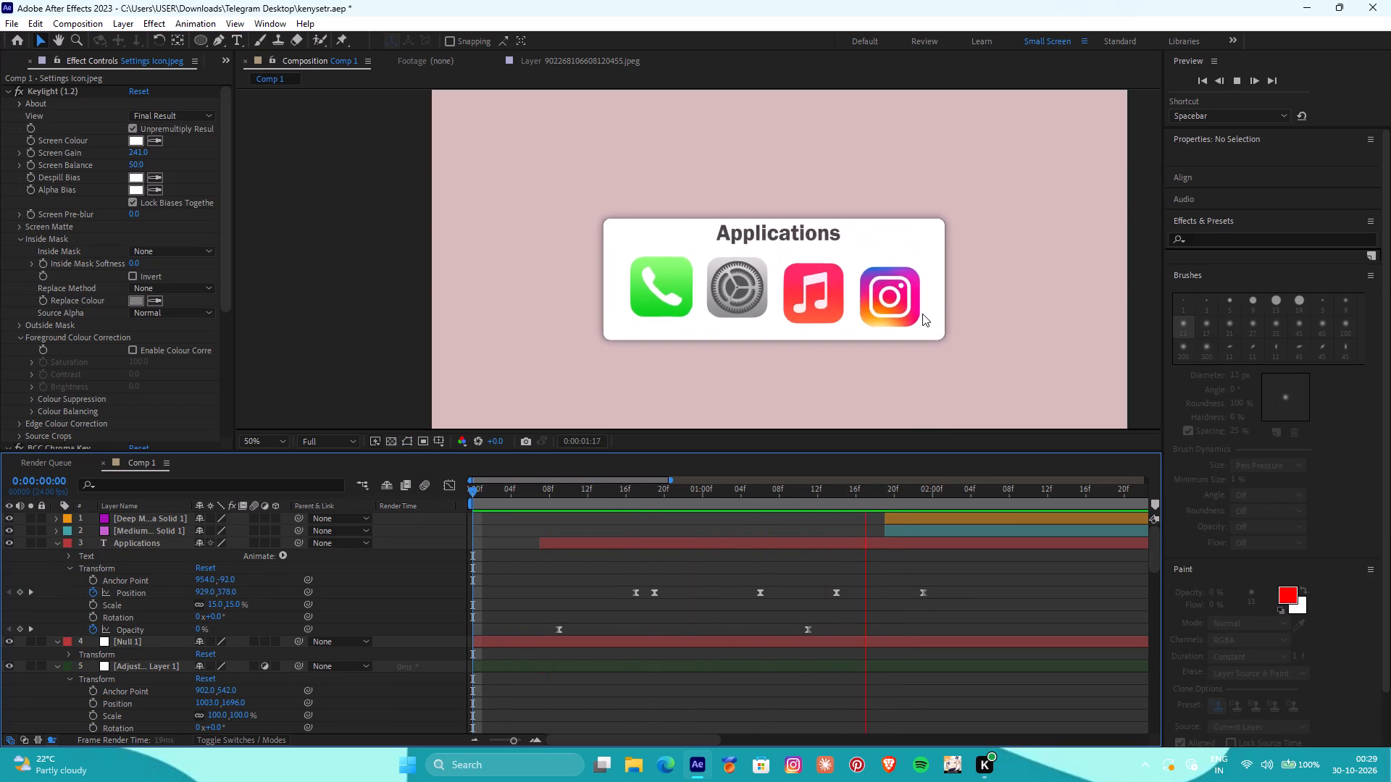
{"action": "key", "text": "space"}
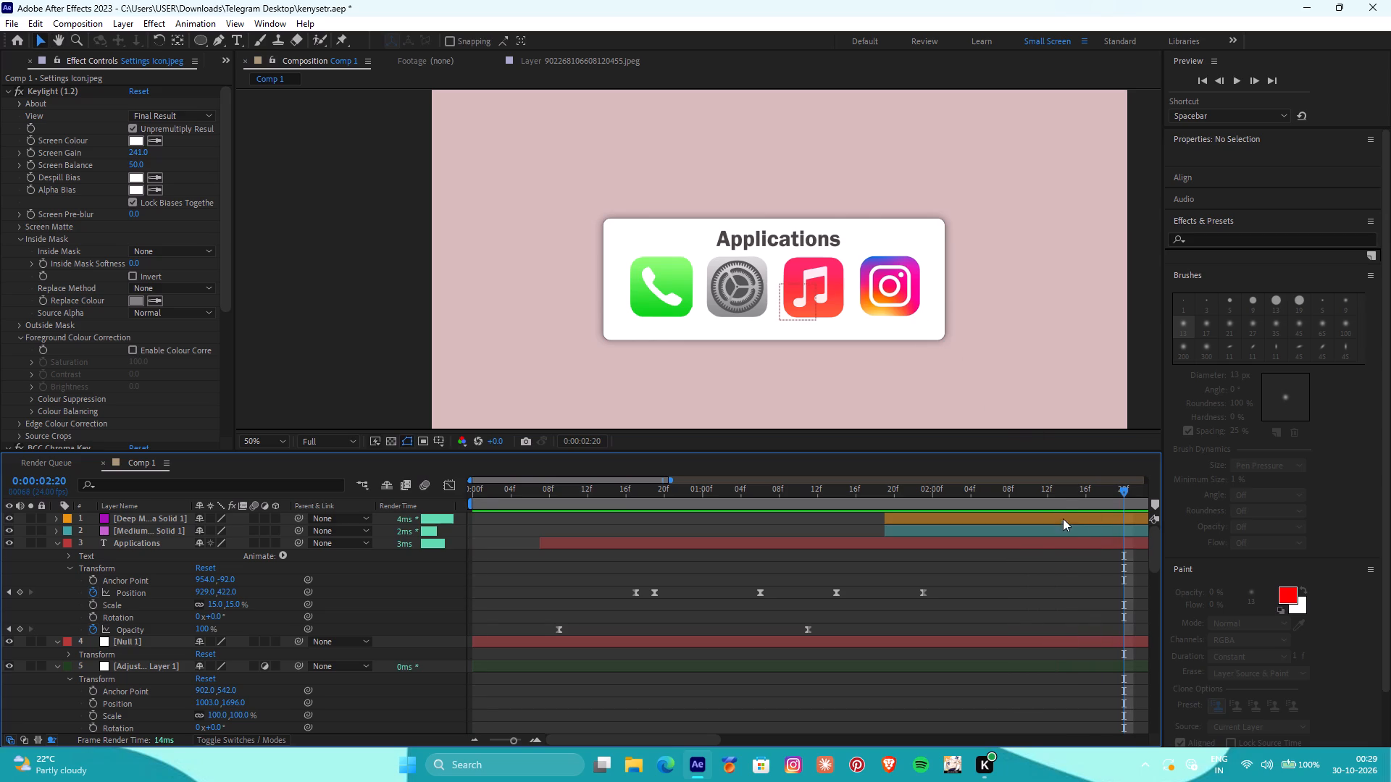
{"action": "scroll", "coordinate": [1059, 531], "scroll_direction": "down", "scroll_amount": 1}
{"action": "scroll", "coordinate": [1043, 530], "scroll_direction": "up", "scroll_amount": 2}
{"action": "left_click_drag", "start_coordinate": [1121, 489], "coordinate": [865, 517]}
{"action": "scroll", "coordinate": [940, 561], "scroll_direction": "up", "scroll_amount": 4}
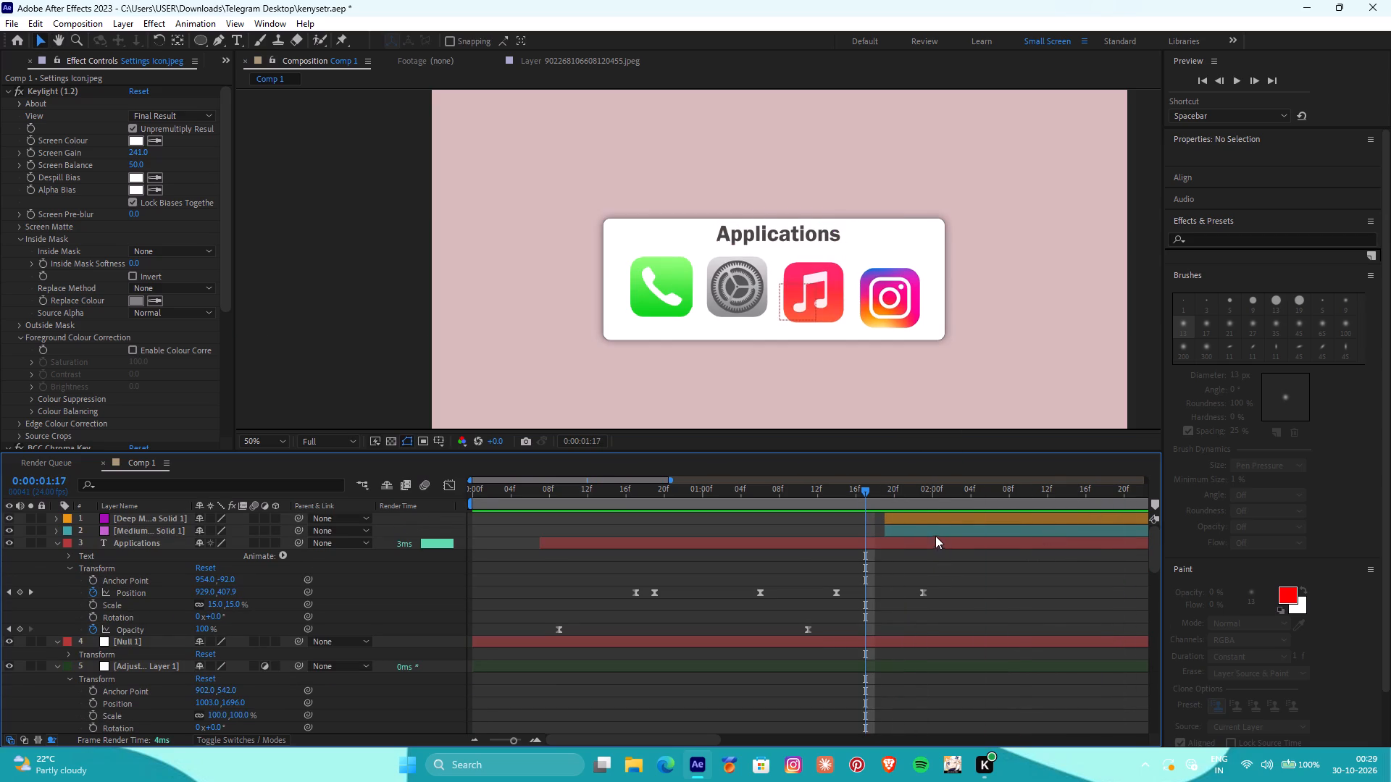
Show the keyframed properties of both magenta solids and move the deeper solid's end scale keyframe to about 0:00:02:11.
{"action": "left_click", "coordinate": [920, 516]}
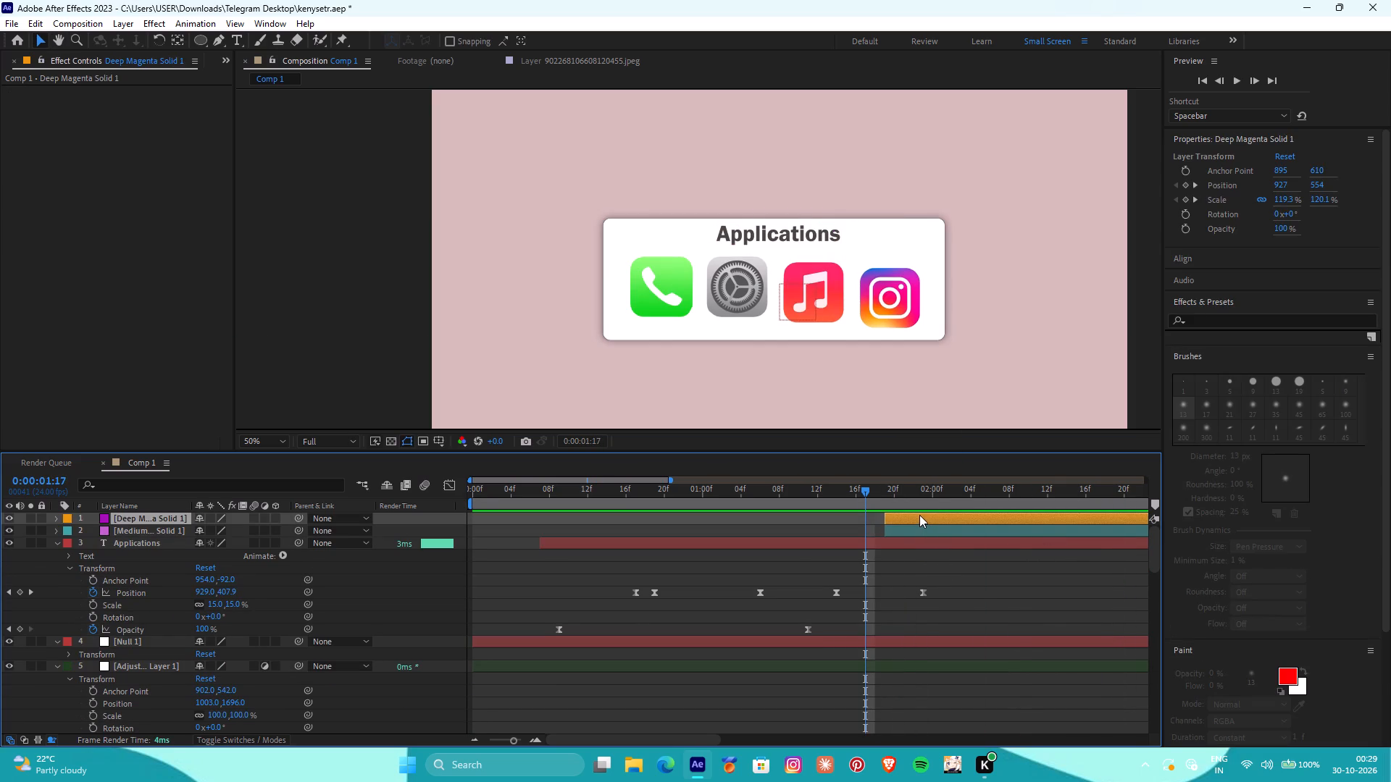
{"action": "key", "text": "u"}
{"action": "left_click", "coordinate": [948, 552]}
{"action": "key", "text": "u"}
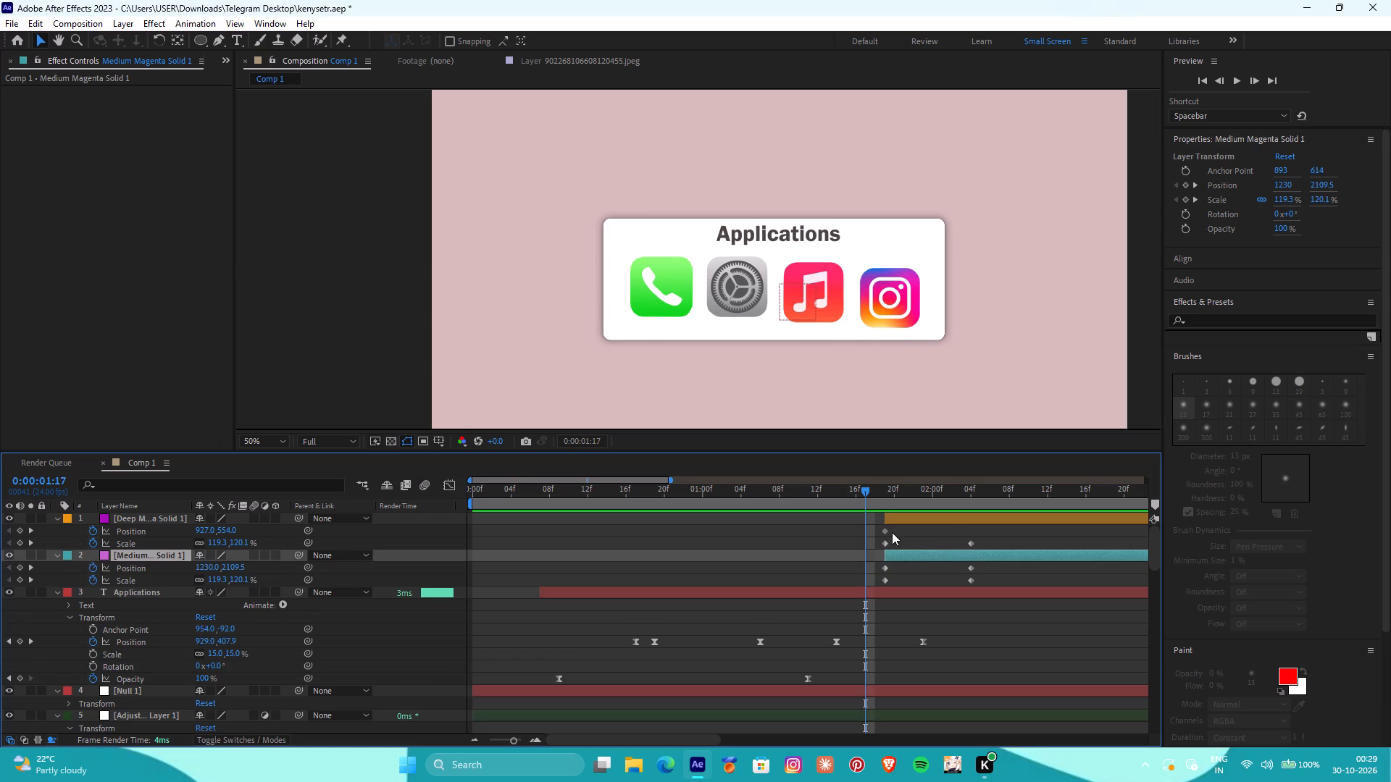
{"action": "left_click_drag", "start_coordinate": [961, 531], "coordinate": [987, 545]}
{"action": "left_click_drag", "start_coordinate": [969, 541], "coordinate": [1040, 539]}
Shift the lighter magenta solid's layer one frame later so that it starts at about 0:00:01:20.
{"action": "left_click_drag", "start_coordinate": [960, 560], "coordinate": [989, 584]}
{"action": "left_click_drag", "start_coordinate": [964, 557], "coordinate": [946, 558]}
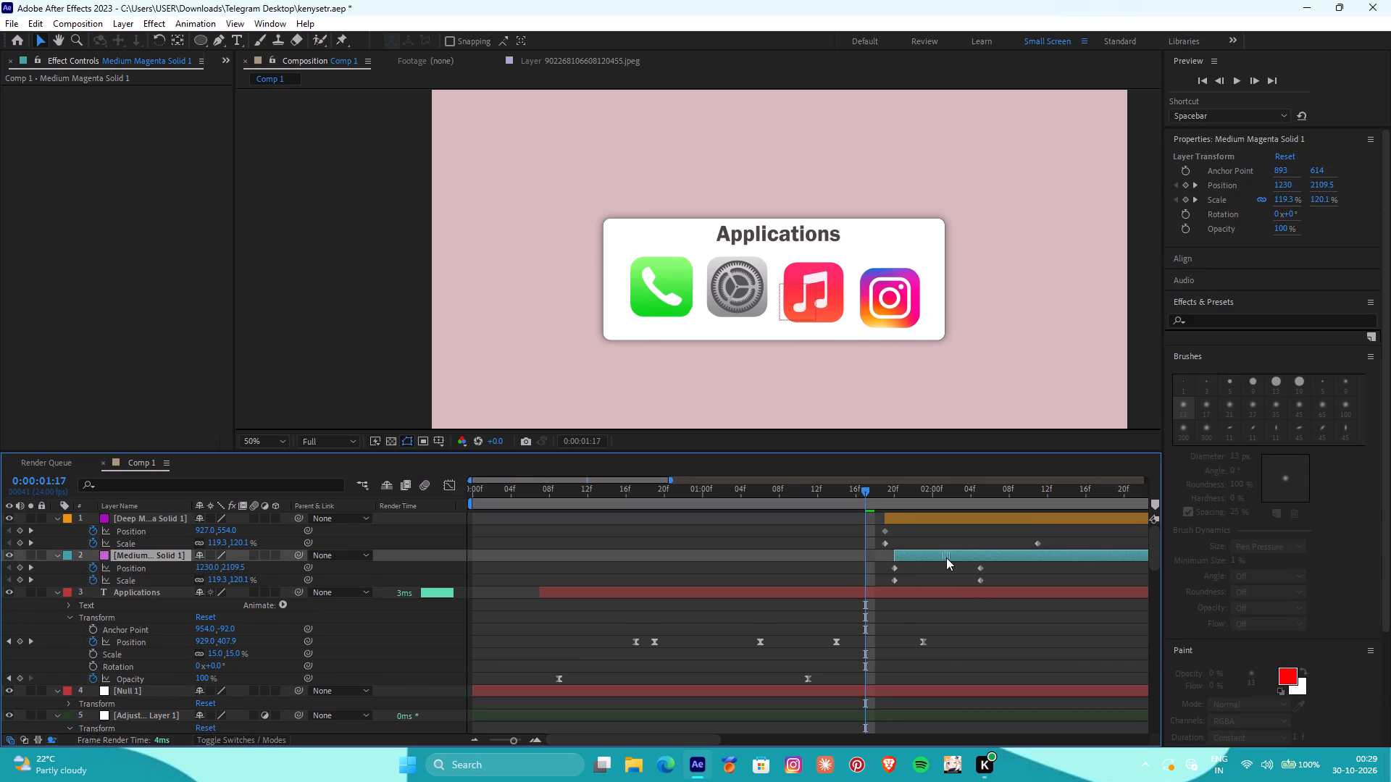
{"action": "left_click_drag", "start_coordinate": [946, 558], "coordinate": [943, 558]}
Move the lighter magenta solid's final position and scale keyframes to about 0:00:02:12 and preview the animation.
{"action": "left_click_drag", "start_coordinate": [968, 572], "coordinate": [997, 581]}
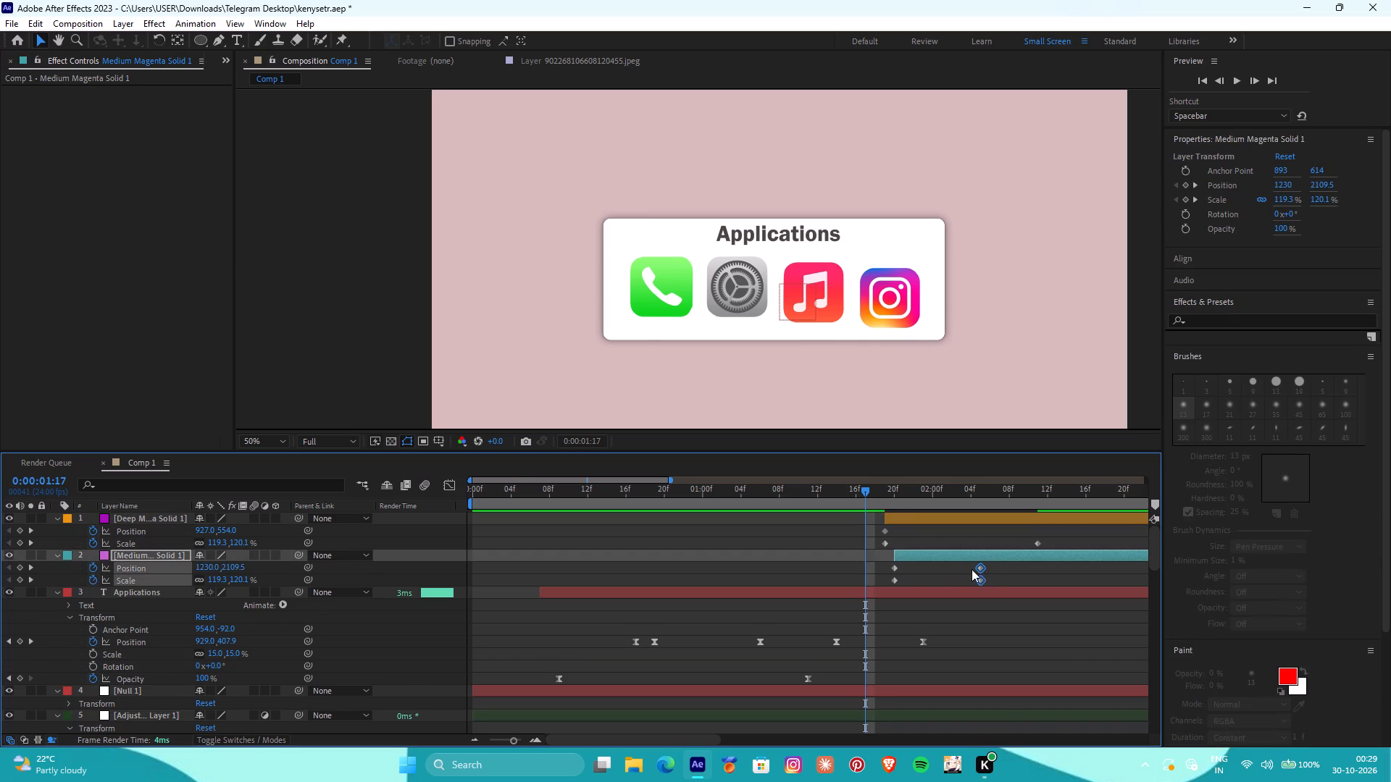
{"action": "left_click_drag", "start_coordinate": [981, 578], "coordinate": [1046, 578]}
{"action": "key", "text": "space"}
{"action": "key", "text": "space"}
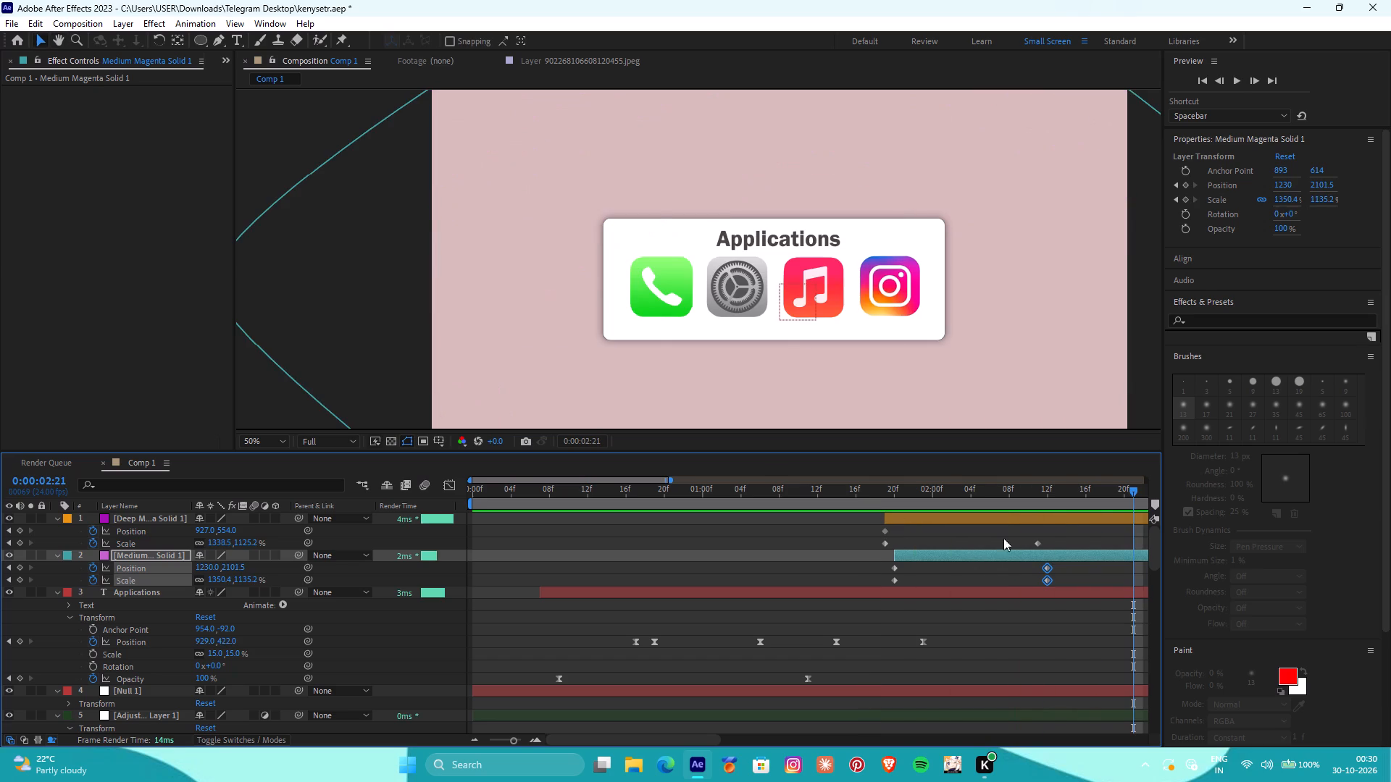
At 0:00:02:06, move the lighter magenta solid up to position 1110, 1600.5 so its mask opening covers the card.
{"action": "left_click_drag", "start_coordinate": [1130, 494], "coordinate": [851, 491]}
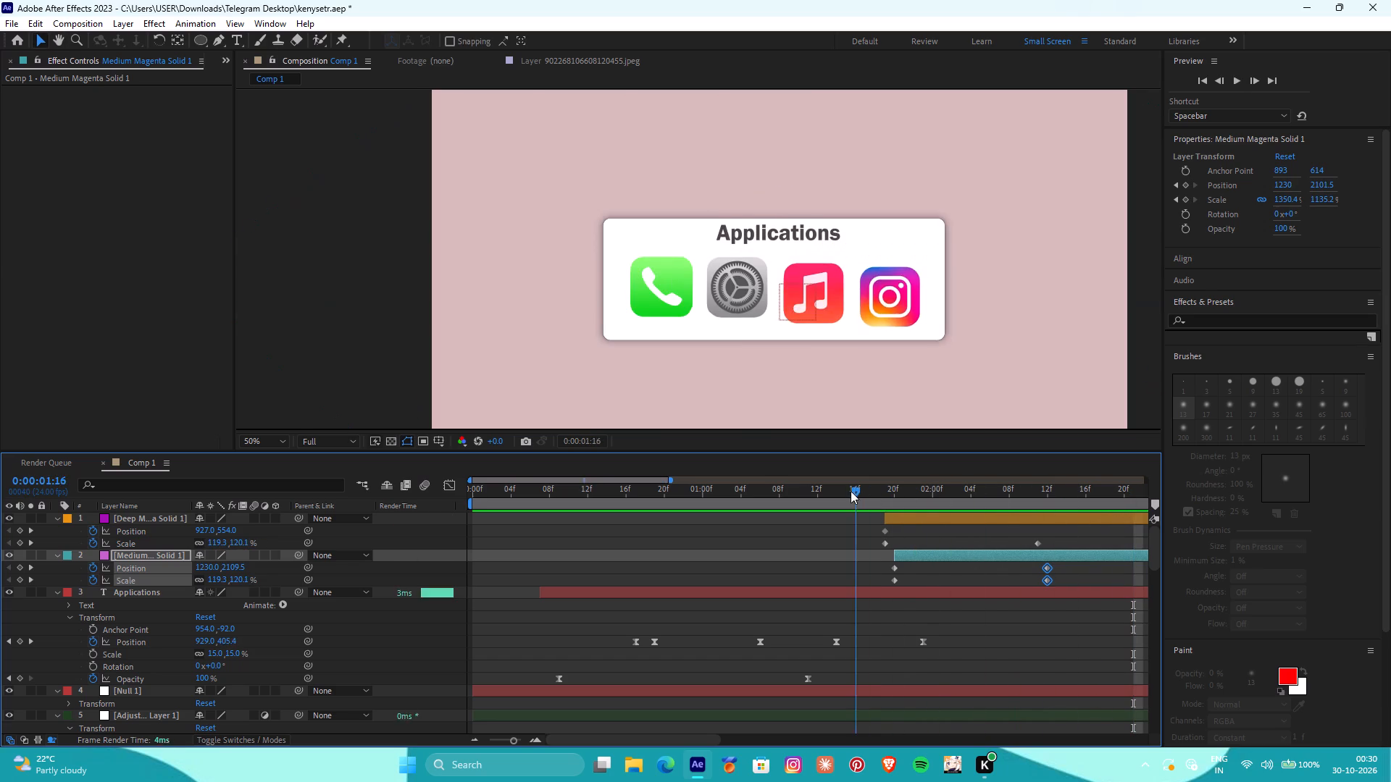
{"action": "left_click_drag", "start_coordinate": [851, 491], "coordinate": [966, 526]}
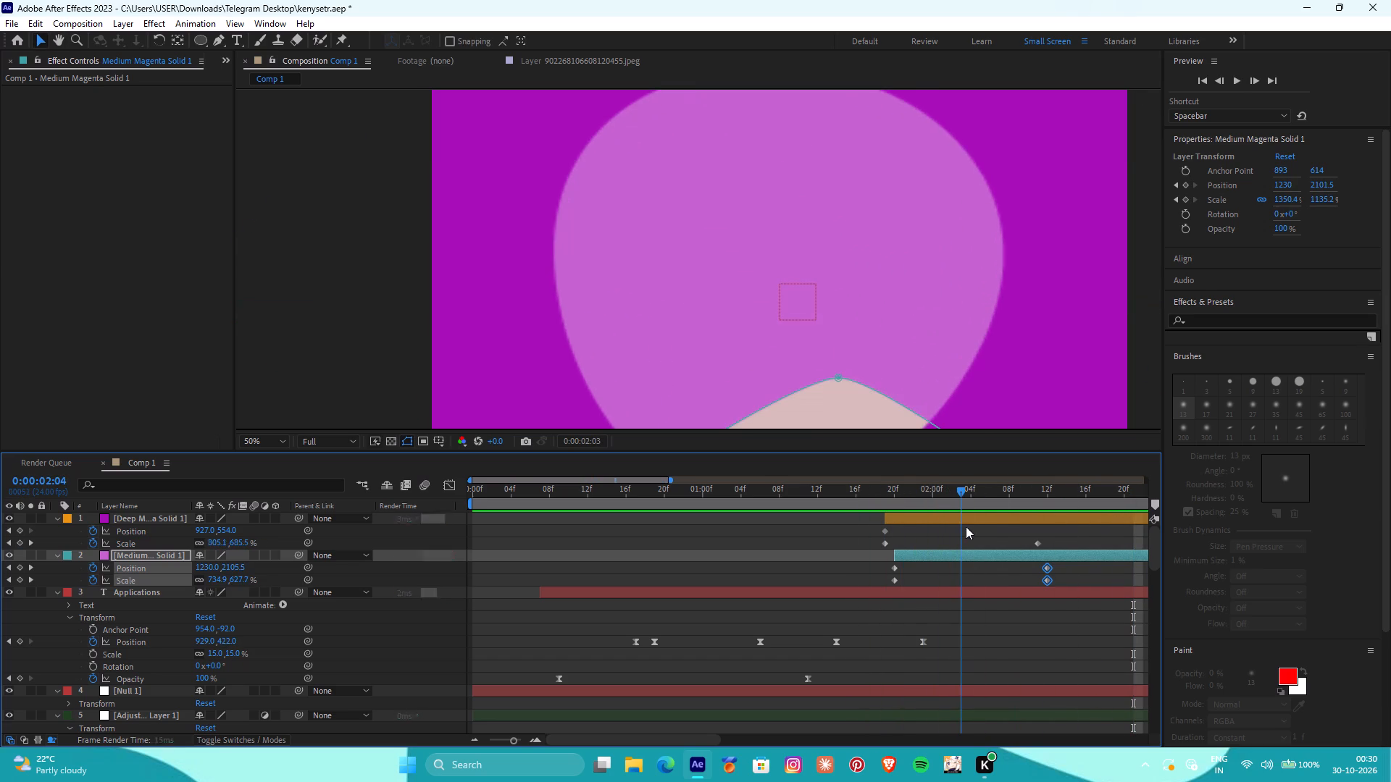
{"action": "left_click_drag", "start_coordinate": [966, 526], "coordinate": [990, 534]}
{"action": "scroll", "coordinate": [905, 335], "scroll_direction": "down", "scroll_amount": 1}
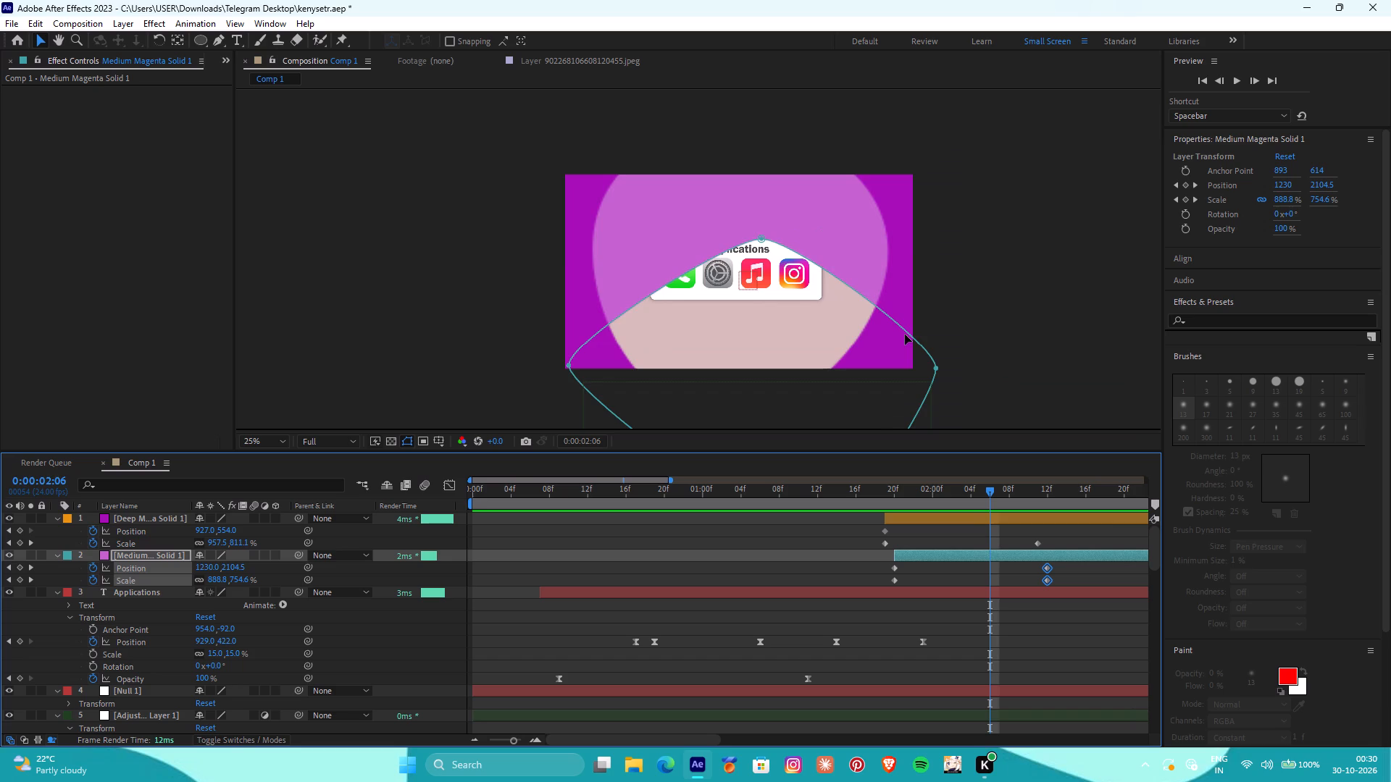
{"action": "scroll", "coordinate": [905, 335], "scroll_direction": "down", "scroll_amount": 1}
{"action": "left_click_drag", "start_coordinate": [728, 287], "coordinate": [722, 270]}
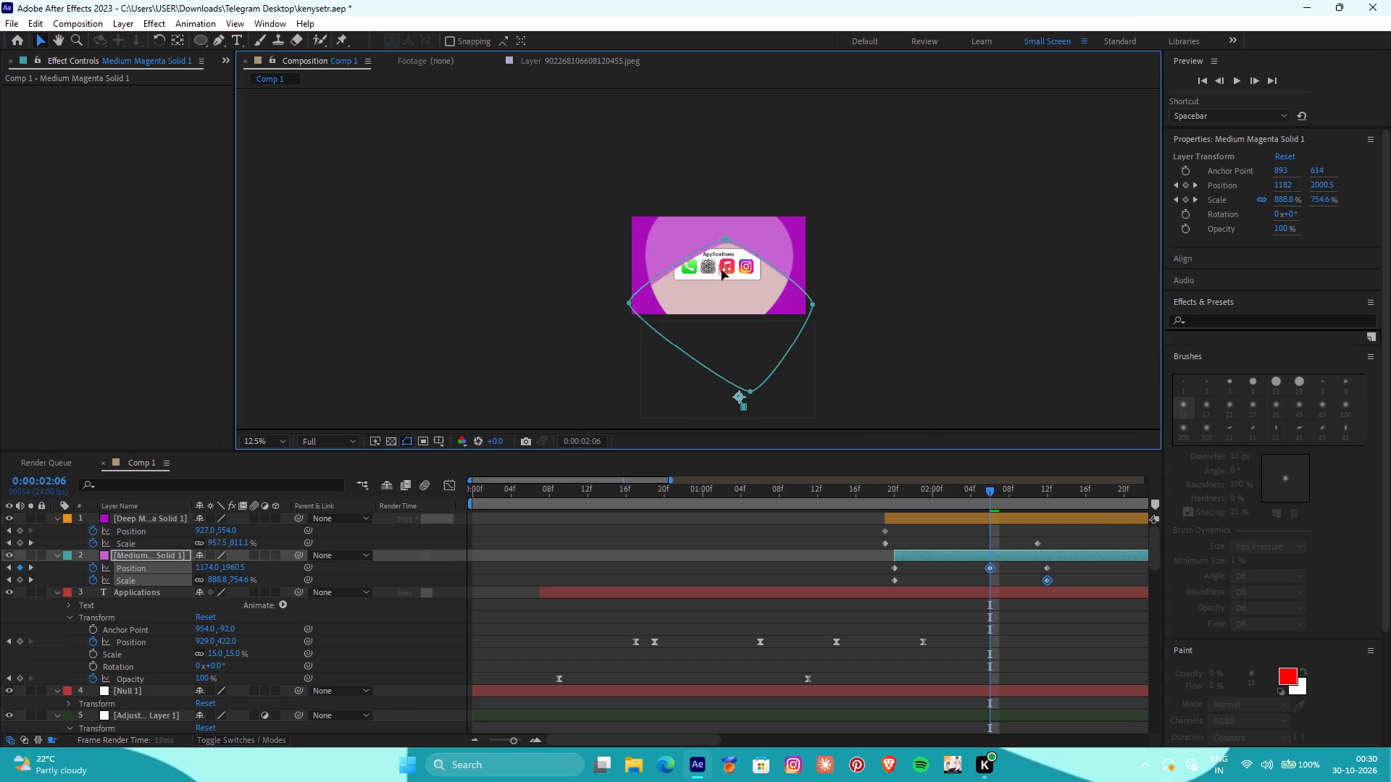
{"action": "left_click_drag", "start_coordinate": [722, 270], "coordinate": [717, 241]}
Move the lighter magenta solid's first position keyframe up the motion path, centring its mask within the deep solid's opening at 0:00:01:22.
{"action": "left_click_drag", "start_coordinate": [992, 489], "coordinate": [991, 489]}
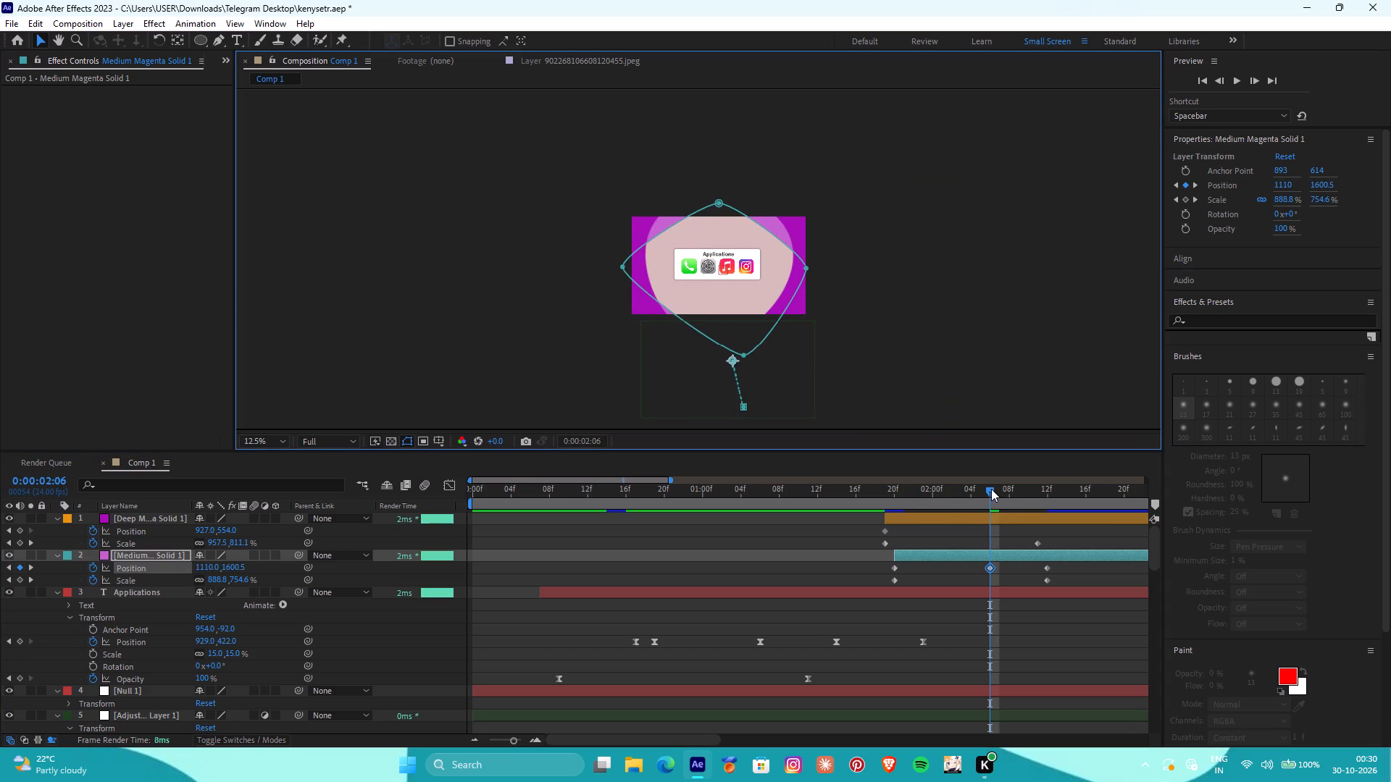
{"action": "left_click_drag", "start_coordinate": [991, 489], "coordinate": [979, 502]}
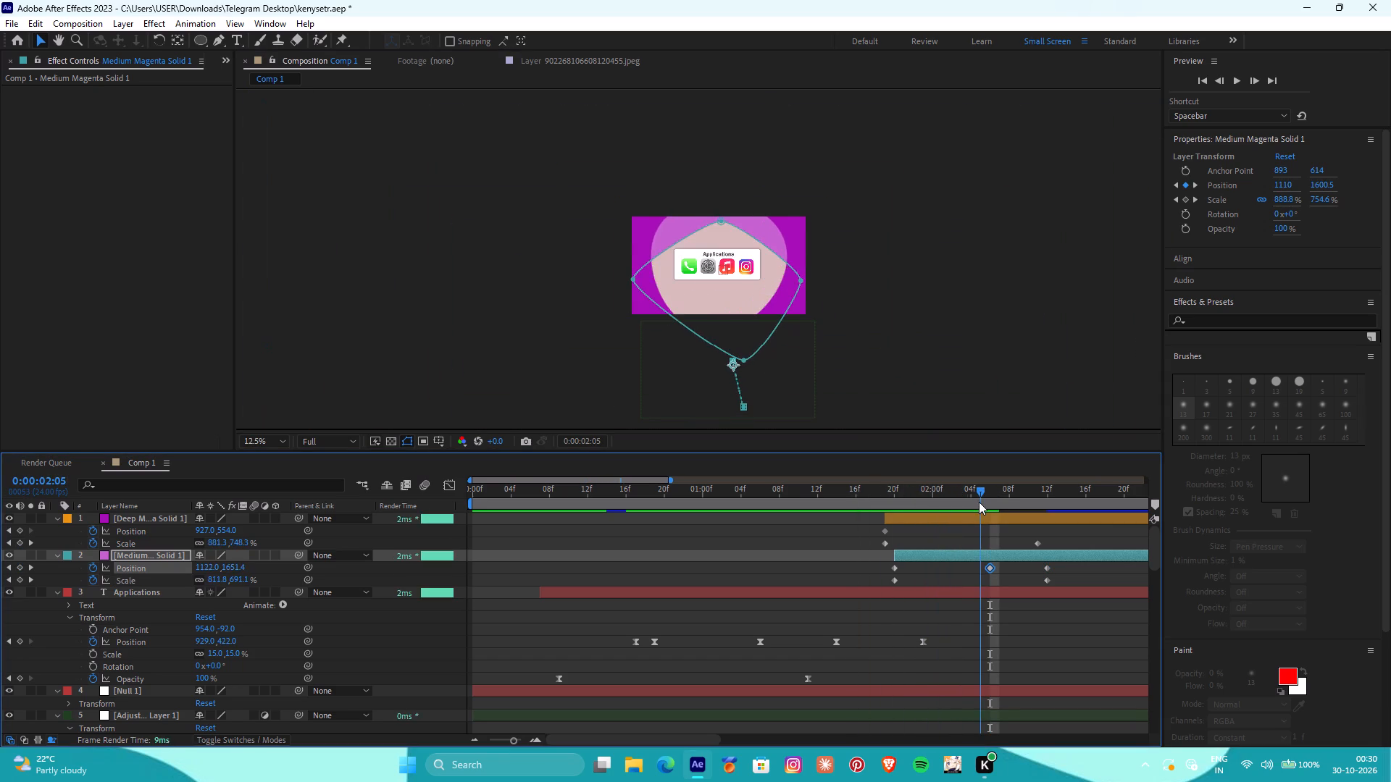
{"action": "left_click_drag", "start_coordinate": [979, 502], "coordinate": [919, 502]}
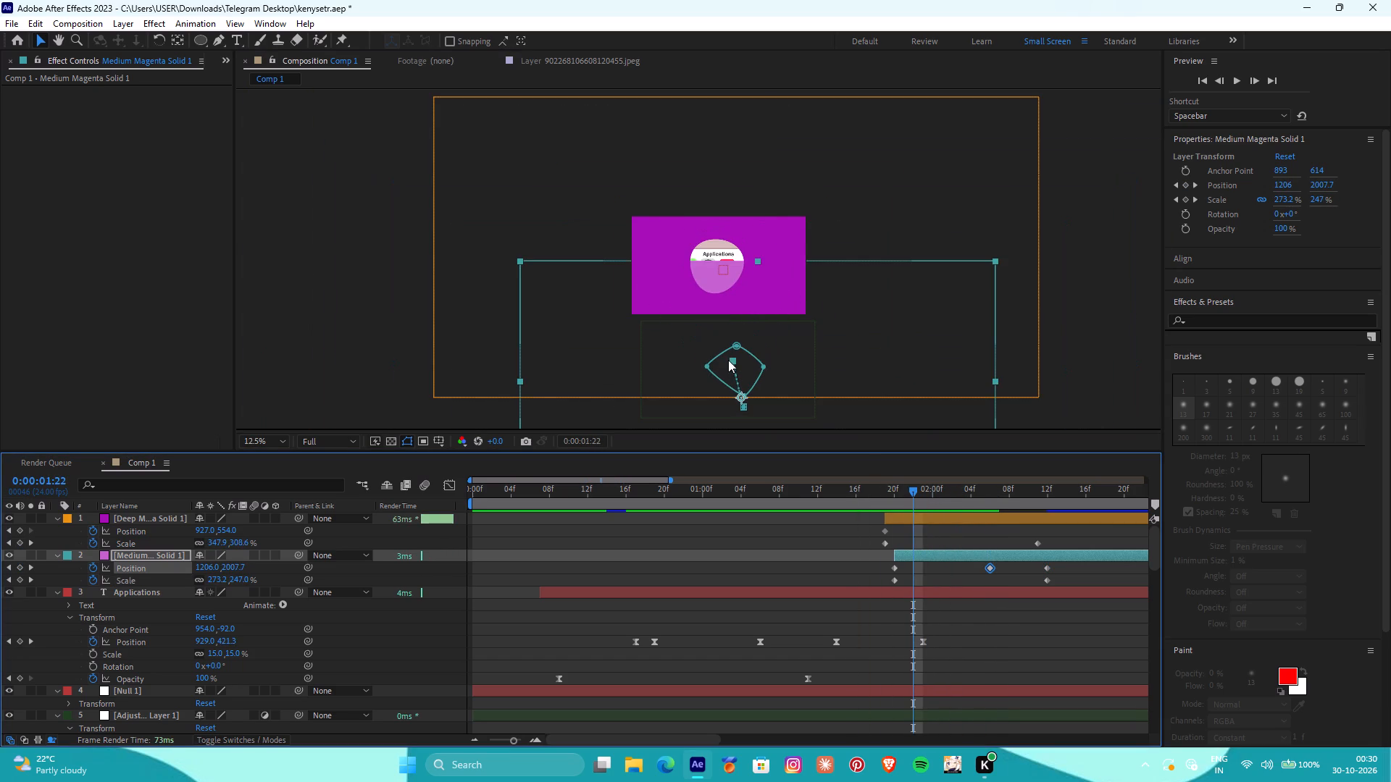
{"action": "left_click_drag", "start_coordinate": [743, 407], "coordinate": [742, 374]}
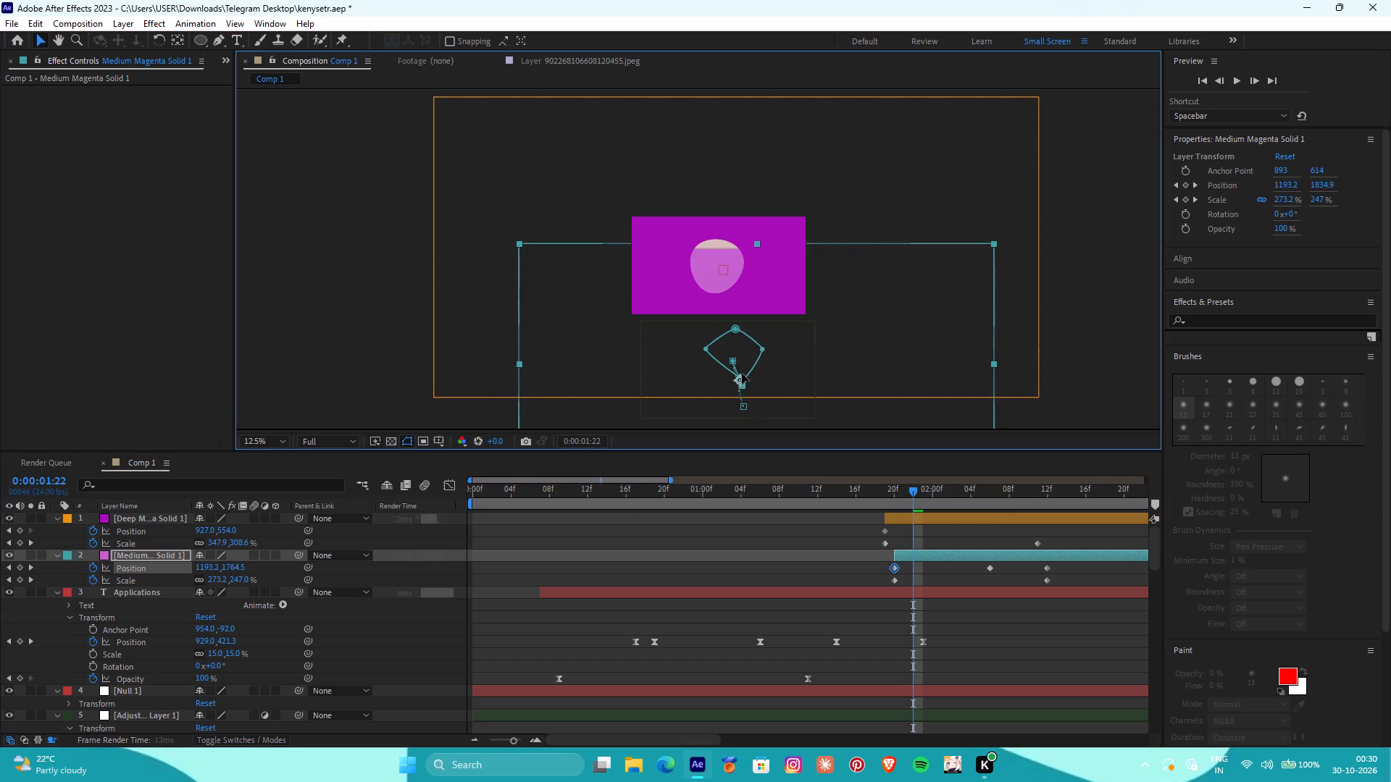
{"action": "left_click_drag", "start_coordinate": [742, 374], "coordinate": [718, 277]}
At 0:00:02:03, pull the lighter magenta solid's four mask points inward to form a smaller opening inside the deep solid's opening.
{"action": "left_click_drag", "start_coordinate": [914, 489], "coordinate": [920, 505]}
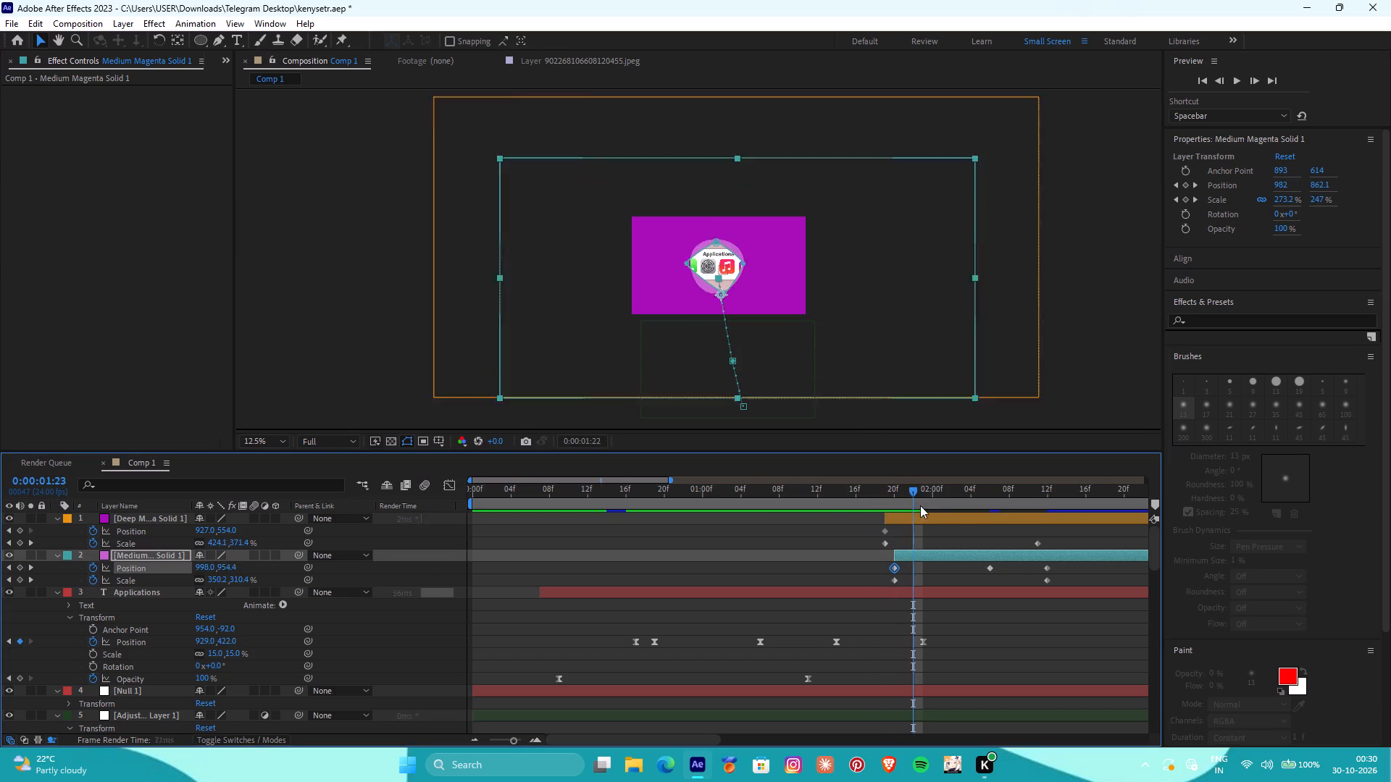
{"action": "left_click_drag", "start_coordinate": [920, 505], "coordinate": [958, 509]}
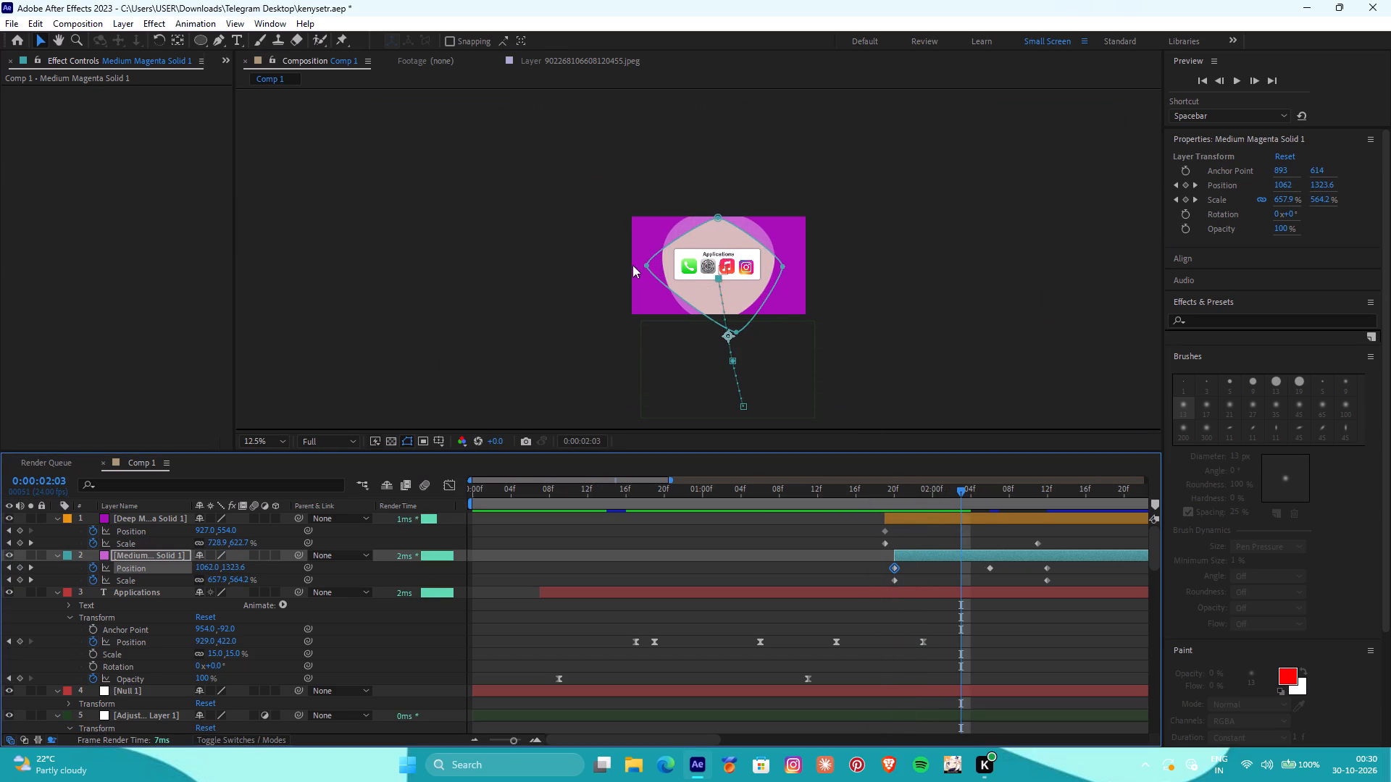
{"action": "left_click_drag", "start_coordinate": [644, 265], "coordinate": [675, 264]}
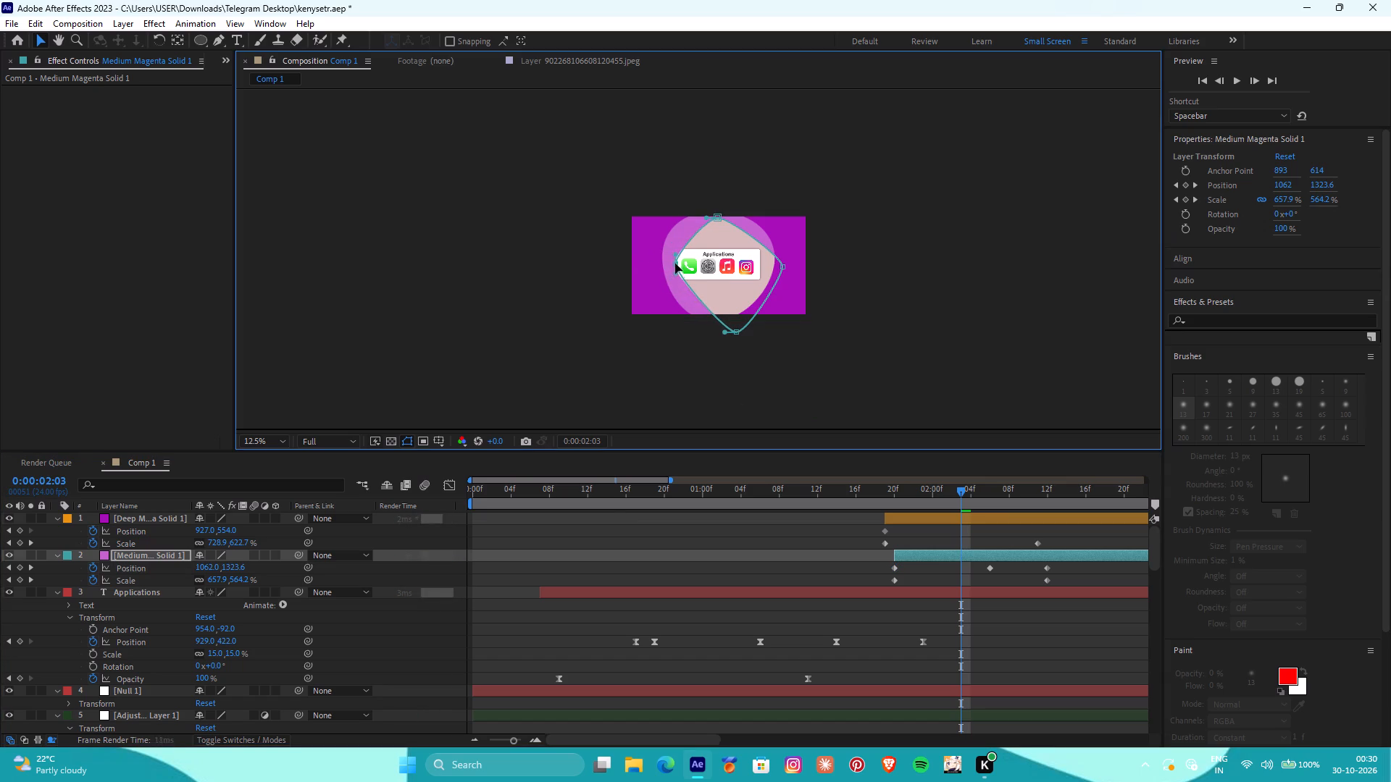
{"action": "left_click_drag", "start_coordinate": [675, 264], "coordinate": [676, 263]}
{"action": "left_click_drag", "start_coordinate": [784, 265], "coordinate": [757, 265]}
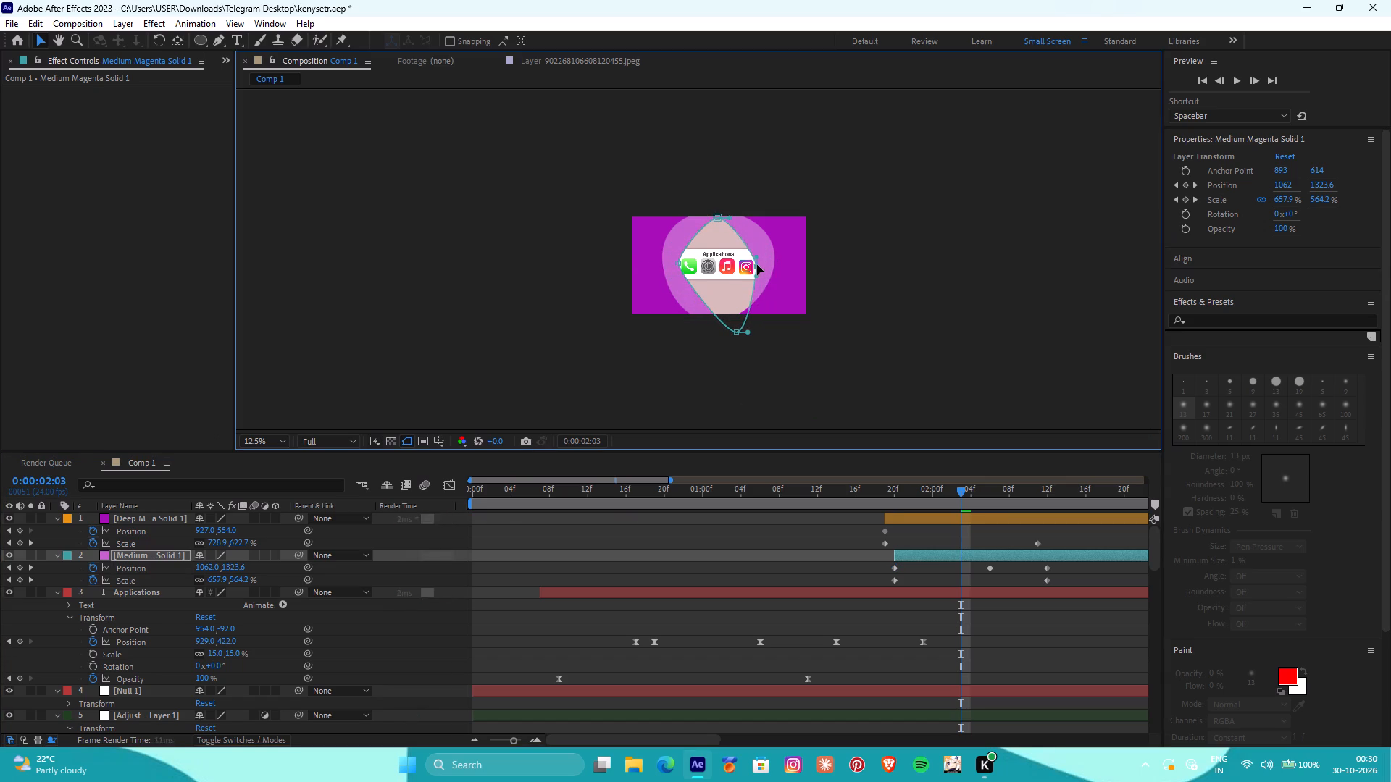
{"action": "left_click_drag", "start_coordinate": [757, 265], "coordinate": [755, 267]}
{"action": "left_click_drag", "start_coordinate": [740, 333], "coordinate": [736, 325]}
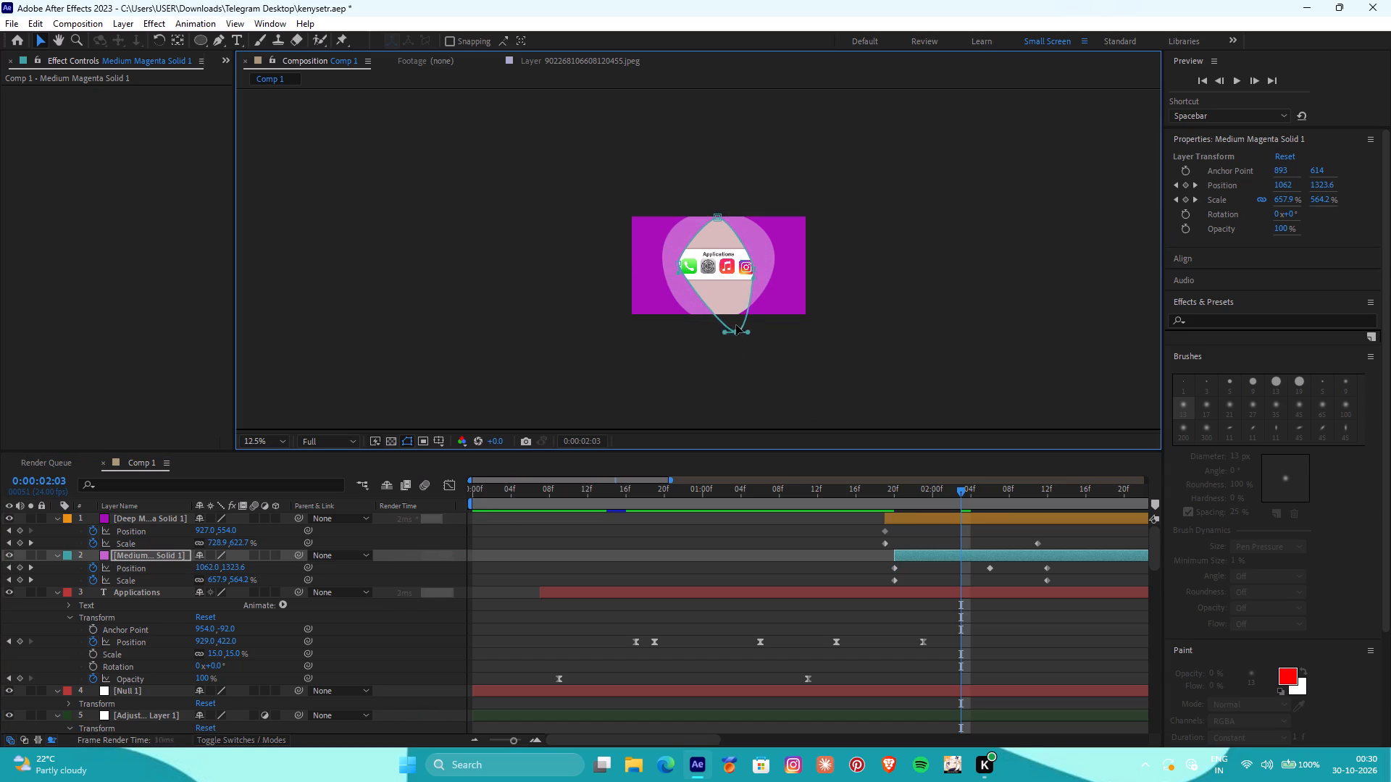
{"action": "left_click_drag", "start_coordinate": [736, 325], "coordinate": [724, 298]}
{"action": "left_click_drag", "start_coordinate": [717, 217], "coordinate": [717, 221]}
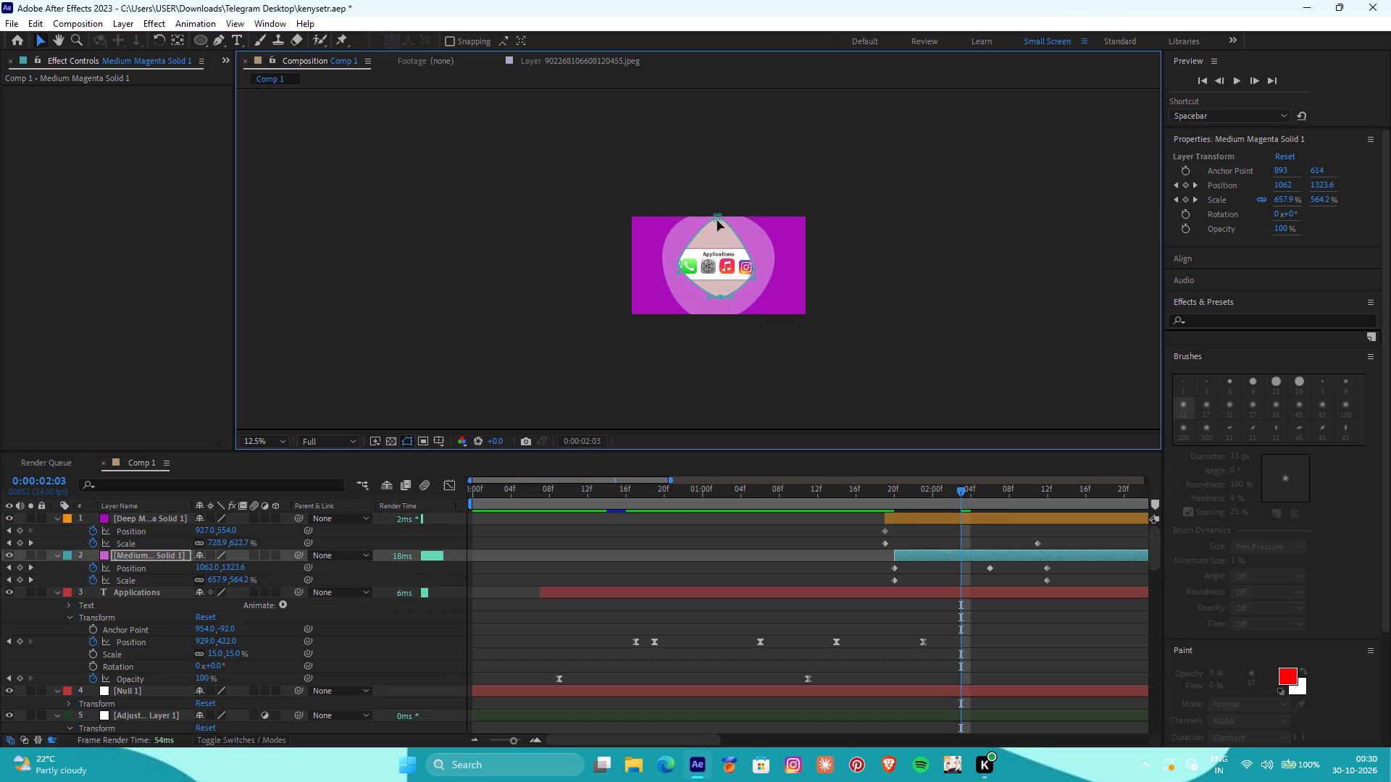
{"action": "left_click_drag", "start_coordinate": [717, 221], "coordinate": [719, 227]}
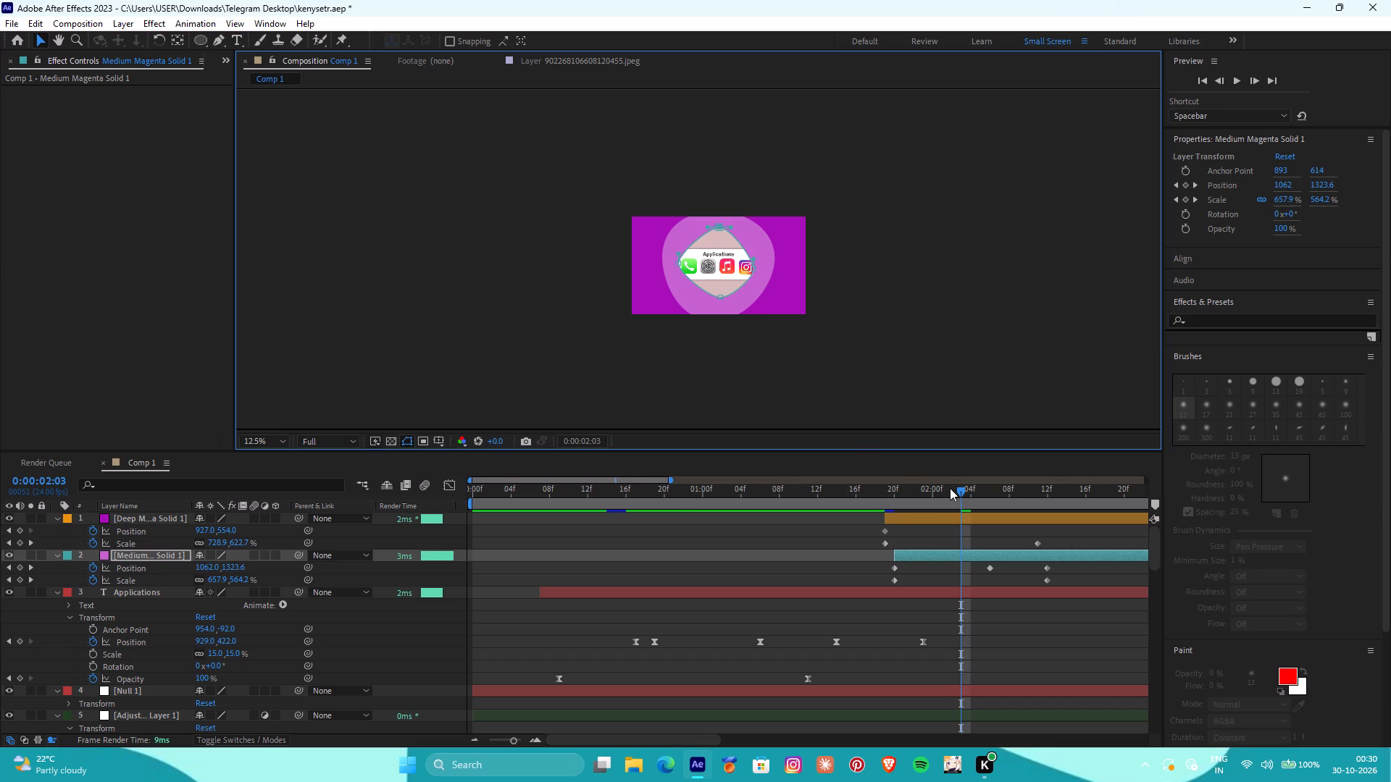
Deselect the layer and preview the two solids' expanding mask openings from about 0:00:01:15.
{"action": "left_click_drag", "start_coordinate": [960, 491], "coordinate": [987, 503]}
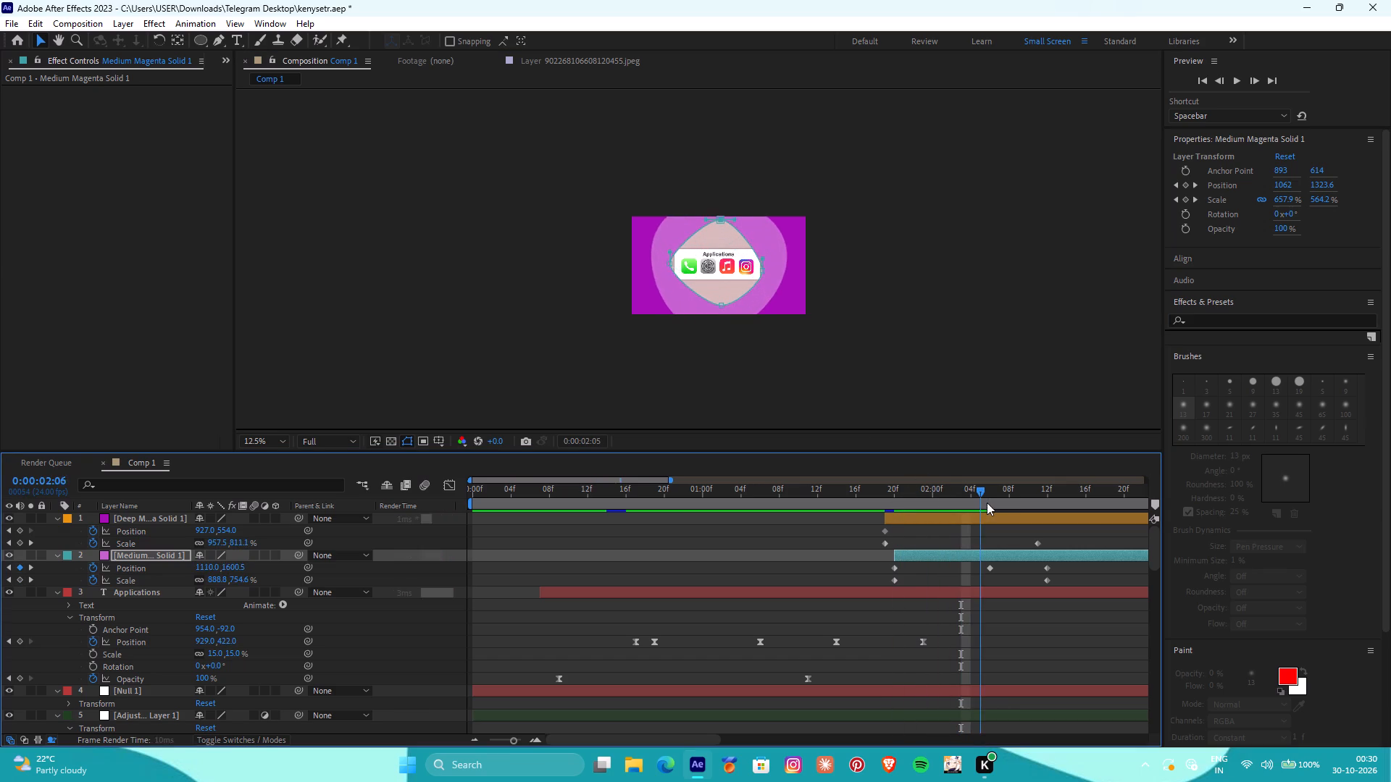
{"action": "left_click_drag", "start_coordinate": [987, 503], "coordinate": [1001, 503]}
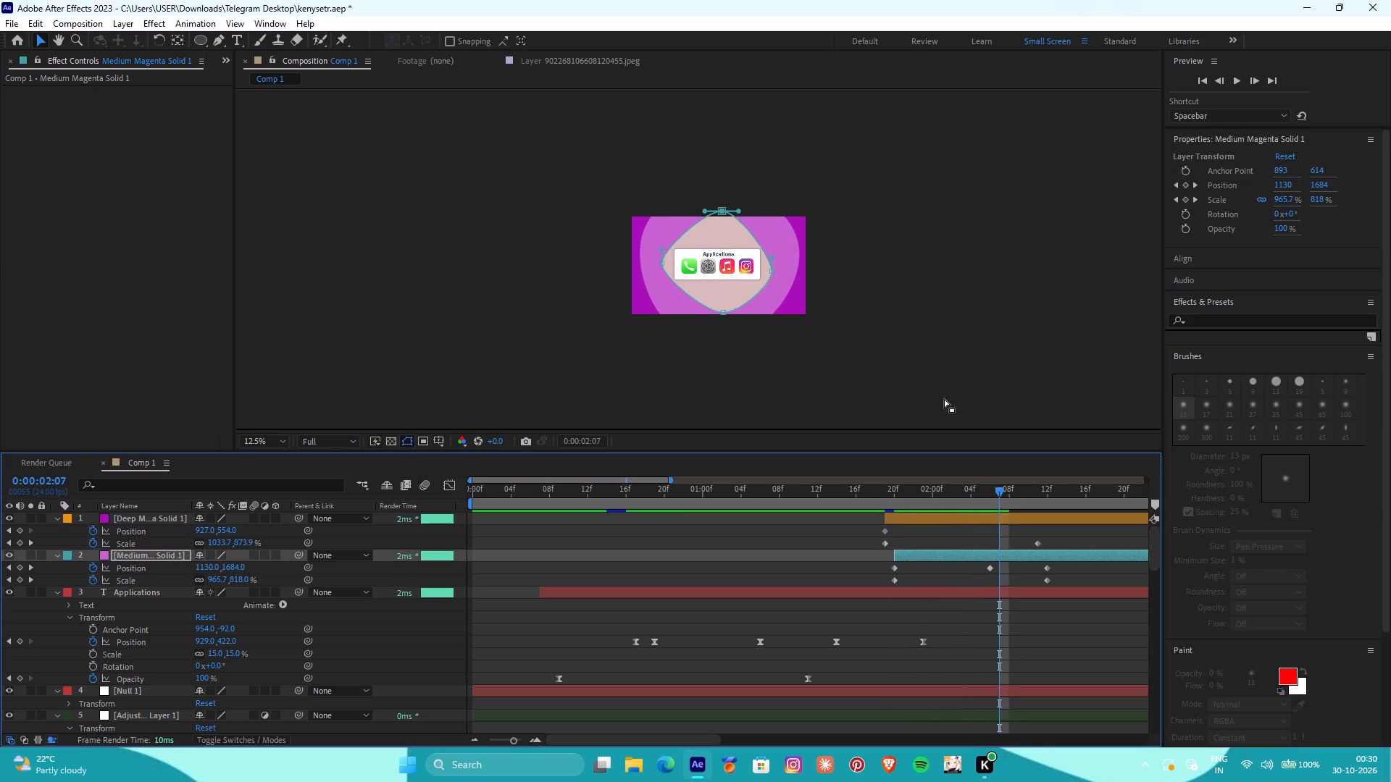
{"action": "left_click", "coordinate": [941, 390]}
{"action": "left_click", "coordinate": [798, 566]}
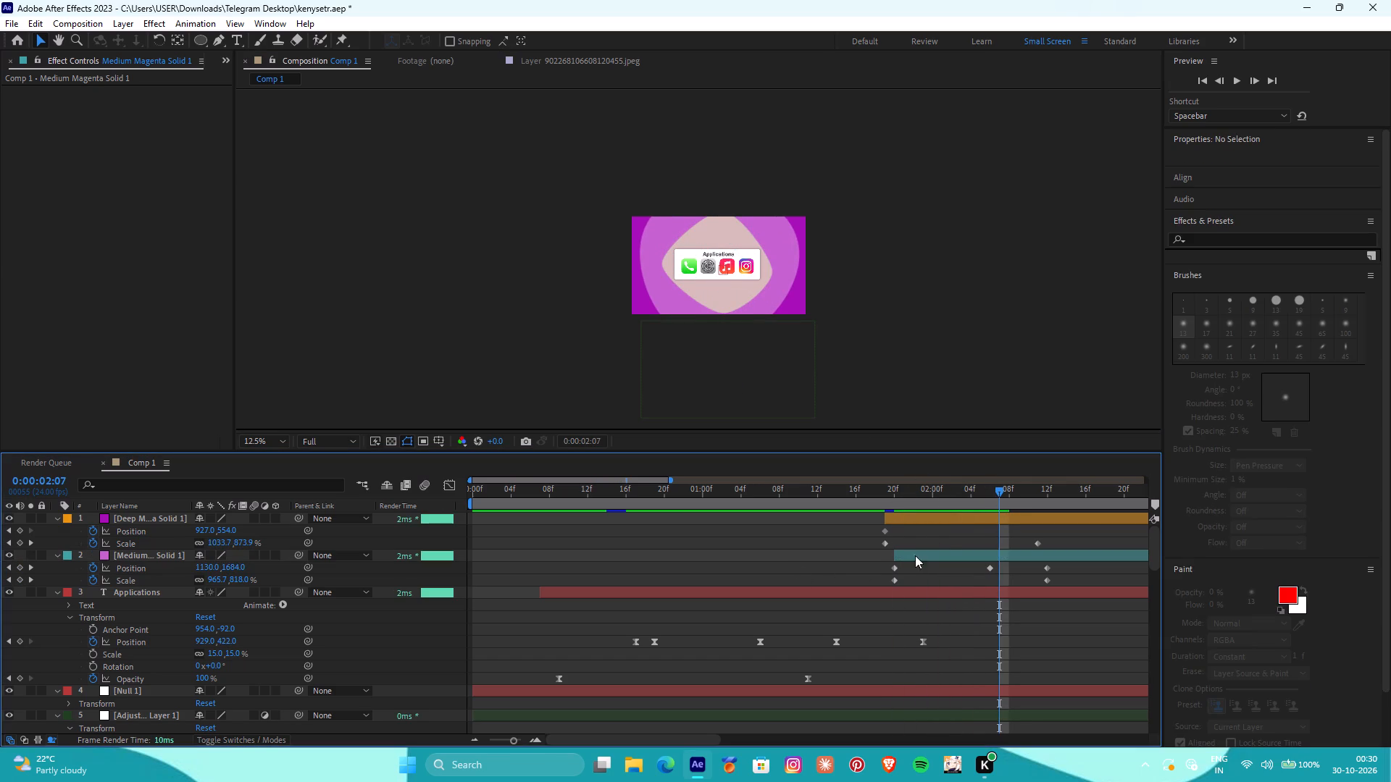
{"action": "left_click_drag", "start_coordinate": [998, 491], "coordinate": [845, 490]}
{"action": "key", "text": "space"}
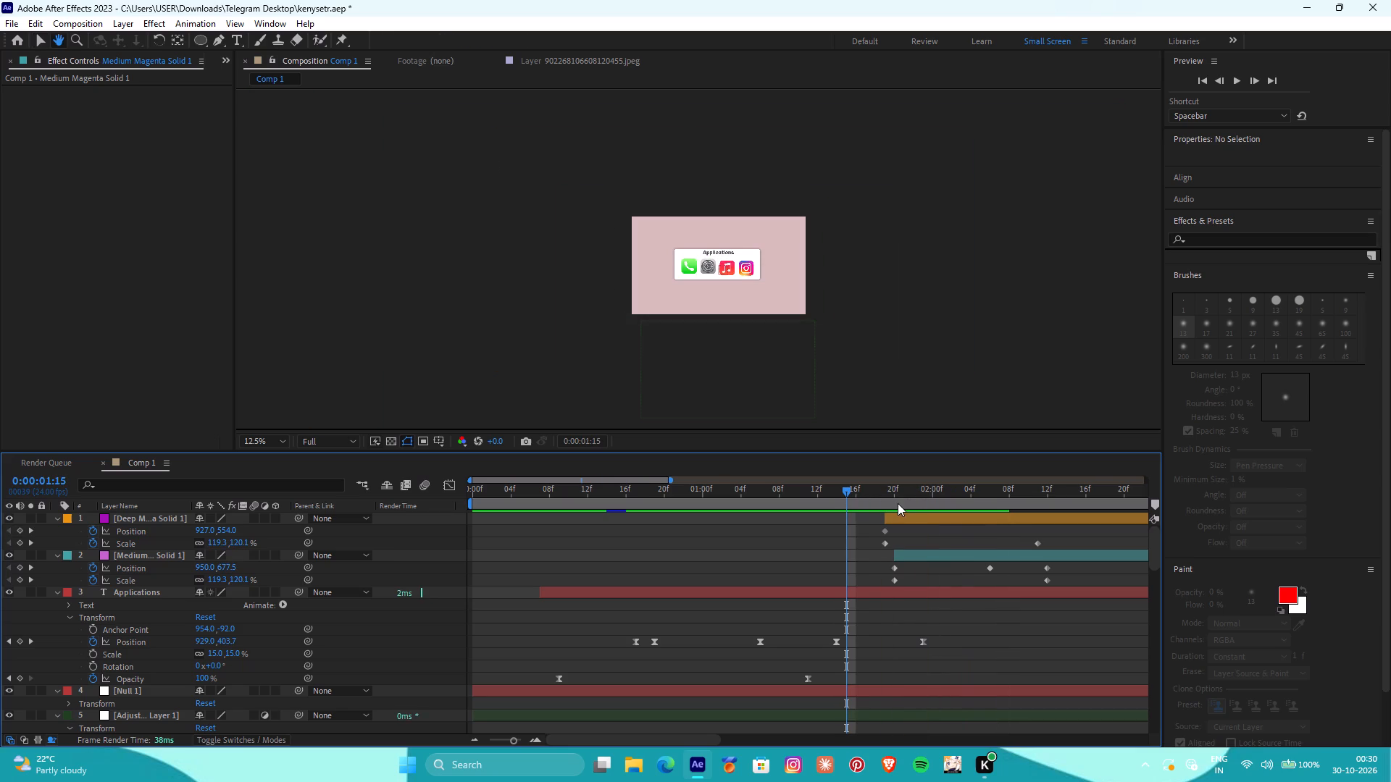
{"action": "key", "text": "space"}
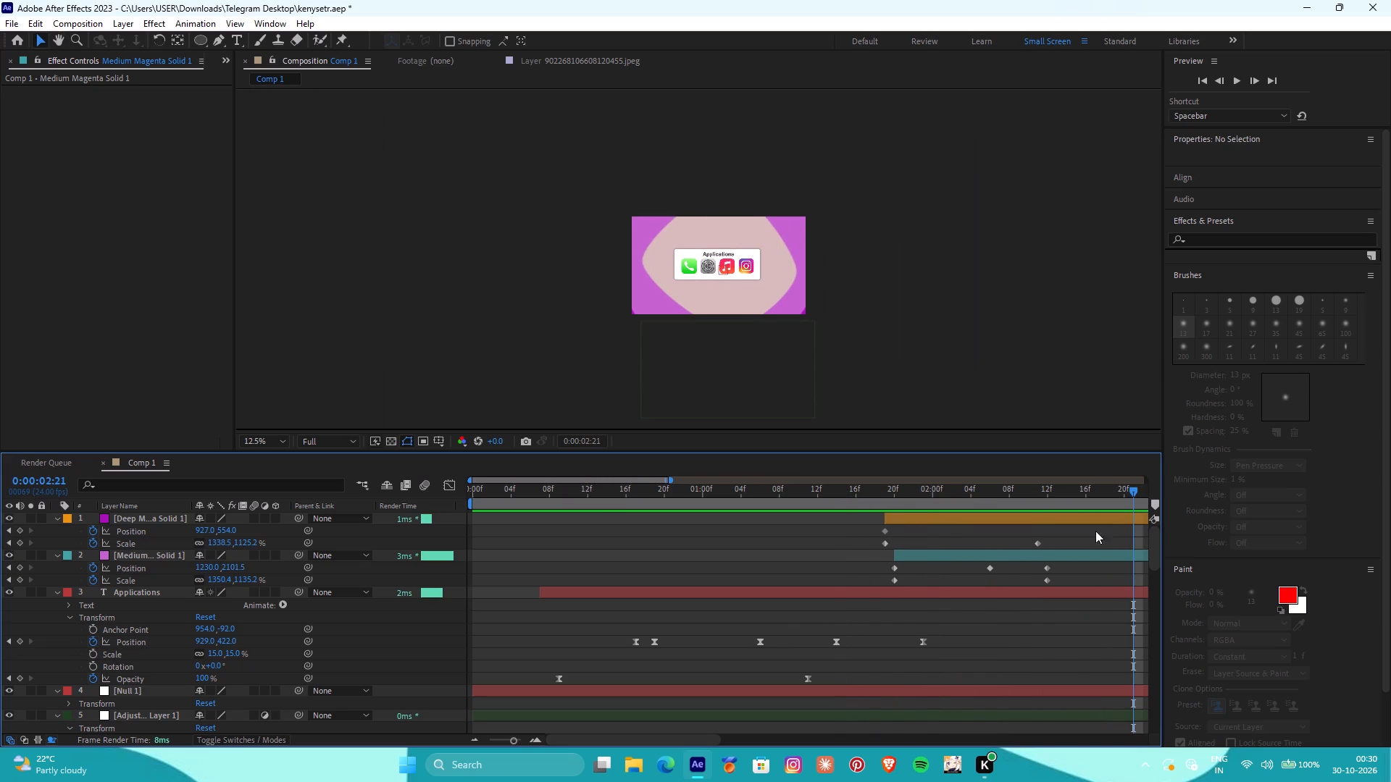
At 0:00:02:12, increase the lighter magenta solid's final scale keyframe to 1442, 1212.2%.
{"action": "left_click_drag", "start_coordinate": [1132, 491], "coordinate": [1048, 510]}
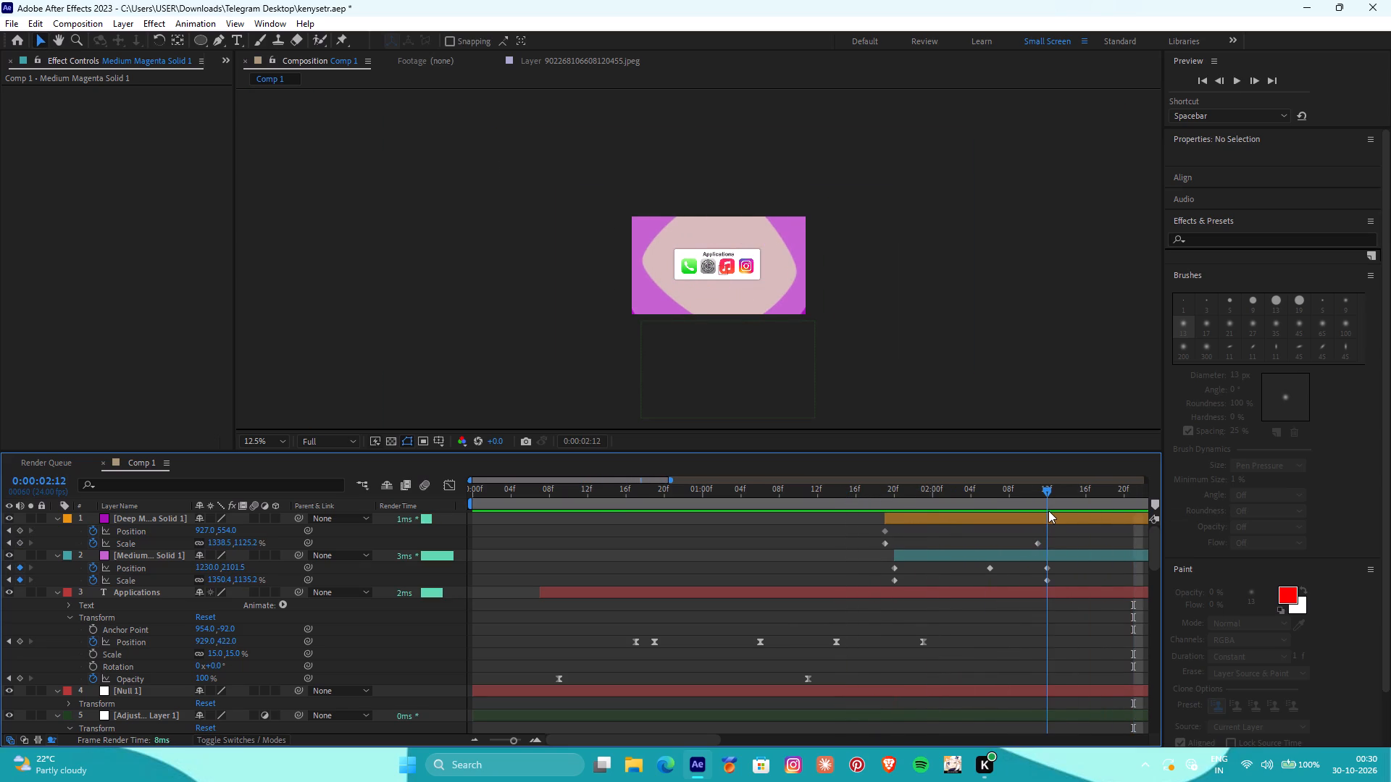
{"action": "left_click_drag", "start_coordinate": [1048, 510], "coordinate": [1045, 510]}
{"action": "left_click", "coordinate": [1049, 565]}
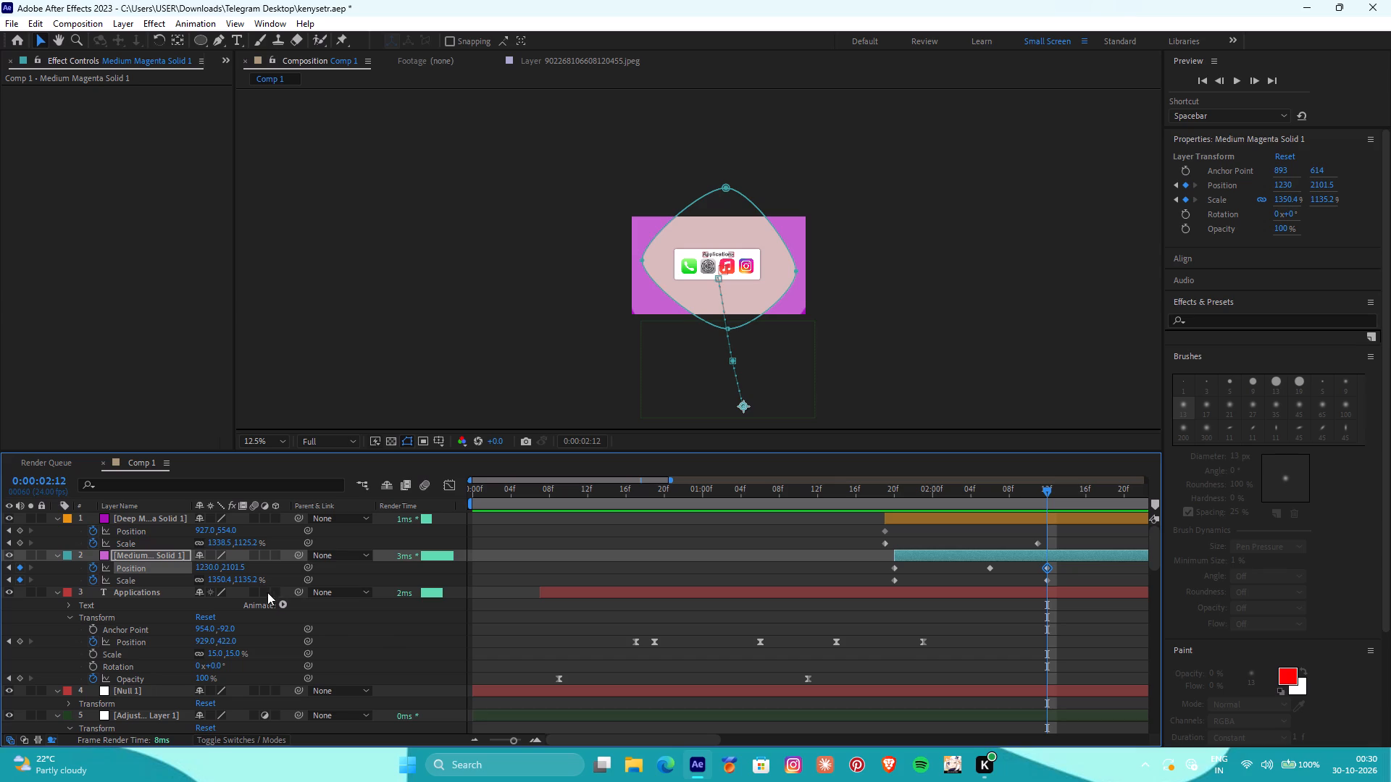
{"action": "left_click", "coordinate": [1049, 579]}
{"action": "left_click_drag", "start_coordinate": [240, 577], "coordinate": [298, 584]}
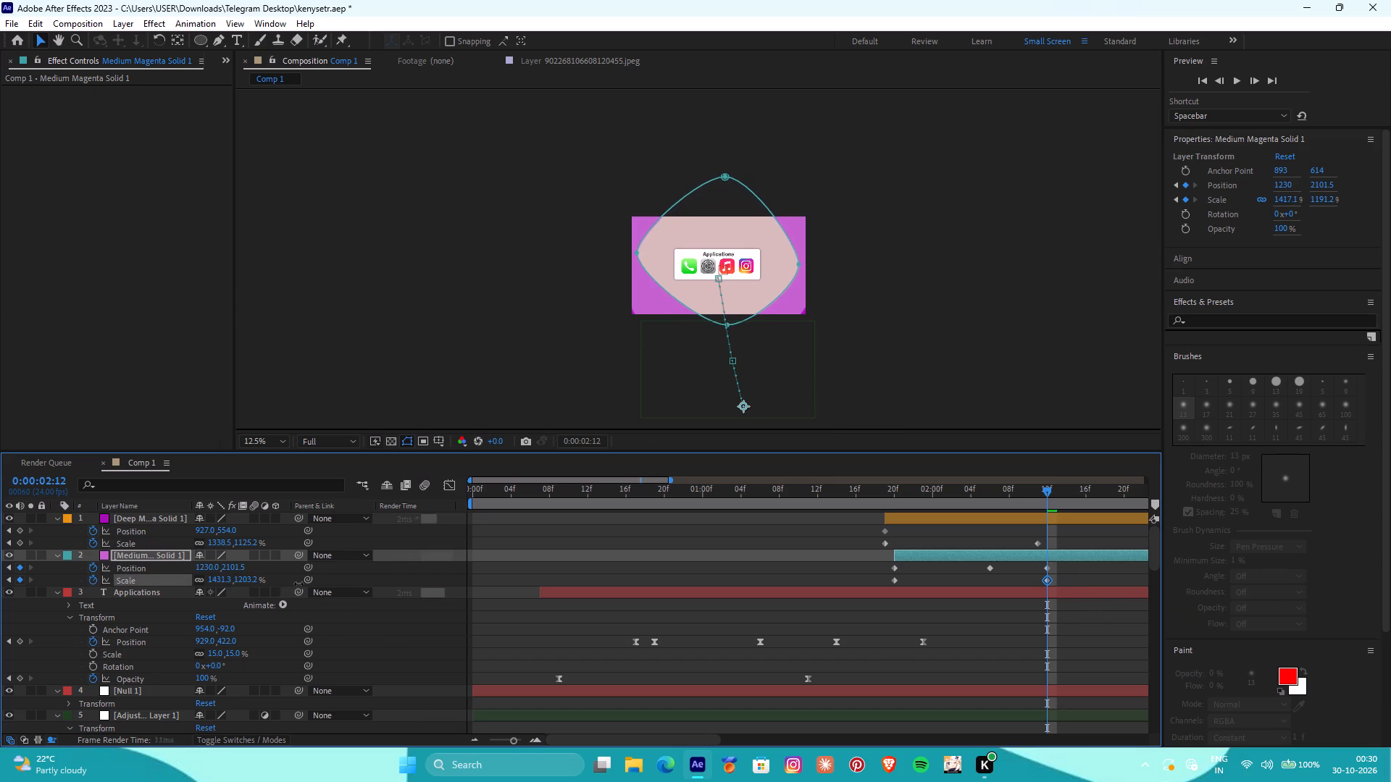
{"action": "left_click_drag", "start_coordinate": [298, 584], "coordinate": [302, 584]}
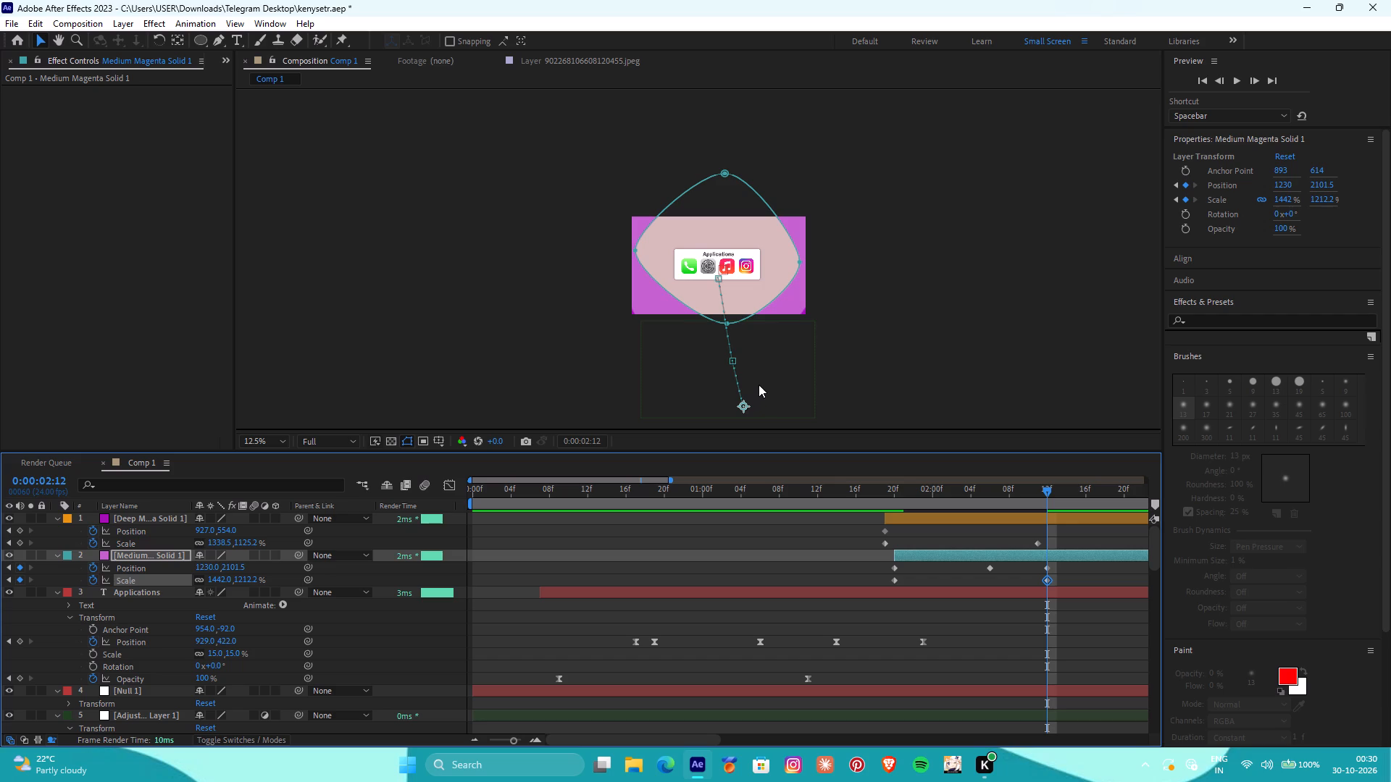
Move the lighter magenta solid's final position keyframe at 0:00:02:12 down to 1230, 2301.5, keeping its opening centred on the card.
{"action": "left_click", "coordinate": [732, 361]}
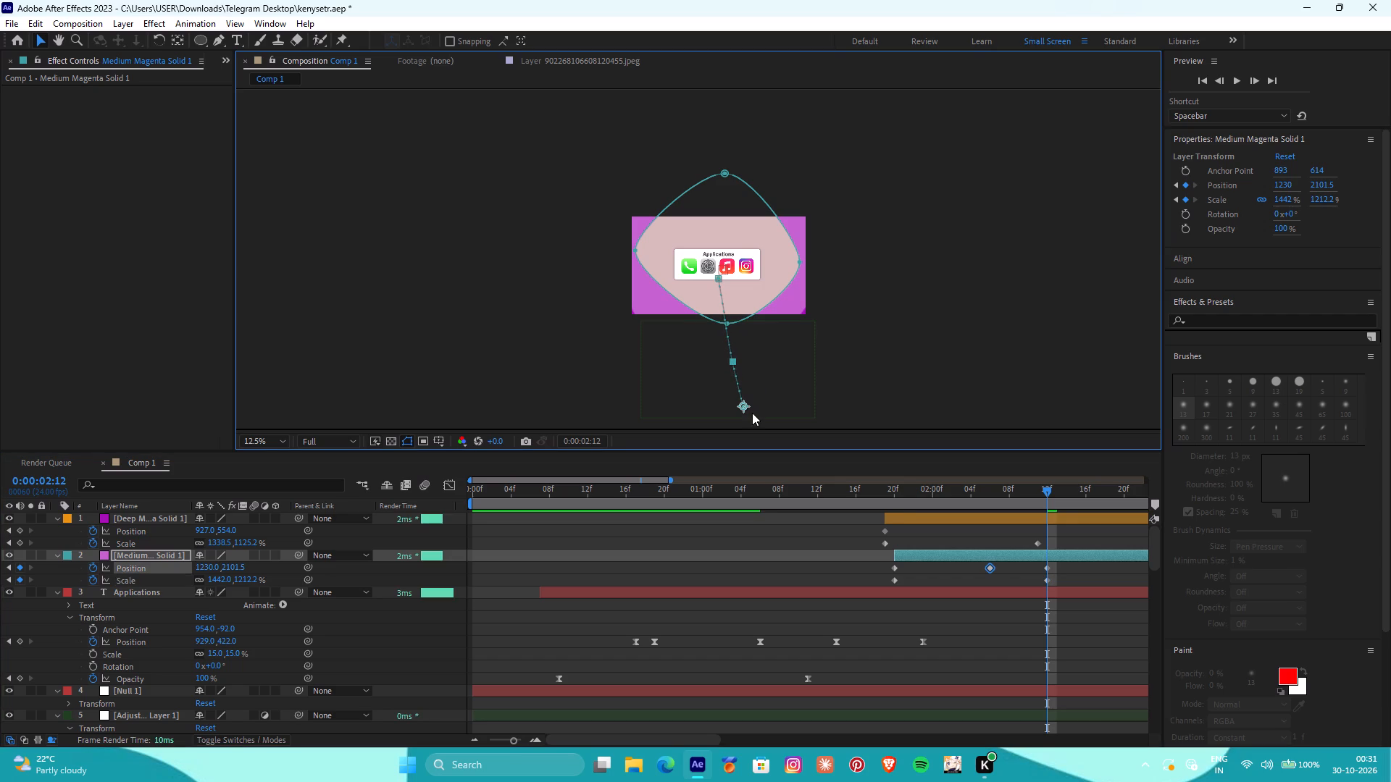
{"action": "left_click_drag", "start_coordinate": [741, 404], "coordinate": [738, 416]}
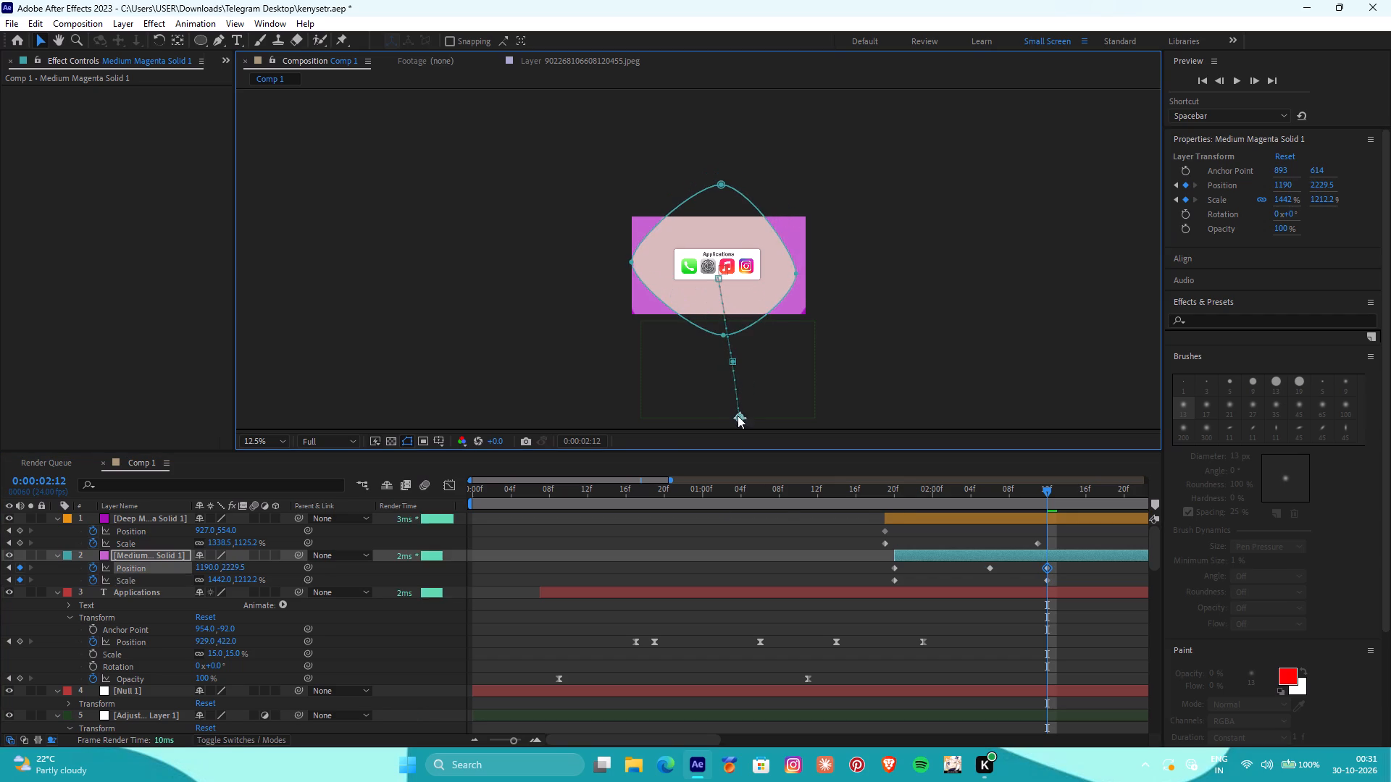
{"action": "left_click_drag", "start_coordinate": [764, 384], "coordinate": [762, 390]}
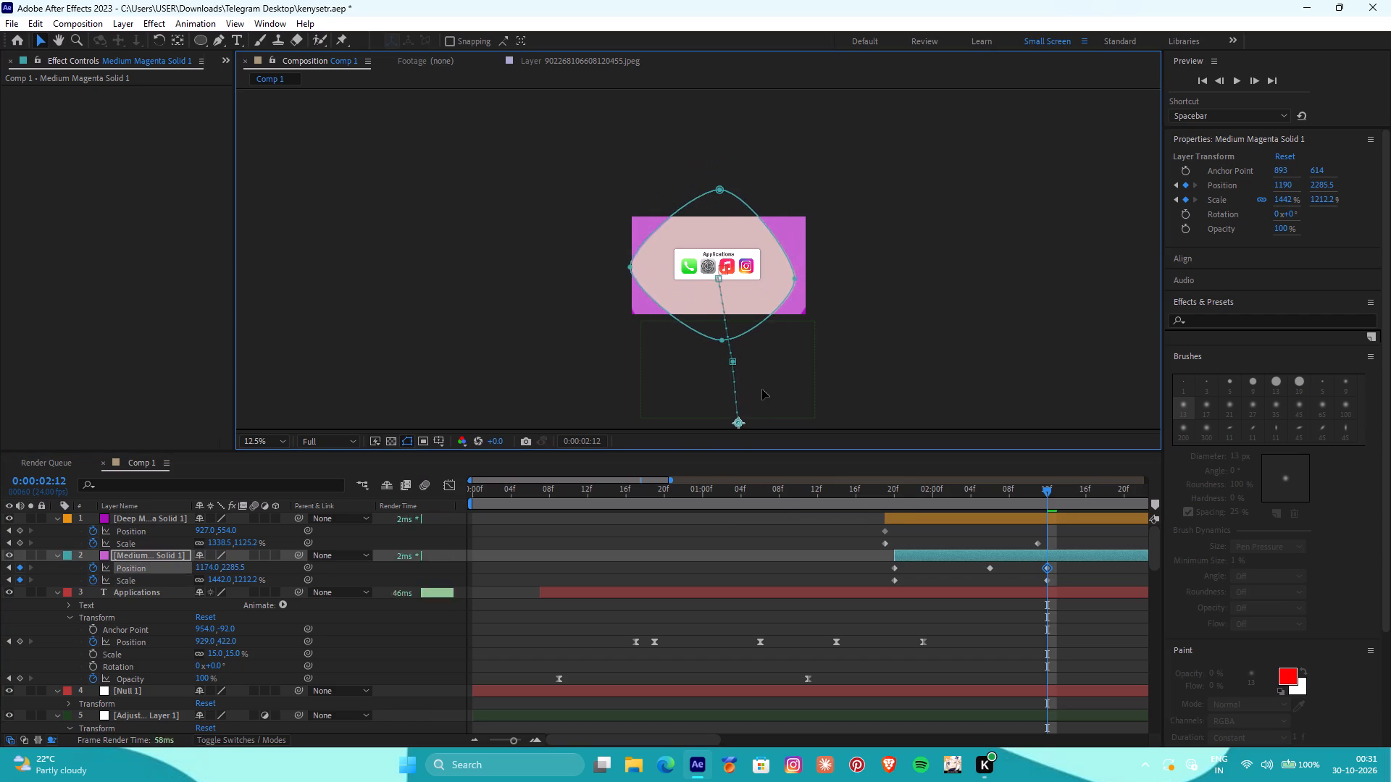
{"action": "left_click_drag", "start_coordinate": [762, 390], "coordinate": [768, 391]}
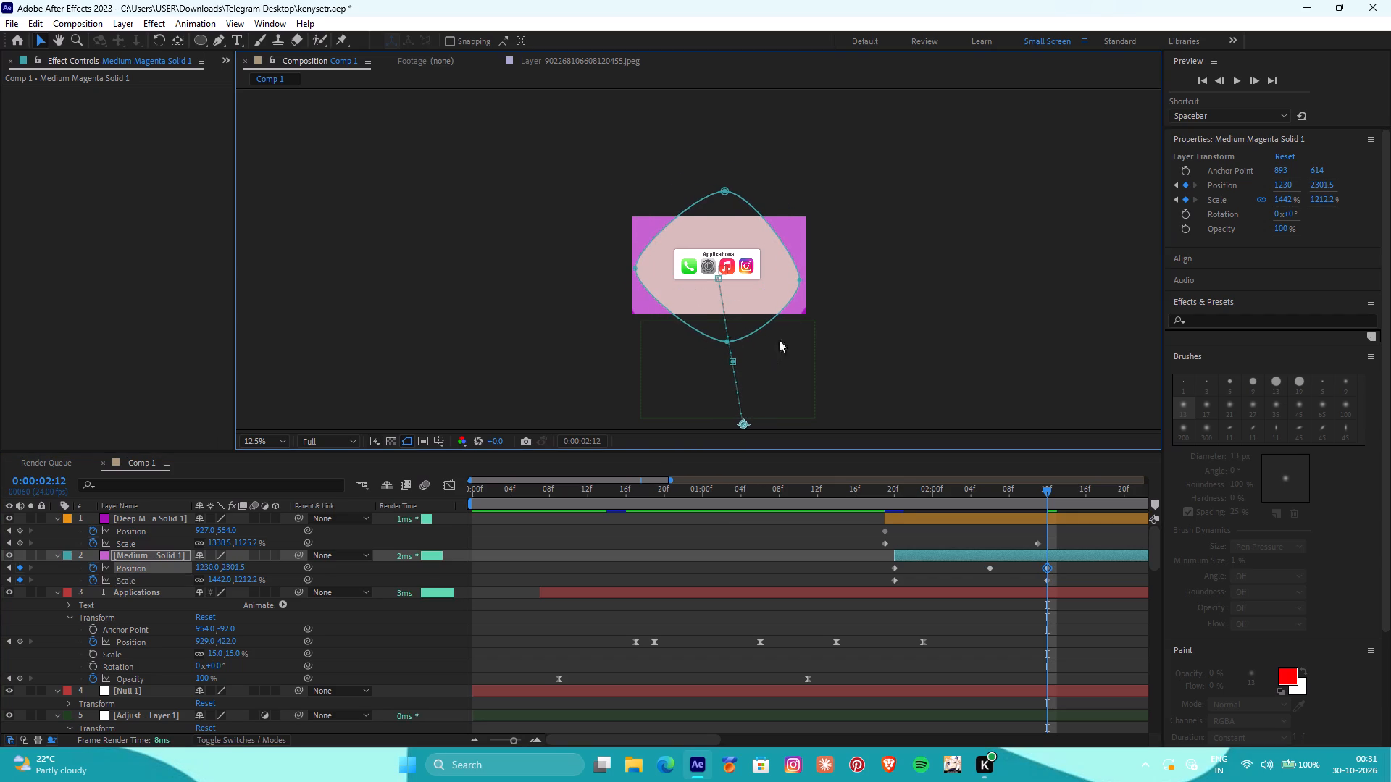
Pull the two side points of the lighter magenta solid's mask far outside the frame at 0:00:02:12 and preview the animation.
{"action": "left_click_drag", "start_coordinate": [798, 279], "coordinate": [830, 279]}
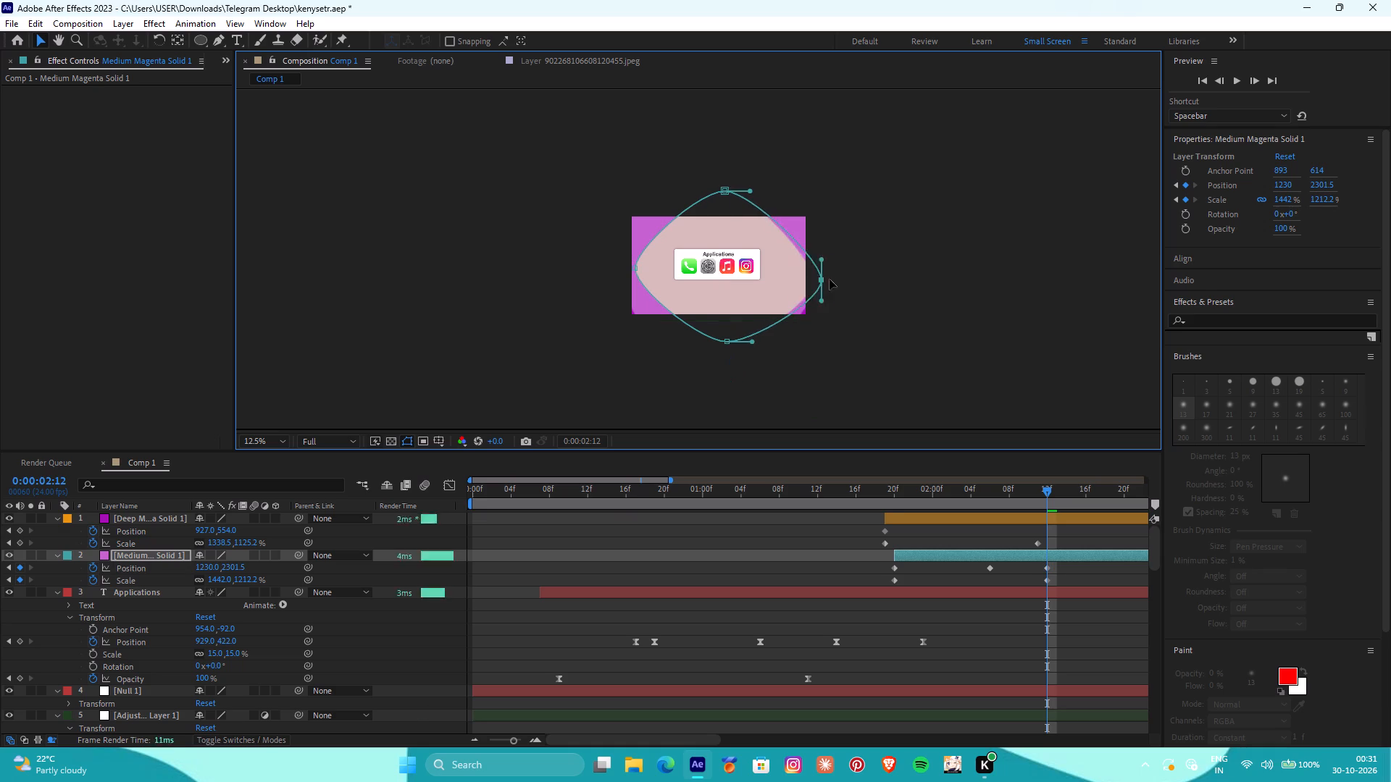
{"action": "left_click_drag", "start_coordinate": [830, 279], "coordinate": [940, 266]}
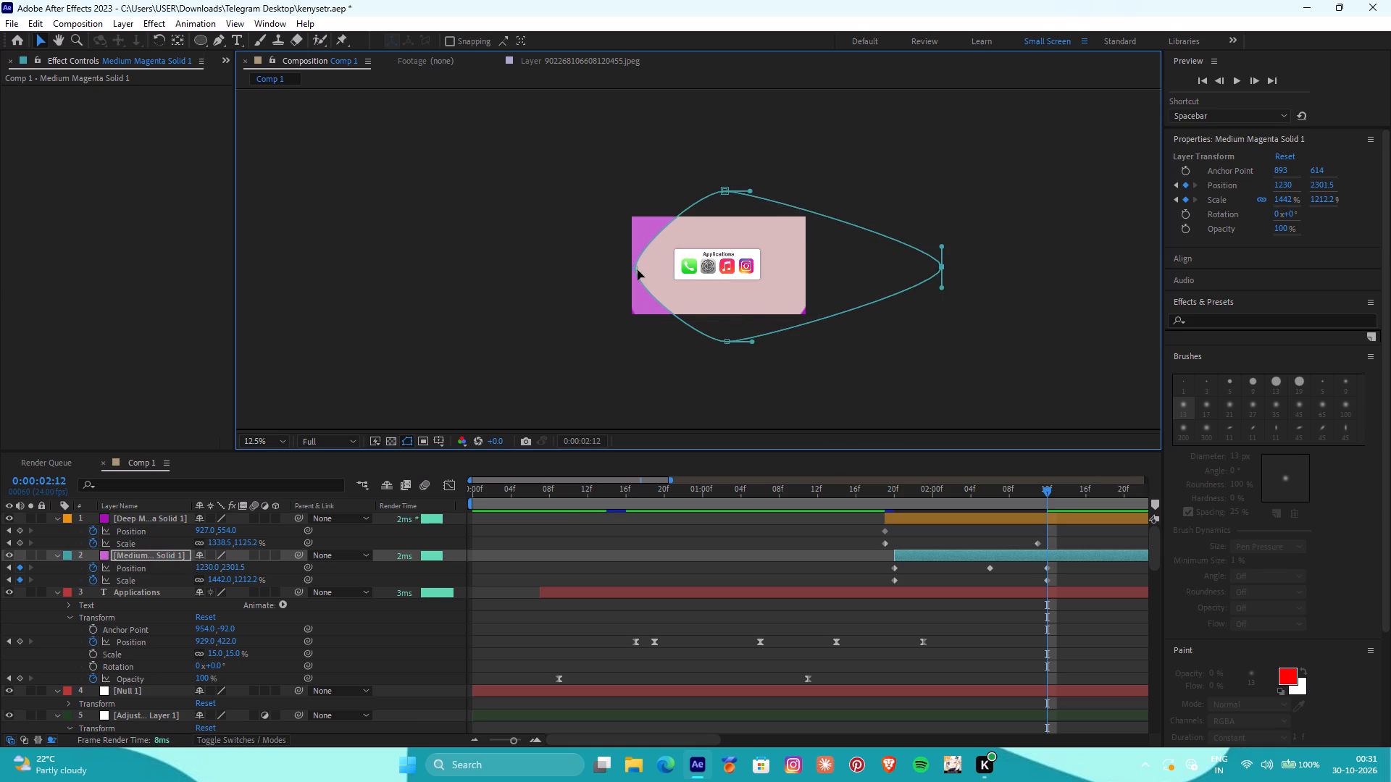
{"action": "left_click_drag", "start_coordinate": [637, 269], "coordinate": [489, 272]}
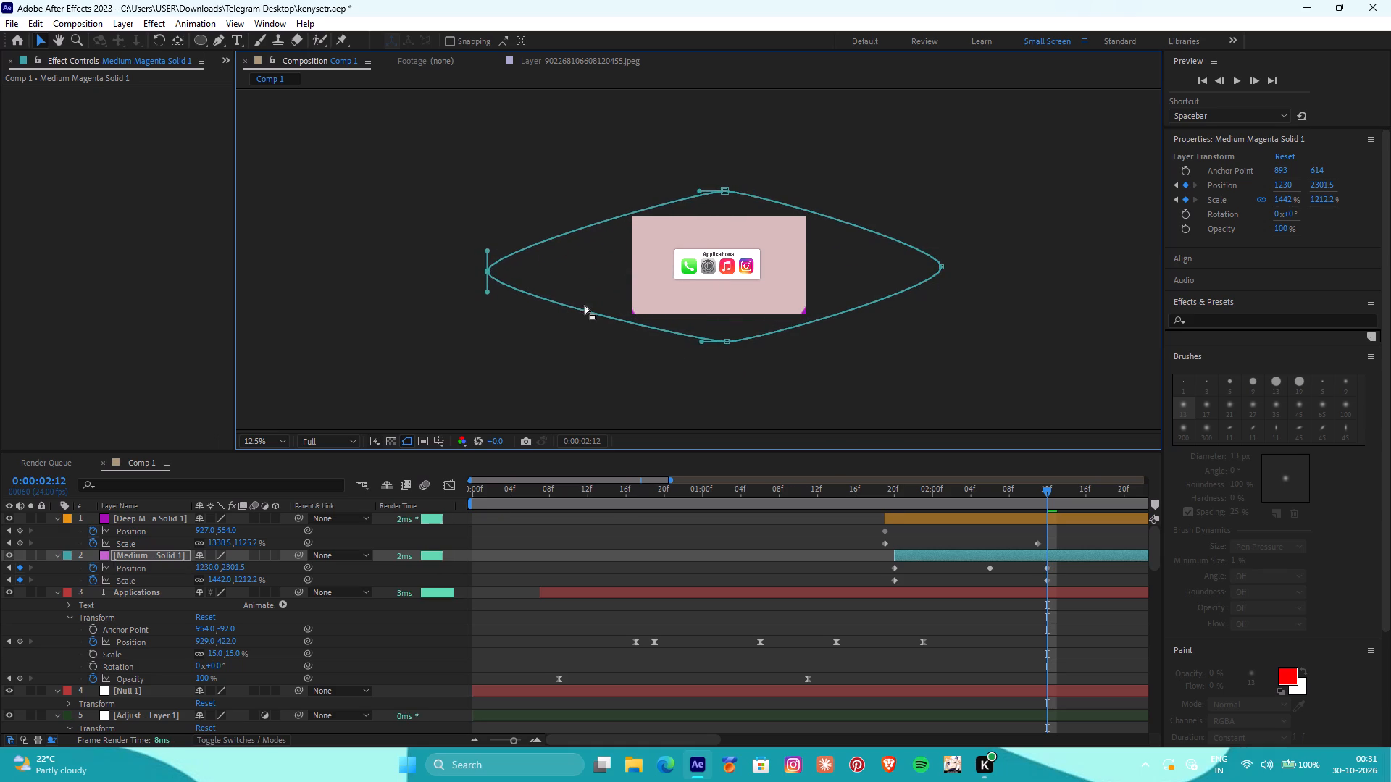
{"action": "left_click_drag", "start_coordinate": [1045, 484], "coordinate": [837, 489]}
{"action": "key", "text": "space"}
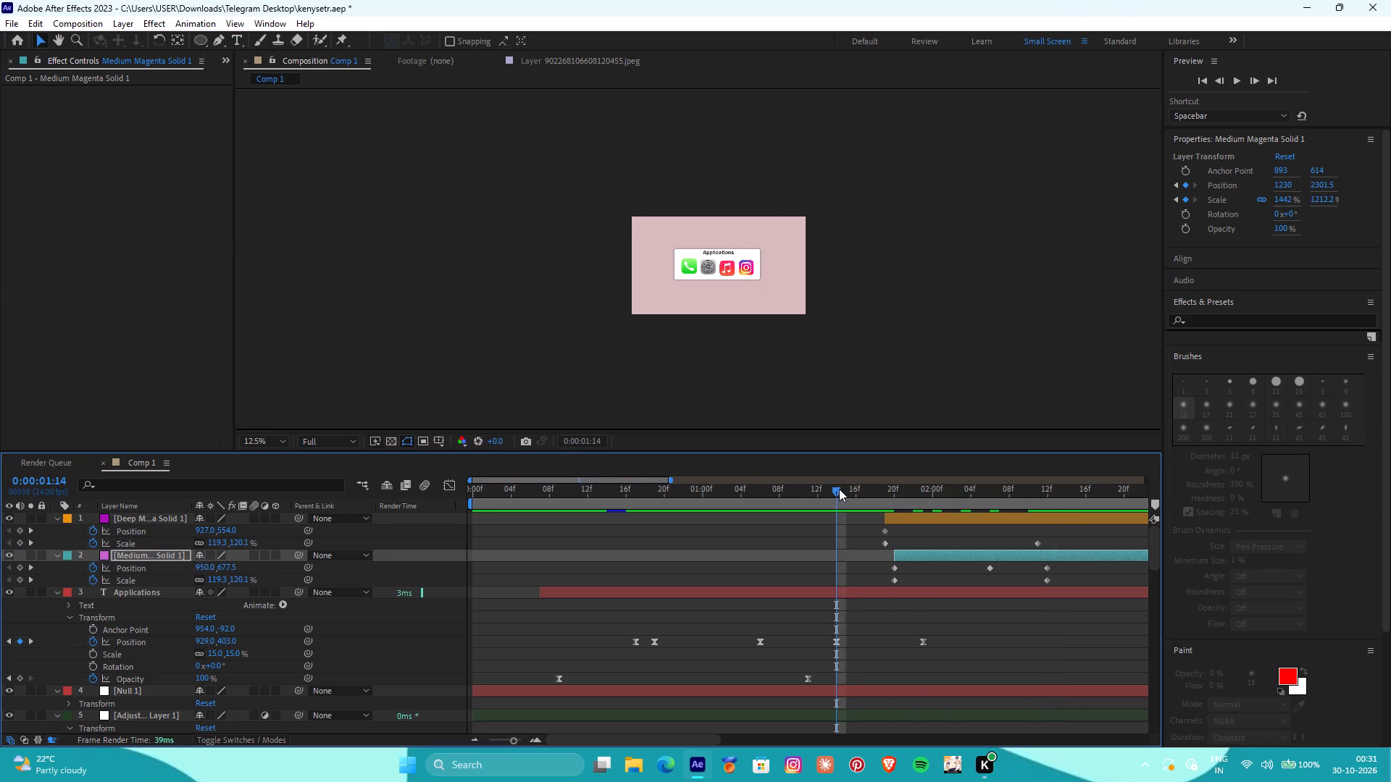
{"action": "key", "text": "space"}
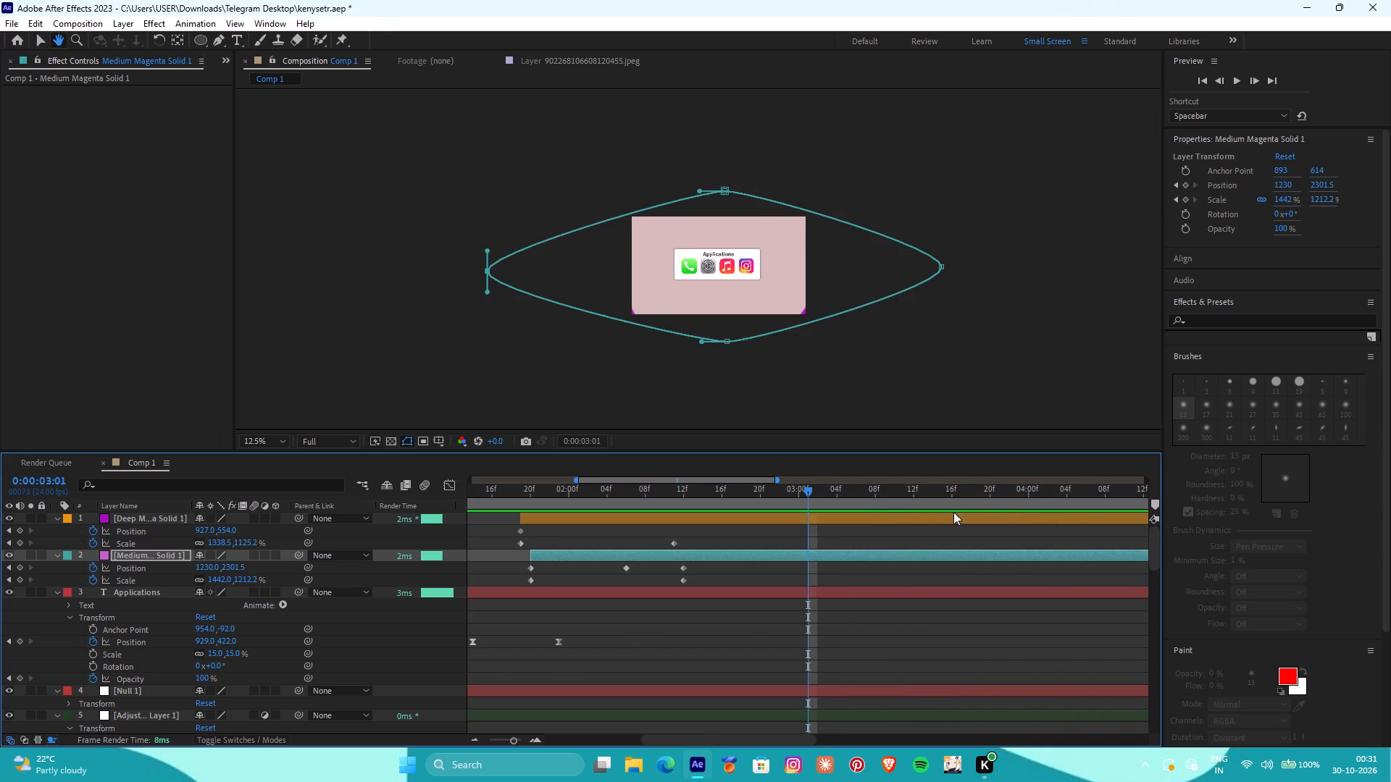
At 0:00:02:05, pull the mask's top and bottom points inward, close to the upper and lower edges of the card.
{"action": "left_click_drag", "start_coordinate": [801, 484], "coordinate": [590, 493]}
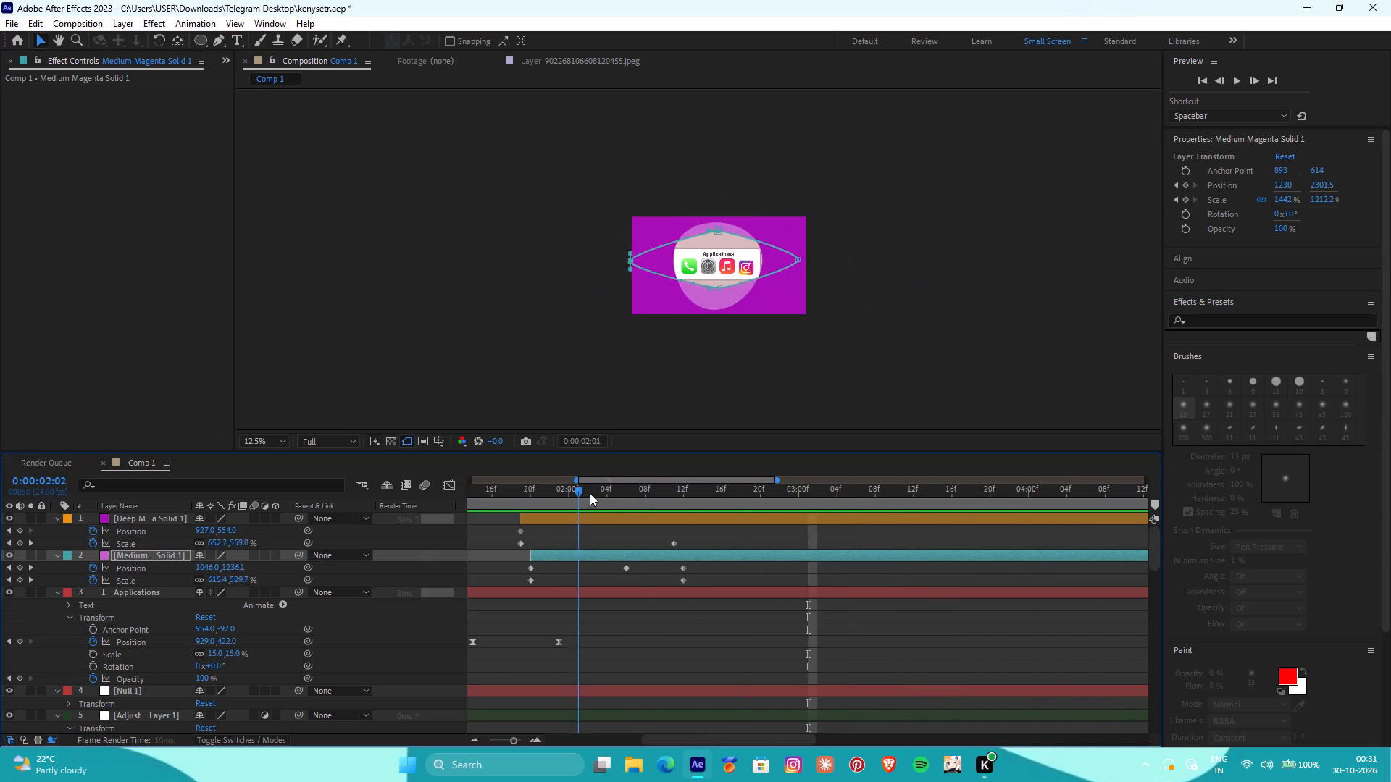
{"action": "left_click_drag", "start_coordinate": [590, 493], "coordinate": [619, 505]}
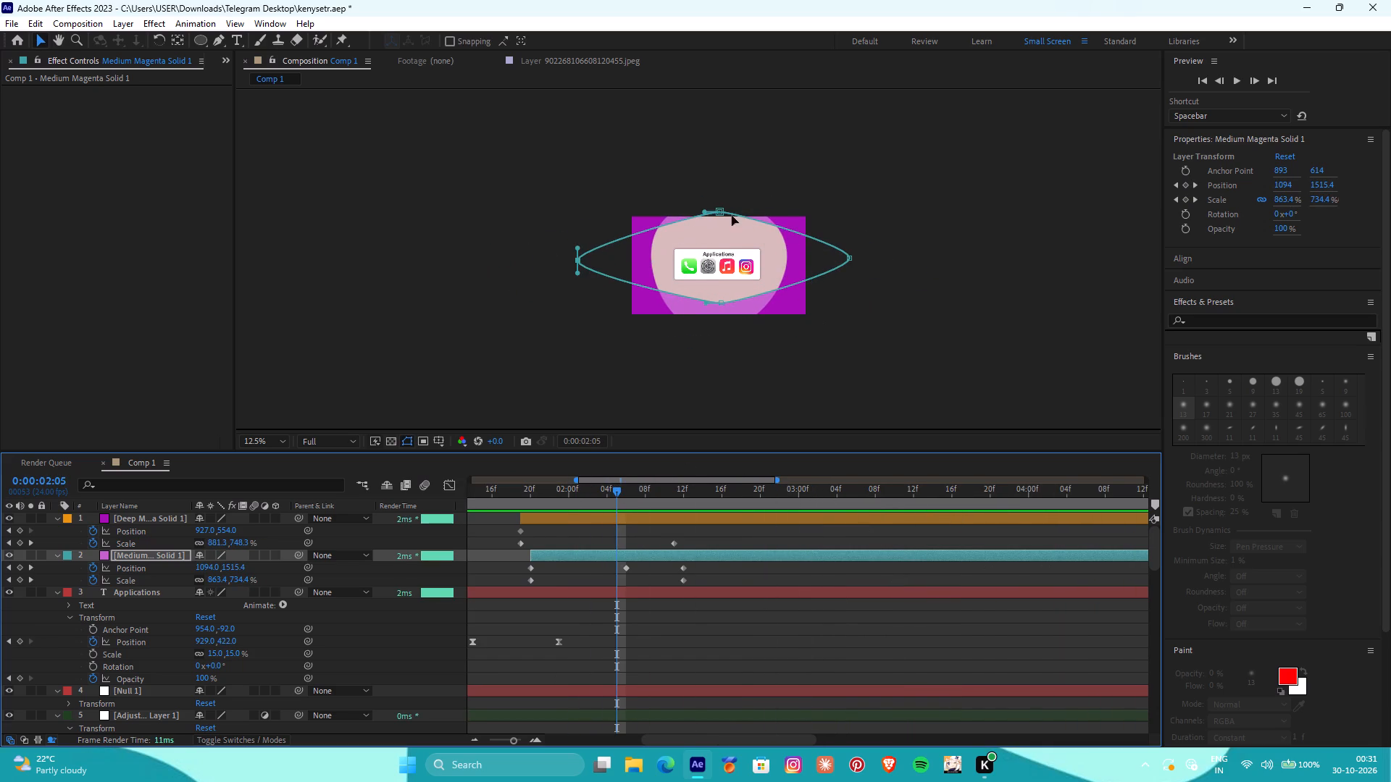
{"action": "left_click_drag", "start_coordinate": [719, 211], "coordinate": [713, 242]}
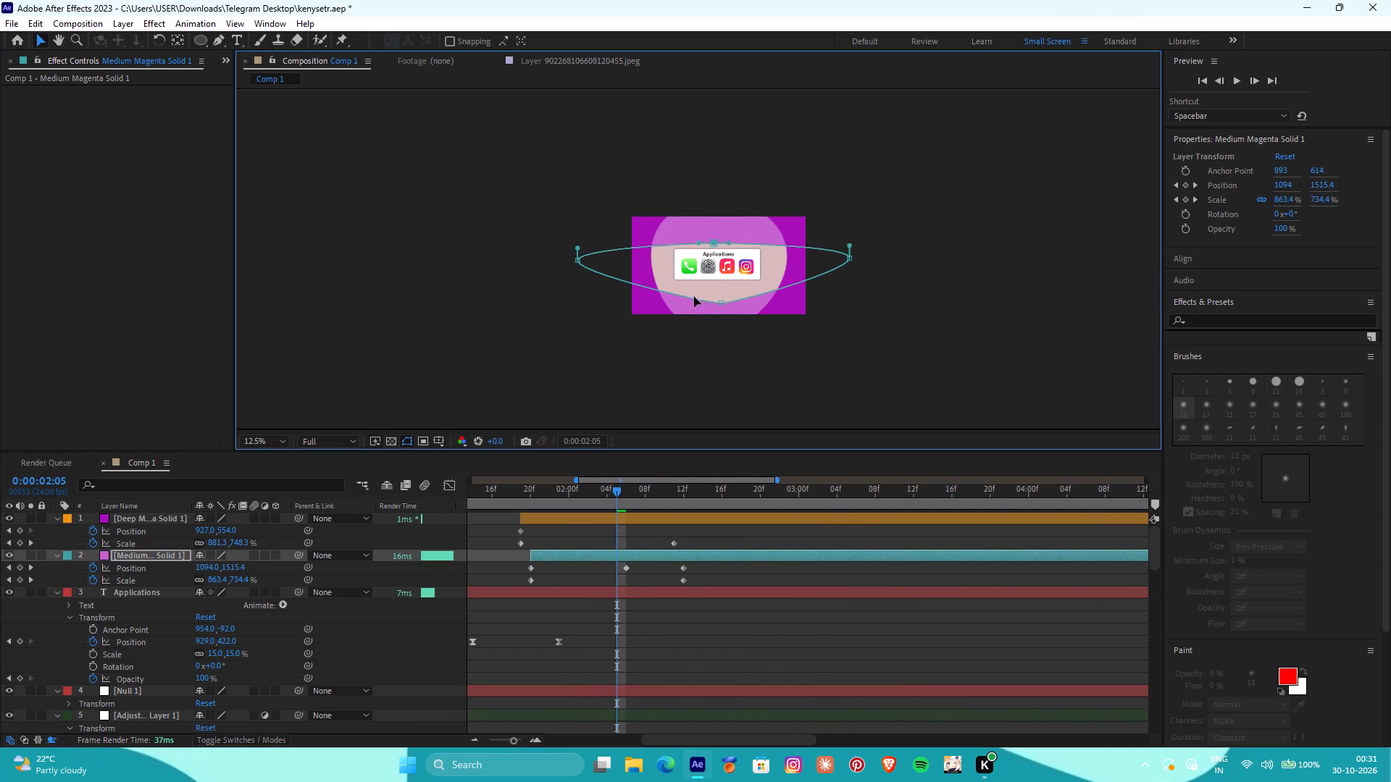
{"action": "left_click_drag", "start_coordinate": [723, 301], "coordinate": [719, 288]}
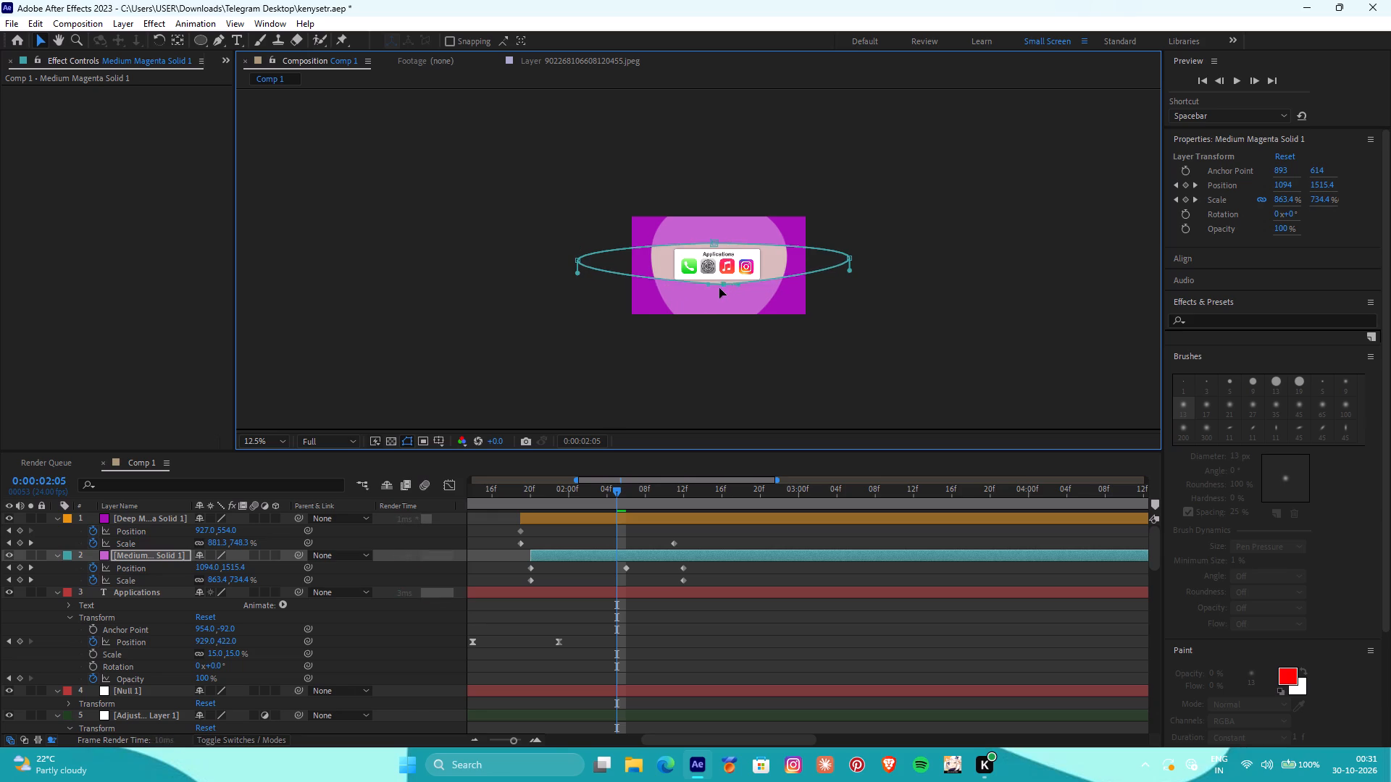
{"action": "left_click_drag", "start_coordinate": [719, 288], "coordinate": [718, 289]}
At 0:00:02:13, pull the mask's top and bottom points back outward beyond the frame so the opening clears the background.
{"action": "left_click_drag", "start_coordinate": [617, 487], "coordinate": [525, 480]}
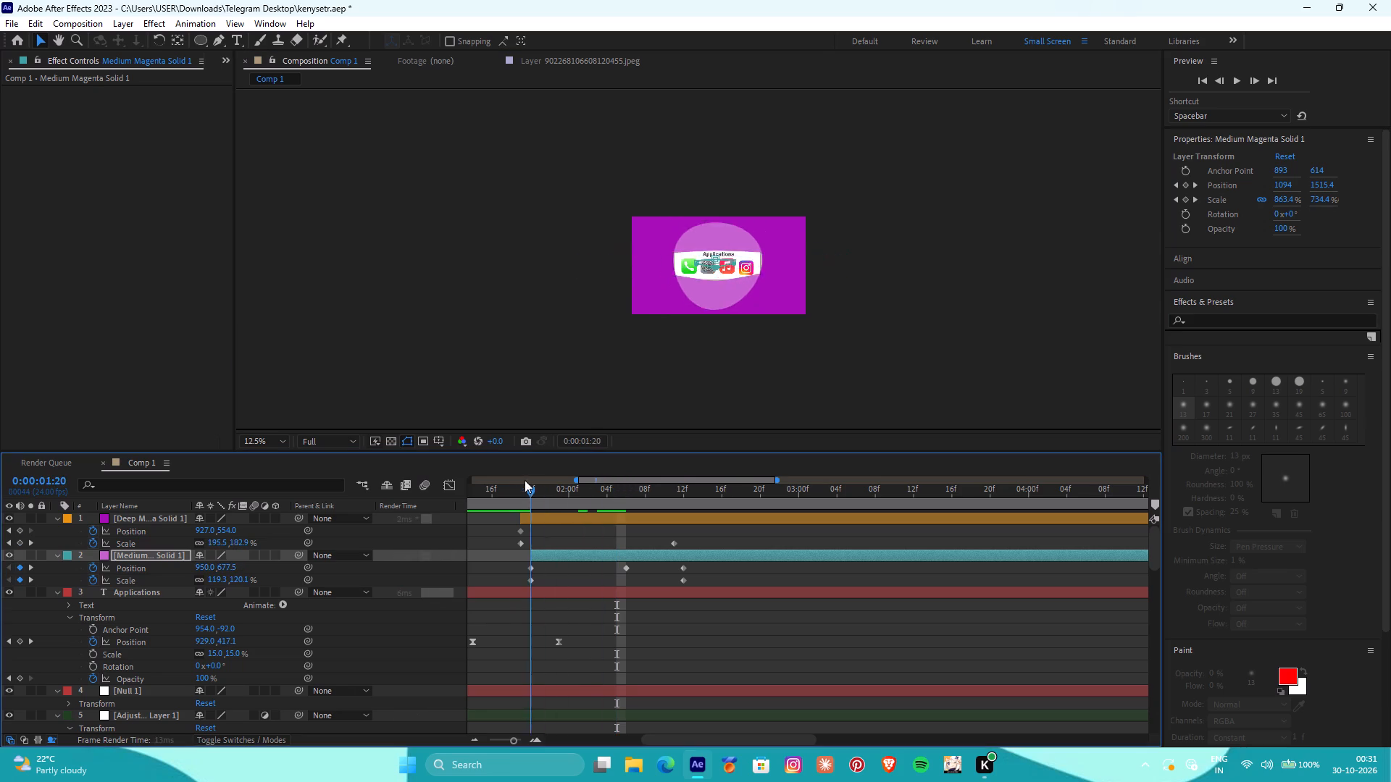
{"action": "left_click_drag", "start_coordinate": [525, 480], "coordinate": [649, 506]}
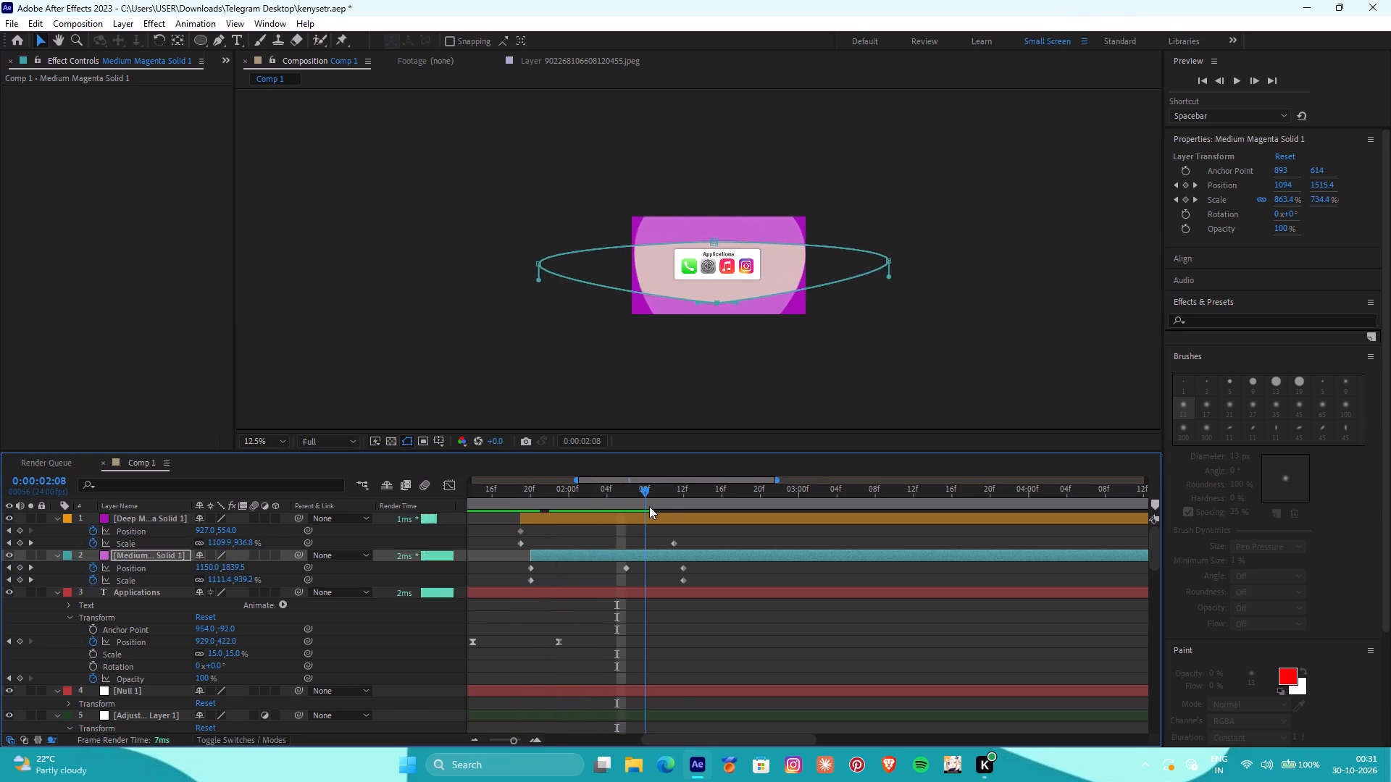
{"action": "left_click_drag", "start_coordinate": [649, 506], "coordinate": [673, 526]}
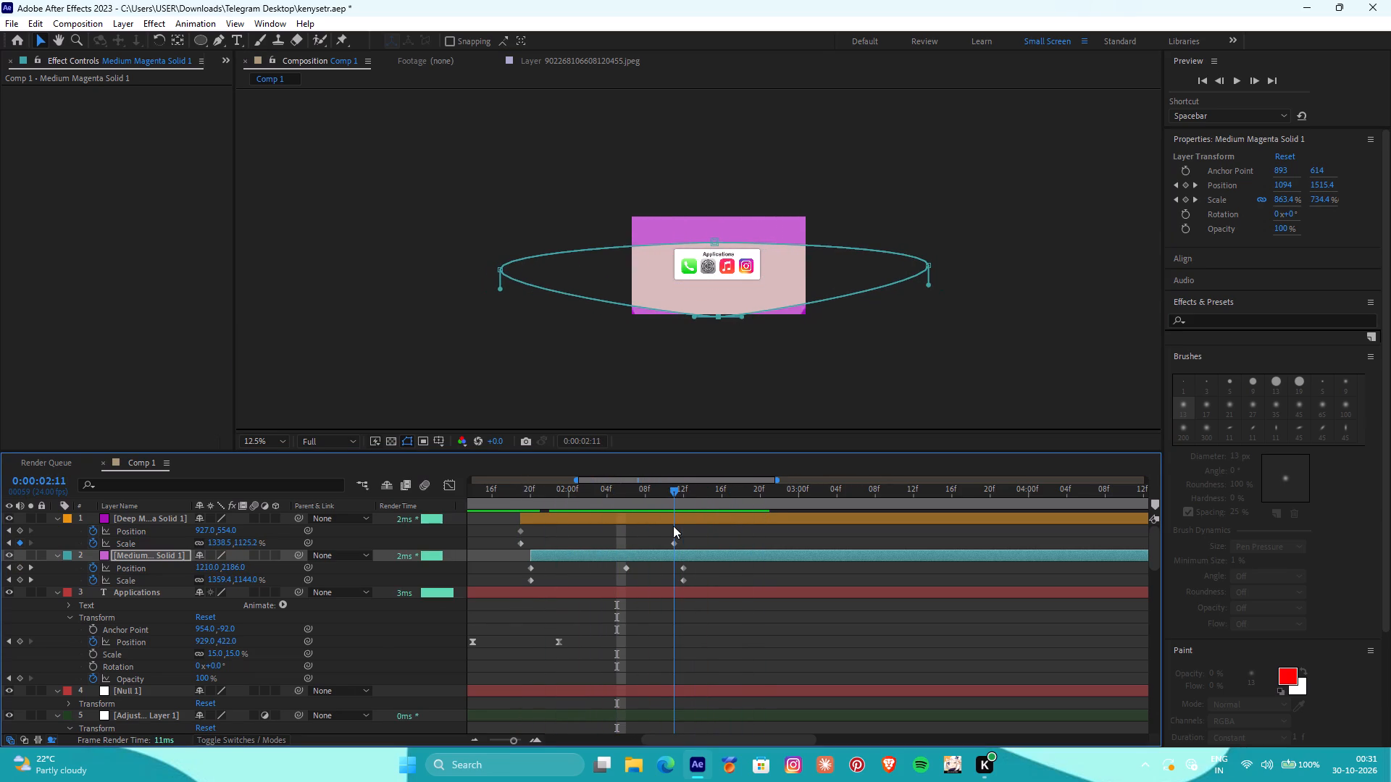
{"action": "left_click_drag", "start_coordinate": [673, 526], "coordinate": [688, 531]}
{"action": "left_click_drag", "start_coordinate": [714, 239], "coordinate": [716, 223]}
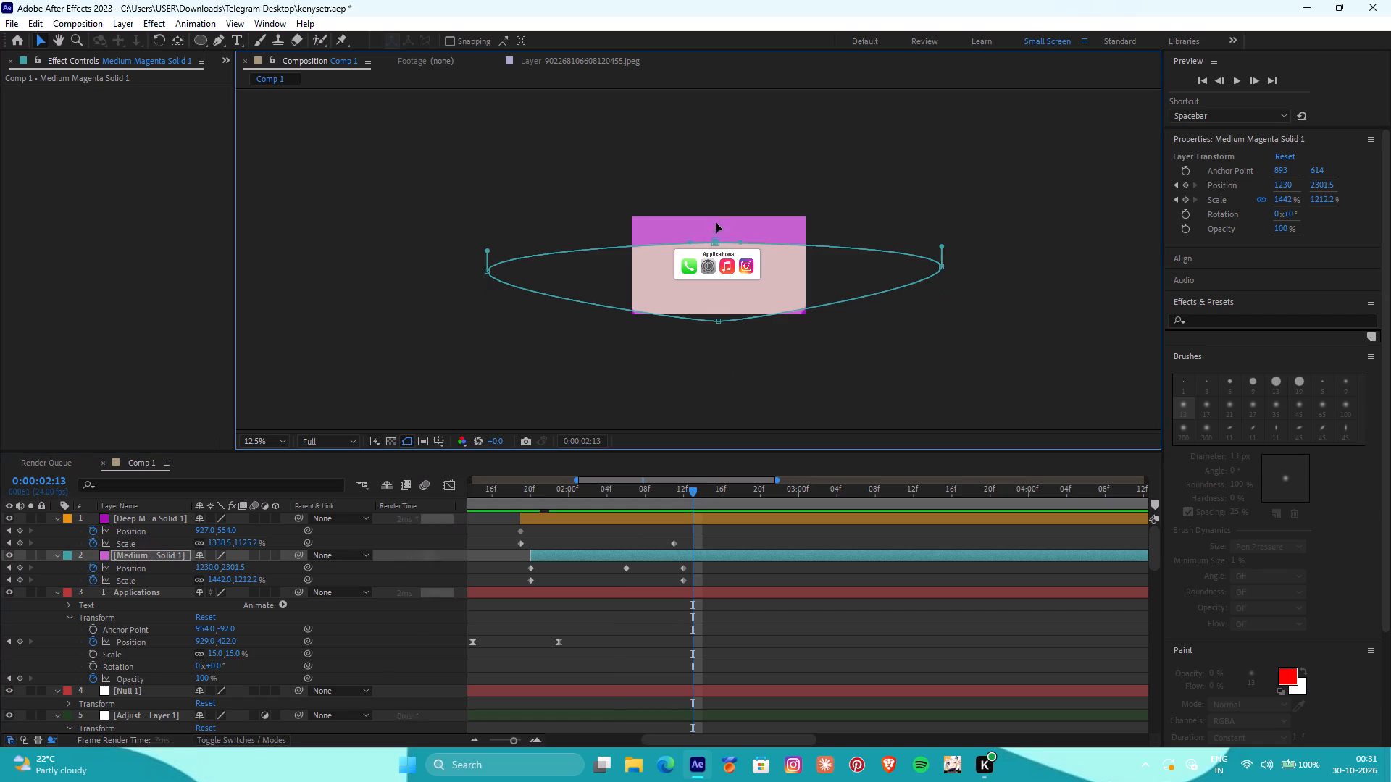
{"action": "left_click_drag", "start_coordinate": [716, 223], "coordinate": [714, 190]}
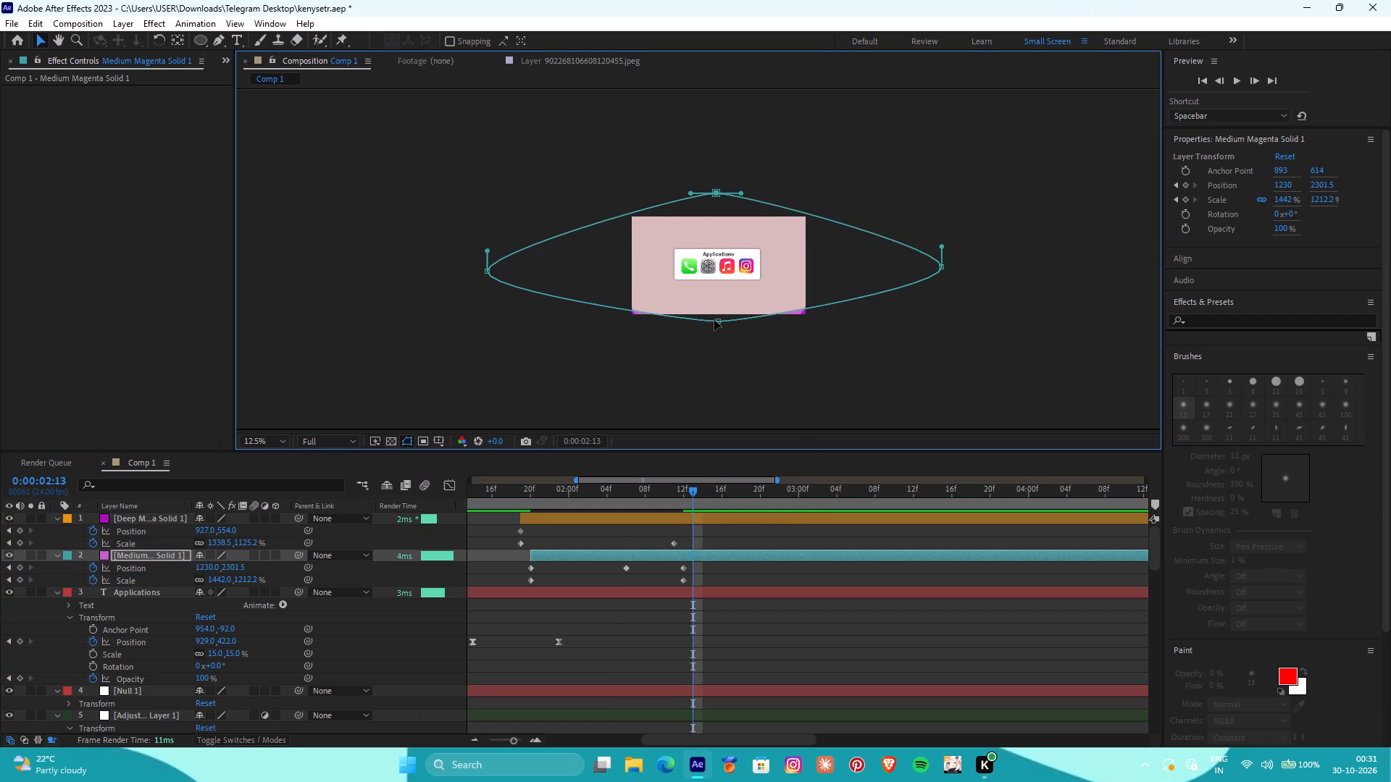
{"action": "left_click_drag", "start_coordinate": [717, 319], "coordinate": [721, 342]}
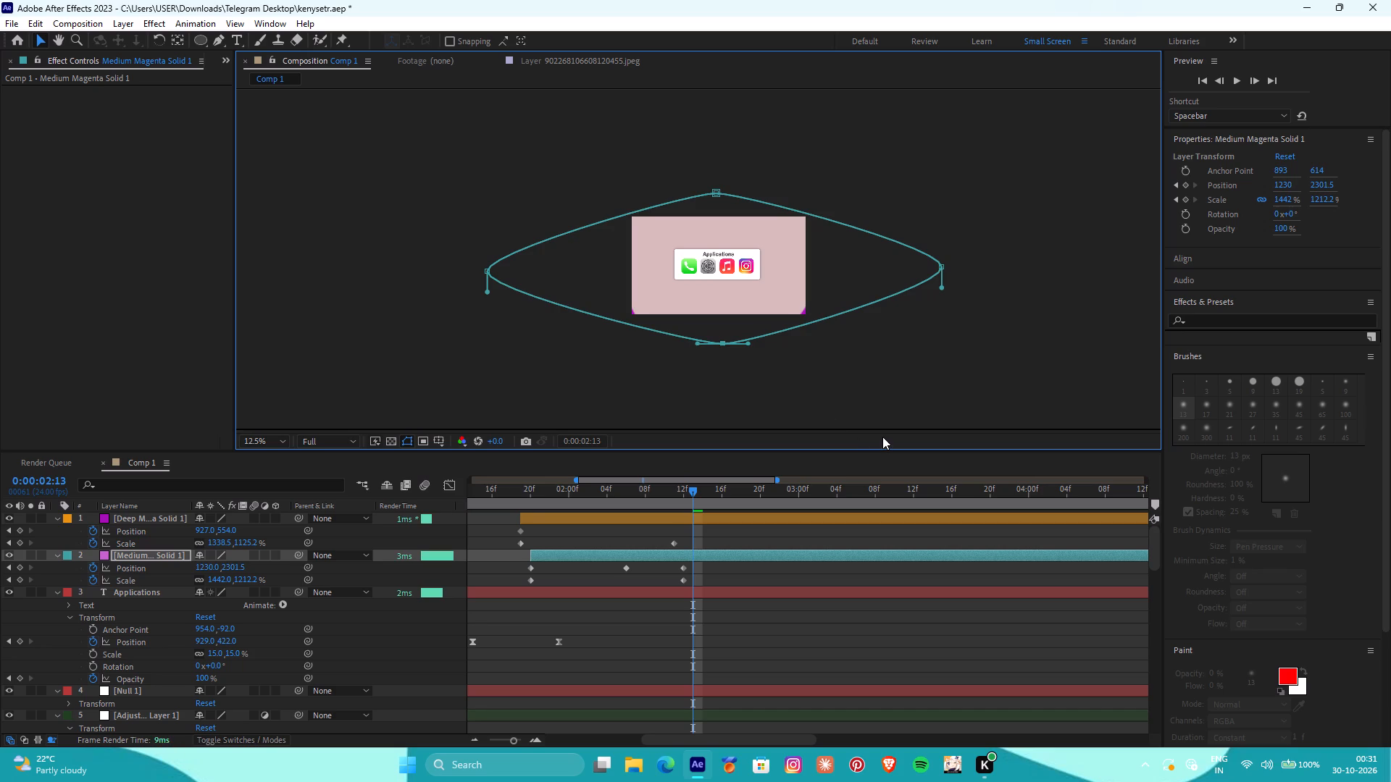
Preview the whole animation from 0:00:00:00 and check how the two solids' openings expand around the card.
{"action": "left_click_drag", "start_coordinate": [690, 487], "coordinate": [684, 487]}
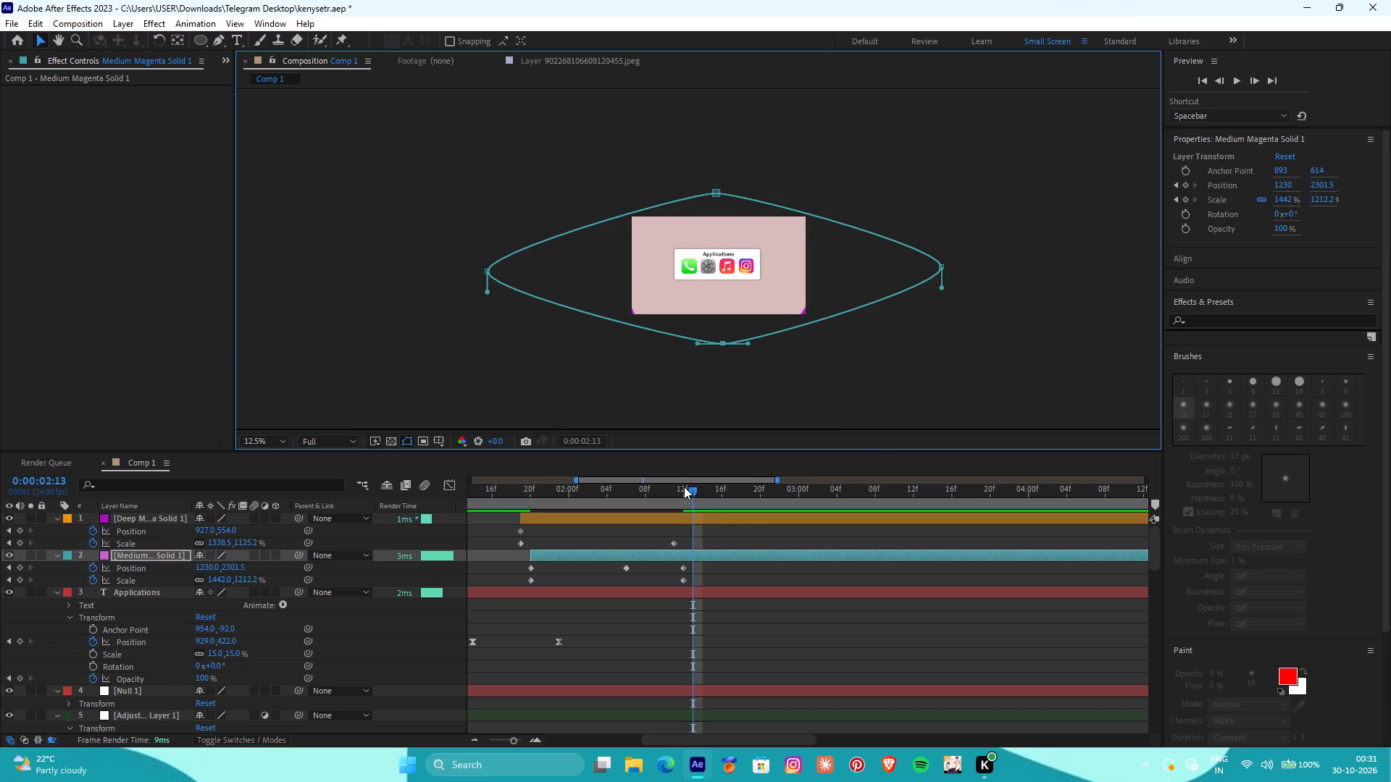
{"action": "left_click_drag", "start_coordinate": [684, 487], "coordinate": [398, 522]}
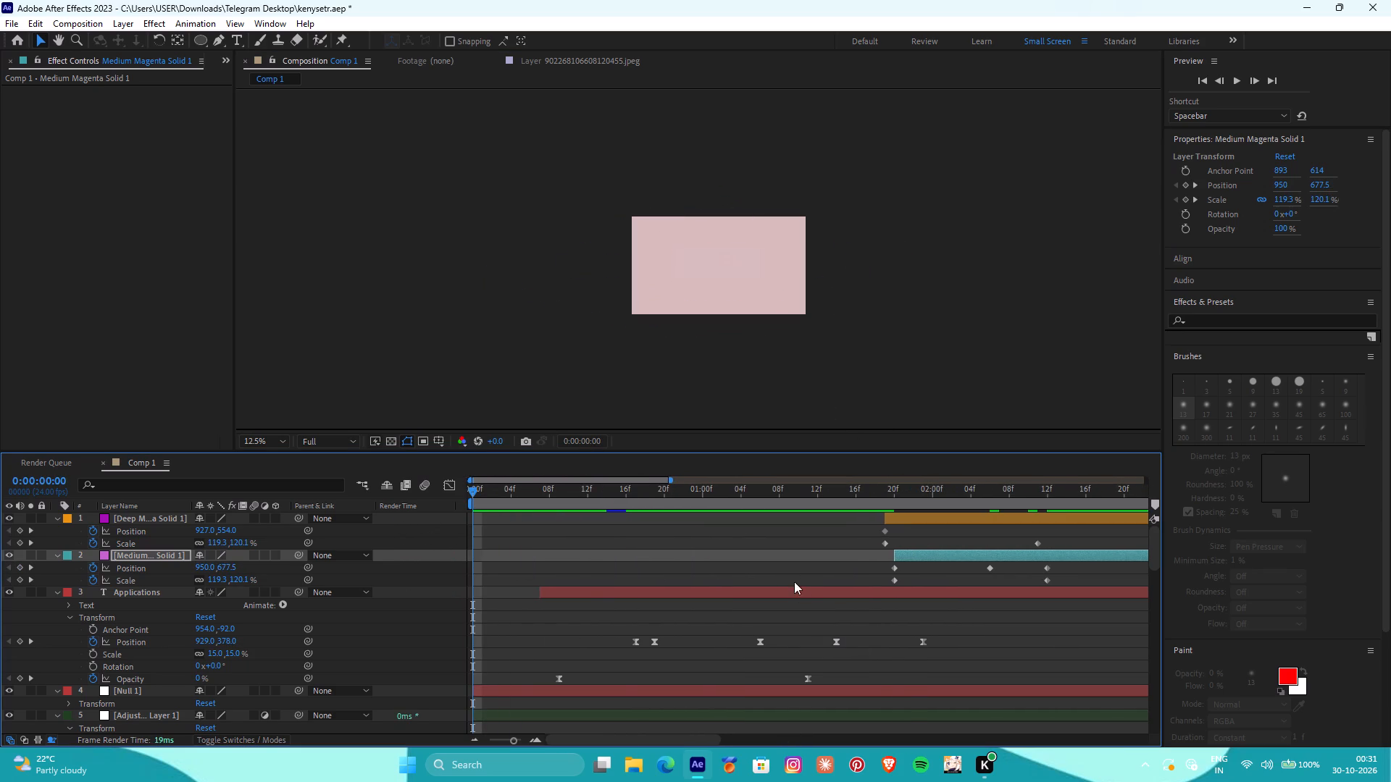
{"action": "key", "text": "space"}
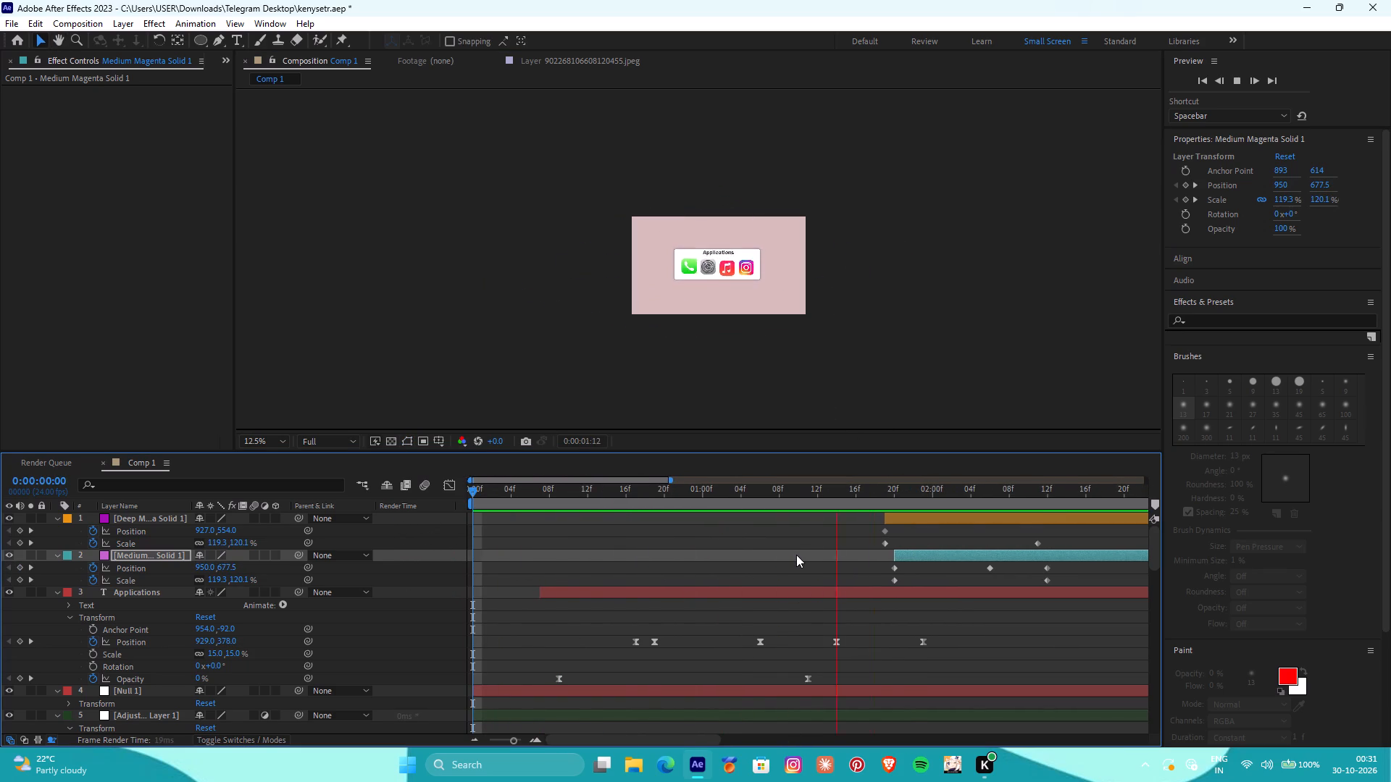
{"action": "key", "text": "space"}
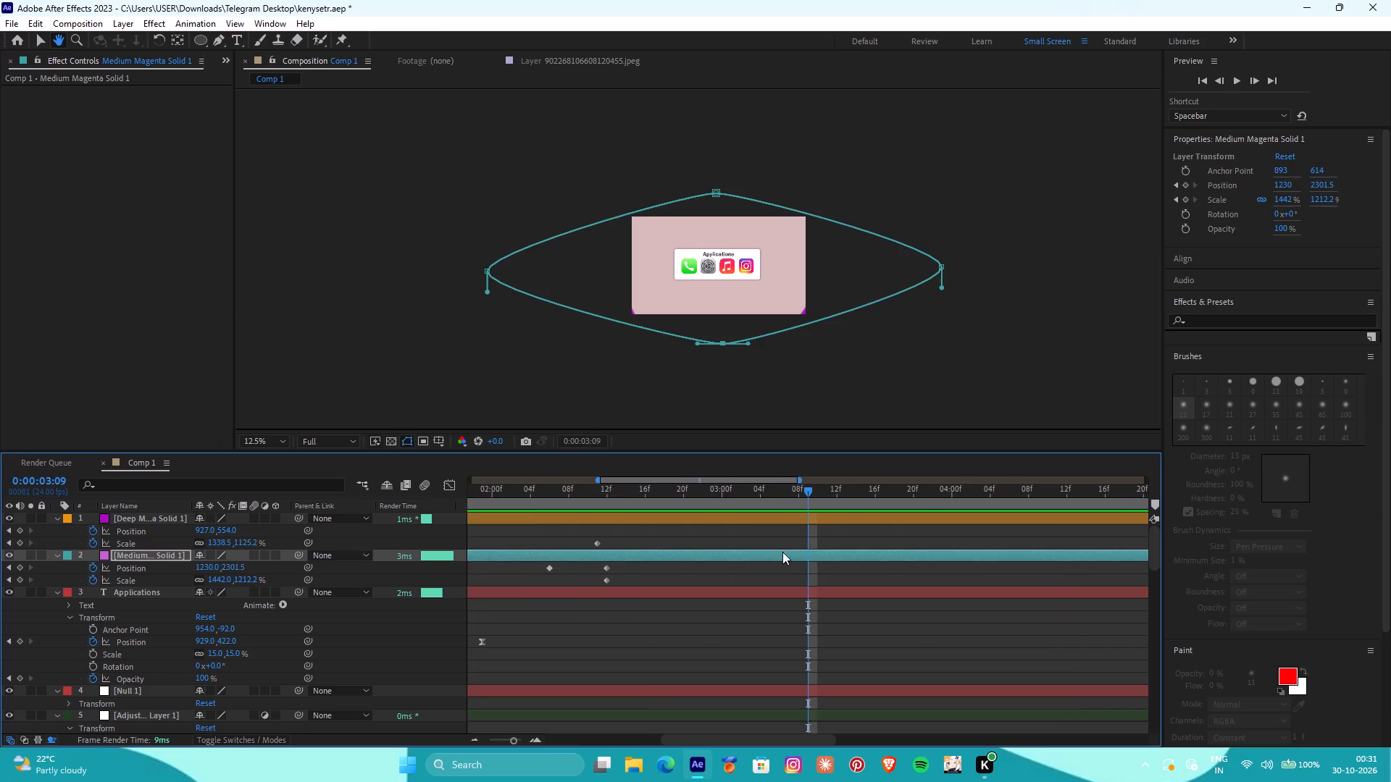
{"action": "left_click_drag", "start_coordinate": [803, 490], "coordinate": [560, 519]}
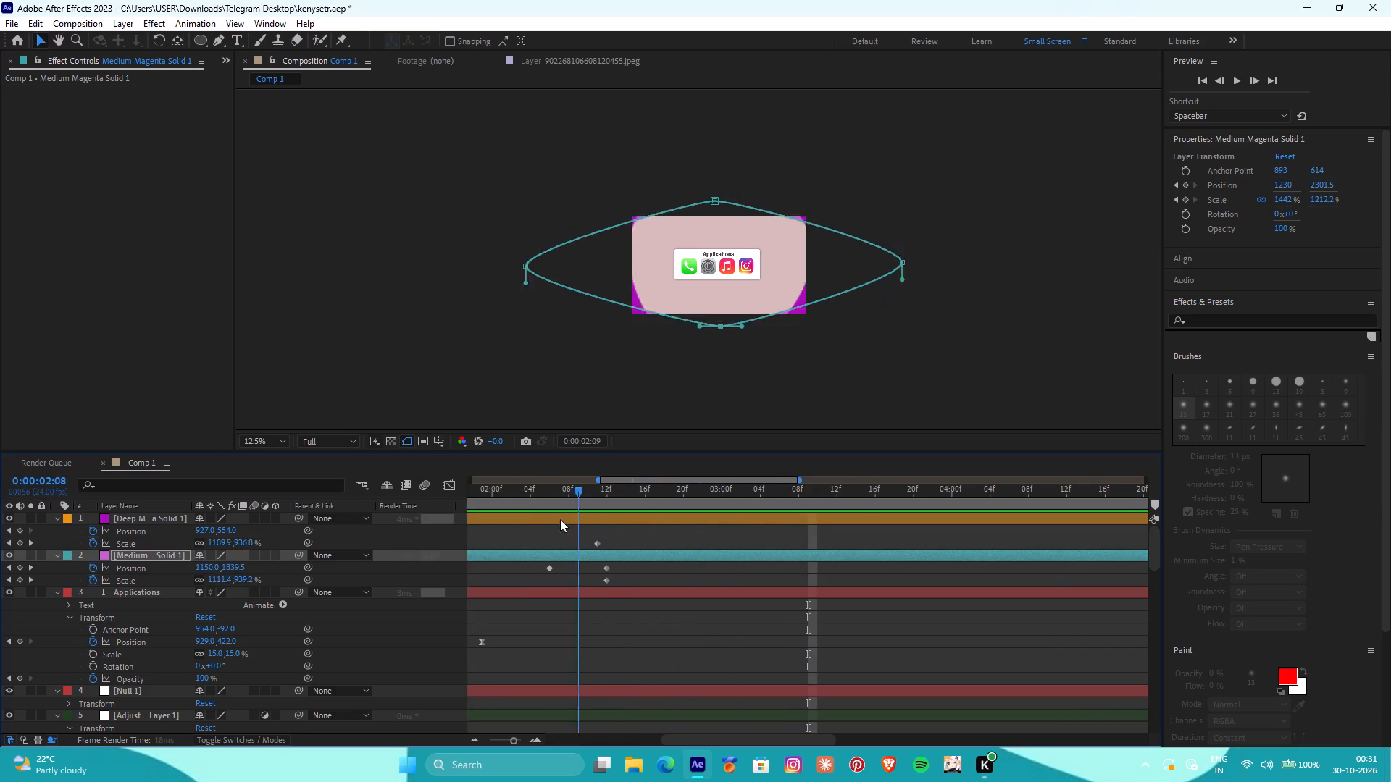
{"action": "left_click_drag", "start_coordinate": [560, 519], "coordinate": [580, 533]}
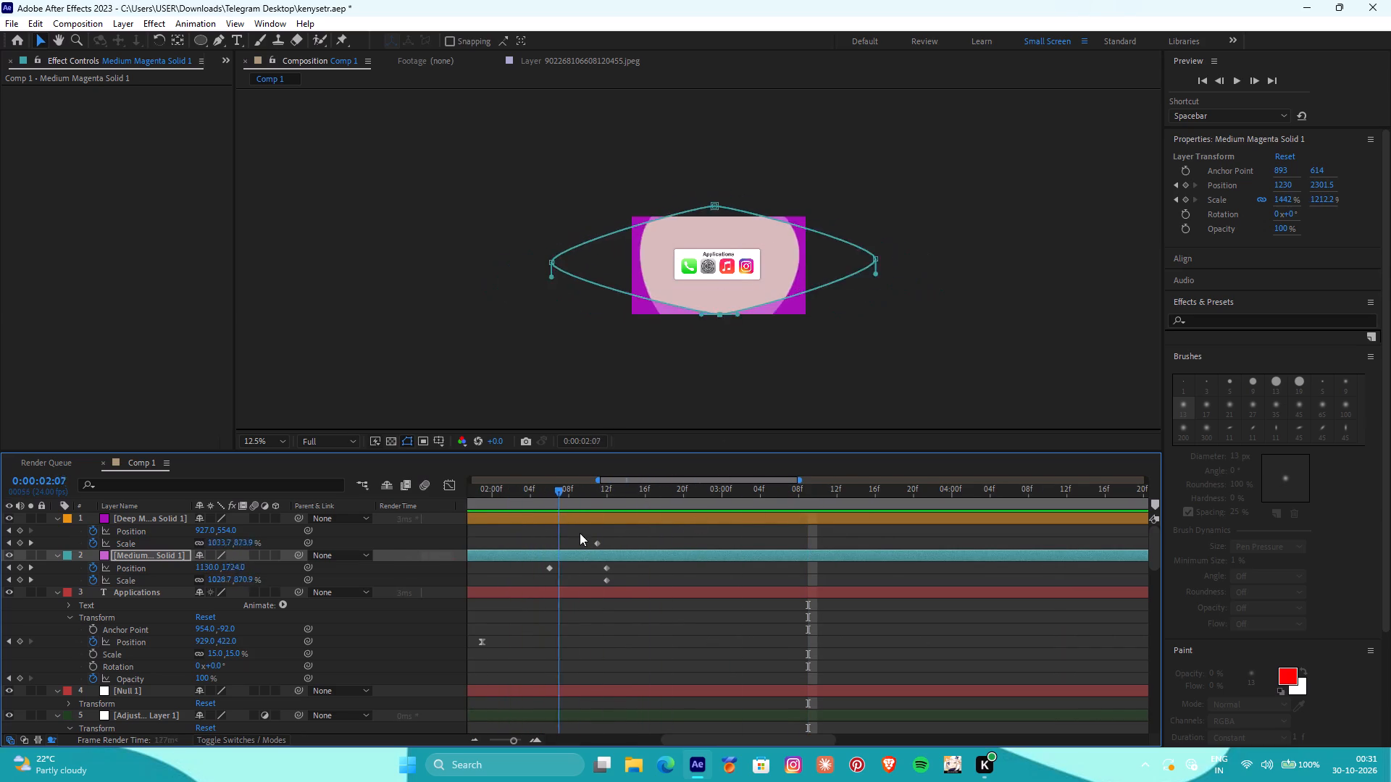
{"action": "left_click_drag", "start_coordinate": [580, 533], "coordinate": [853, 558]}
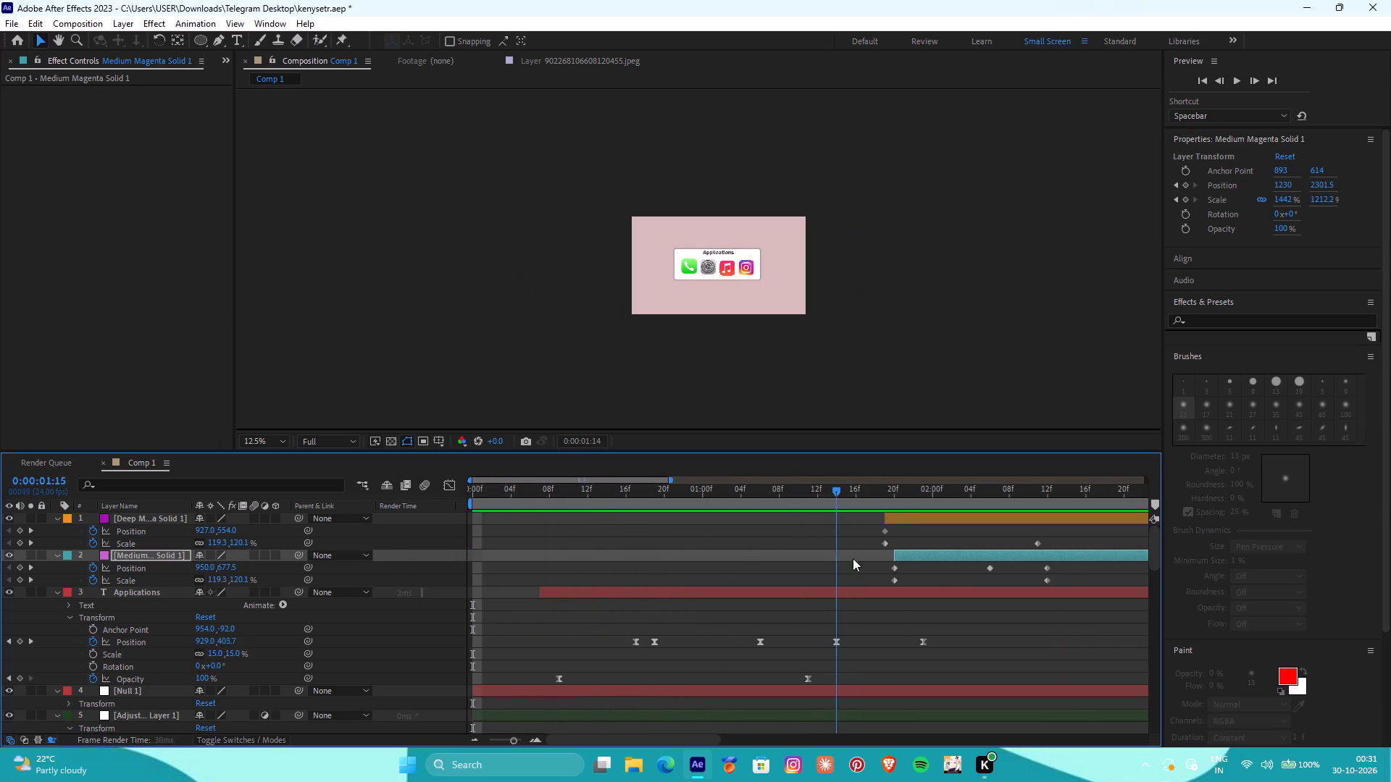
Delete both the medium magenta solid and the deep magenta solid layers from the composition.
{"action": "left_click_drag", "start_coordinate": [853, 558], "coordinate": [1003, 589]}
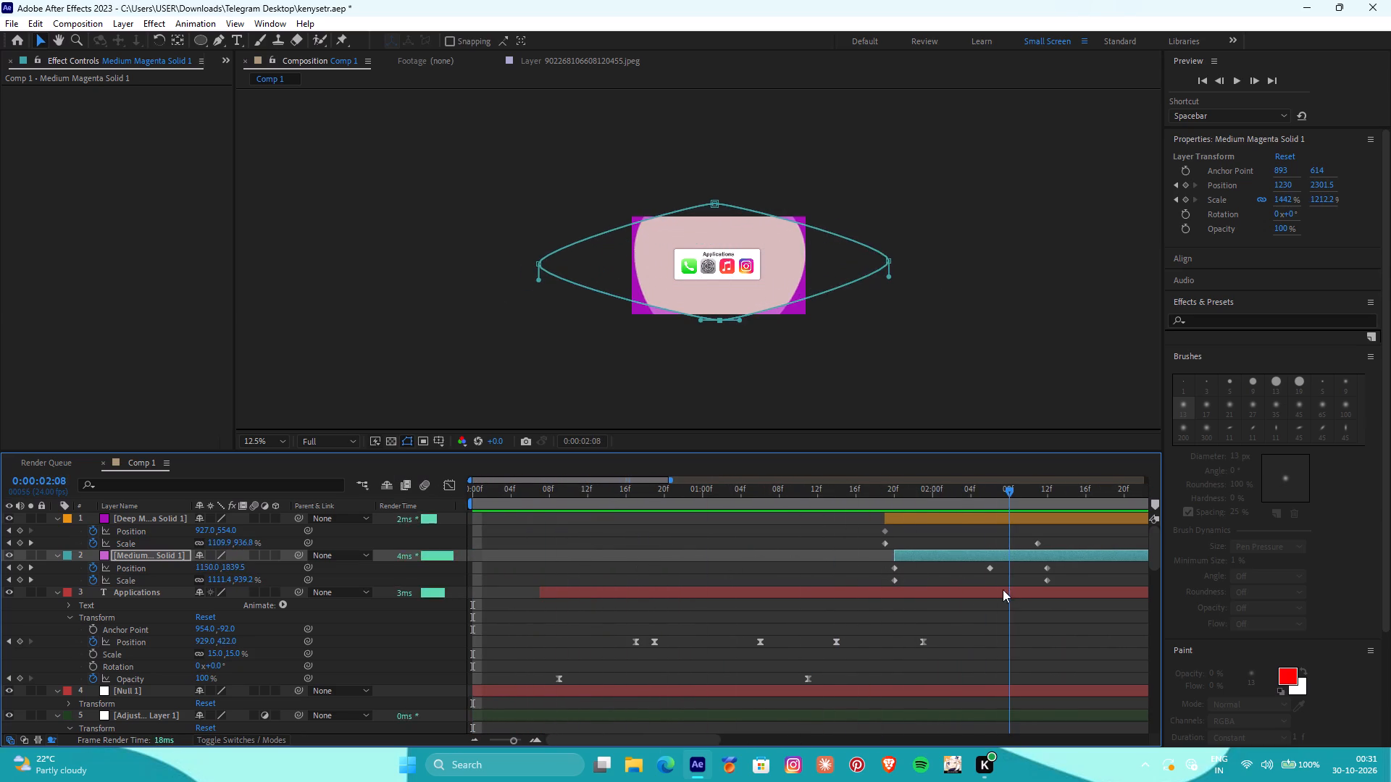
{"action": "left_click_drag", "start_coordinate": [1003, 589], "coordinate": [907, 603]}
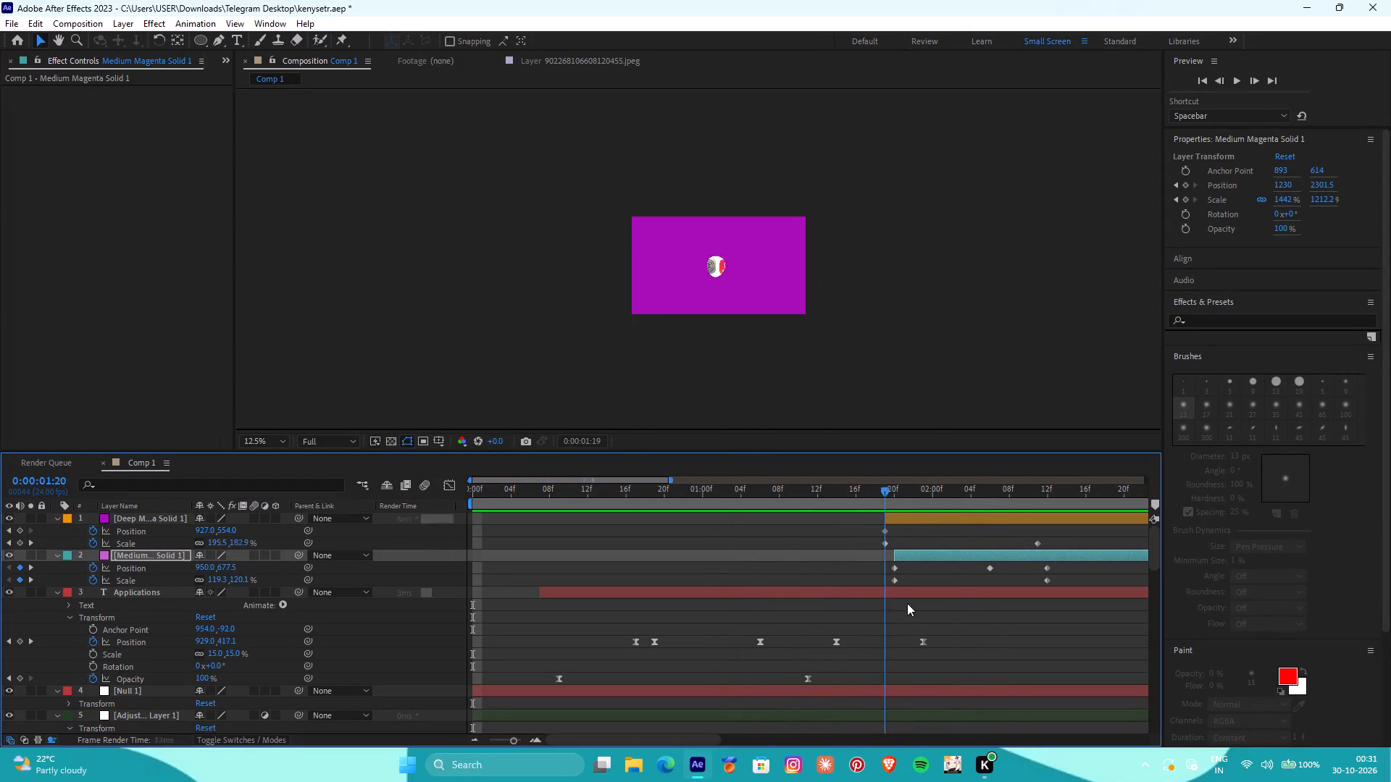
{"action": "left_click_drag", "start_coordinate": [907, 603], "coordinate": [1045, 616]}
{"action": "left_click_drag", "start_coordinate": [1121, 613], "coordinate": [1129, 610]}
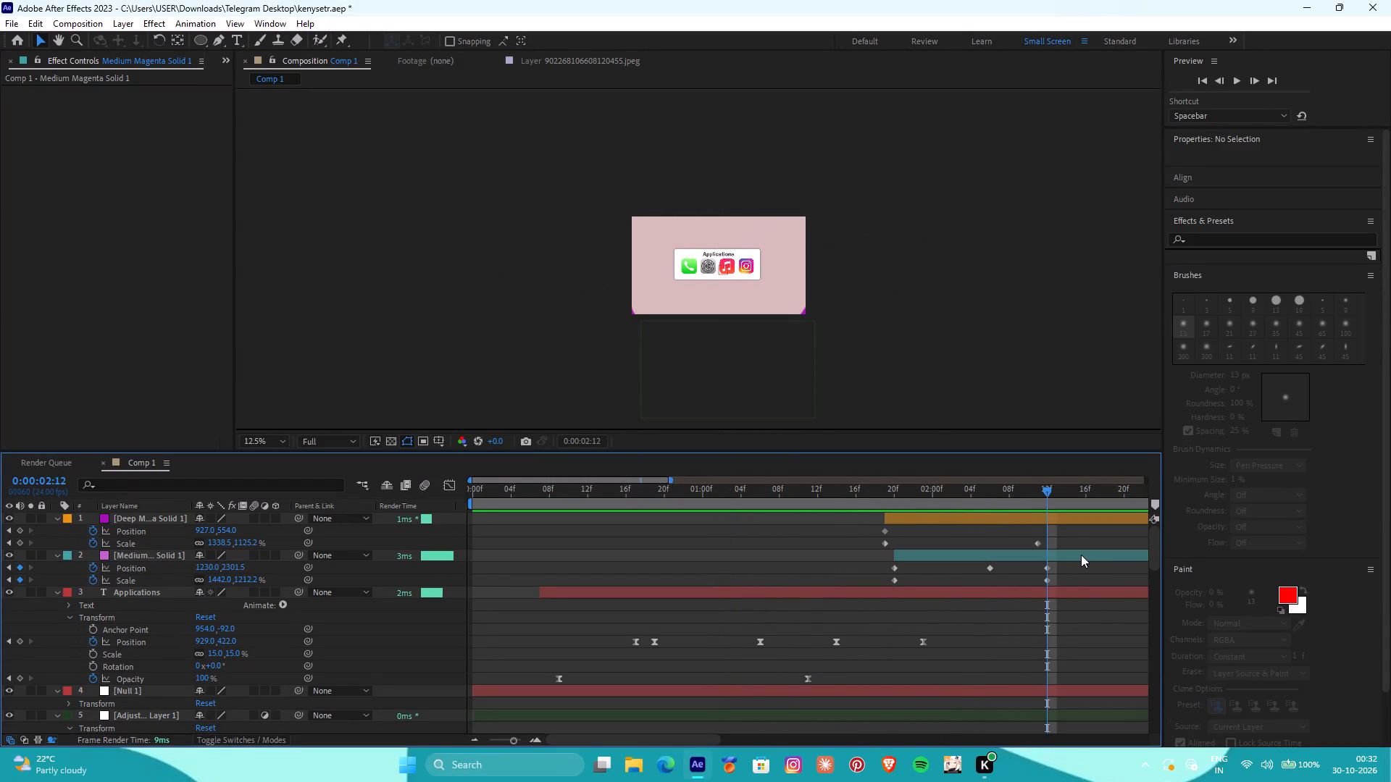
{"action": "left_click", "coordinate": [1080, 555]}
{"action": "key", "text": "BackSpace"}
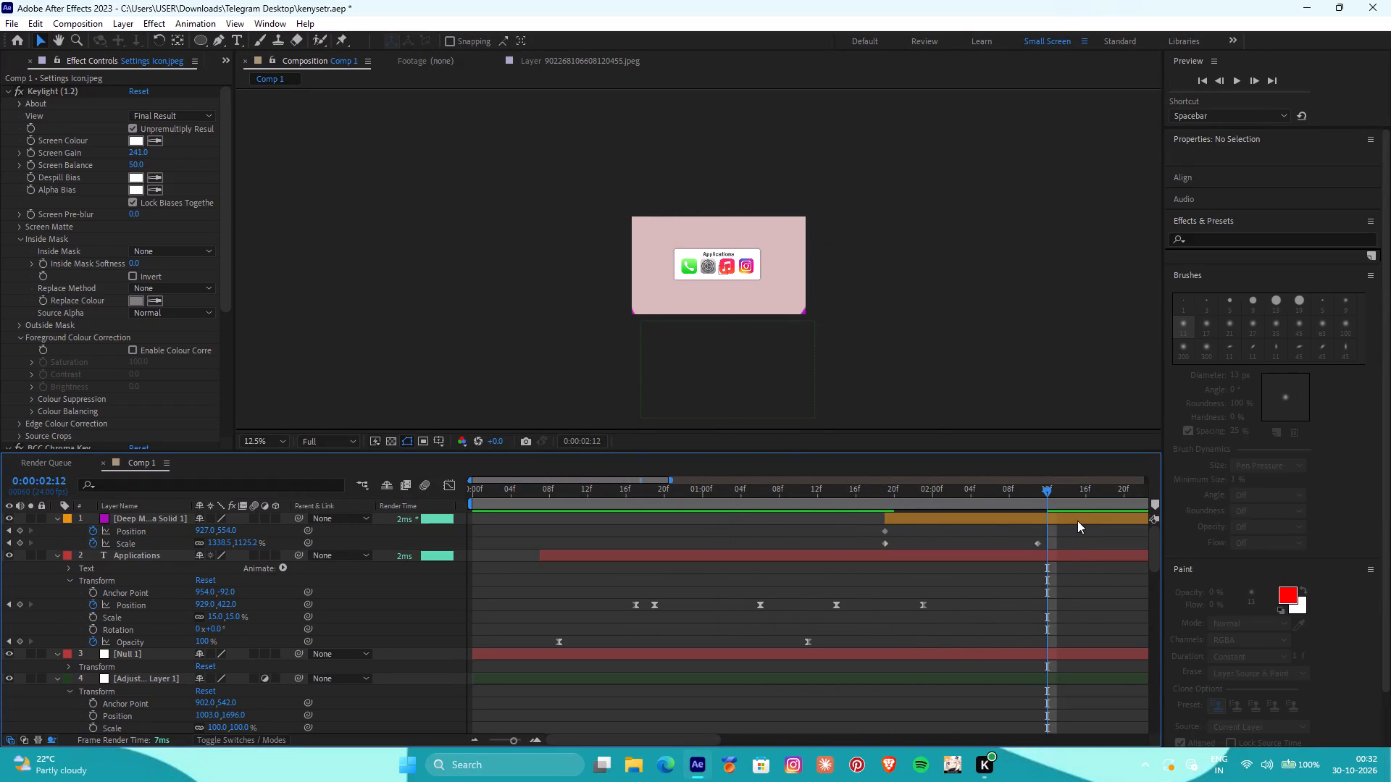
{"action": "left_click", "coordinate": [1078, 520]}
{"action": "key", "text": "BackSpace"}
Add a new empty shape layer at the top of Comp 1's layer stack.
{"action": "scroll", "coordinate": [827, 282], "scroll_direction": "up", "scroll_amount": 1}
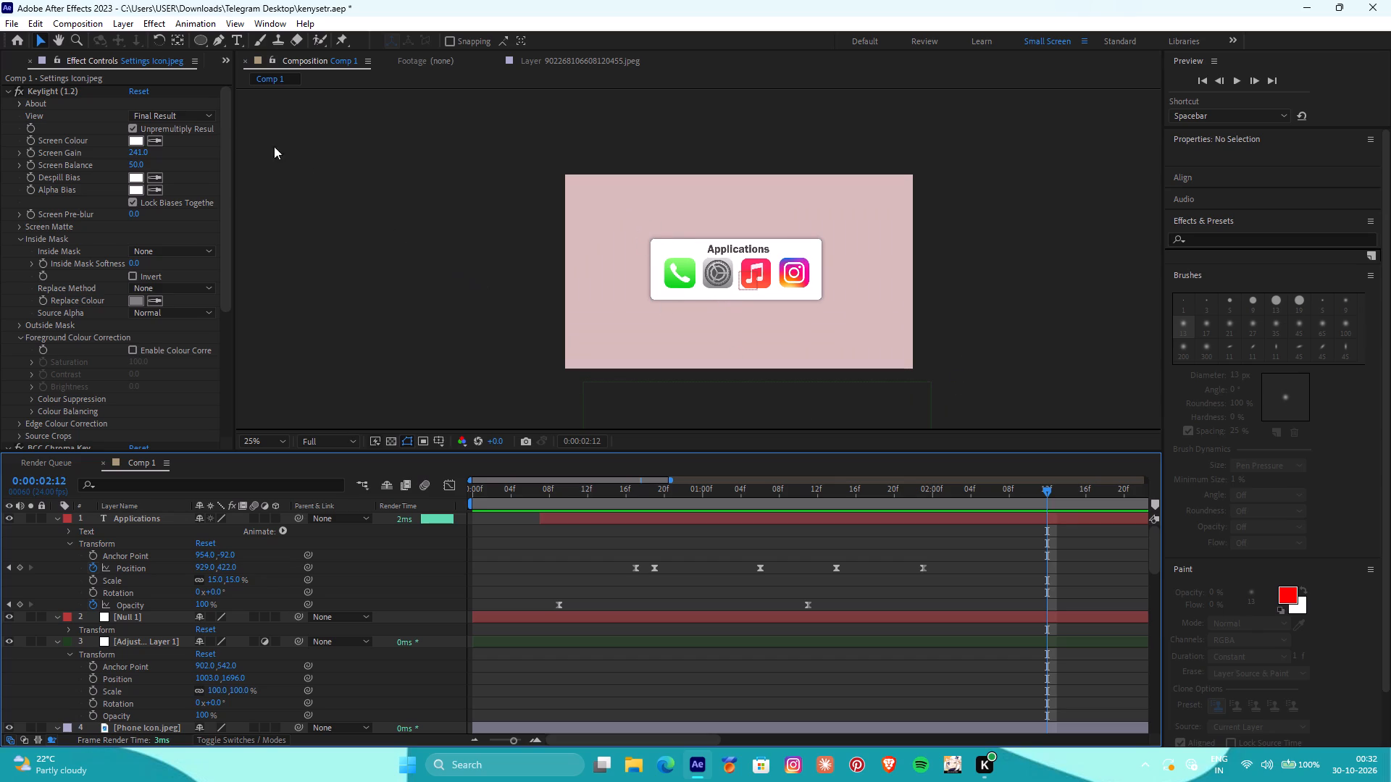
{"action": "right_click", "coordinate": [572, 553]}
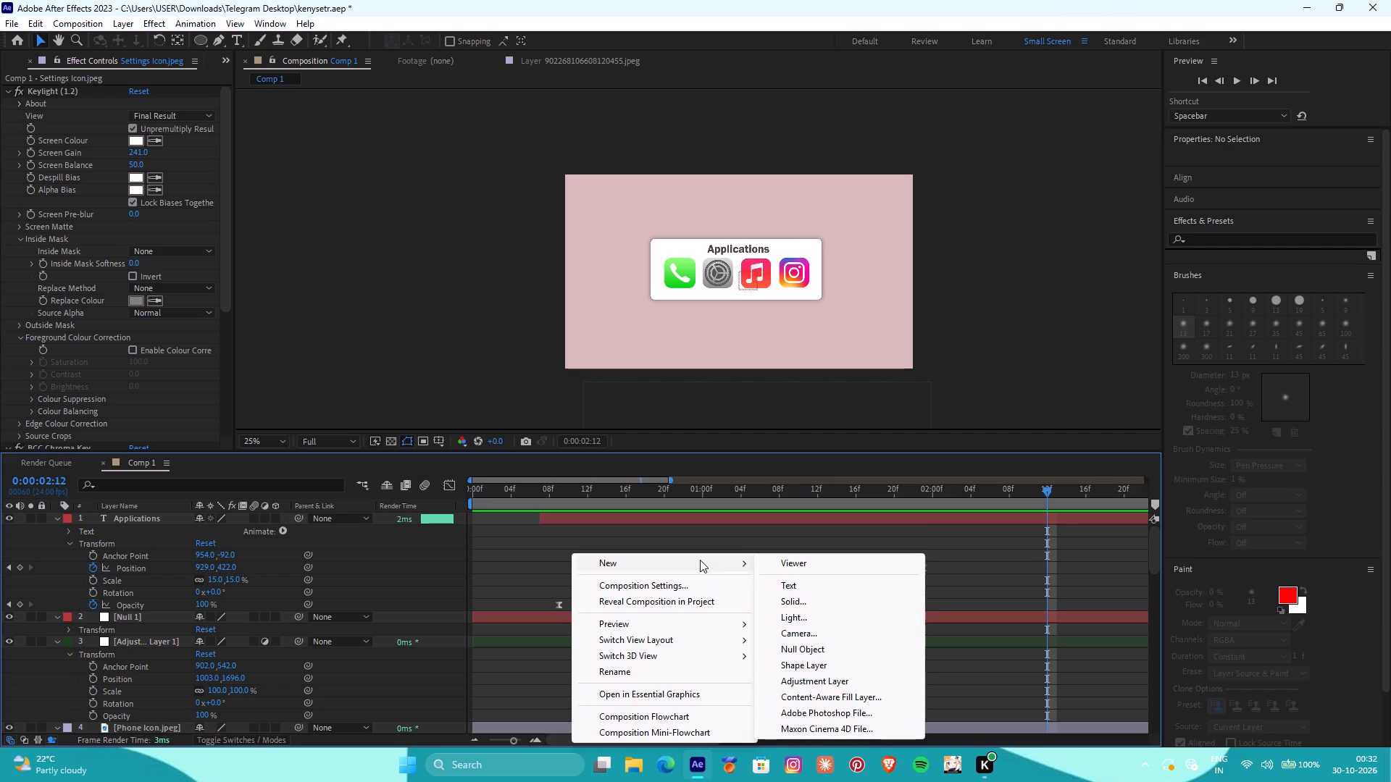
{"action": "left_click", "coordinate": [815, 673]}
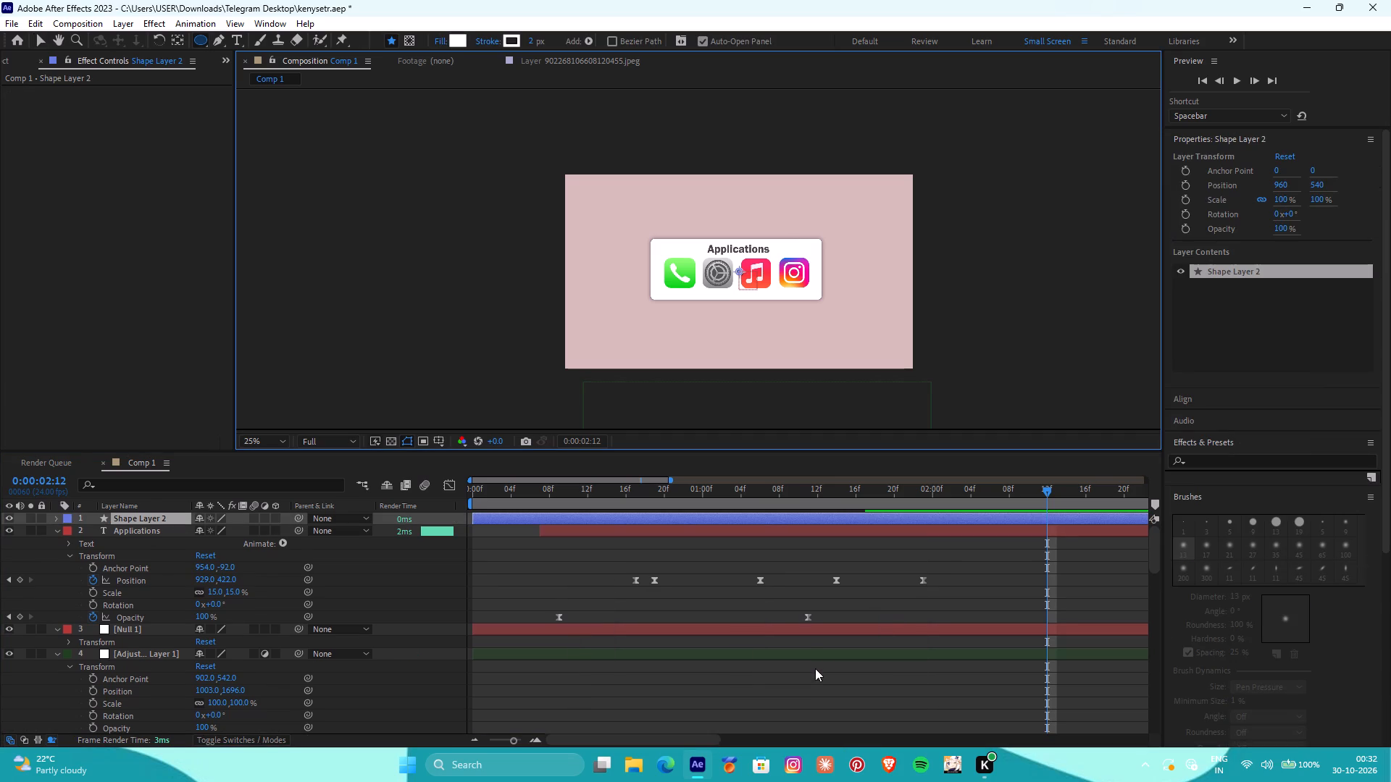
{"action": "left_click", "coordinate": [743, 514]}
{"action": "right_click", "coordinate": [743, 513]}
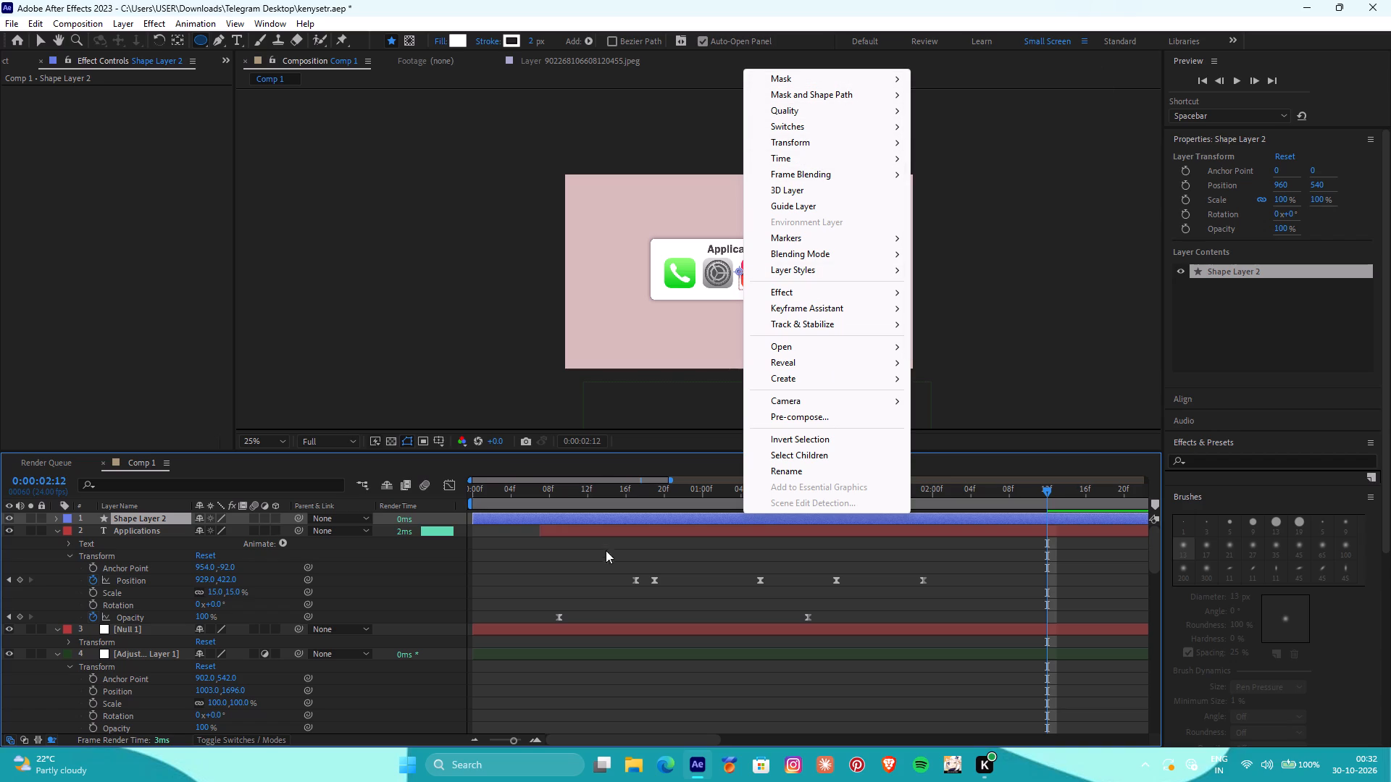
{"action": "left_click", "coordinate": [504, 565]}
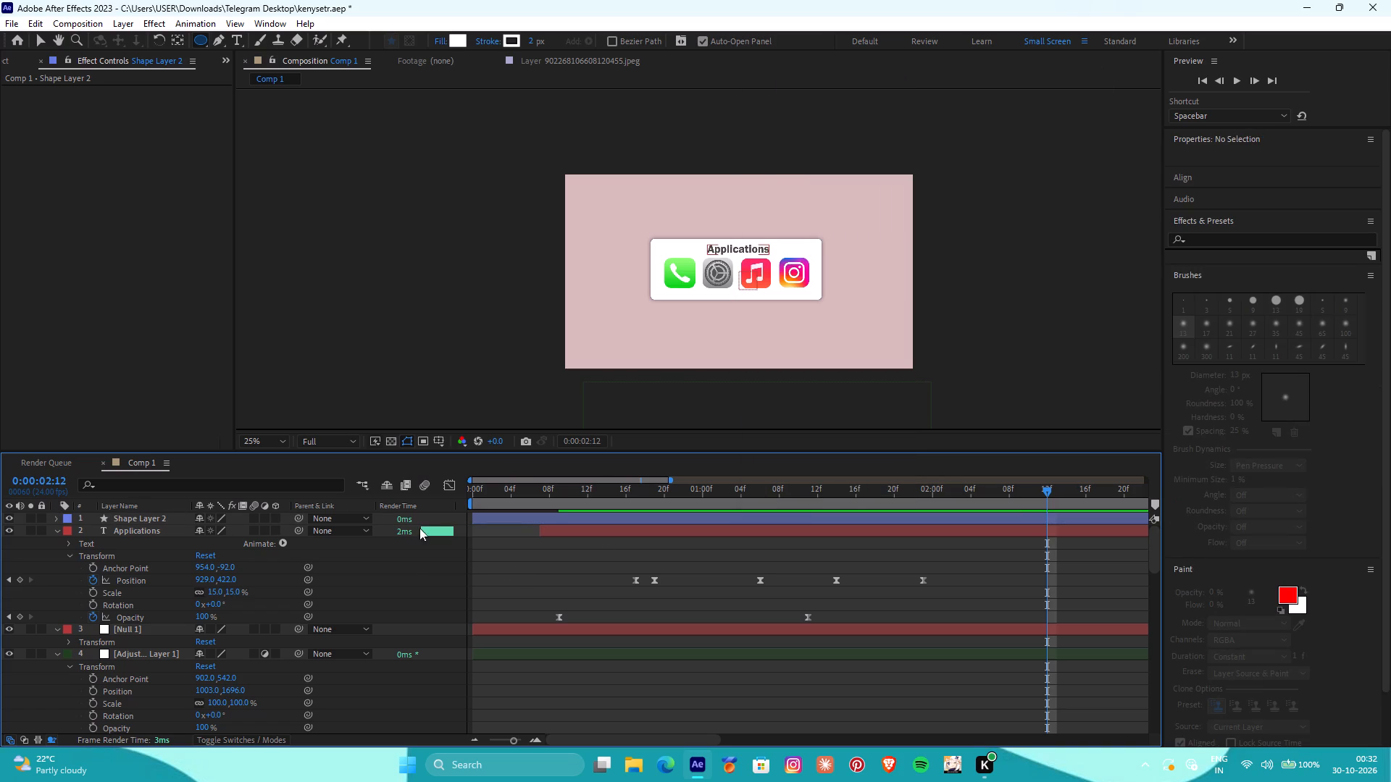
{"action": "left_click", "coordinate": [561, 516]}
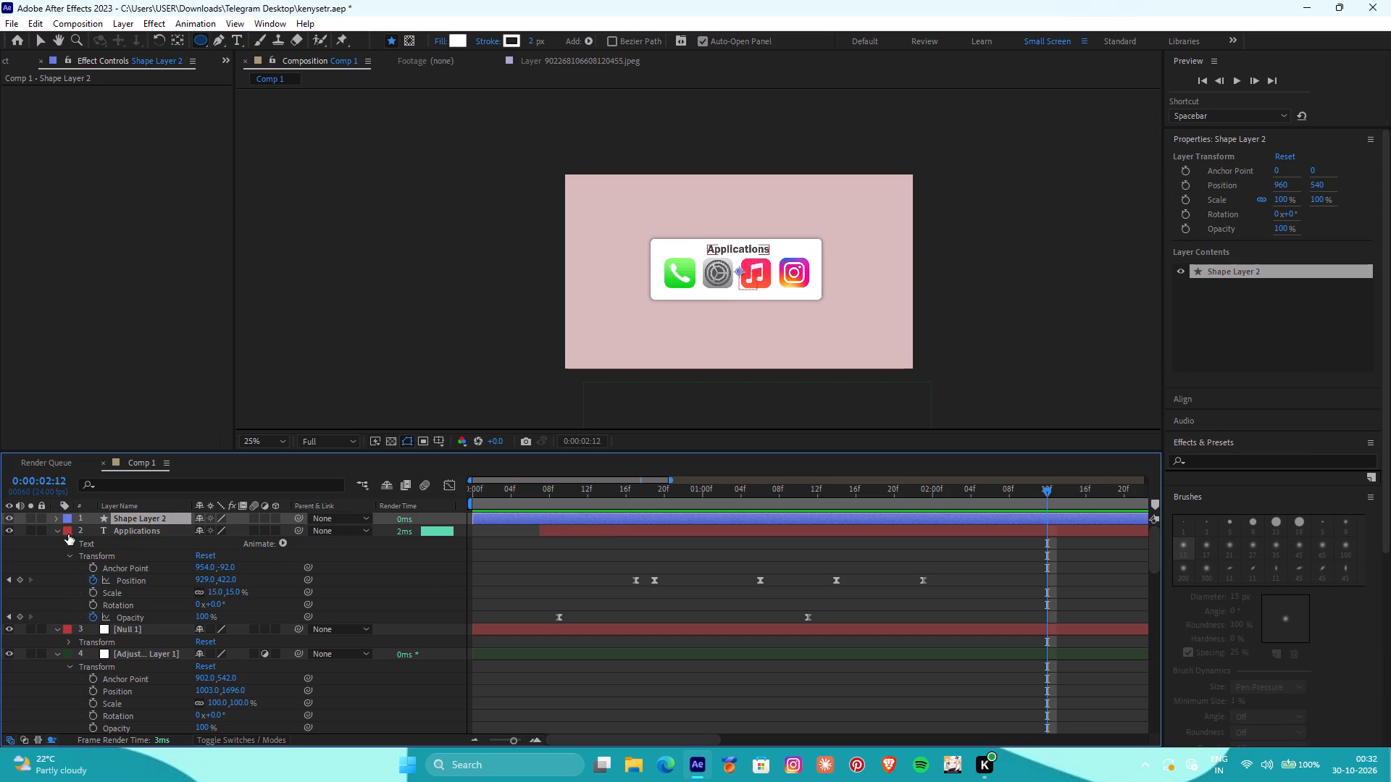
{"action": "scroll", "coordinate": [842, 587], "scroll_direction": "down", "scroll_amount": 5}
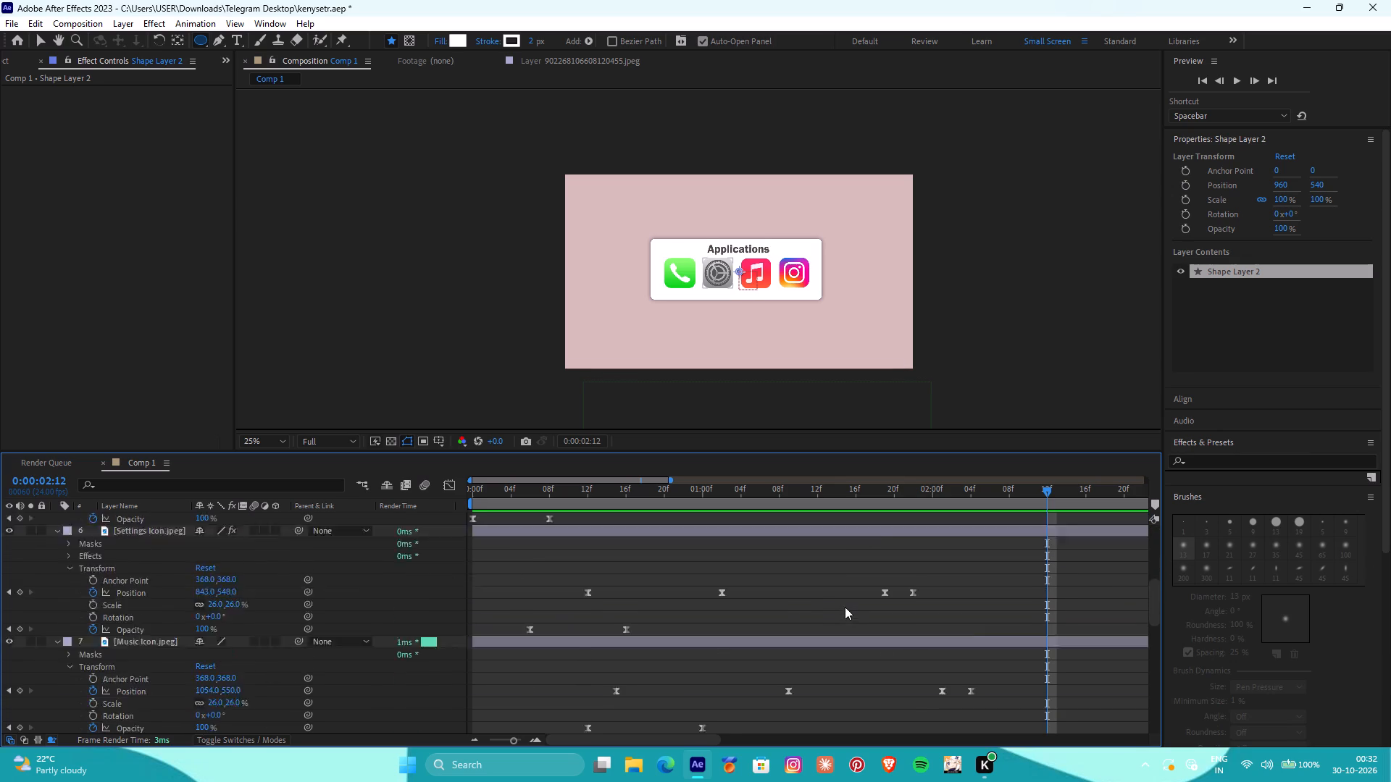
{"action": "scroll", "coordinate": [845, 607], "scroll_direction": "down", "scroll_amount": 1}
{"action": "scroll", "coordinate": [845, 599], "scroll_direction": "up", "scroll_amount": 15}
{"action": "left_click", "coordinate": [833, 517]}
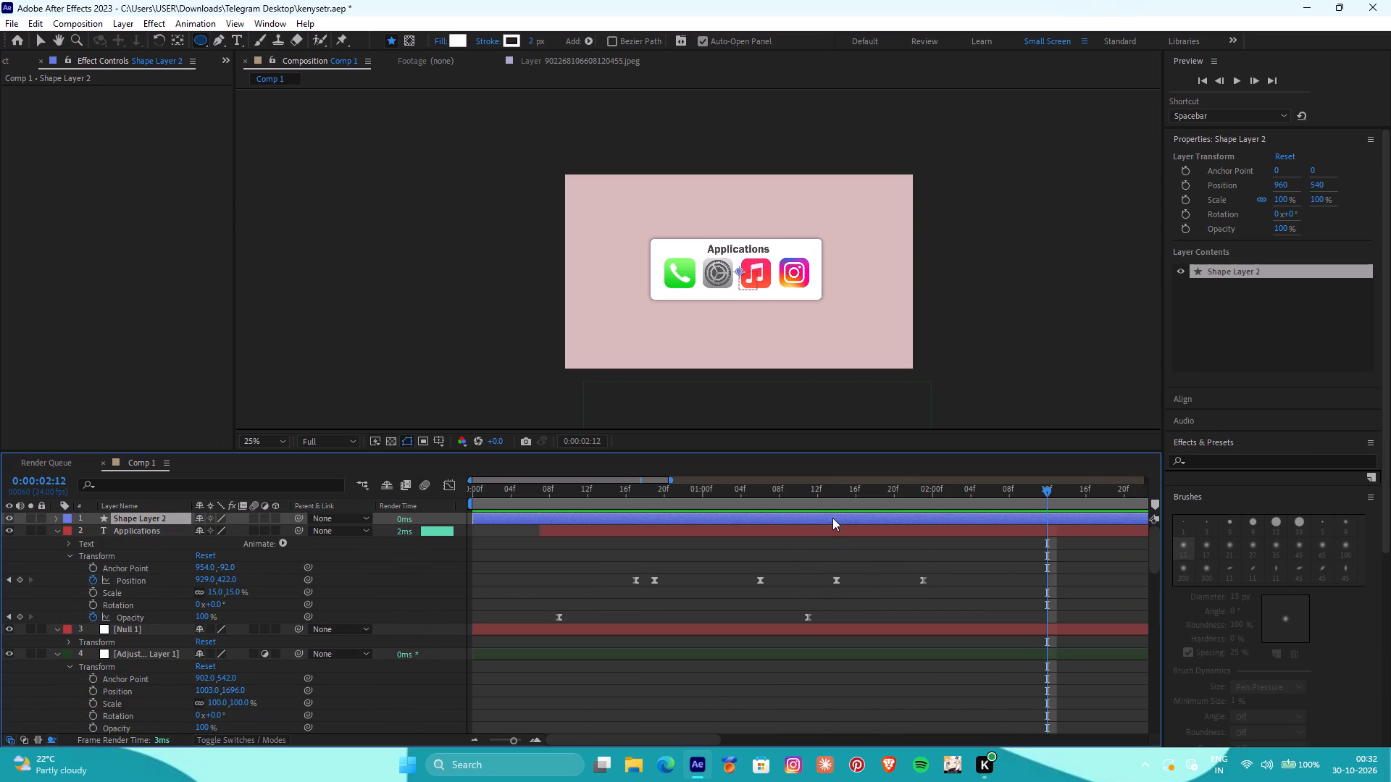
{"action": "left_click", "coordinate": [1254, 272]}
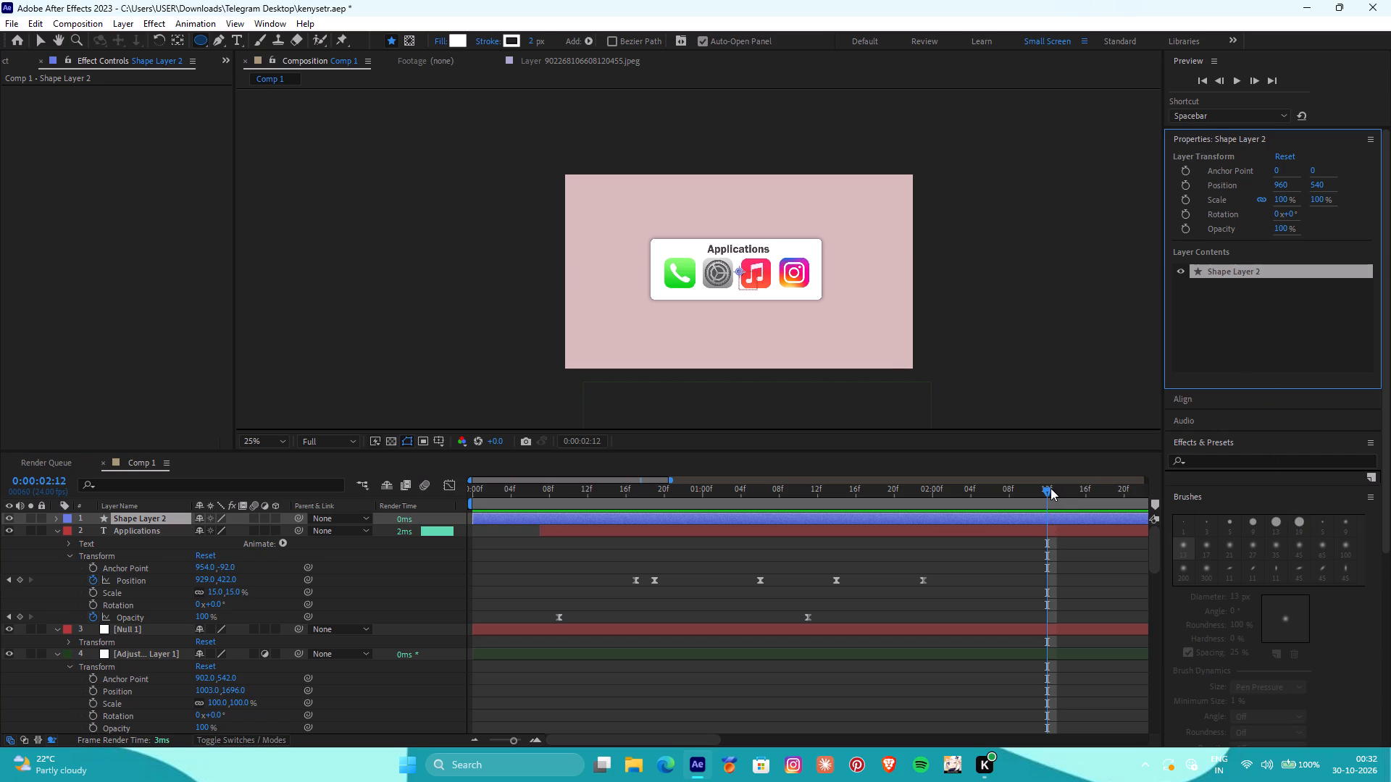
Move the current time to 0:00:01:15 and select the new shape layer with its properties expanded.
{"action": "left_click_drag", "start_coordinate": [1042, 486], "coordinate": [457, 460]}
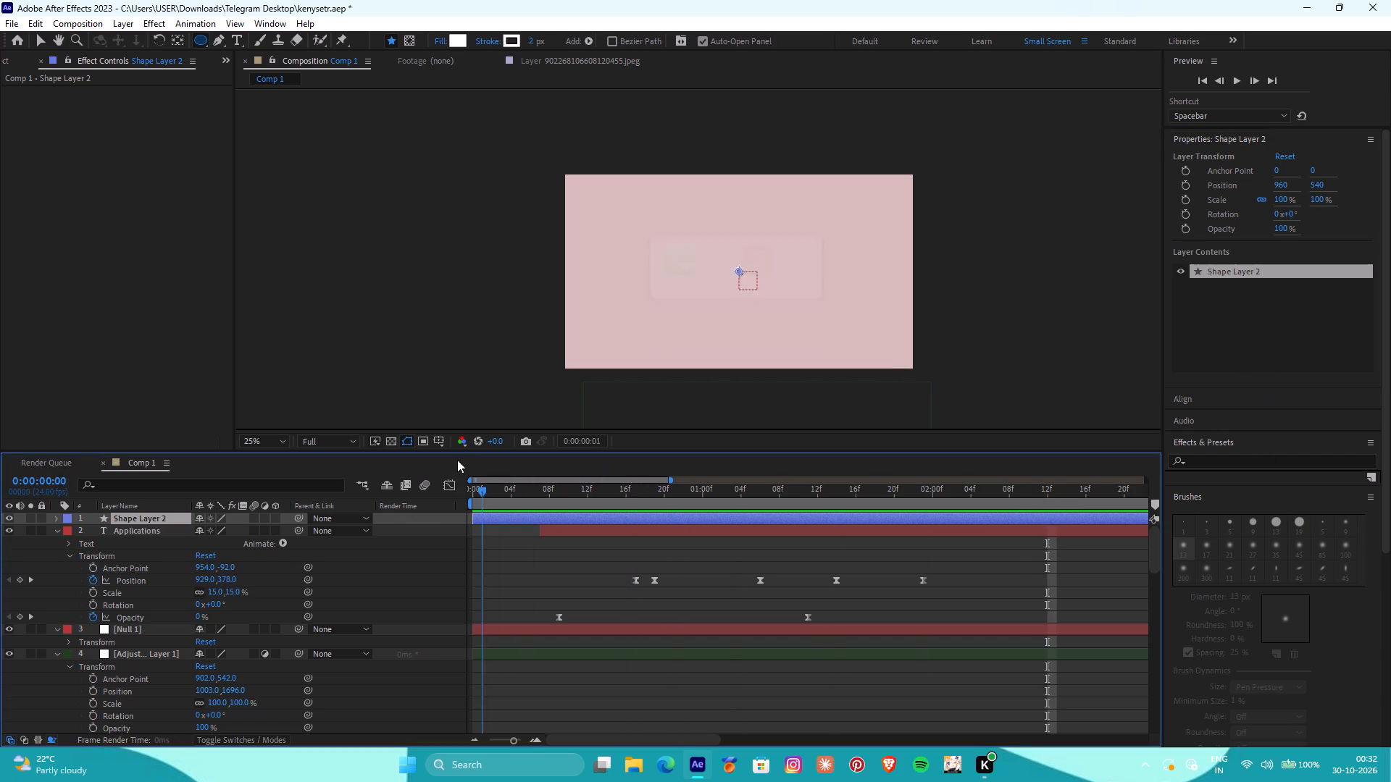
{"action": "left_click_drag", "start_coordinate": [457, 460], "coordinate": [842, 466]}
{"action": "right_click", "coordinate": [727, 517]}
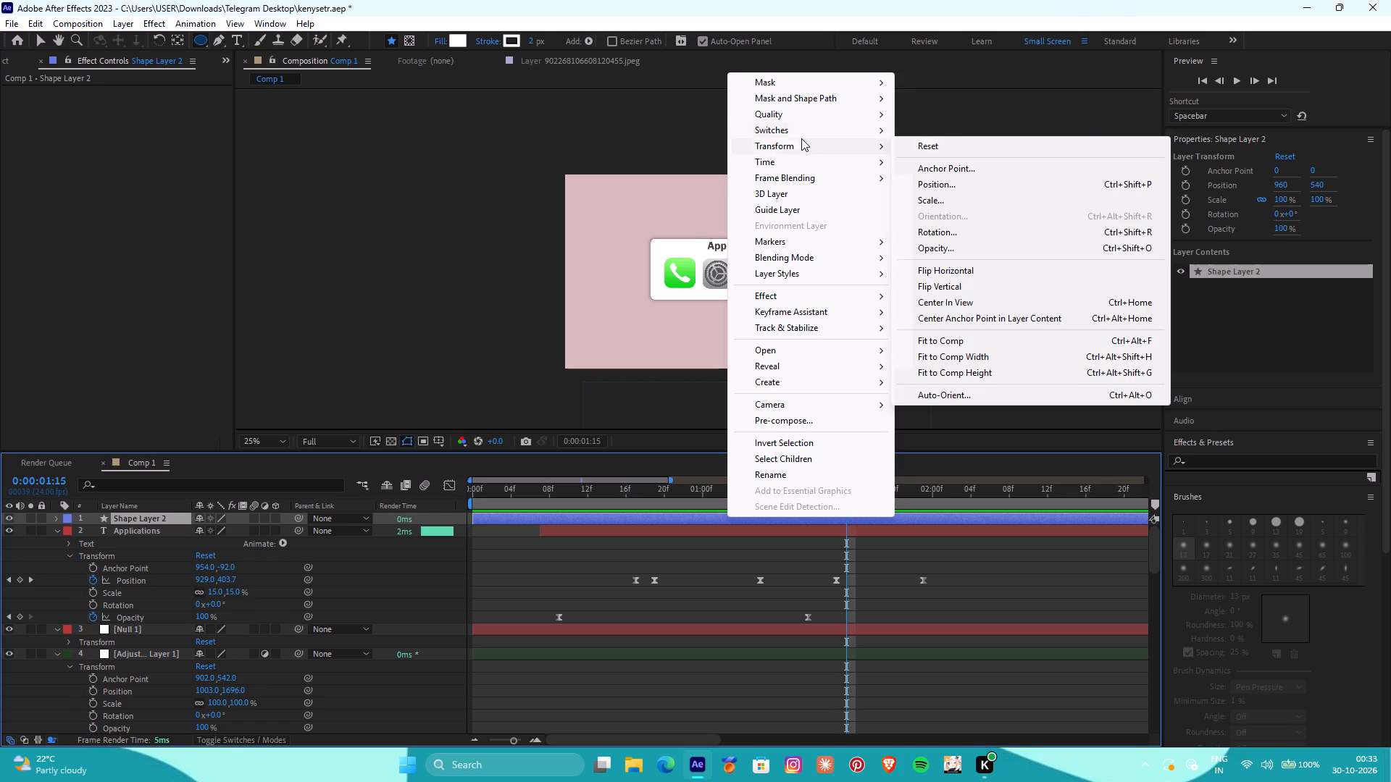
{"action": "left_click", "coordinate": [238, 193]}
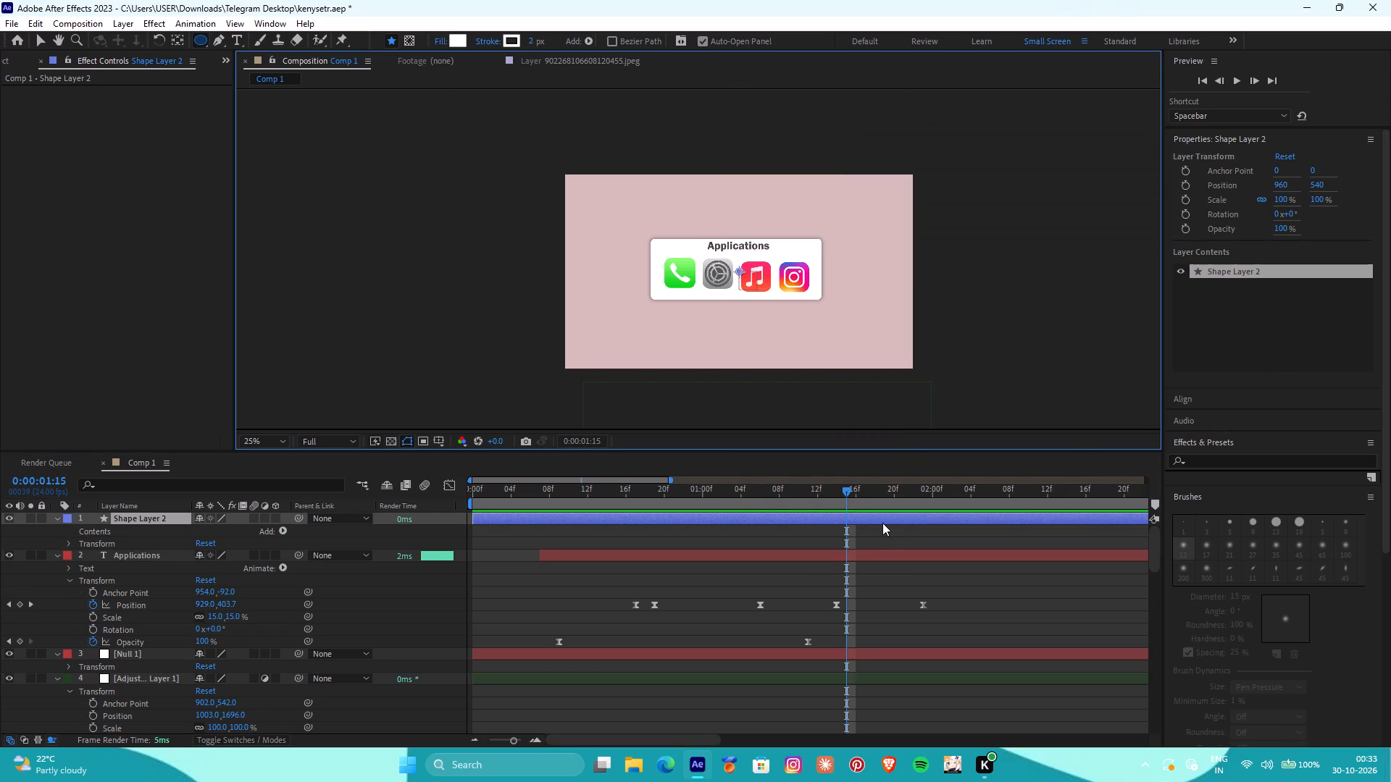
{"action": "left_click", "coordinate": [877, 518]}
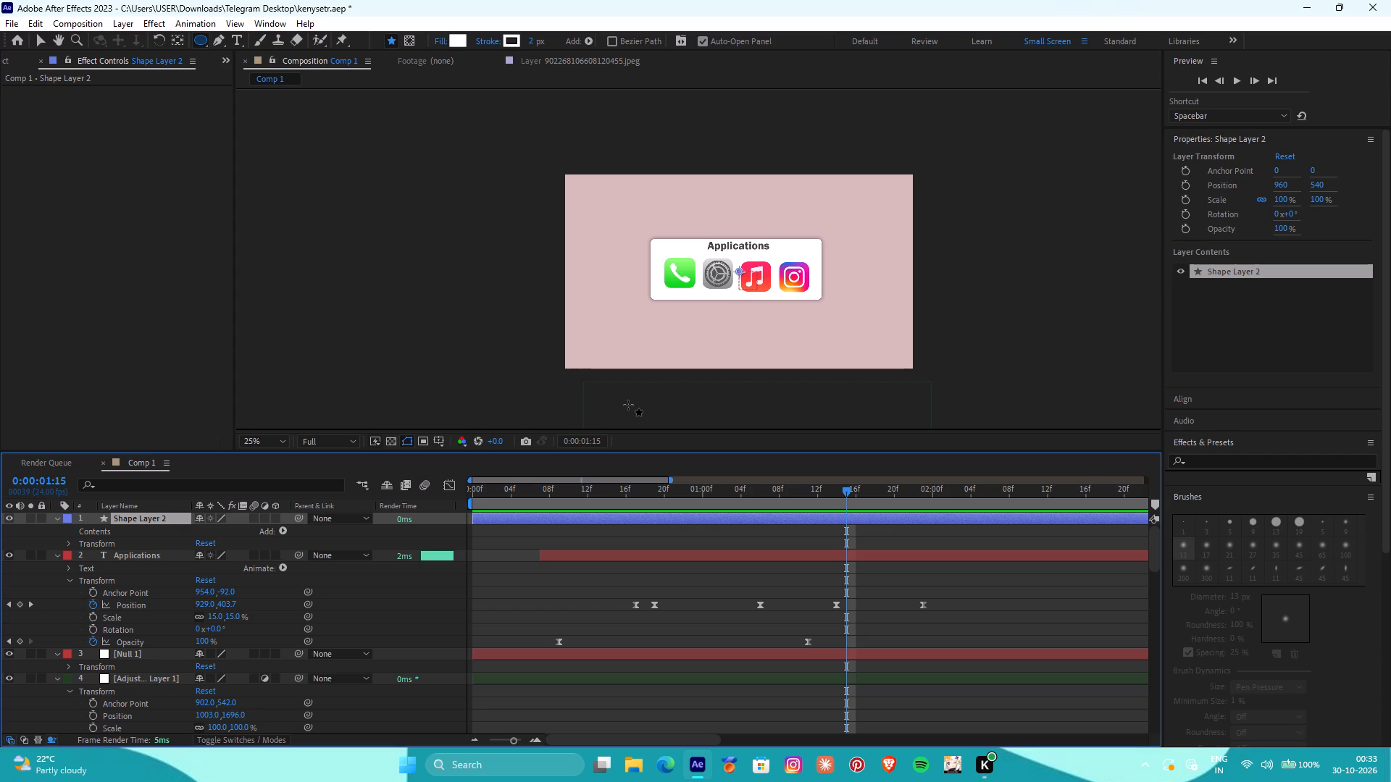
Go back to 0:00:00:00 and collapse the expanded properties of the Applications, adjustment, phone, settings, music and 902268 image layers.
{"action": "scroll", "coordinate": [636, 403], "scroll_direction": "up", "scroll_amount": 1}
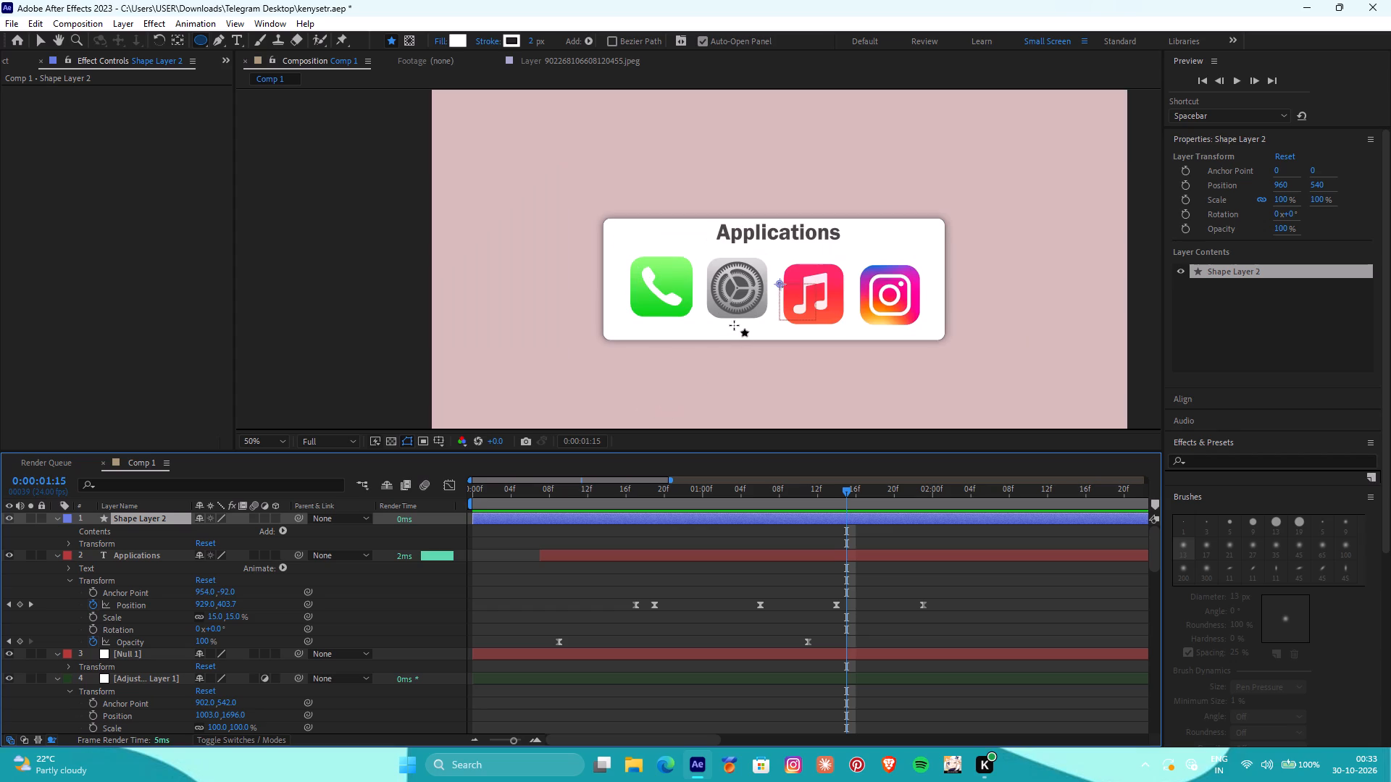
{"action": "scroll", "coordinate": [734, 325], "scroll_direction": "down", "scroll_amount": 2}
{"action": "scroll", "coordinate": [790, 295], "scroll_direction": "up", "scroll_amount": 3}
{"action": "scroll", "coordinate": [789, 301], "scroll_direction": "down", "scroll_amount": 1}
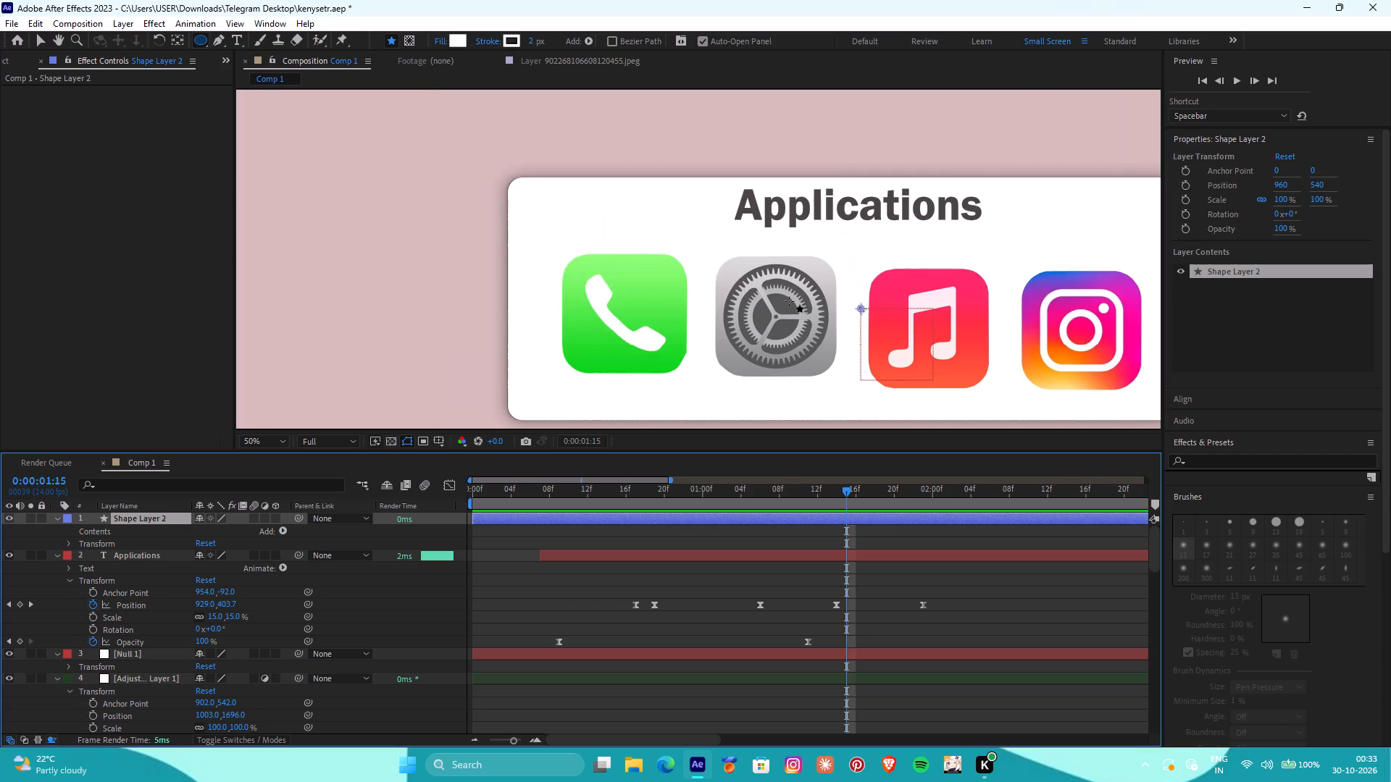
{"action": "left_click_drag", "start_coordinate": [847, 489], "coordinate": [611, 498]}
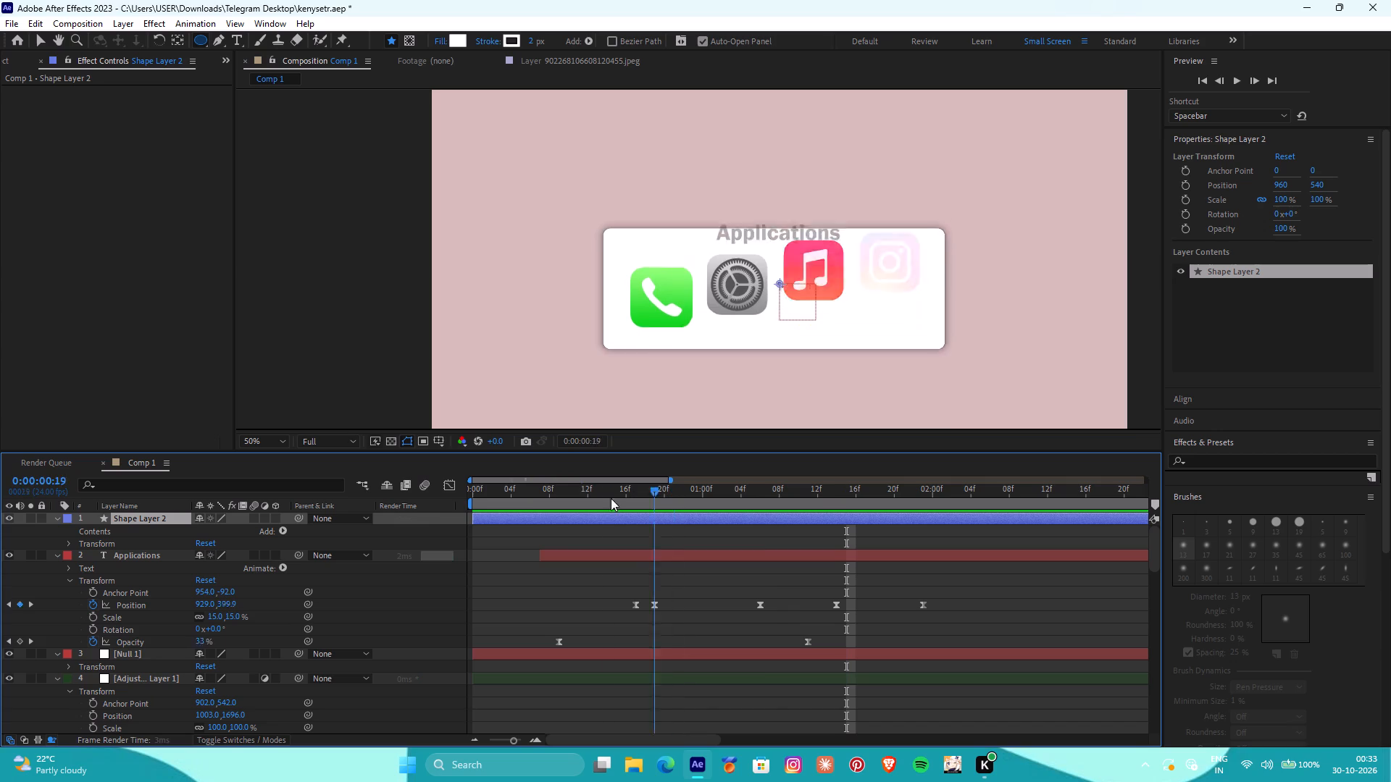
{"action": "left_click_drag", "start_coordinate": [611, 498], "coordinate": [437, 516]}
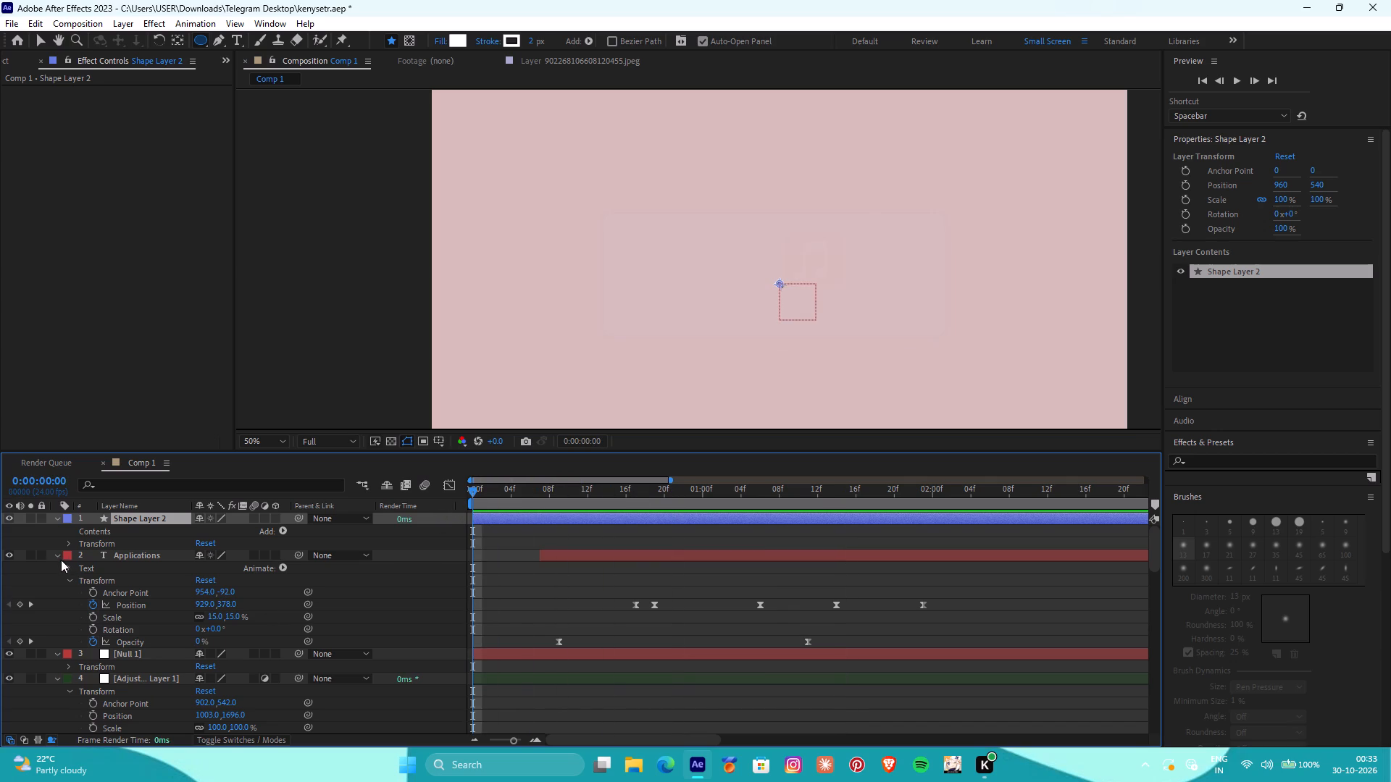
{"action": "left_click", "coordinate": [56, 555]}
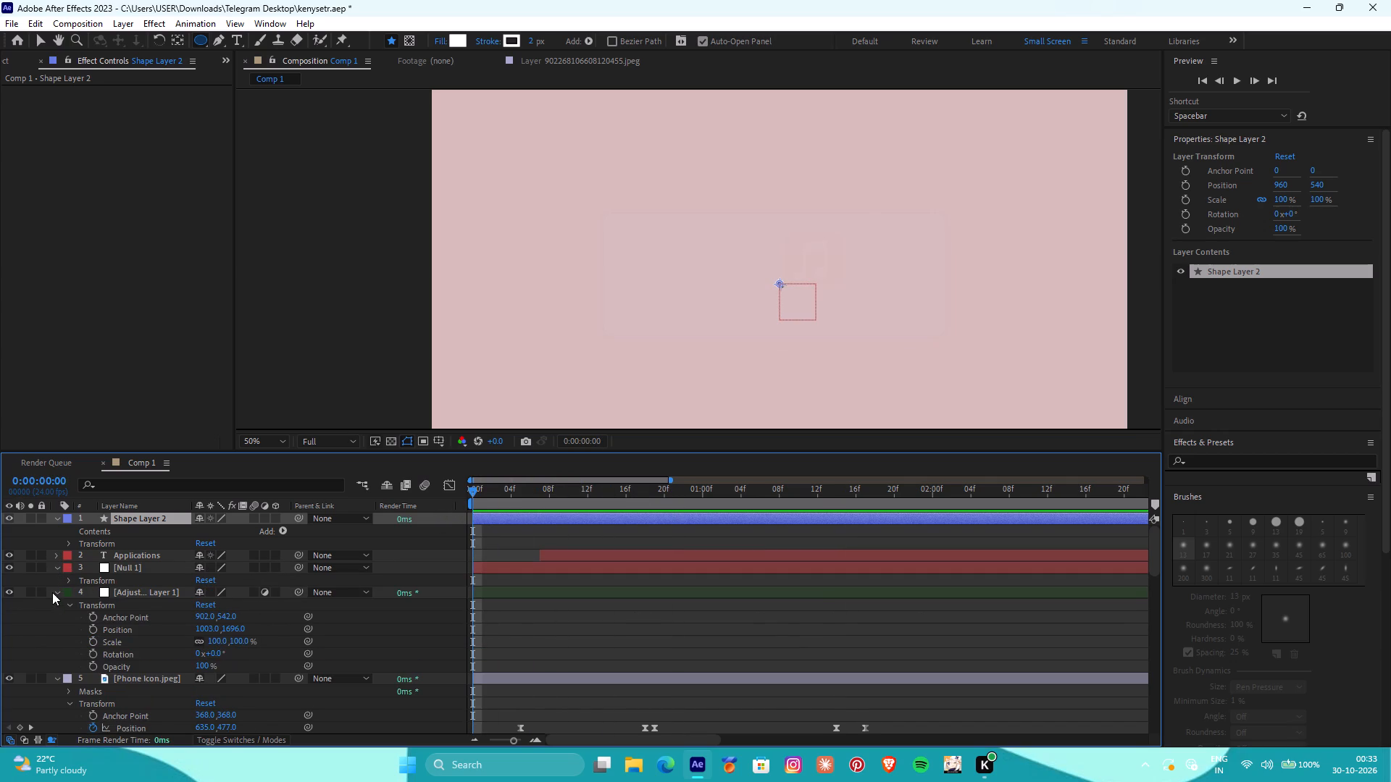
{"action": "left_click", "coordinate": [56, 591]}
{"action": "left_click", "coordinate": [57, 601]}
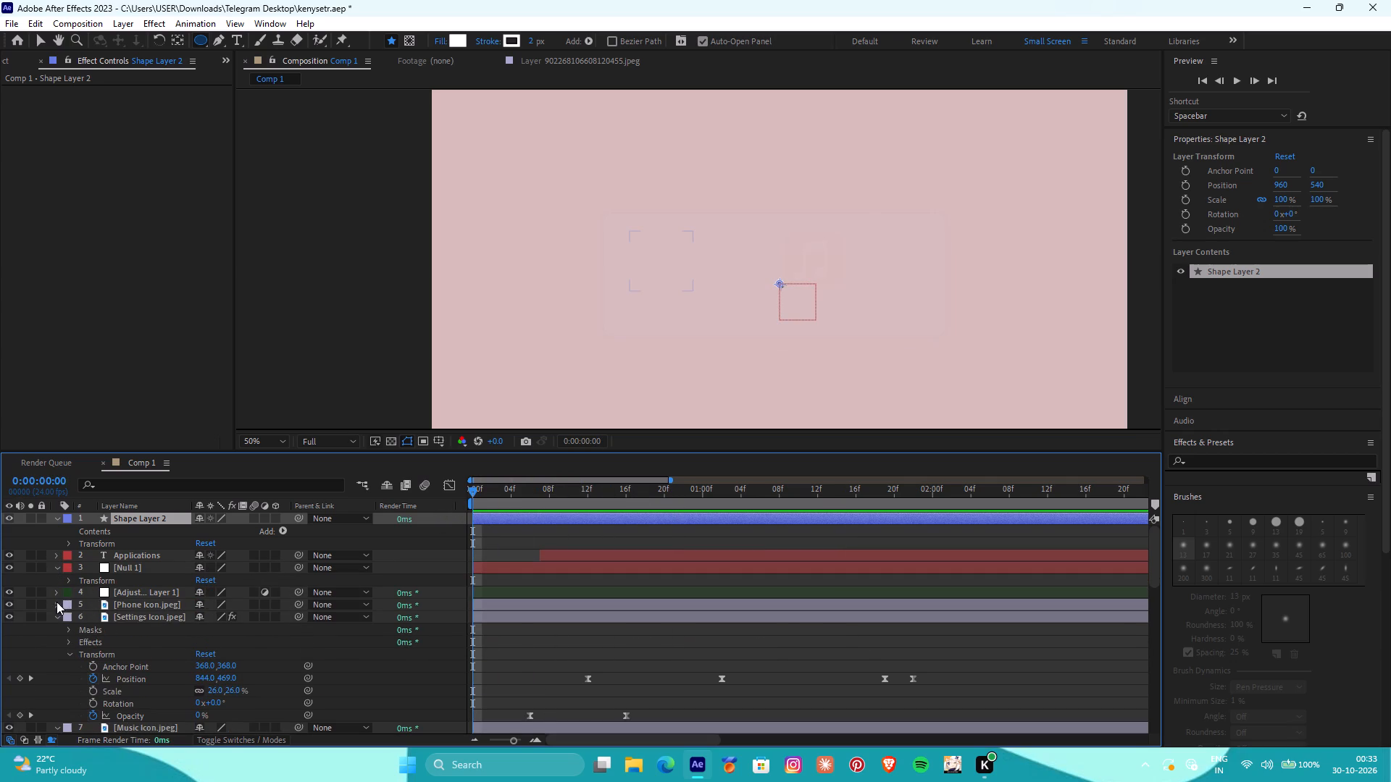
{"action": "left_click", "coordinate": [57, 612]}
{"action": "left_click", "coordinate": [54, 628]}
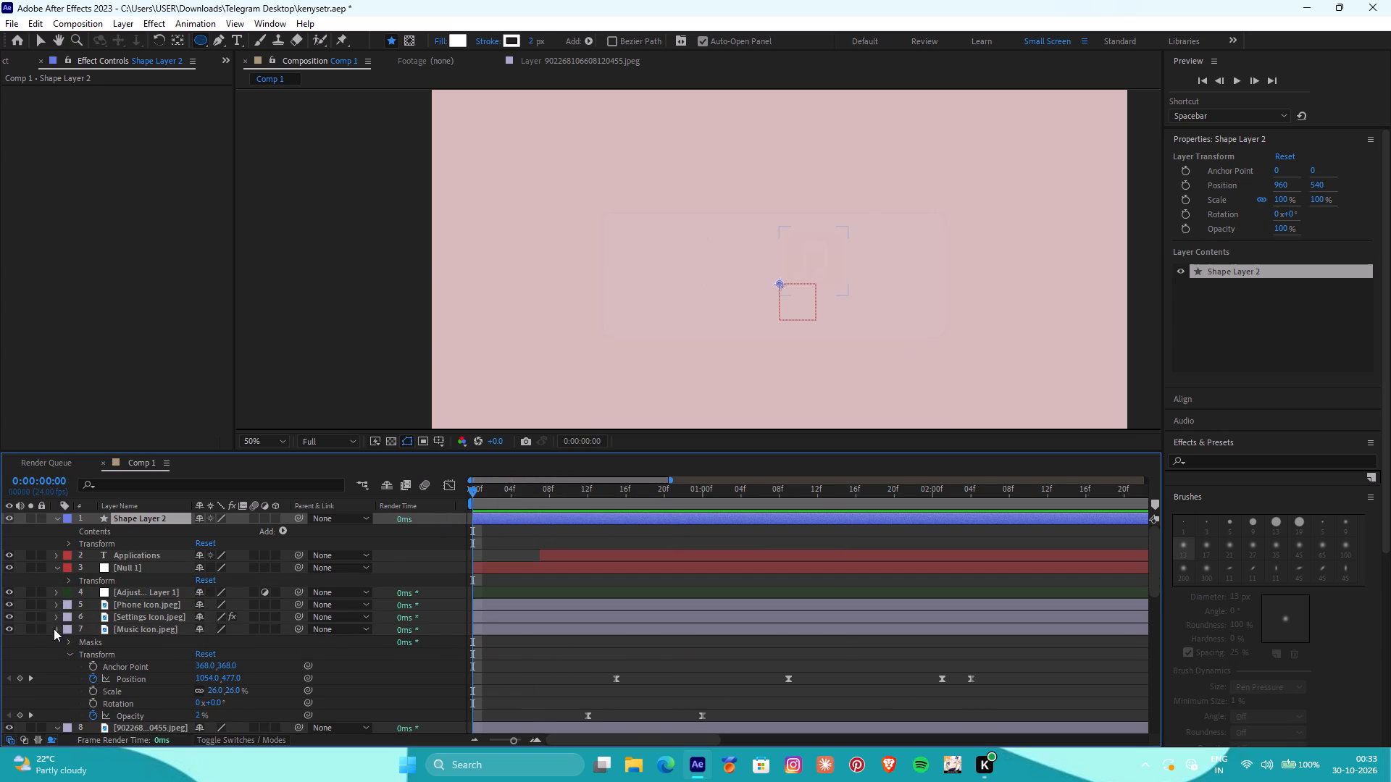
{"action": "left_click", "coordinate": [55, 640]}
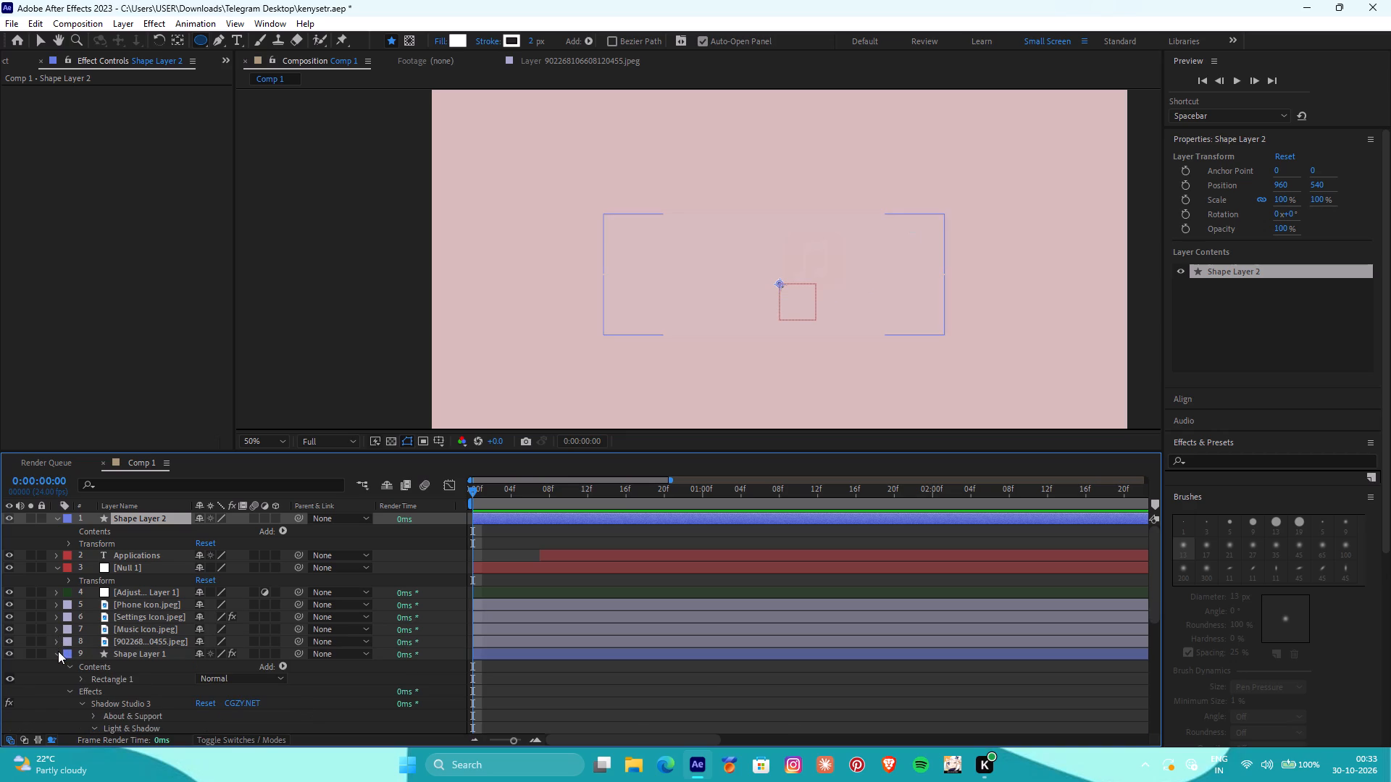
Collapse the properties of Shape Layer 1 and enable motion blur on every layer in the composition.
{"action": "left_click", "coordinate": [58, 652]}
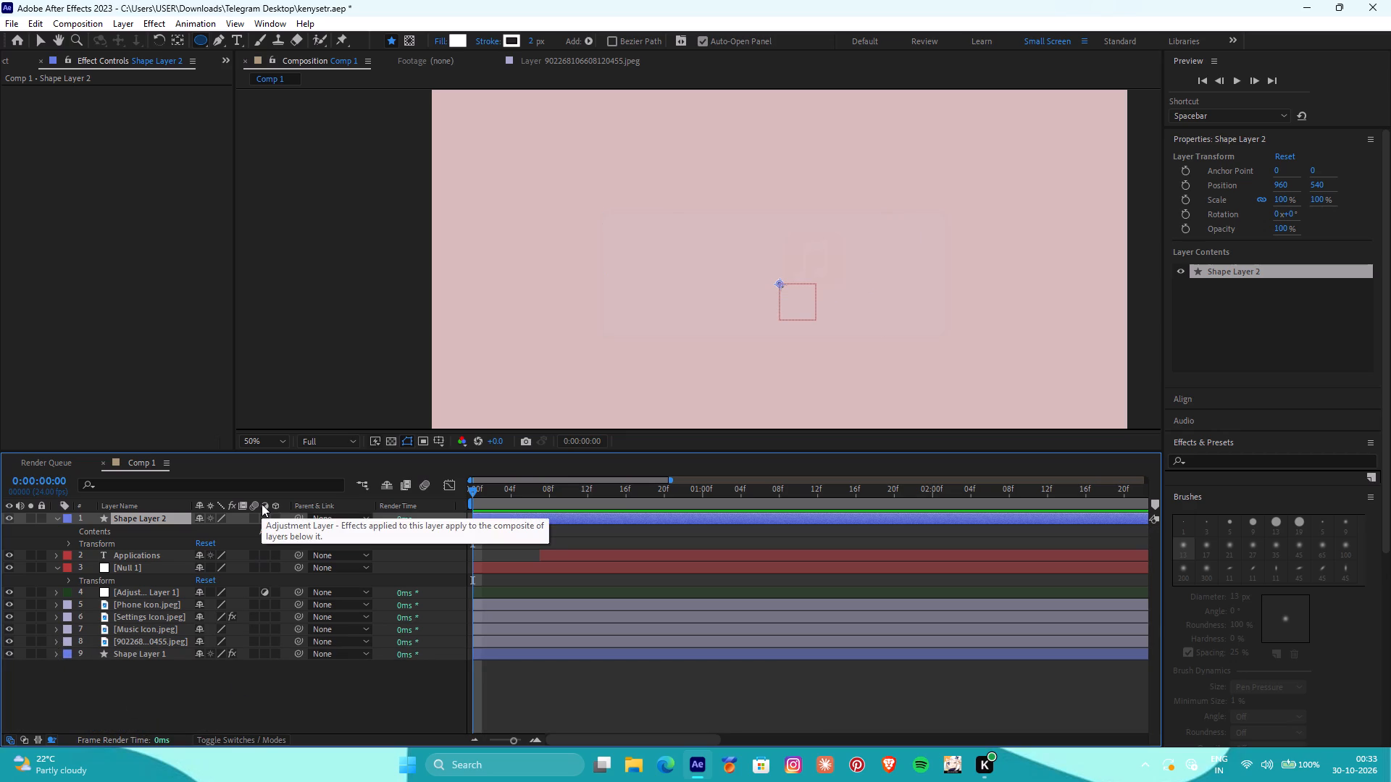
{"action": "left_click_drag", "start_coordinate": [251, 515], "coordinate": [254, 621]}
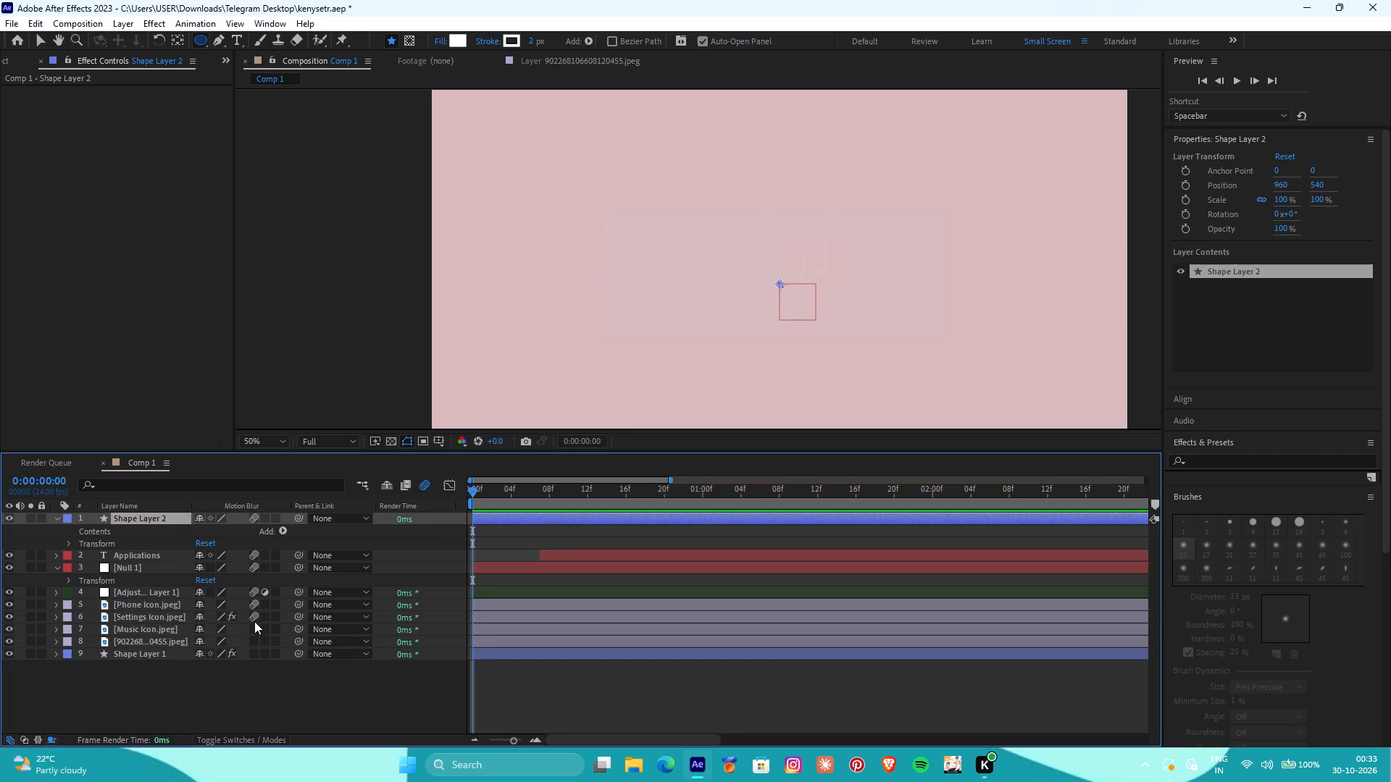
{"action": "left_click_drag", "start_coordinate": [254, 621], "coordinate": [261, 672]}
Preview the animation from 0:00:00:00 with motion blur, stop it and scrub back to 0:00:01:23 to check the icons' movement.
{"action": "left_click_drag", "start_coordinate": [472, 492], "coordinate": [472, 493]}
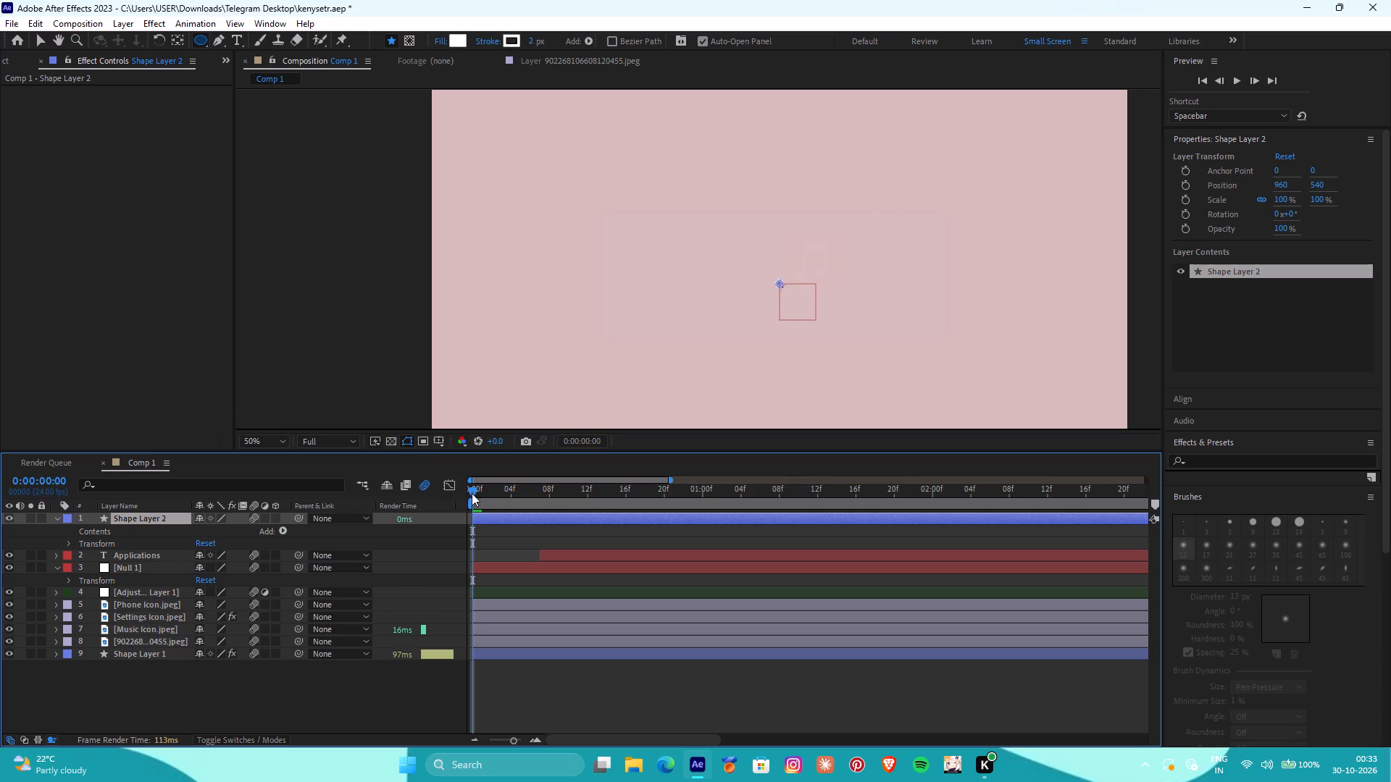
{"action": "left_click_drag", "start_coordinate": [472, 493], "coordinate": [421, 504]}
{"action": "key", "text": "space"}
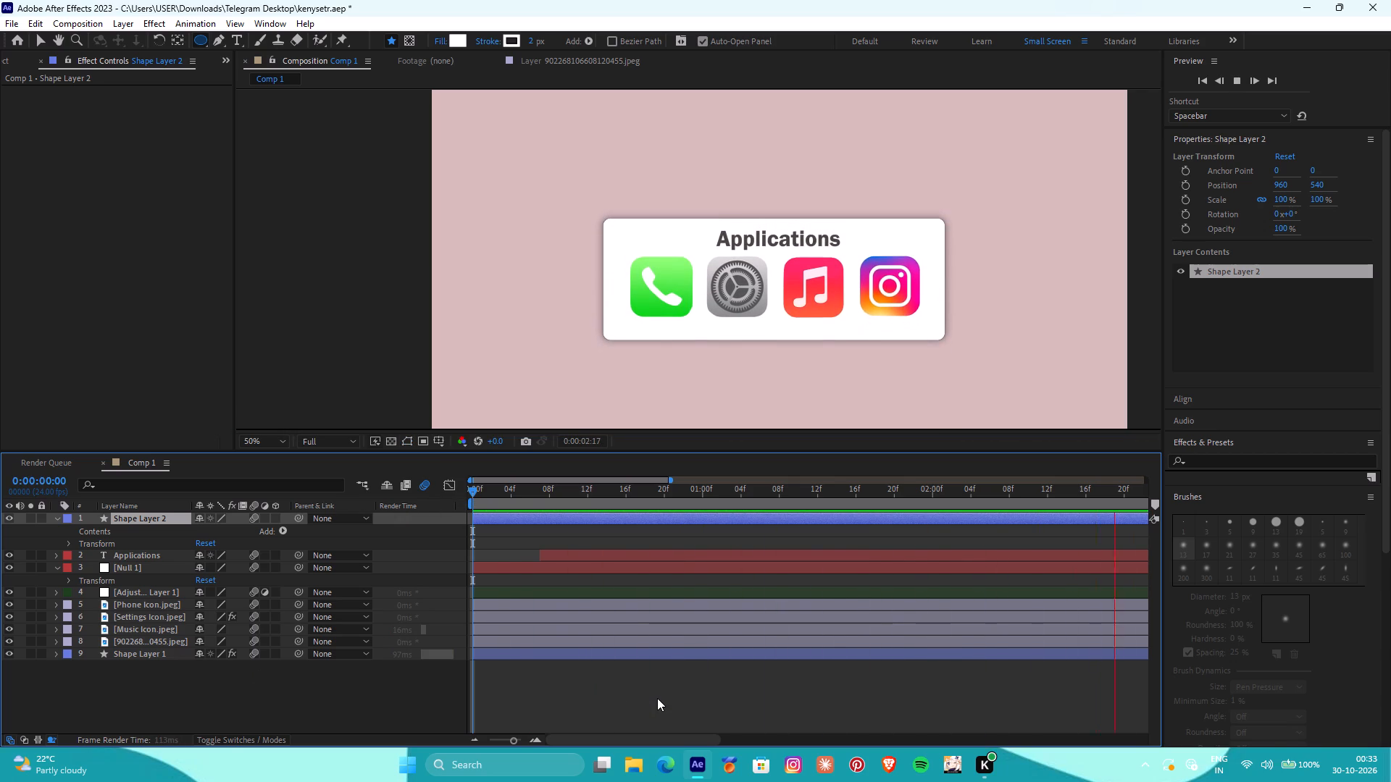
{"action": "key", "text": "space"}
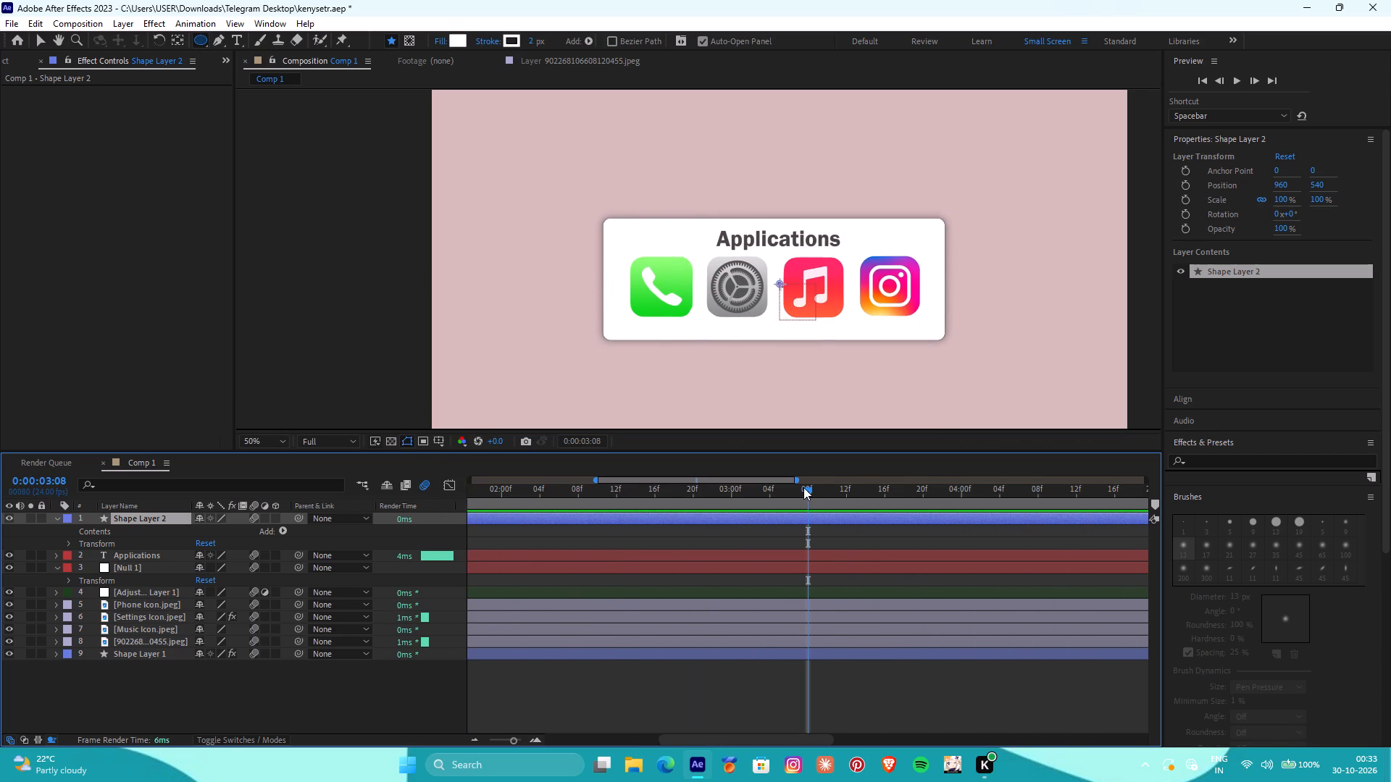
{"action": "left_click_drag", "start_coordinate": [803, 487], "coordinate": [604, 572]}
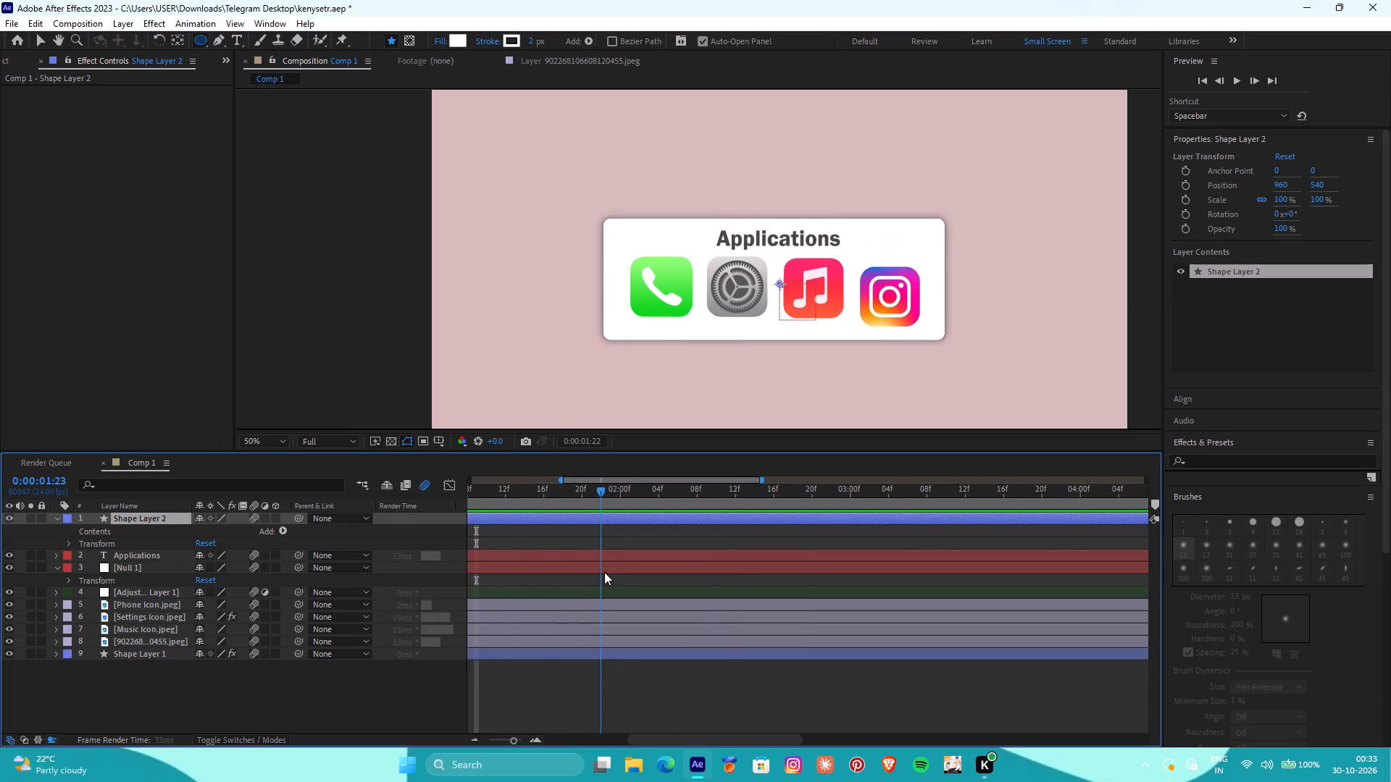
{"action": "left_click_drag", "start_coordinate": [604, 572], "coordinate": [608, 576]}
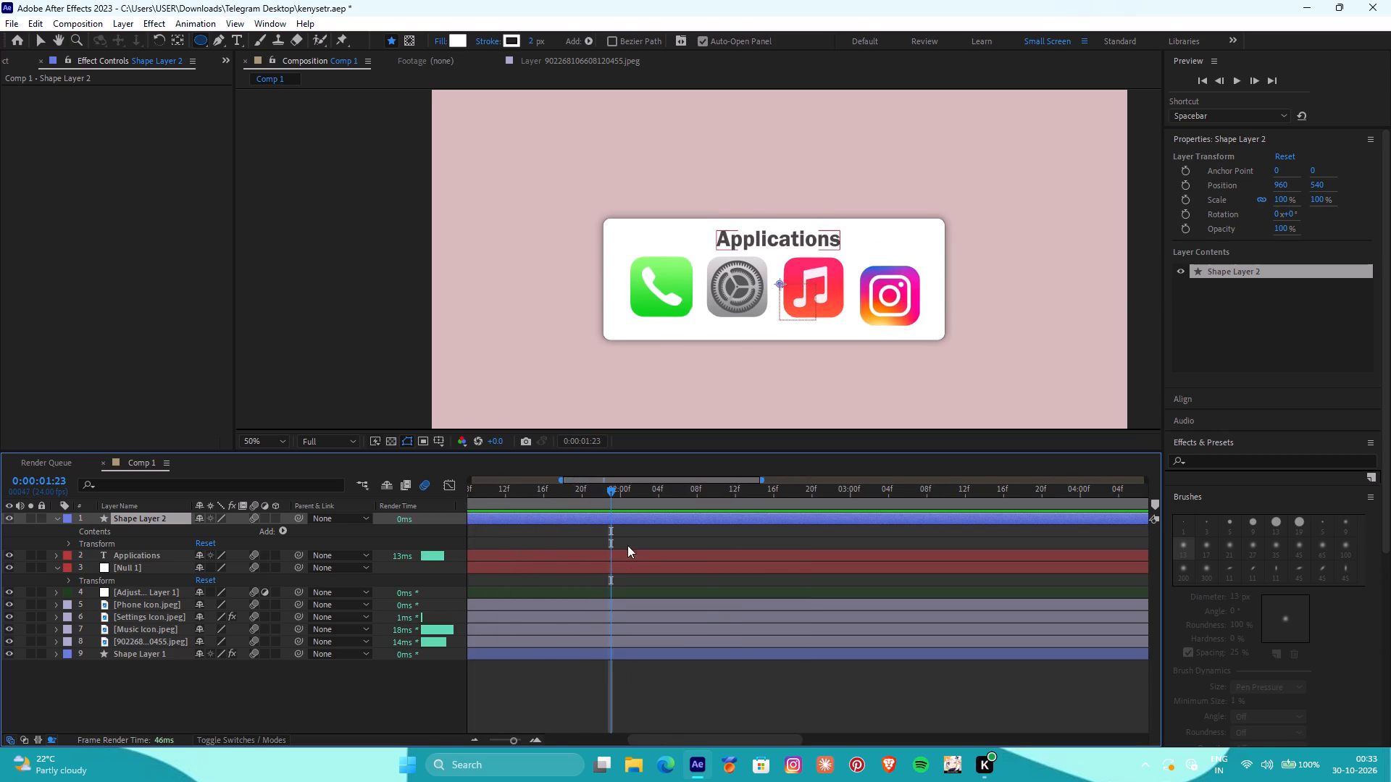
Delete the empty Shape Layer 2 above the Applications text layer.
{"action": "left_click", "coordinate": [630, 513]}
{"action": "left_click", "coordinate": [631, 518]}
{"action": "key", "text": "BackSpace"}
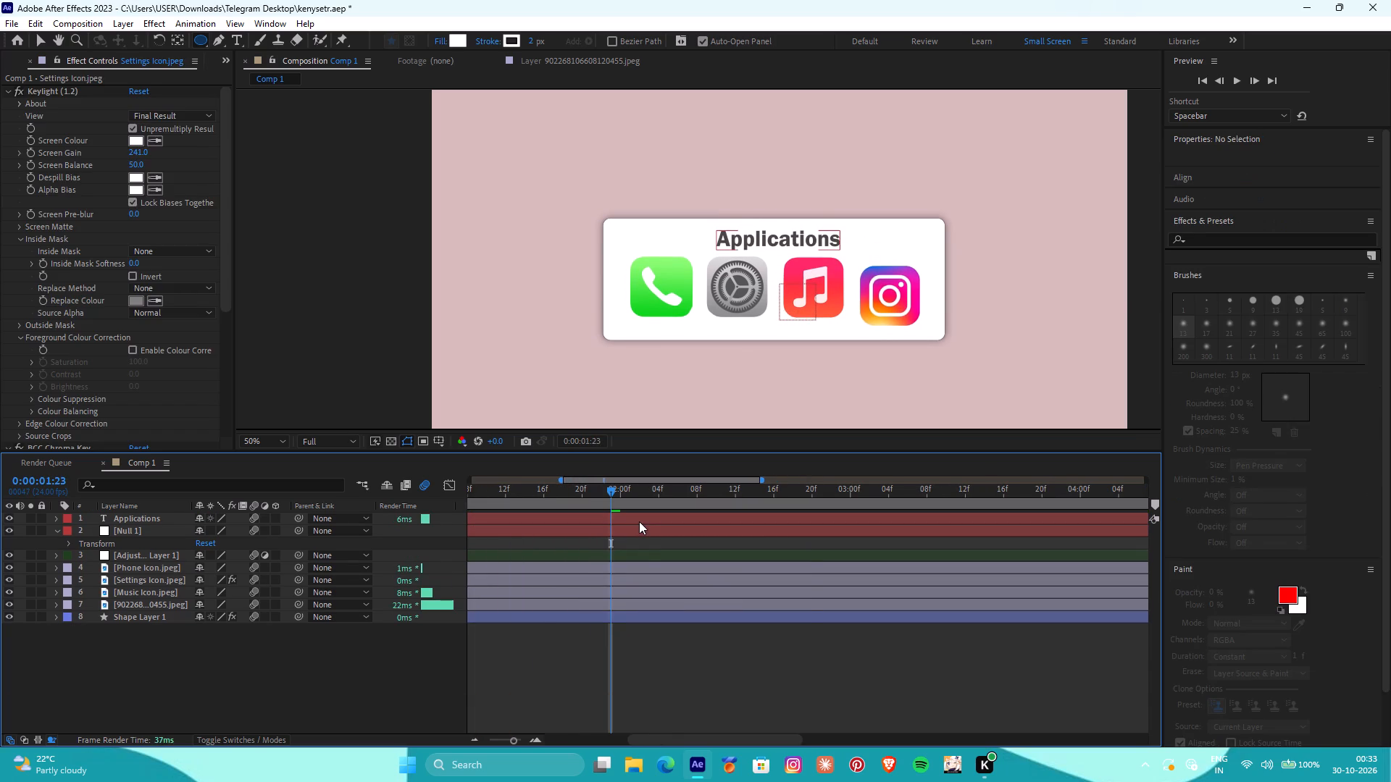
Add a new 1920 x 1080 px magenta solid above the Applications text layer.
{"action": "right_click", "coordinate": [628, 679]}
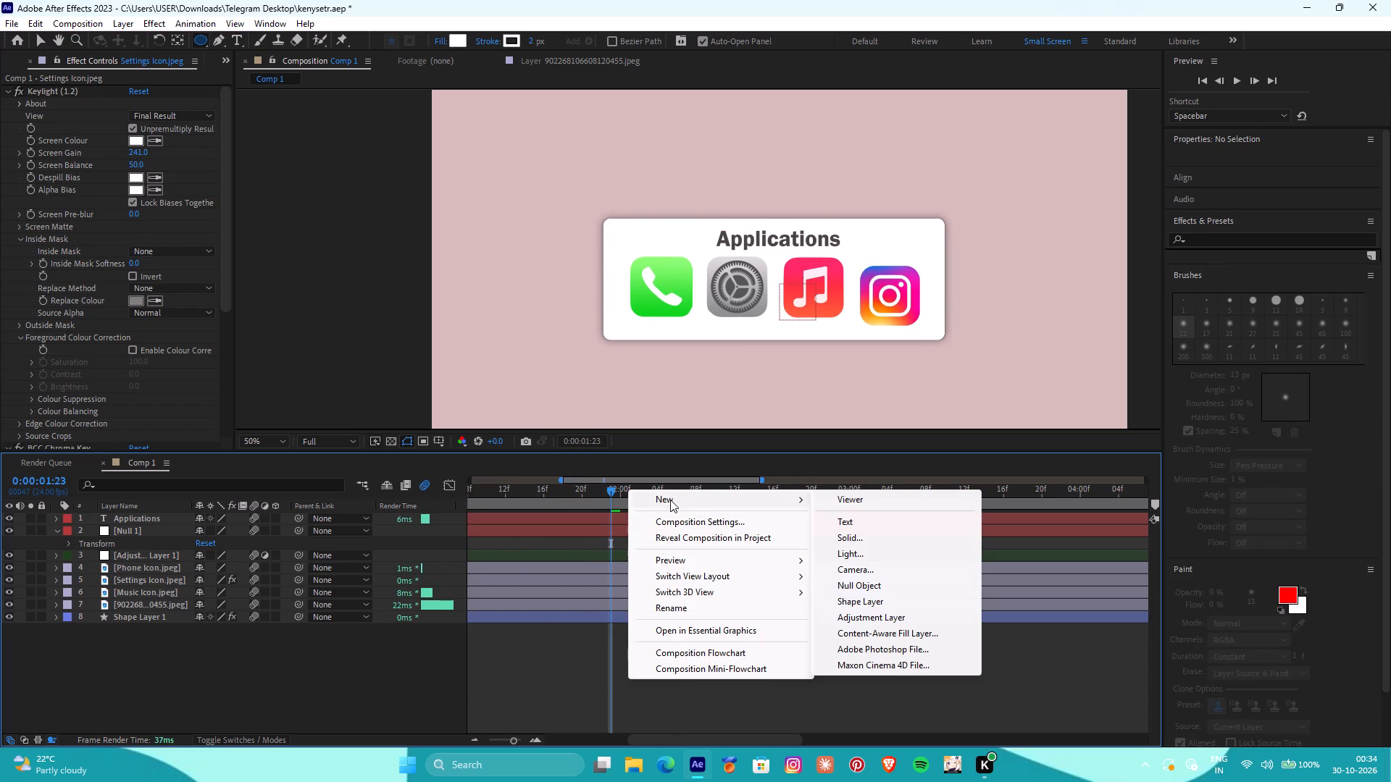
{"action": "left_click", "coordinate": [854, 534]}
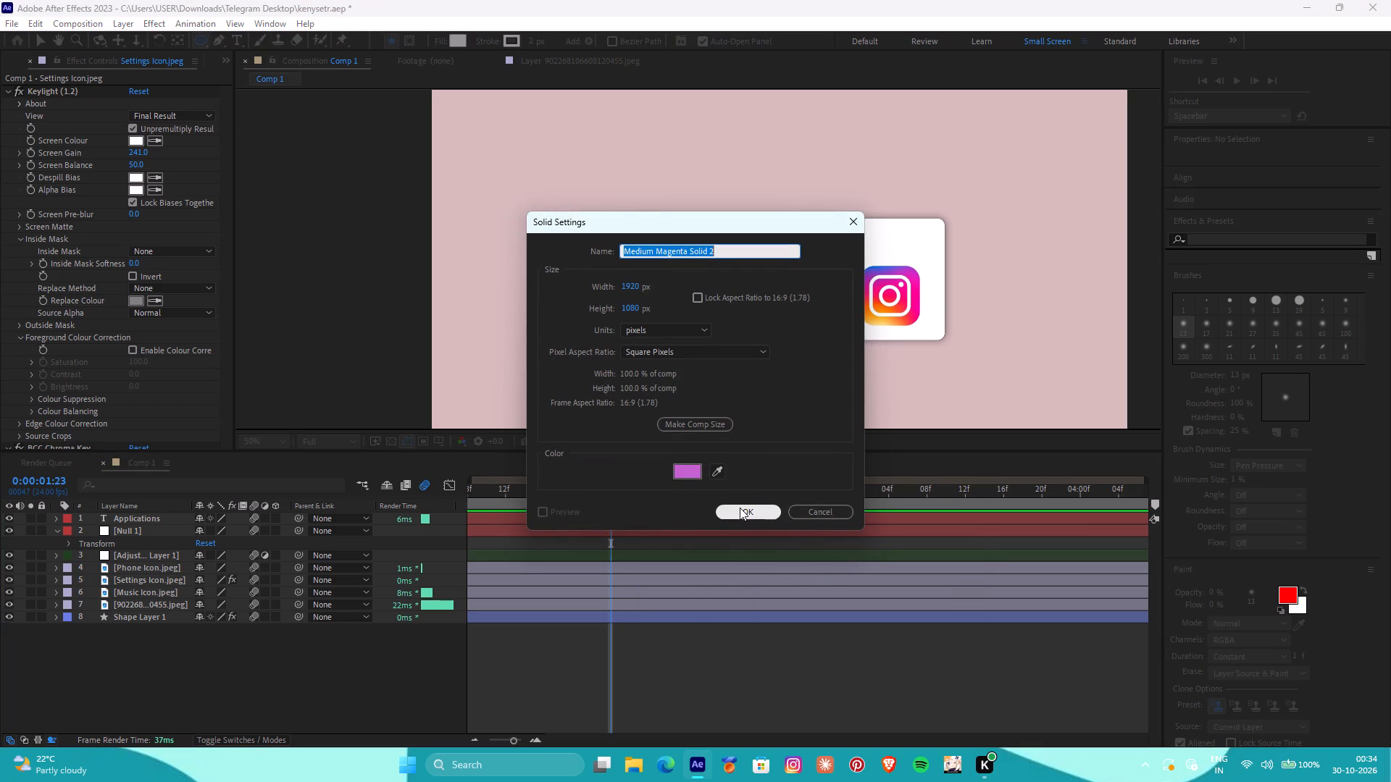
{"action": "left_click", "coordinate": [740, 508]}
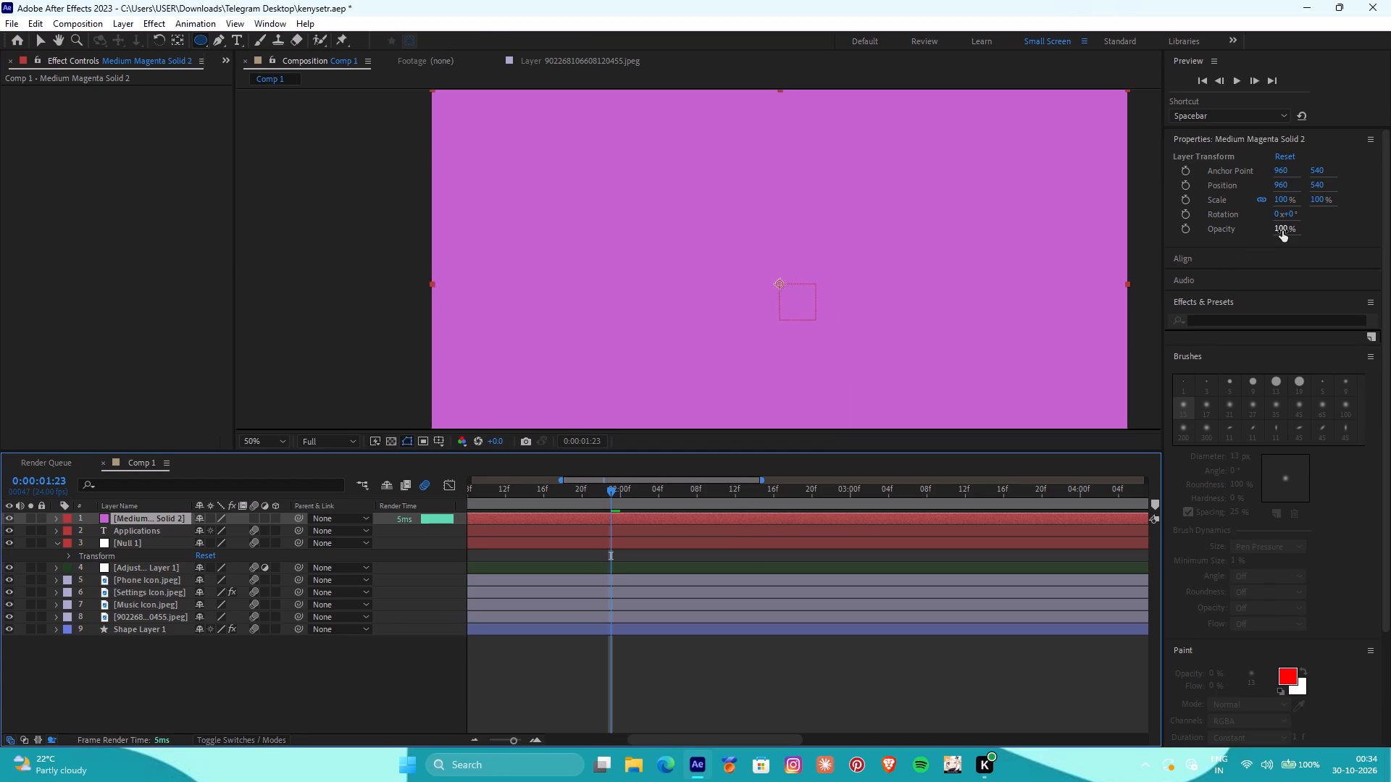
Set the new medium magenta solid's opacity to 56% and give its layer a green label.
{"action": "left_click_drag", "start_coordinate": [1285, 231], "coordinate": [1245, 236]}
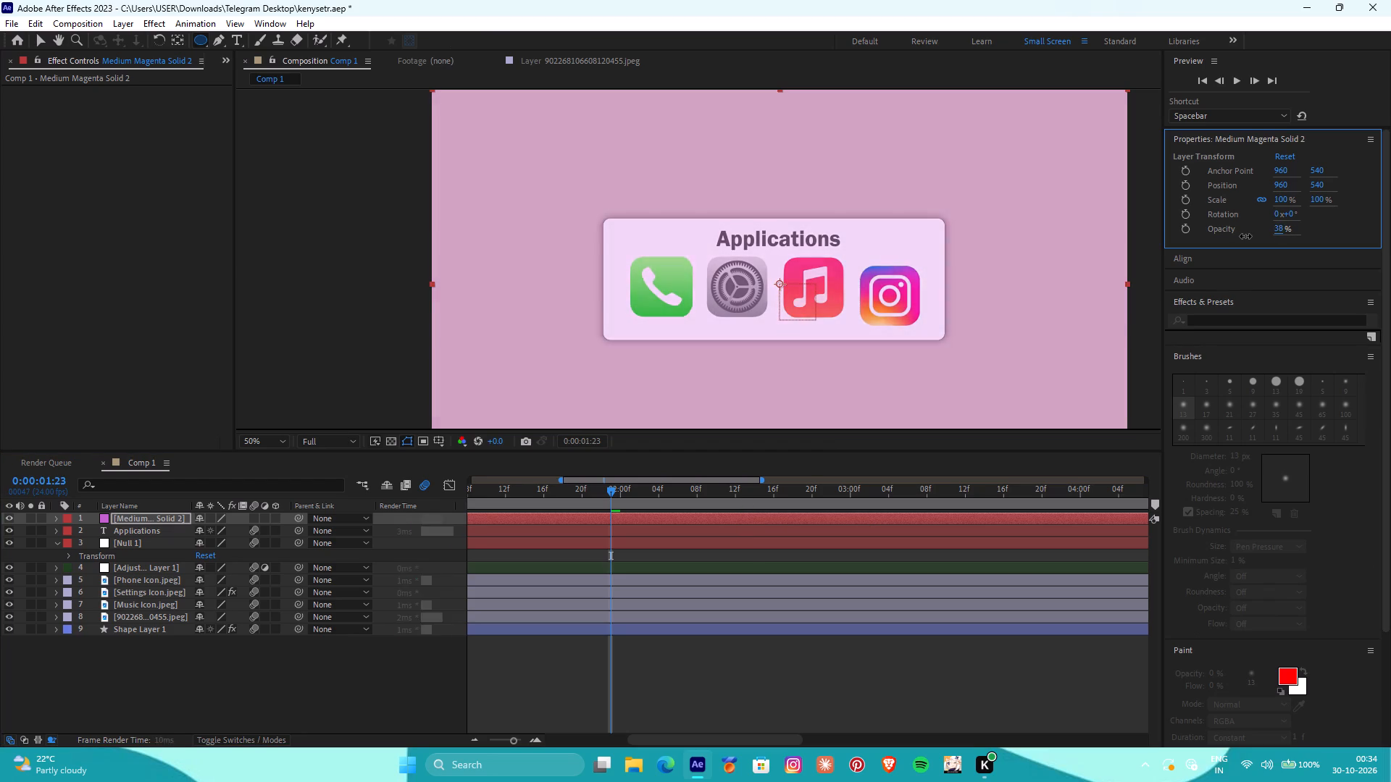
{"action": "left_click_drag", "start_coordinate": [1245, 236], "coordinate": [1256, 236]}
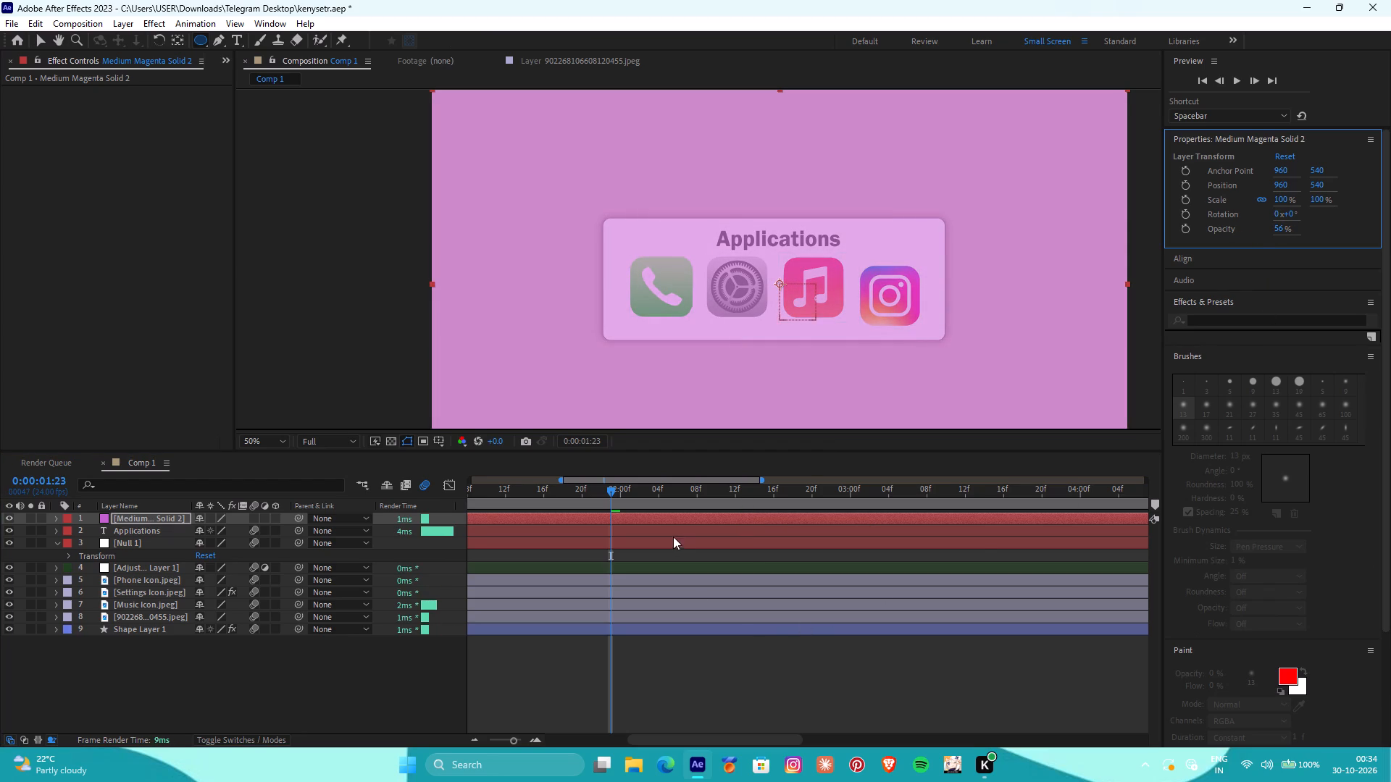
{"action": "left_click", "coordinate": [60, 516]}
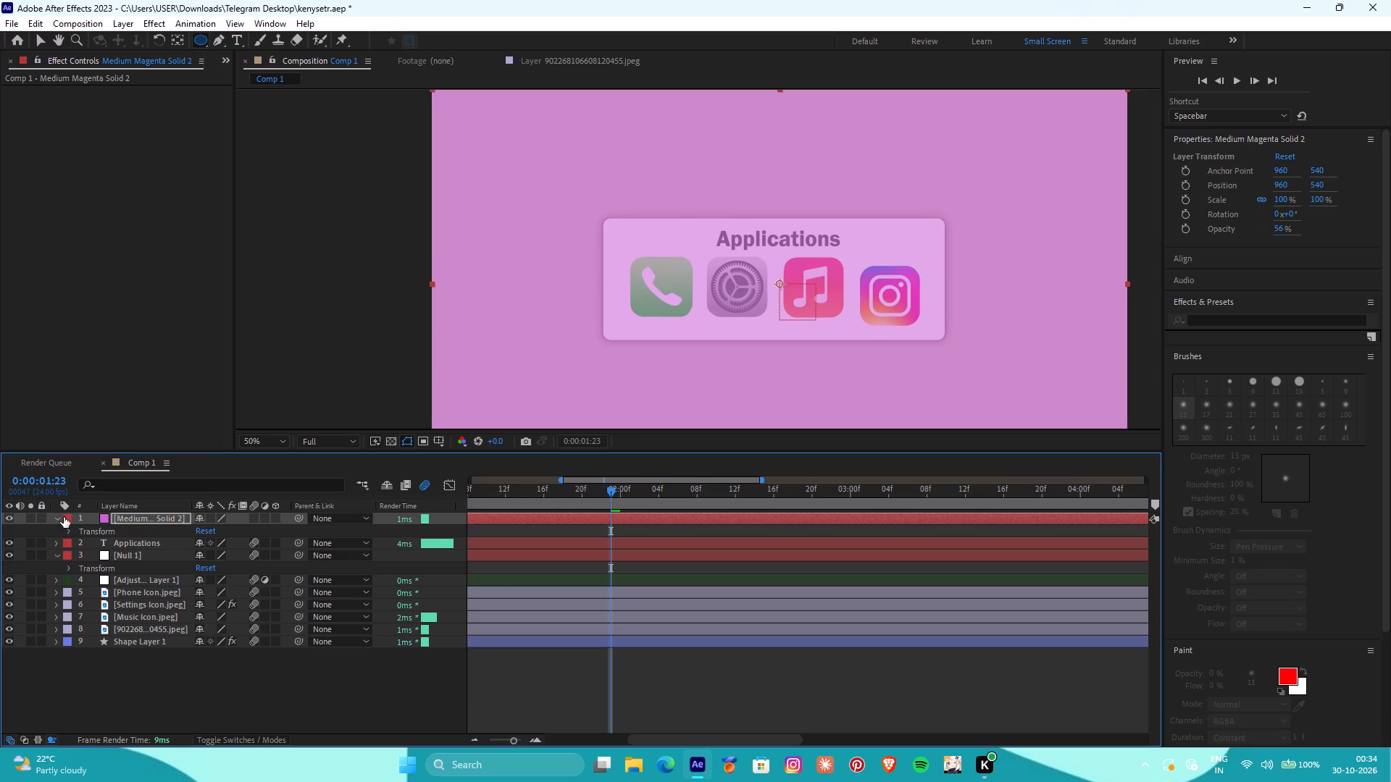
{"action": "left_click", "coordinate": [64, 517]}
{"action": "left_click", "coordinate": [146, 377]}
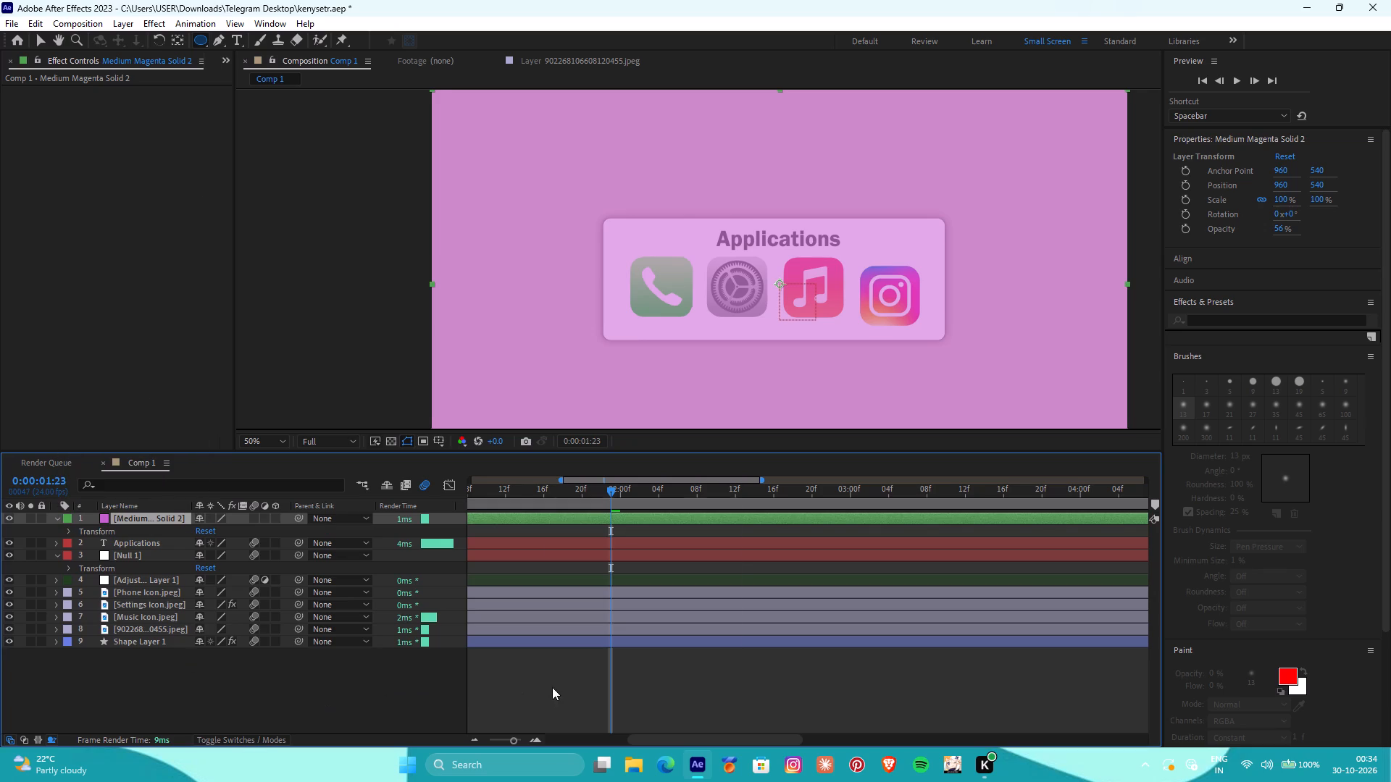
Create another 1920 x 1080 px solid in a stronger magenta, C028CA, above the medium magenta solid.
{"action": "right_click", "coordinate": [553, 687]}
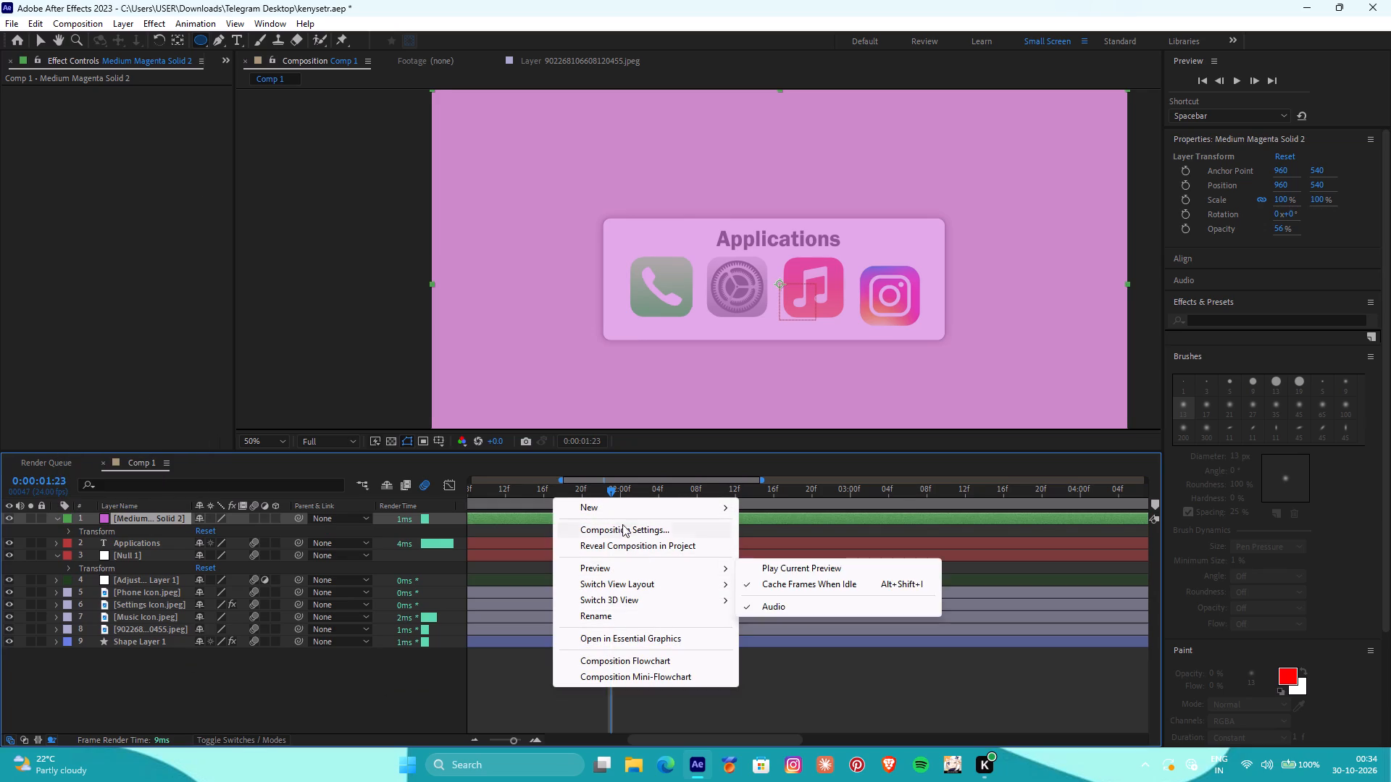
{"action": "left_click", "coordinate": [616, 512]}
{"action": "left_click", "coordinate": [777, 547]}
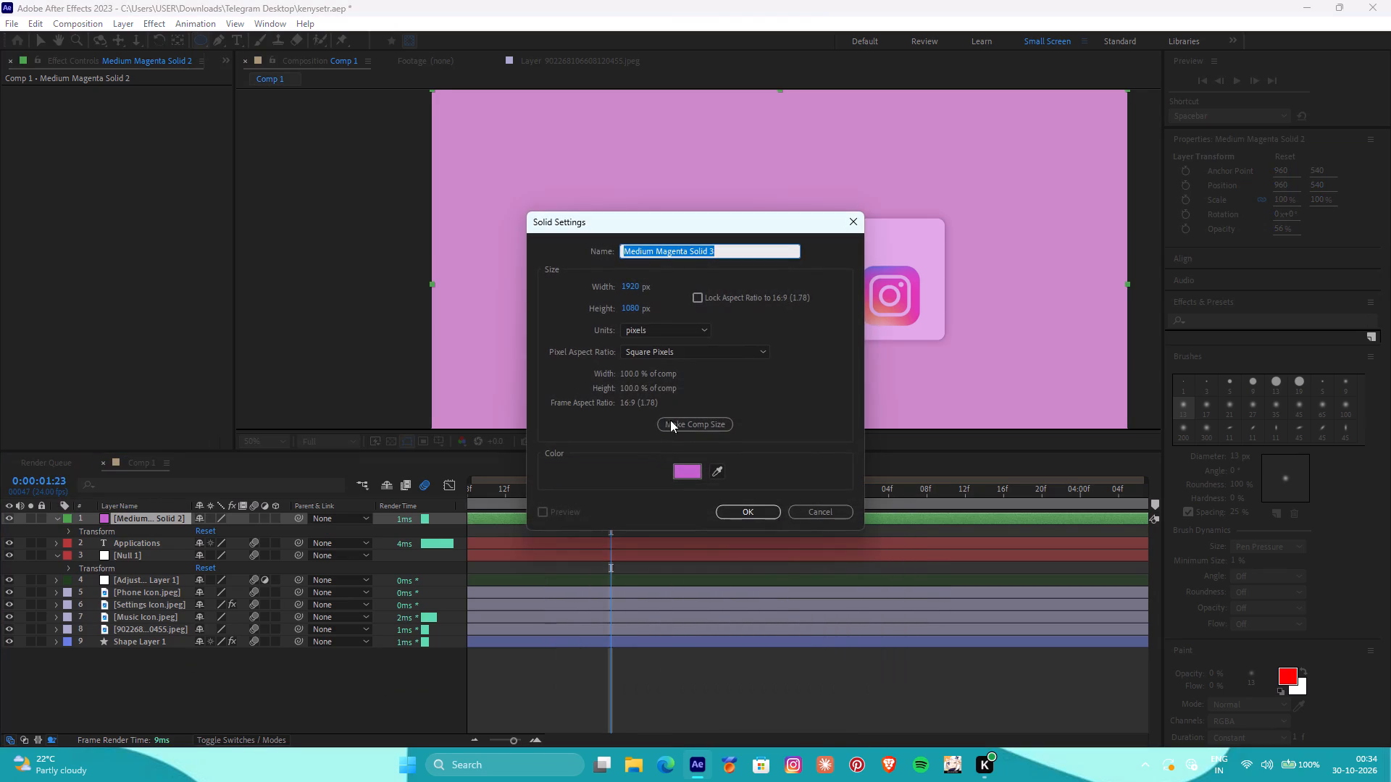
{"action": "left_click", "coordinate": [711, 473]}
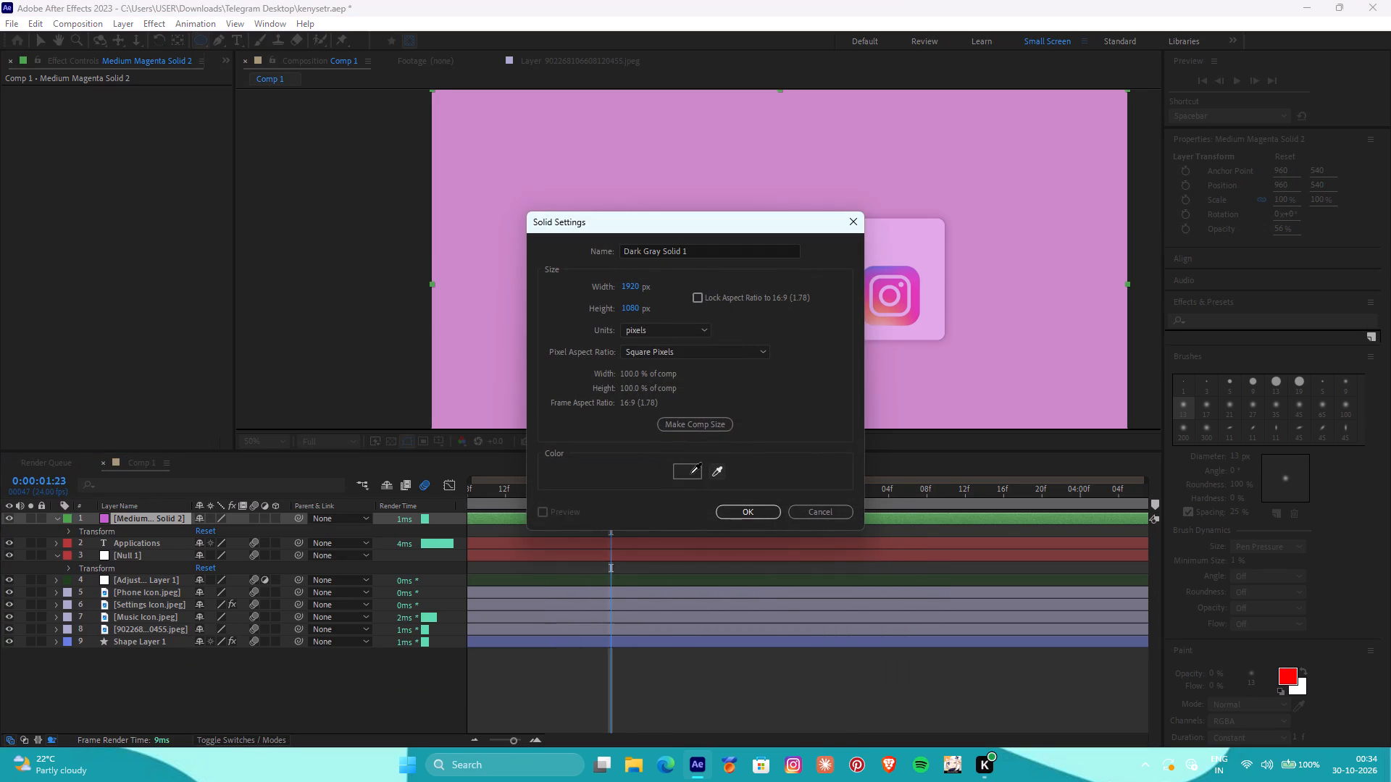
{"action": "left_click", "coordinate": [690, 474]}
{"action": "left_click", "coordinate": [692, 477]}
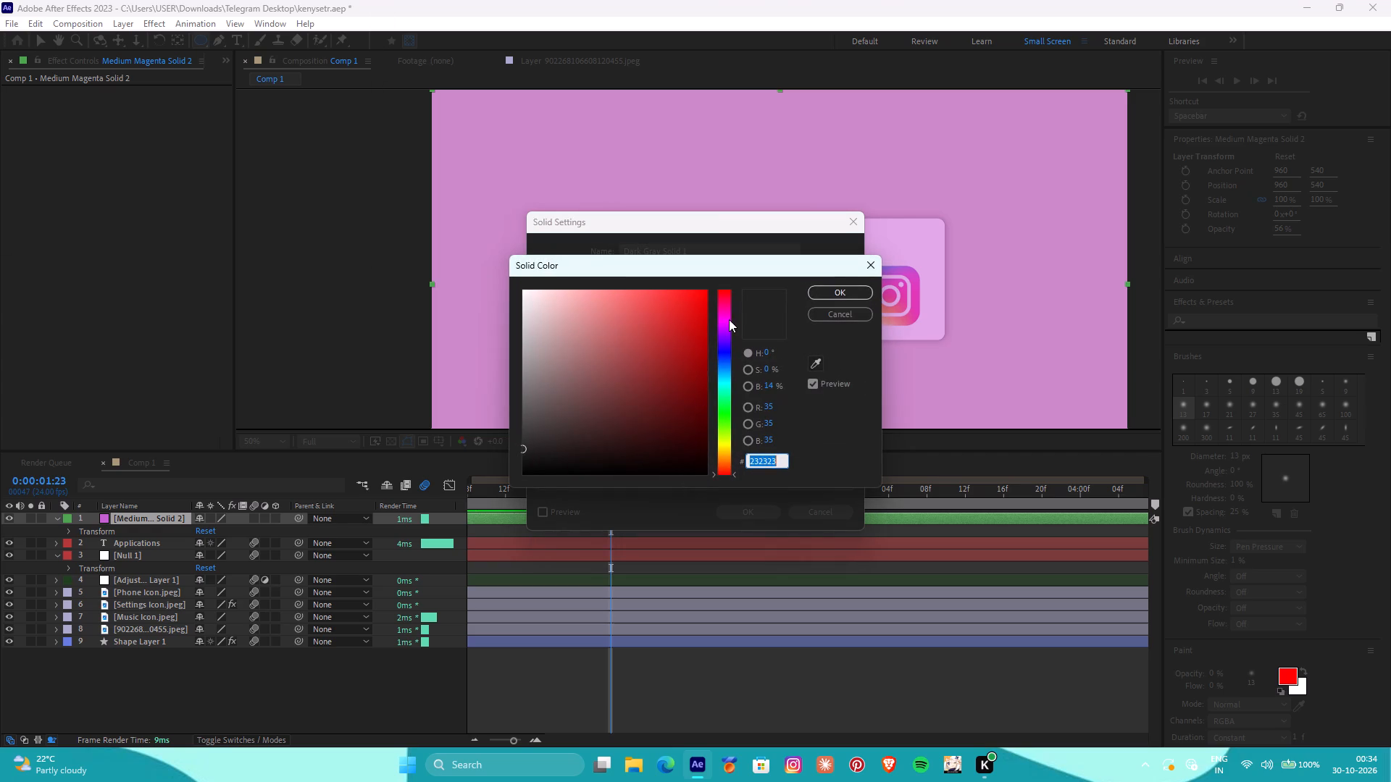
{"action": "left_click", "coordinate": [727, 321]}
{"action": "left_click", "coordinate": [670, 328]}
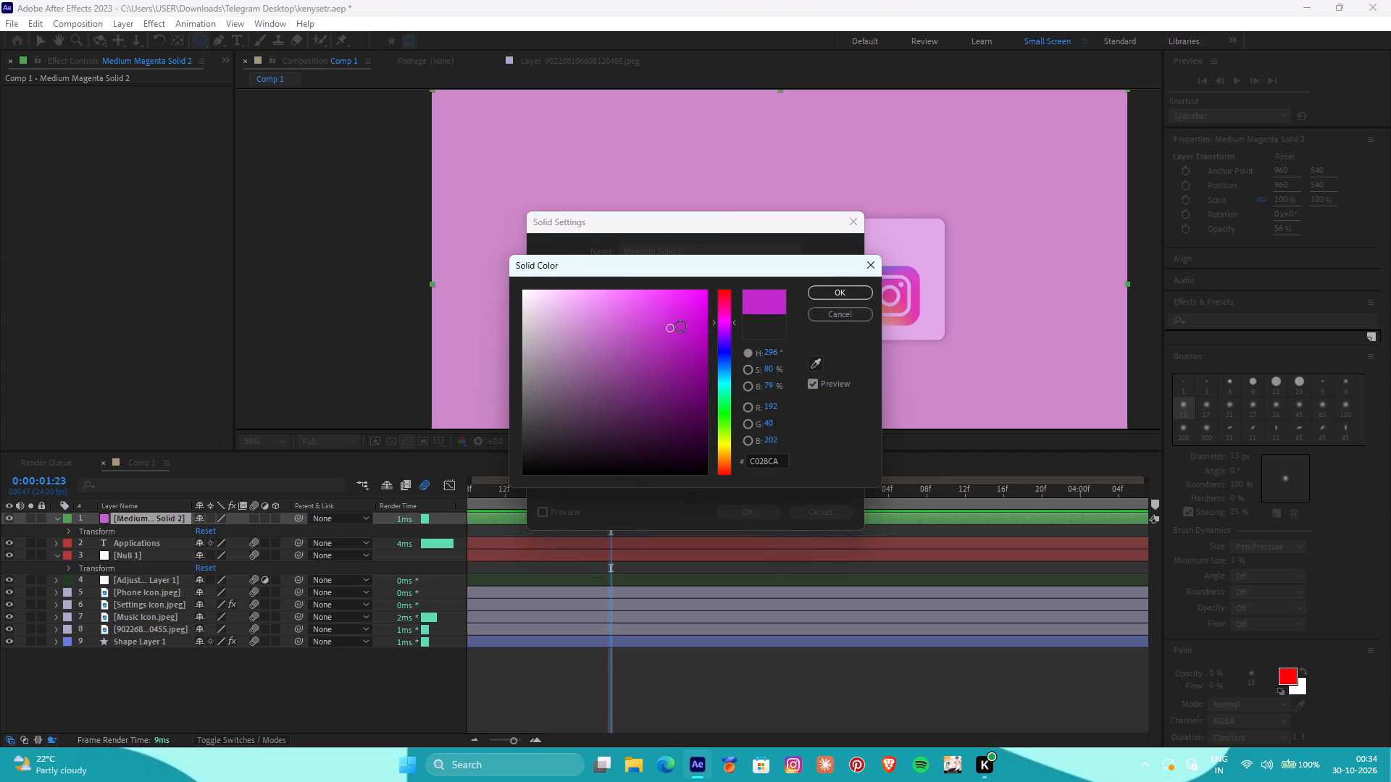
{"action": "left_click", "coordinate": [819, 290]}
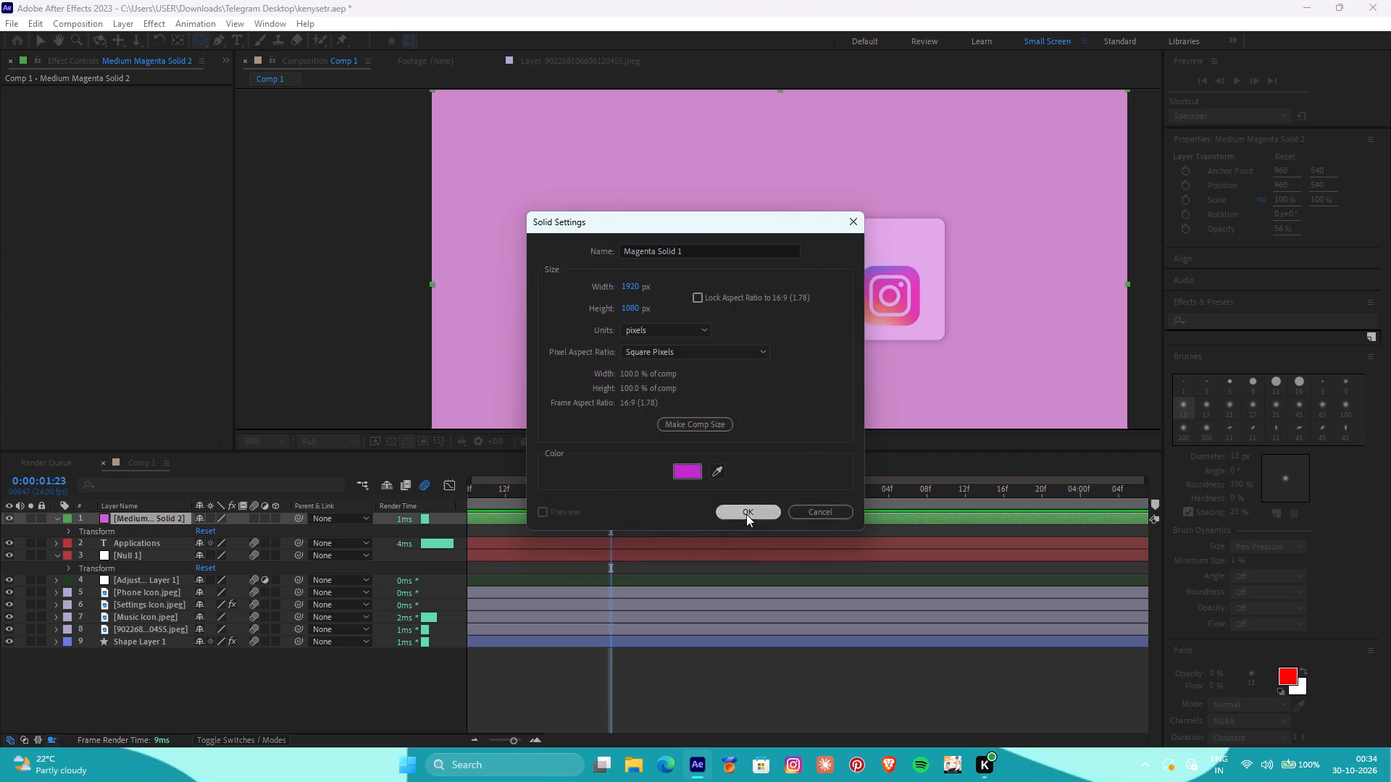
{"action": "left_click", "coordinate": [746, 514]}
Give the stronger magenta solid a green label and lower its opacity to 16%.
{"action": "left_click", "coordinate": [67, 518]}
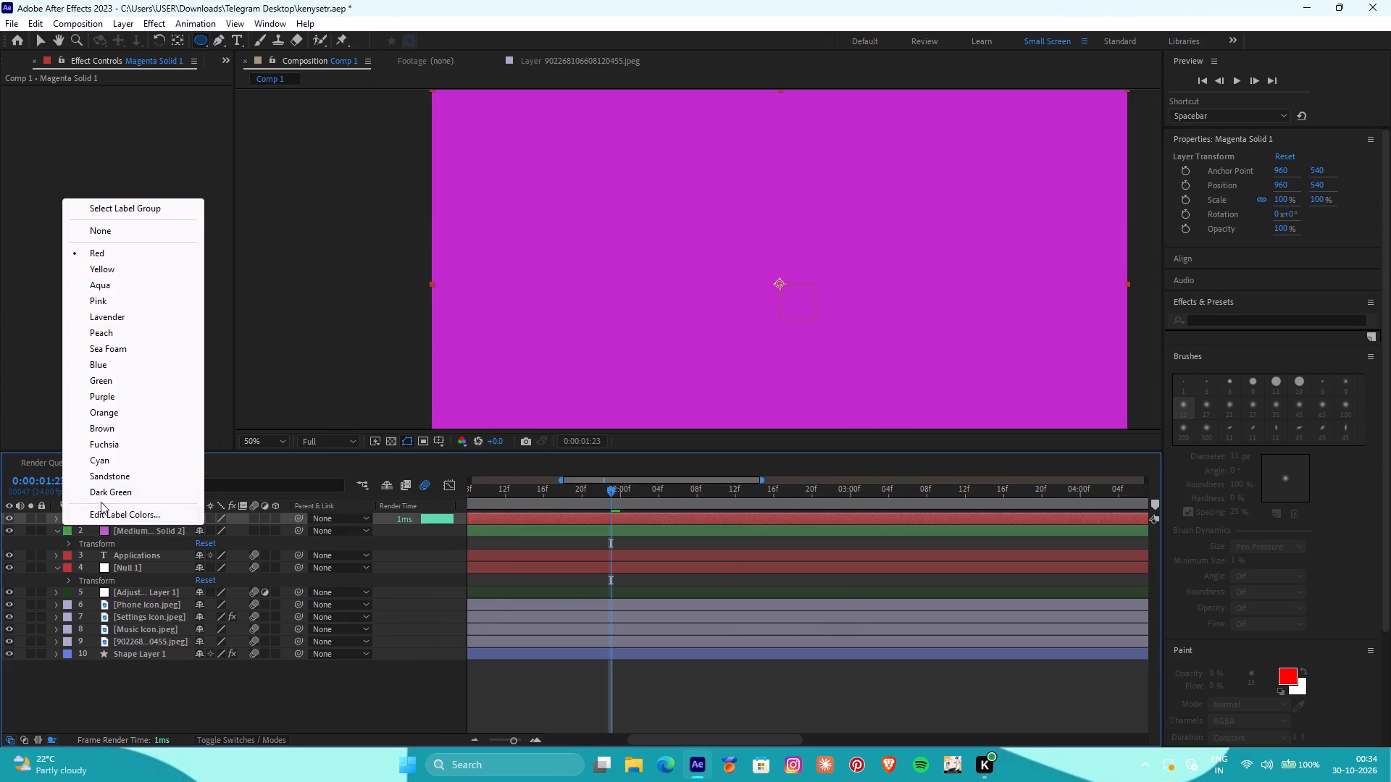
{"action": "left_click", "coordinate": [109, 379]}
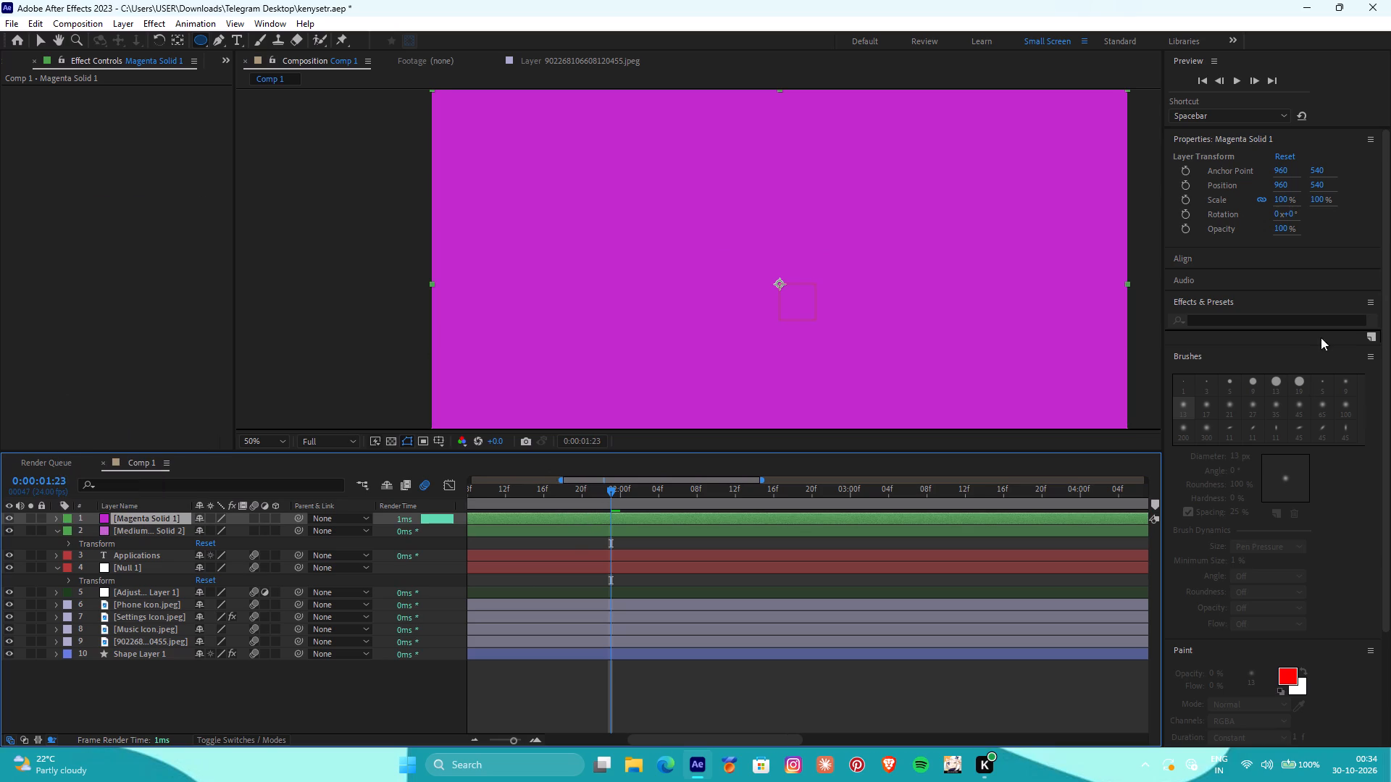
{"action": "left_click_drag", "start_coordinate": [1287, 228], "coordinate": [1235, 240]}
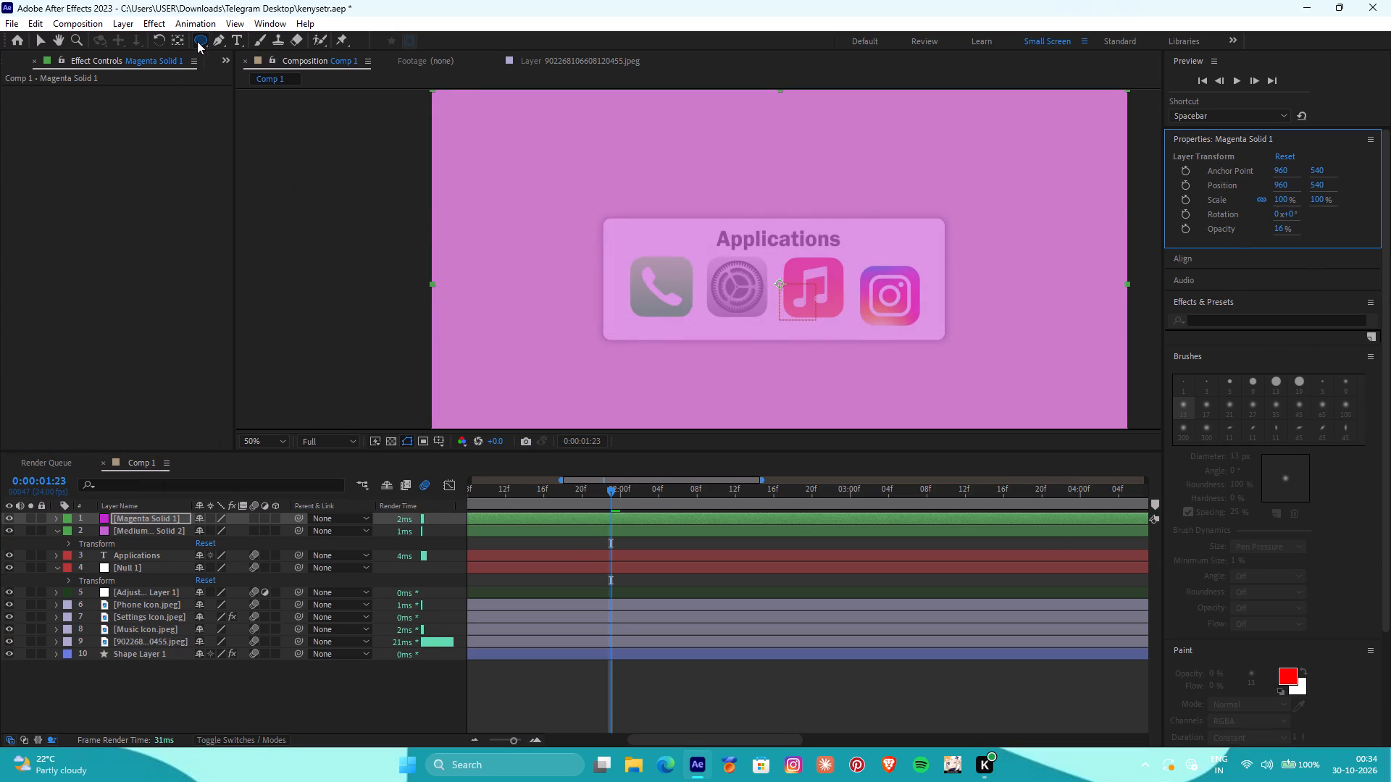
Draw a small pentagon mask with the Polygon tool on the stronger magenta solid, overlapping the card's upper edge beside the Applications title.
{"action": "left_click", "coordinate": [197, 41]}
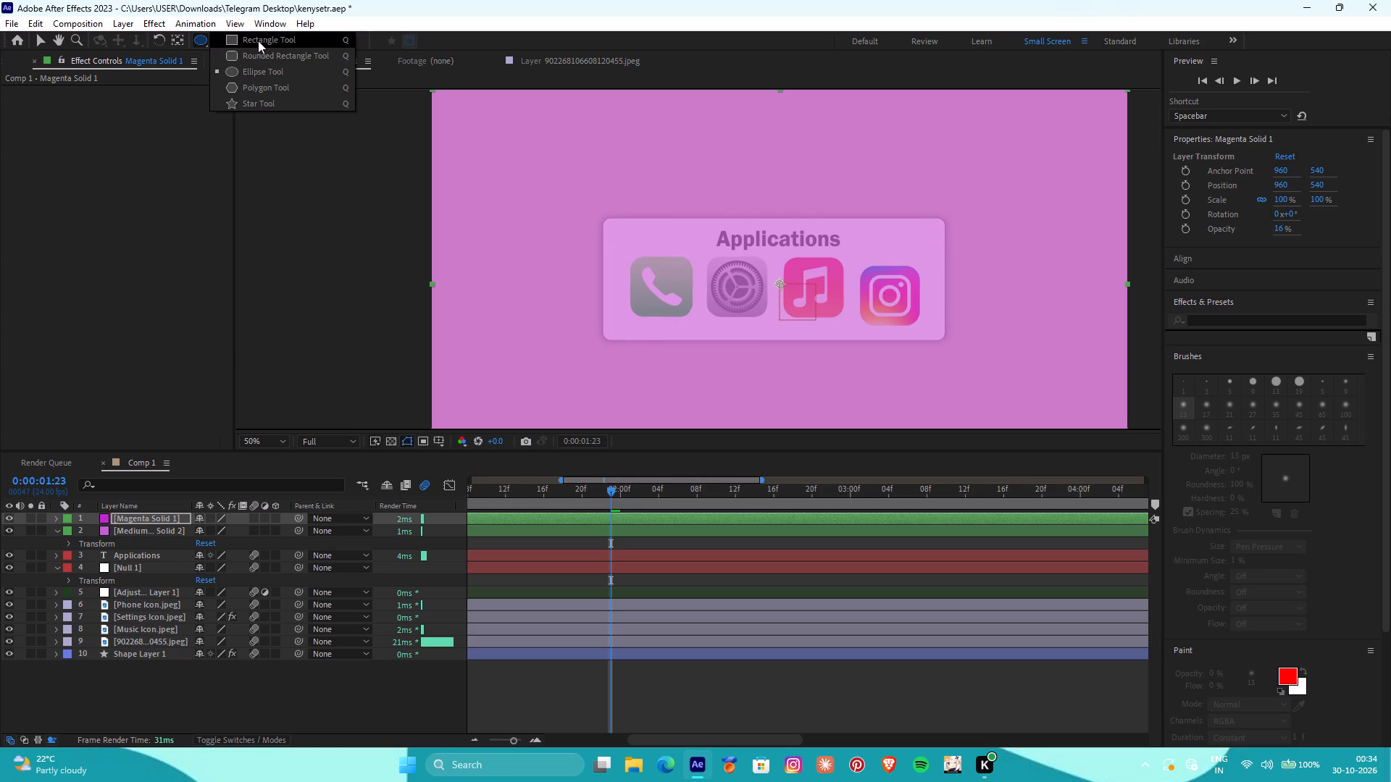
{"action": "left_click", "coordinate": [270, 91]}
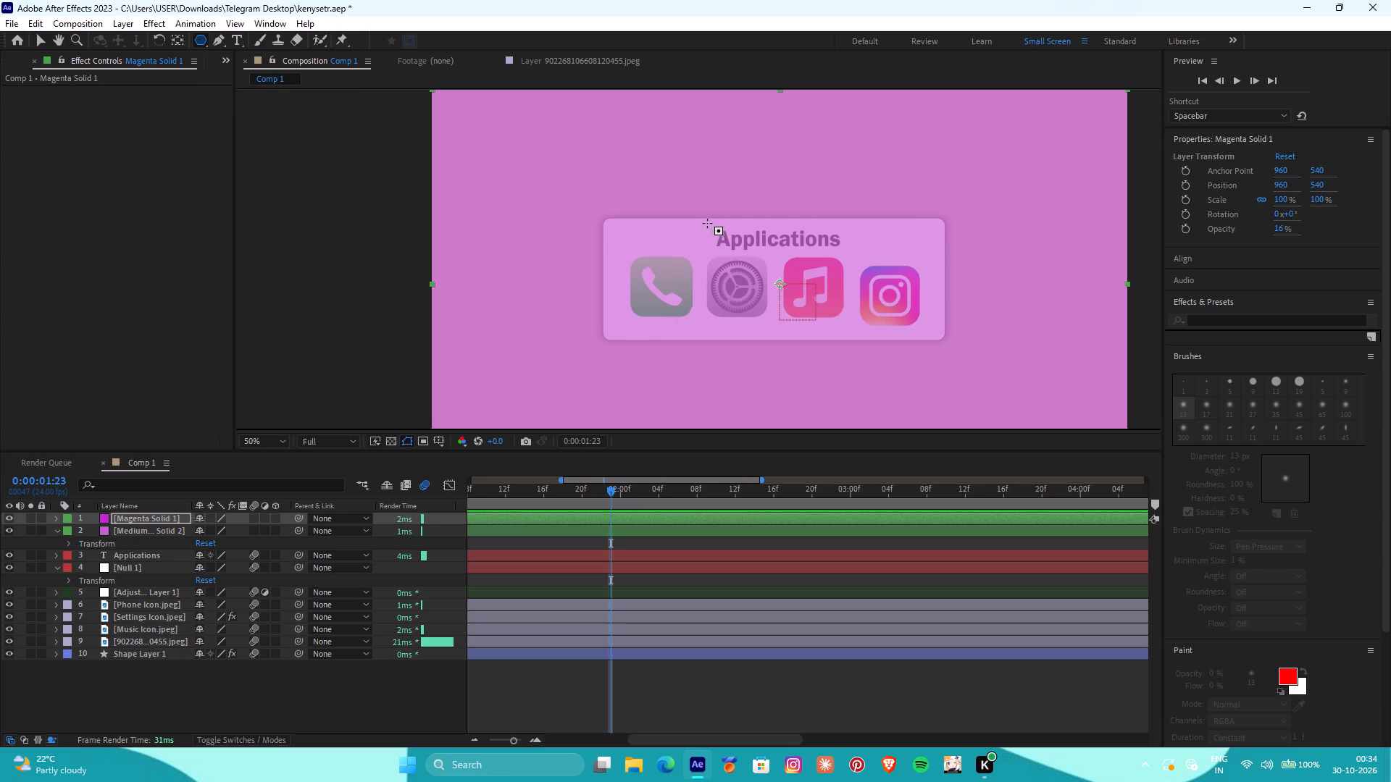
{"action": "left_click_drag", "start_coordinate": [706, 219], "coordinate": [763, 269]}
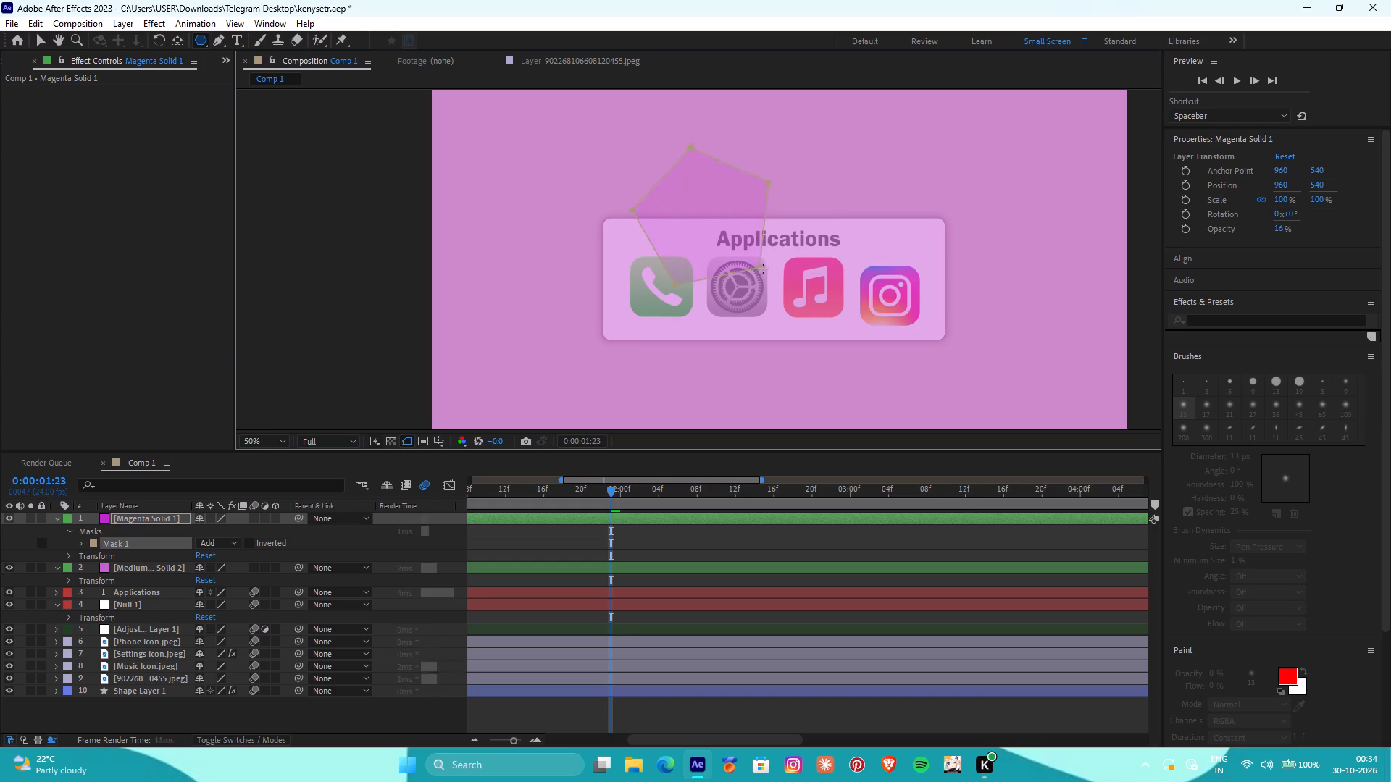
{"action": "left_click_drag", "start_coordinate": [763, 269], "coordinate": [756, 230]}
{"action": "key", "text": "v"}
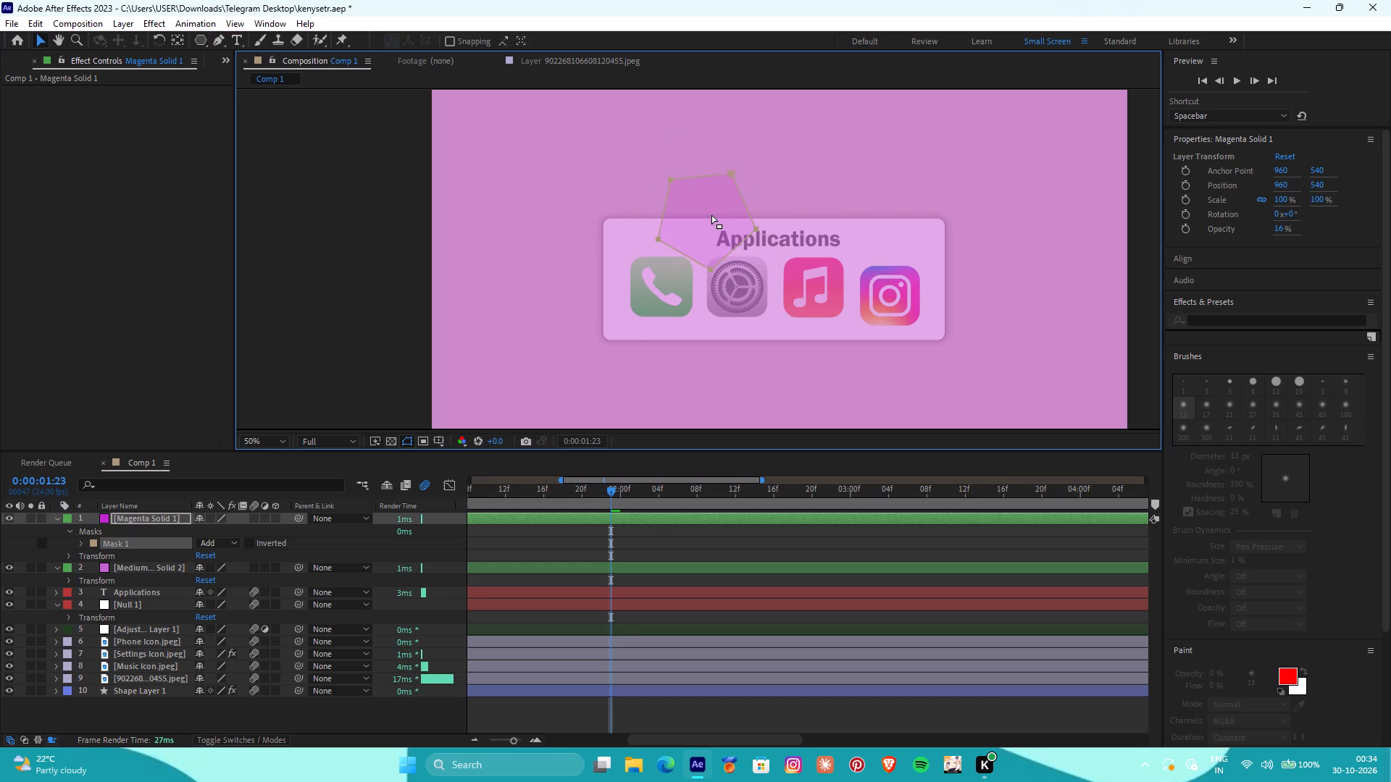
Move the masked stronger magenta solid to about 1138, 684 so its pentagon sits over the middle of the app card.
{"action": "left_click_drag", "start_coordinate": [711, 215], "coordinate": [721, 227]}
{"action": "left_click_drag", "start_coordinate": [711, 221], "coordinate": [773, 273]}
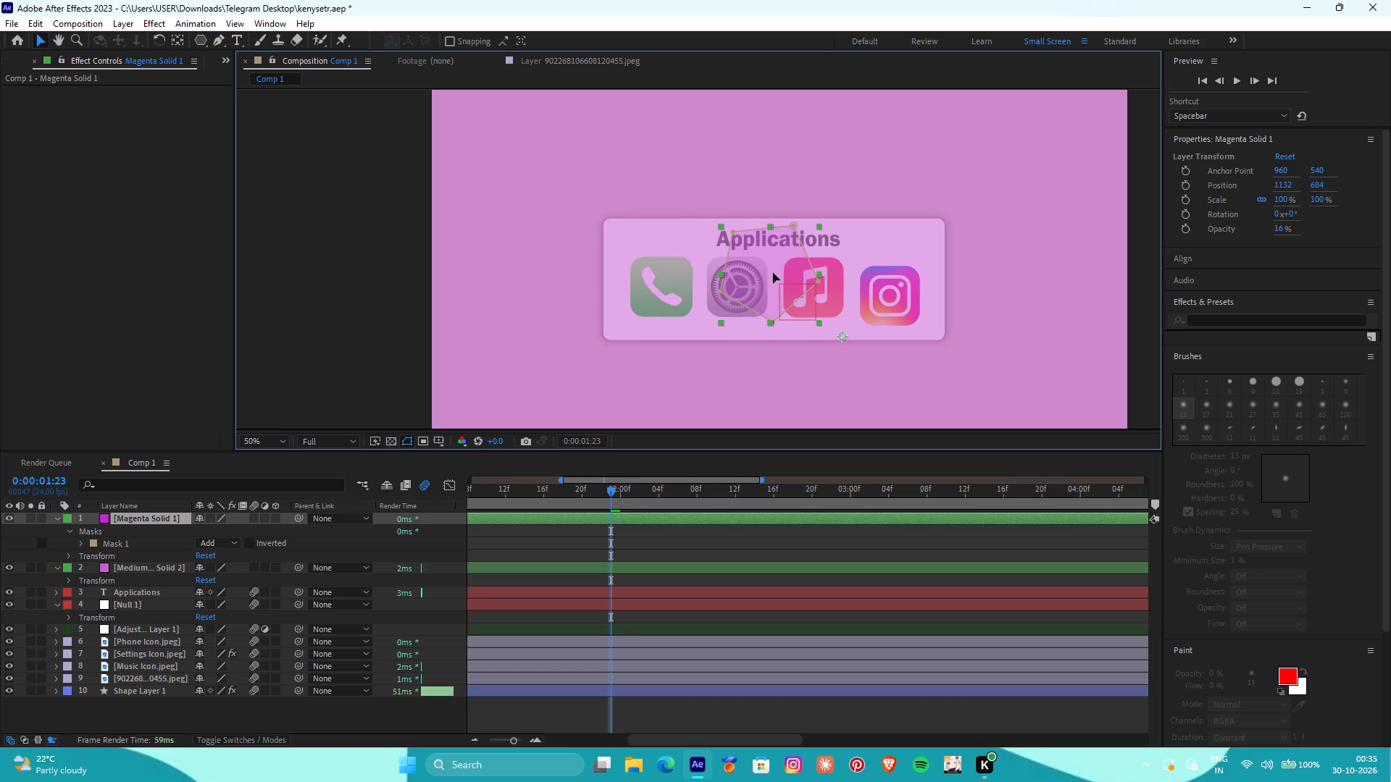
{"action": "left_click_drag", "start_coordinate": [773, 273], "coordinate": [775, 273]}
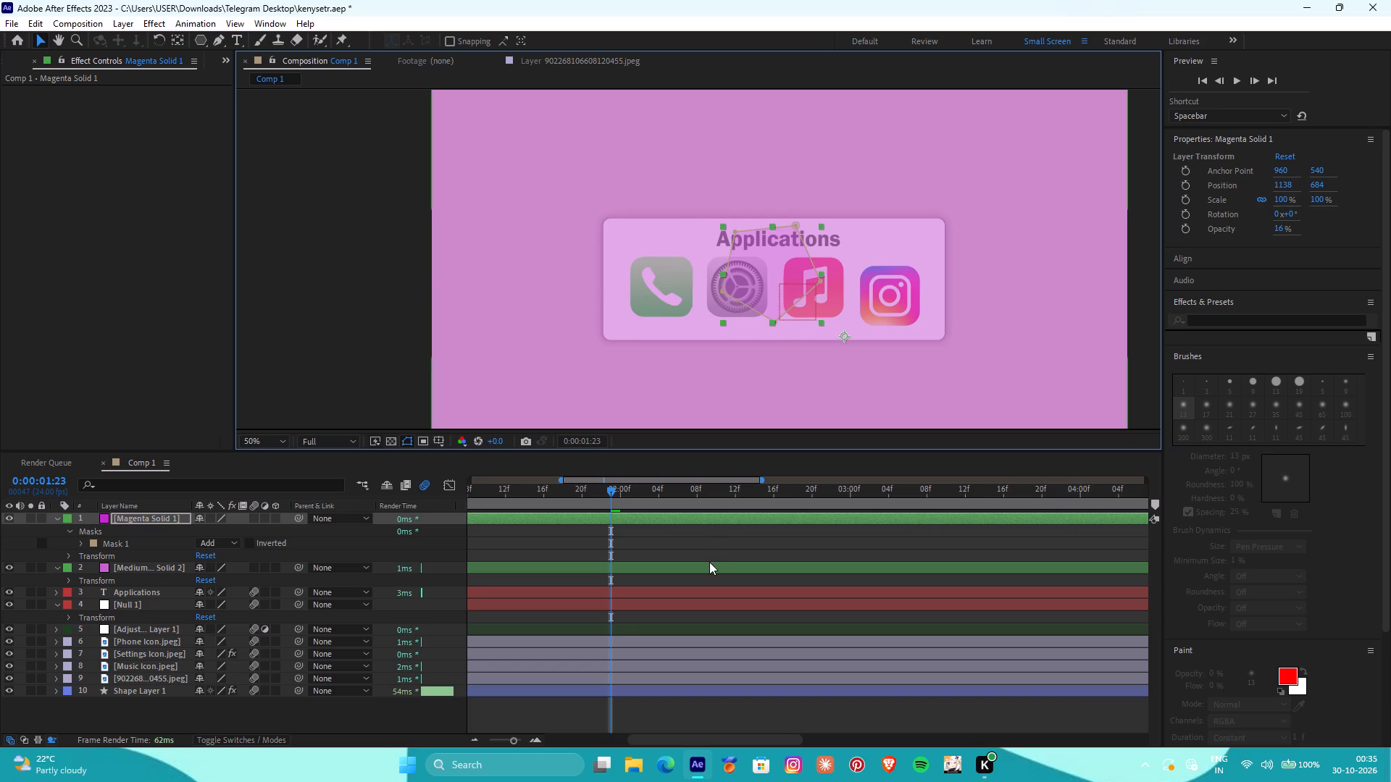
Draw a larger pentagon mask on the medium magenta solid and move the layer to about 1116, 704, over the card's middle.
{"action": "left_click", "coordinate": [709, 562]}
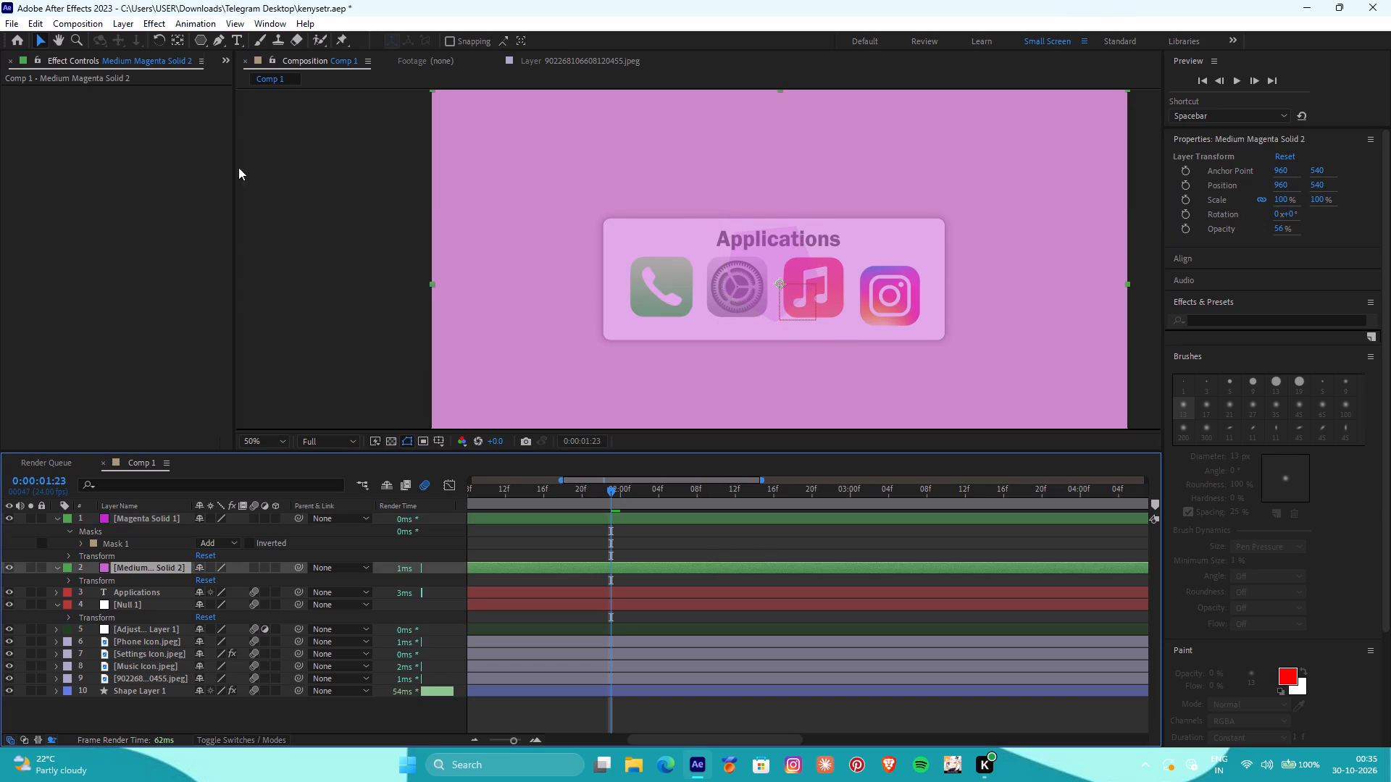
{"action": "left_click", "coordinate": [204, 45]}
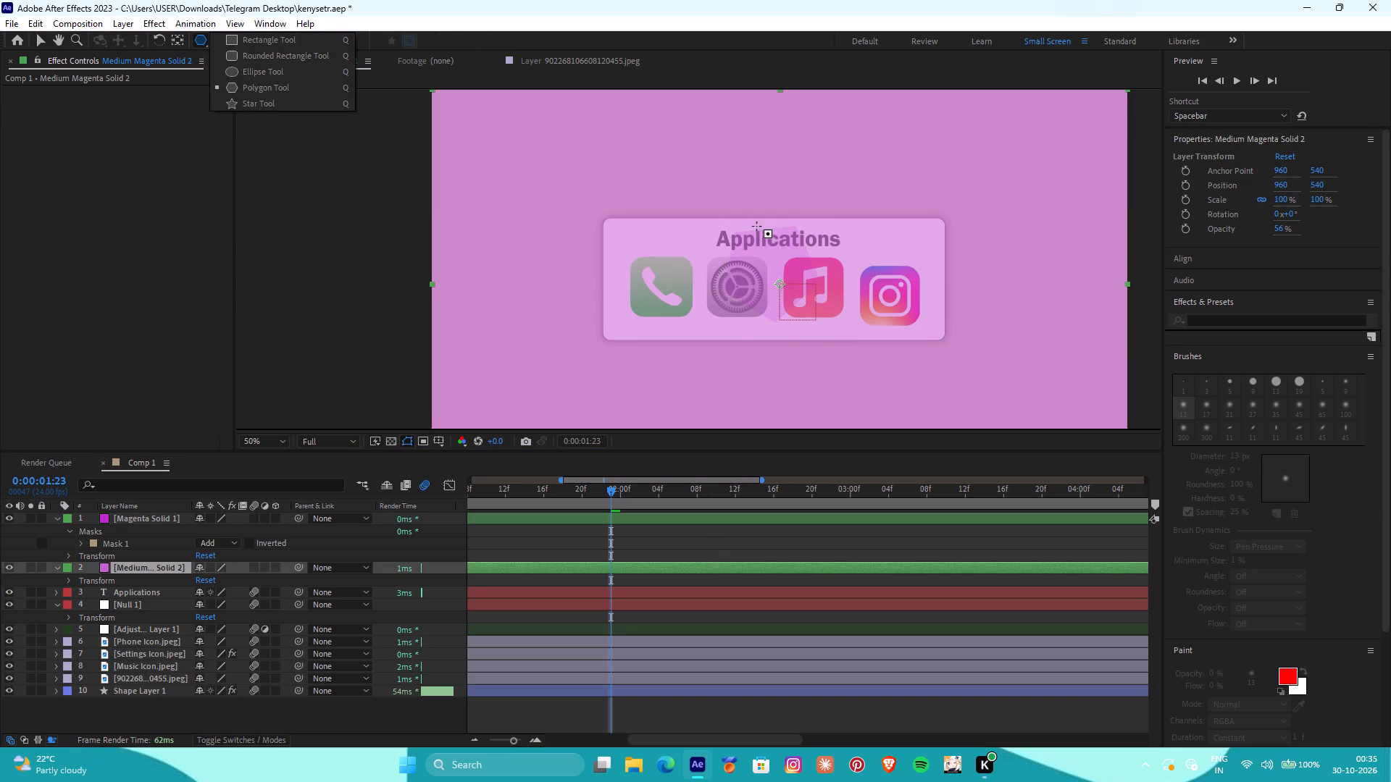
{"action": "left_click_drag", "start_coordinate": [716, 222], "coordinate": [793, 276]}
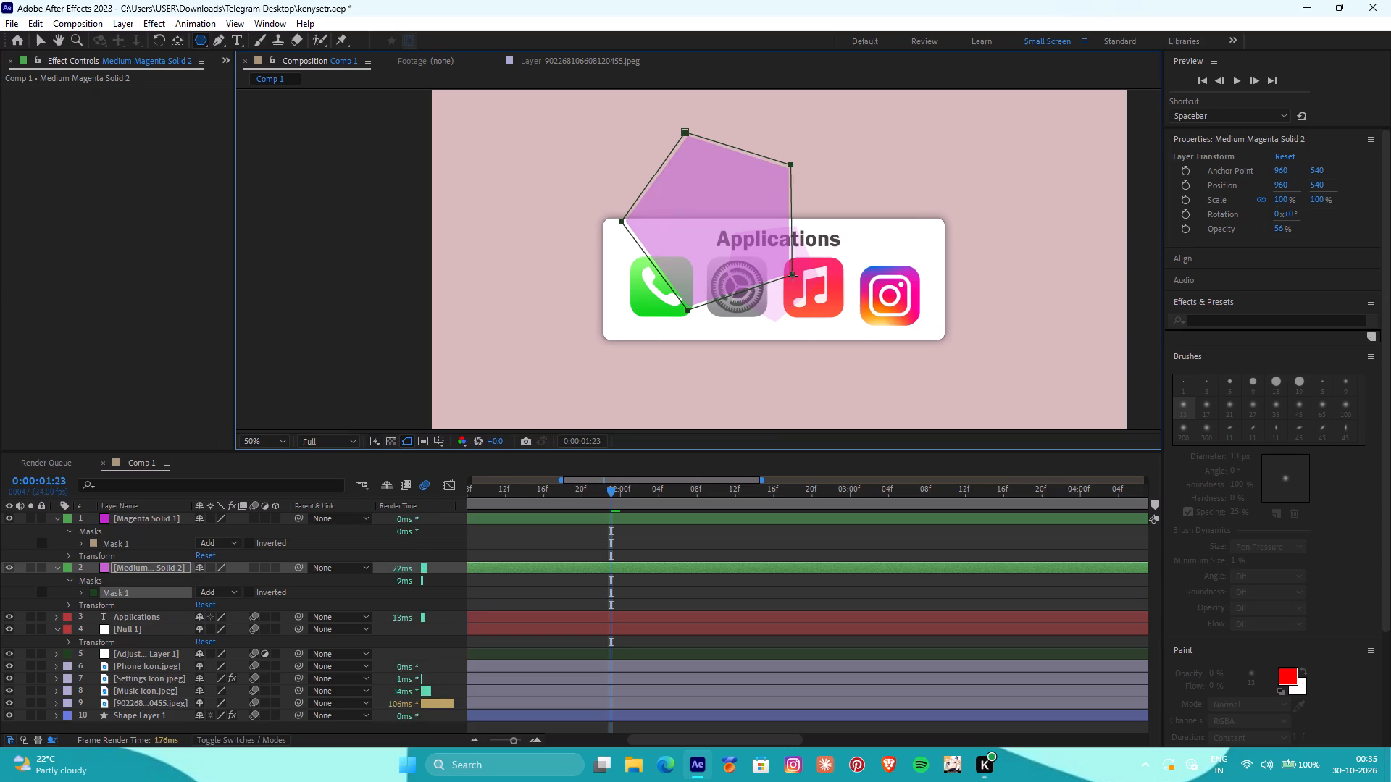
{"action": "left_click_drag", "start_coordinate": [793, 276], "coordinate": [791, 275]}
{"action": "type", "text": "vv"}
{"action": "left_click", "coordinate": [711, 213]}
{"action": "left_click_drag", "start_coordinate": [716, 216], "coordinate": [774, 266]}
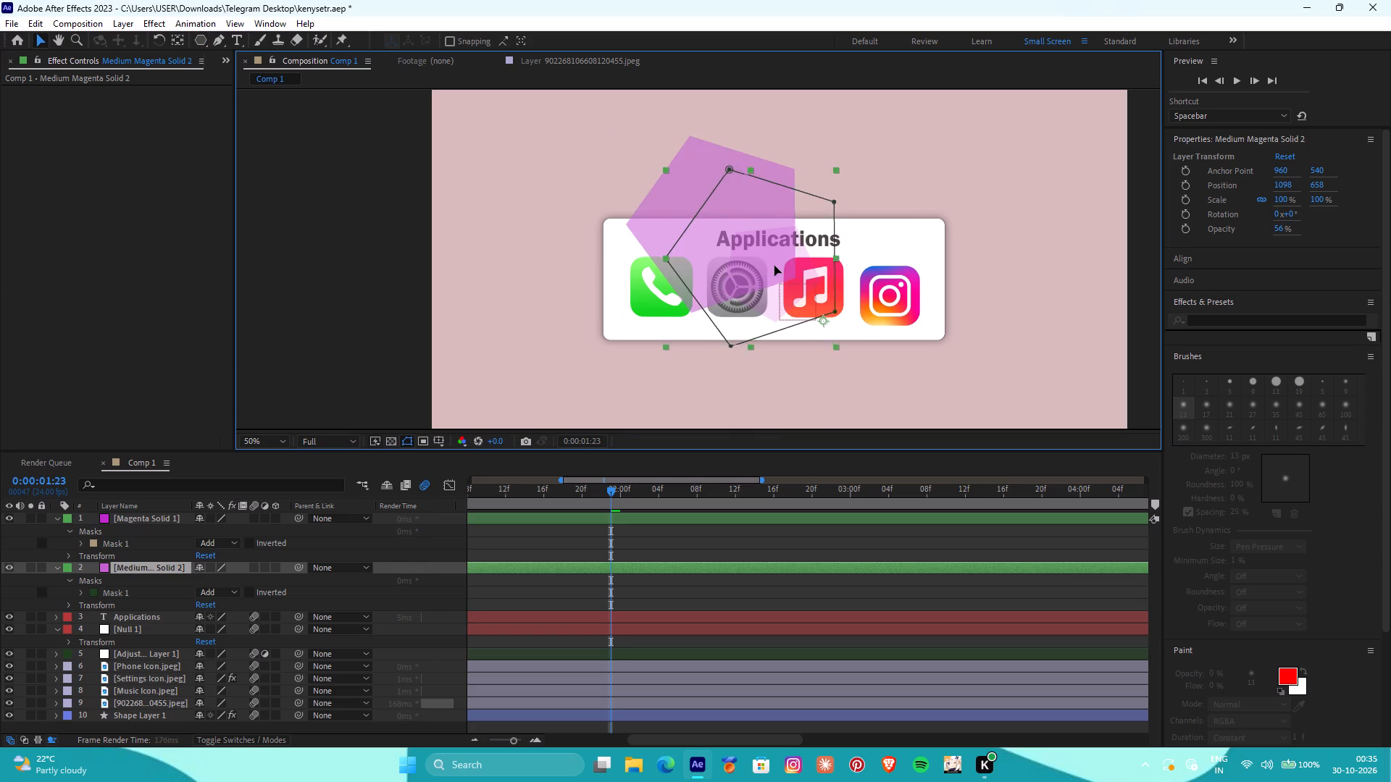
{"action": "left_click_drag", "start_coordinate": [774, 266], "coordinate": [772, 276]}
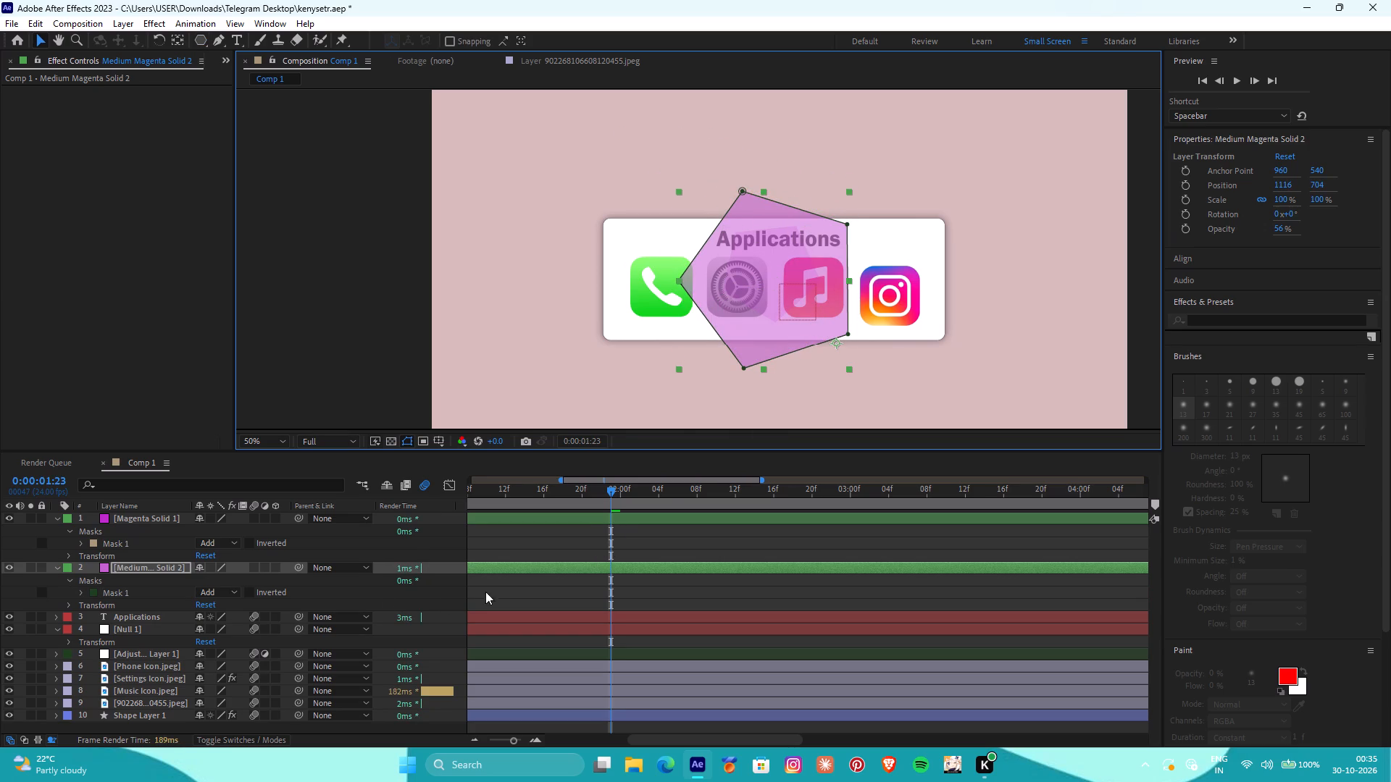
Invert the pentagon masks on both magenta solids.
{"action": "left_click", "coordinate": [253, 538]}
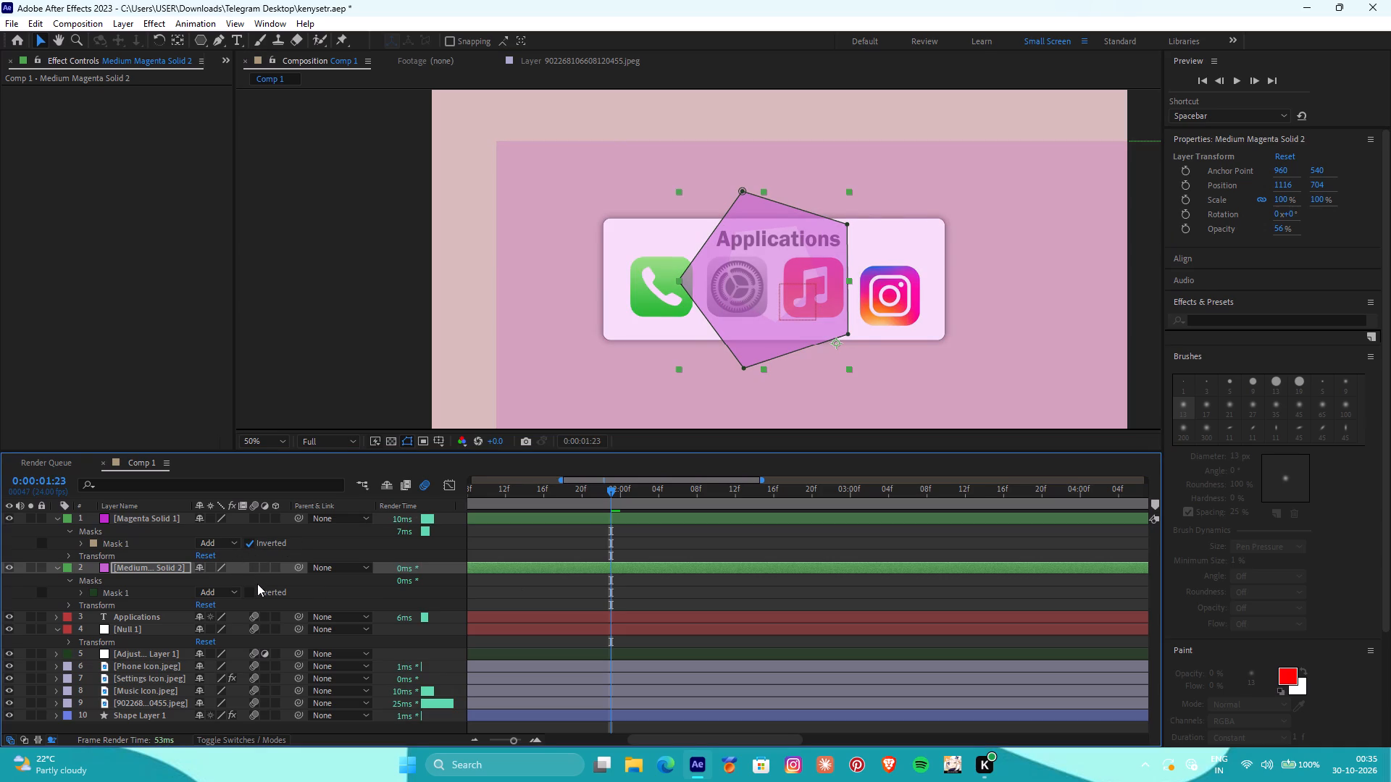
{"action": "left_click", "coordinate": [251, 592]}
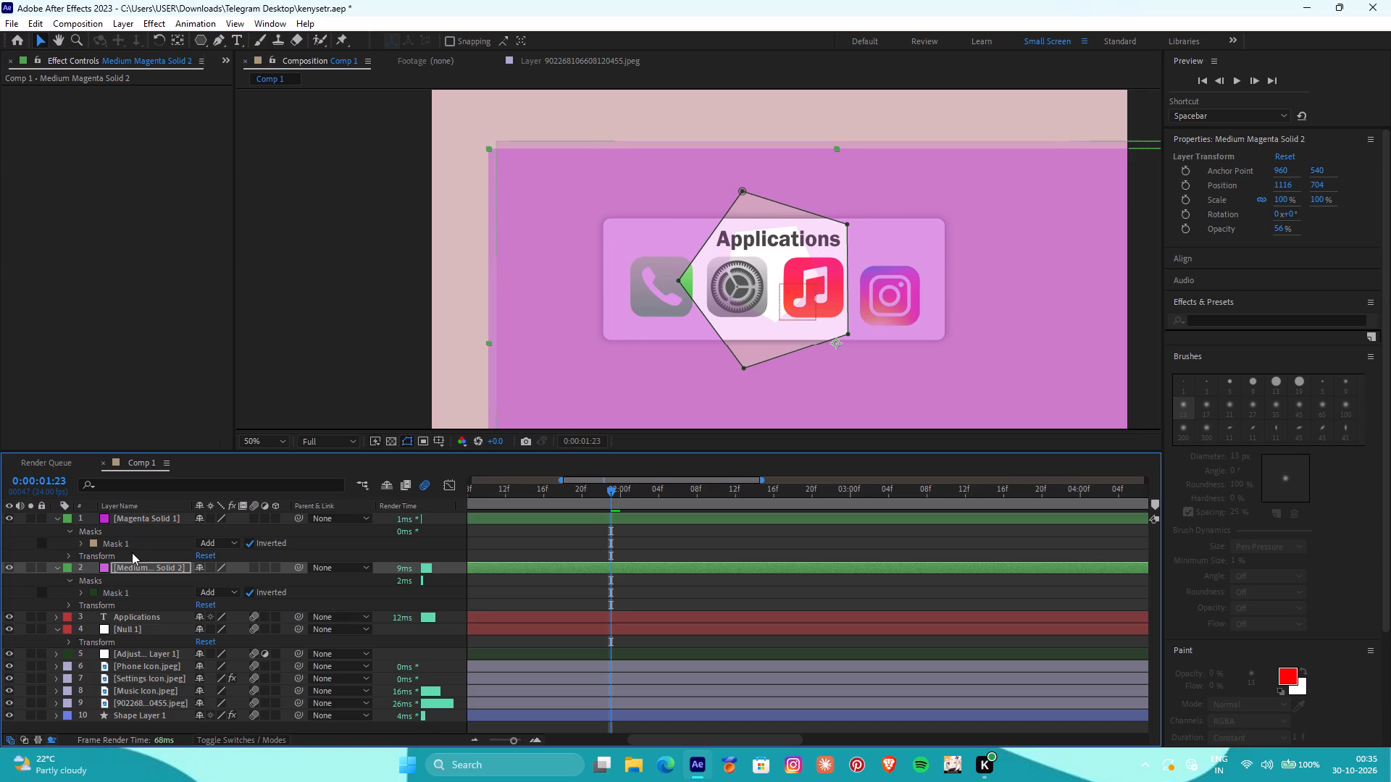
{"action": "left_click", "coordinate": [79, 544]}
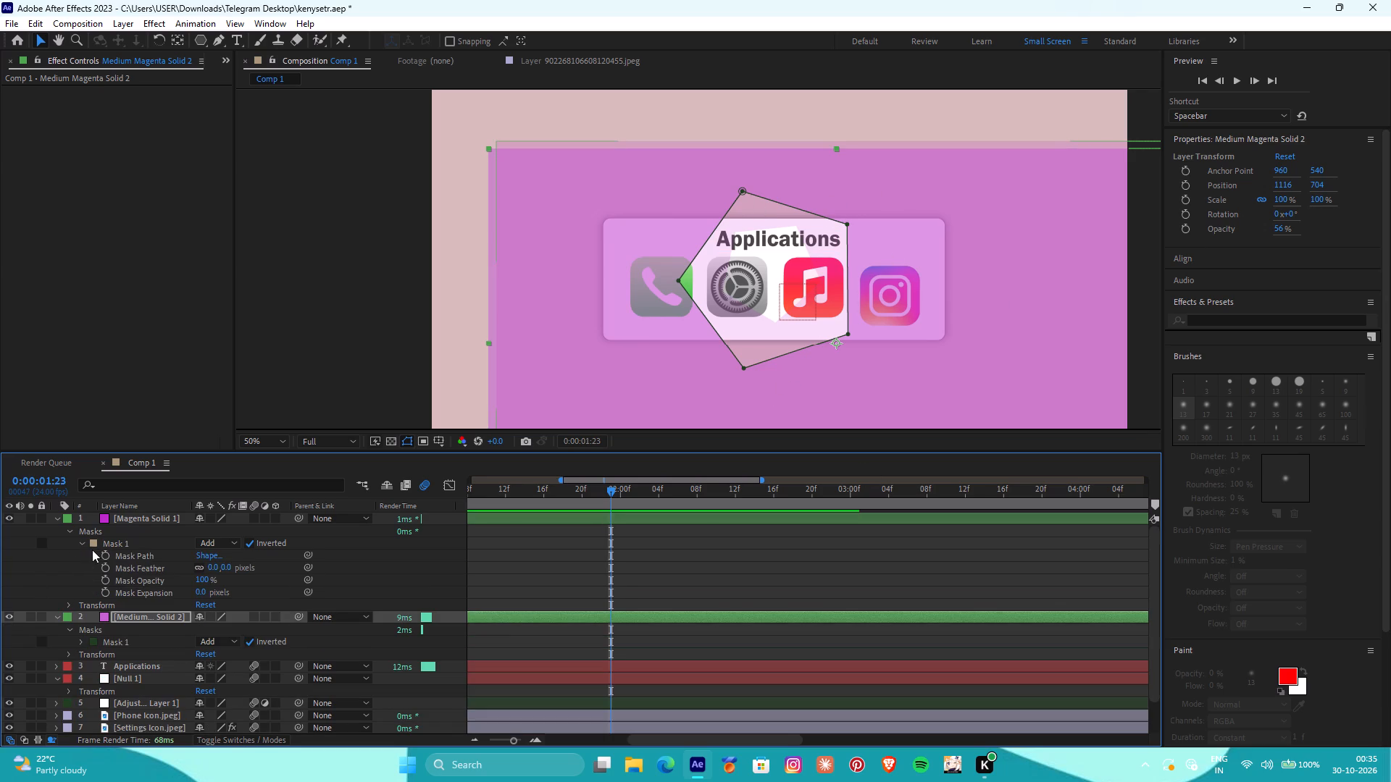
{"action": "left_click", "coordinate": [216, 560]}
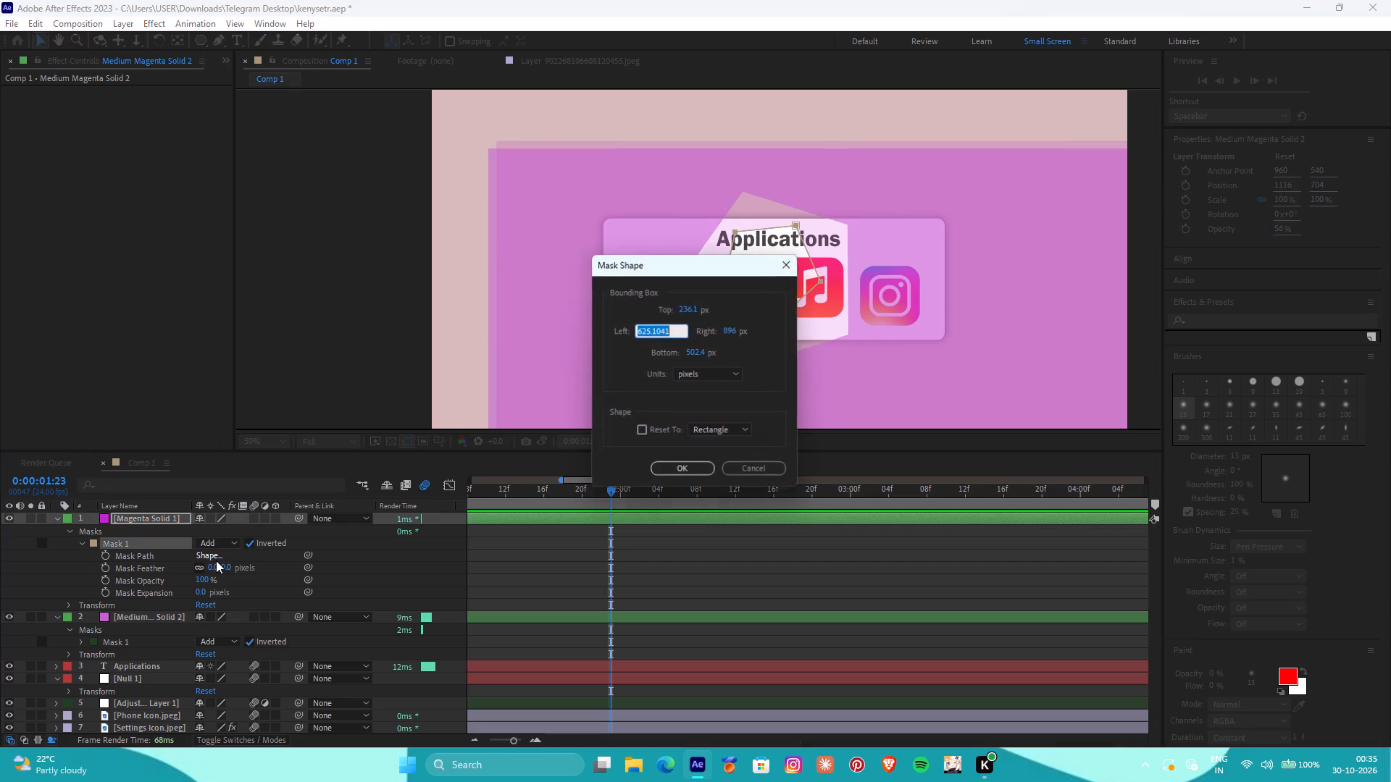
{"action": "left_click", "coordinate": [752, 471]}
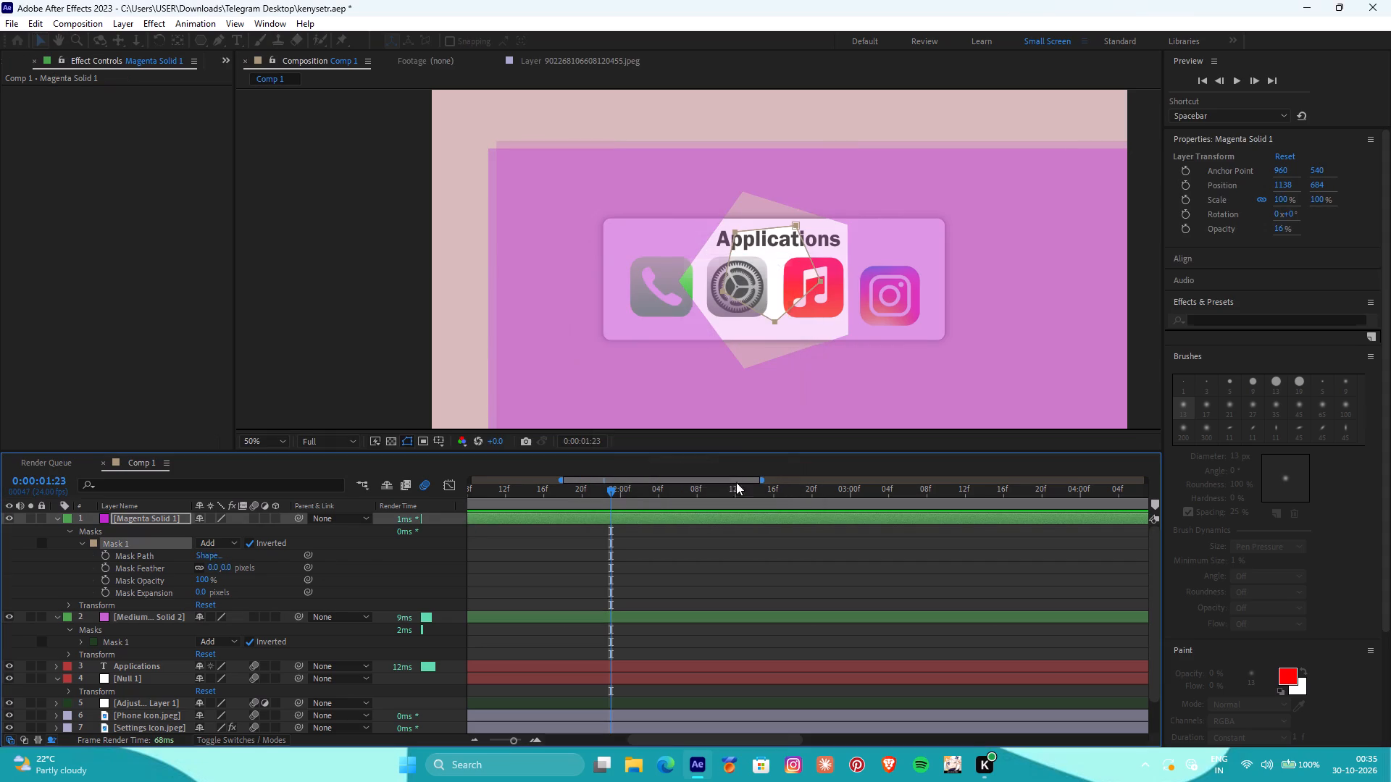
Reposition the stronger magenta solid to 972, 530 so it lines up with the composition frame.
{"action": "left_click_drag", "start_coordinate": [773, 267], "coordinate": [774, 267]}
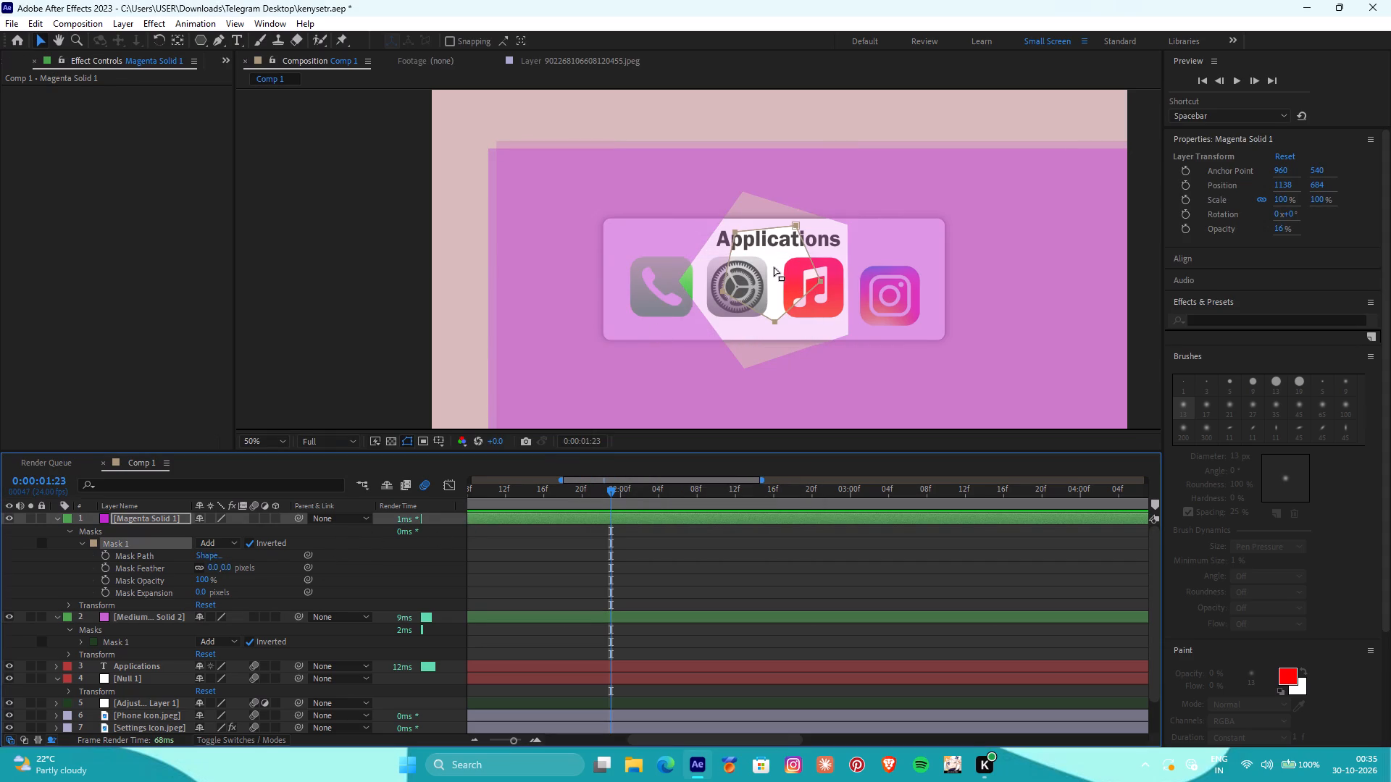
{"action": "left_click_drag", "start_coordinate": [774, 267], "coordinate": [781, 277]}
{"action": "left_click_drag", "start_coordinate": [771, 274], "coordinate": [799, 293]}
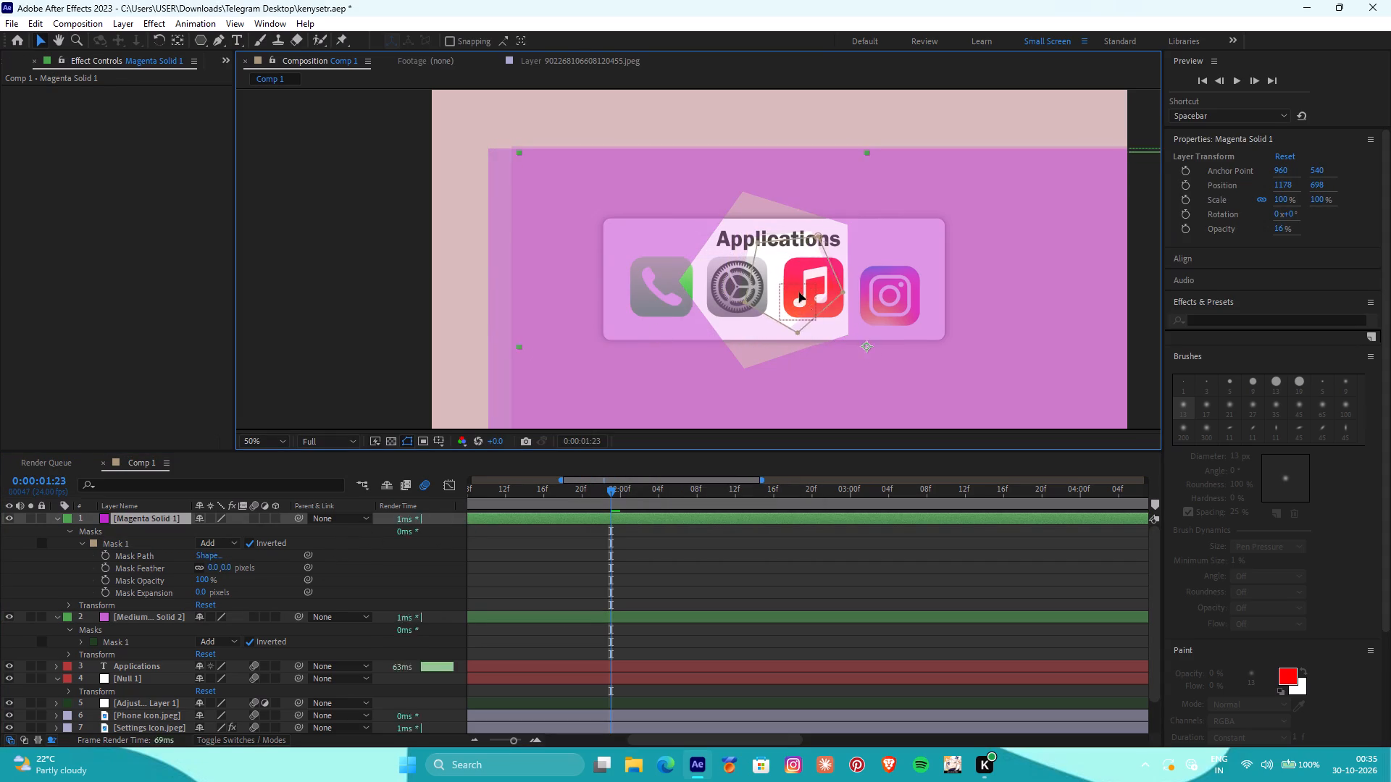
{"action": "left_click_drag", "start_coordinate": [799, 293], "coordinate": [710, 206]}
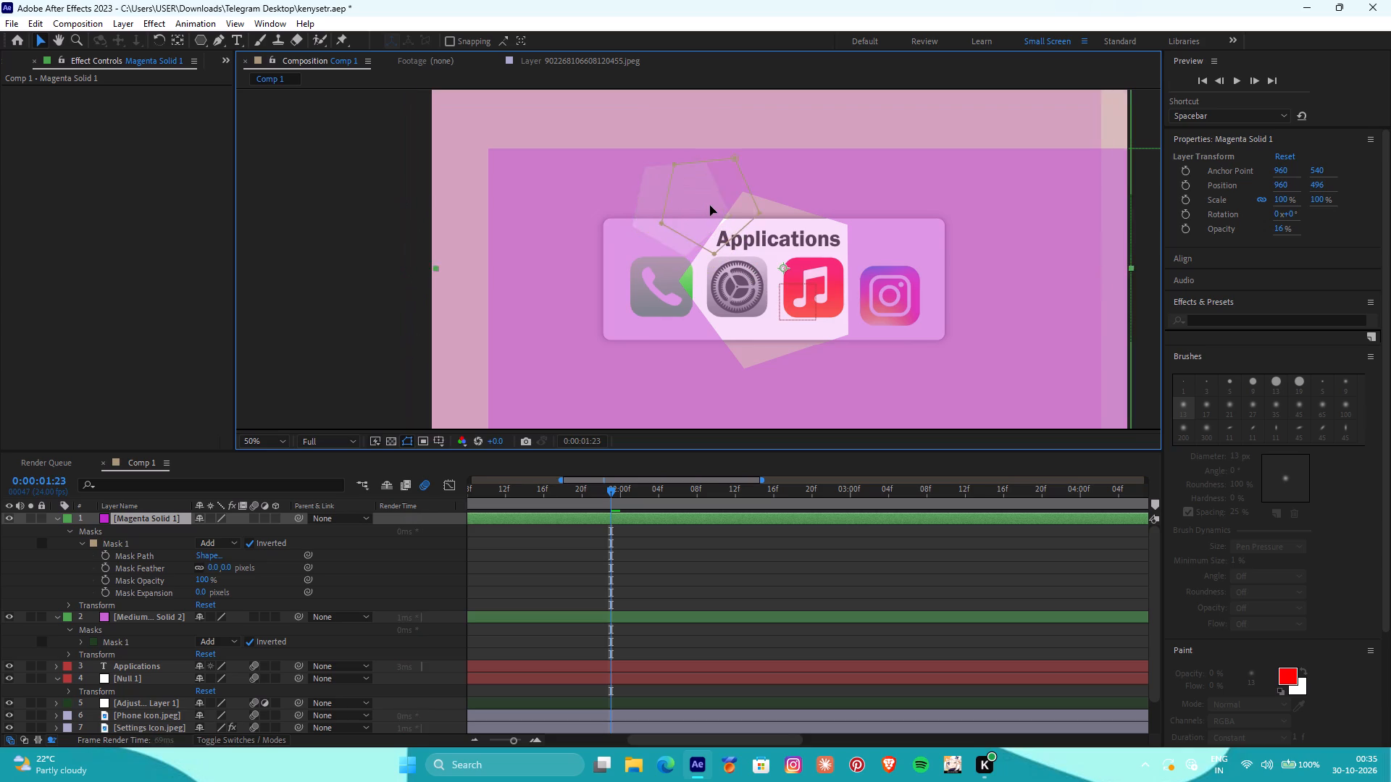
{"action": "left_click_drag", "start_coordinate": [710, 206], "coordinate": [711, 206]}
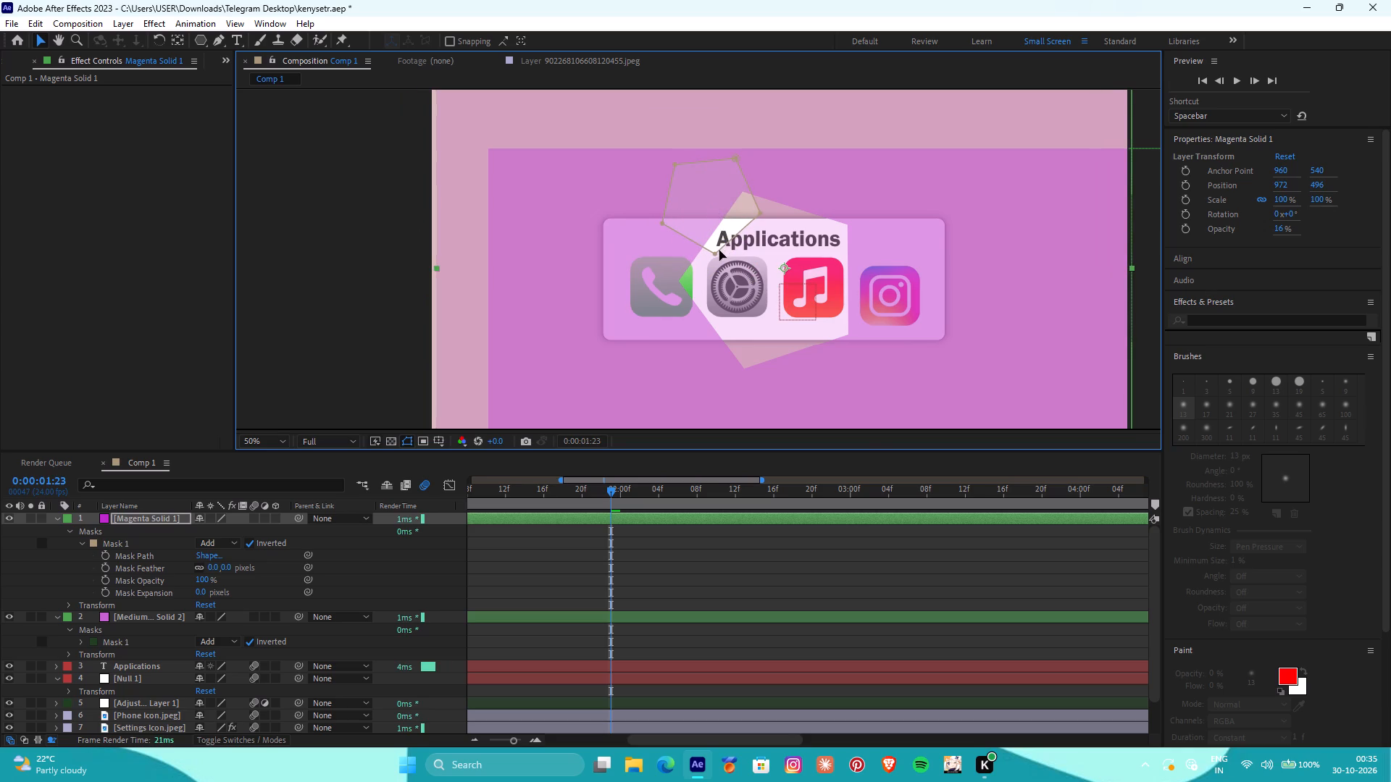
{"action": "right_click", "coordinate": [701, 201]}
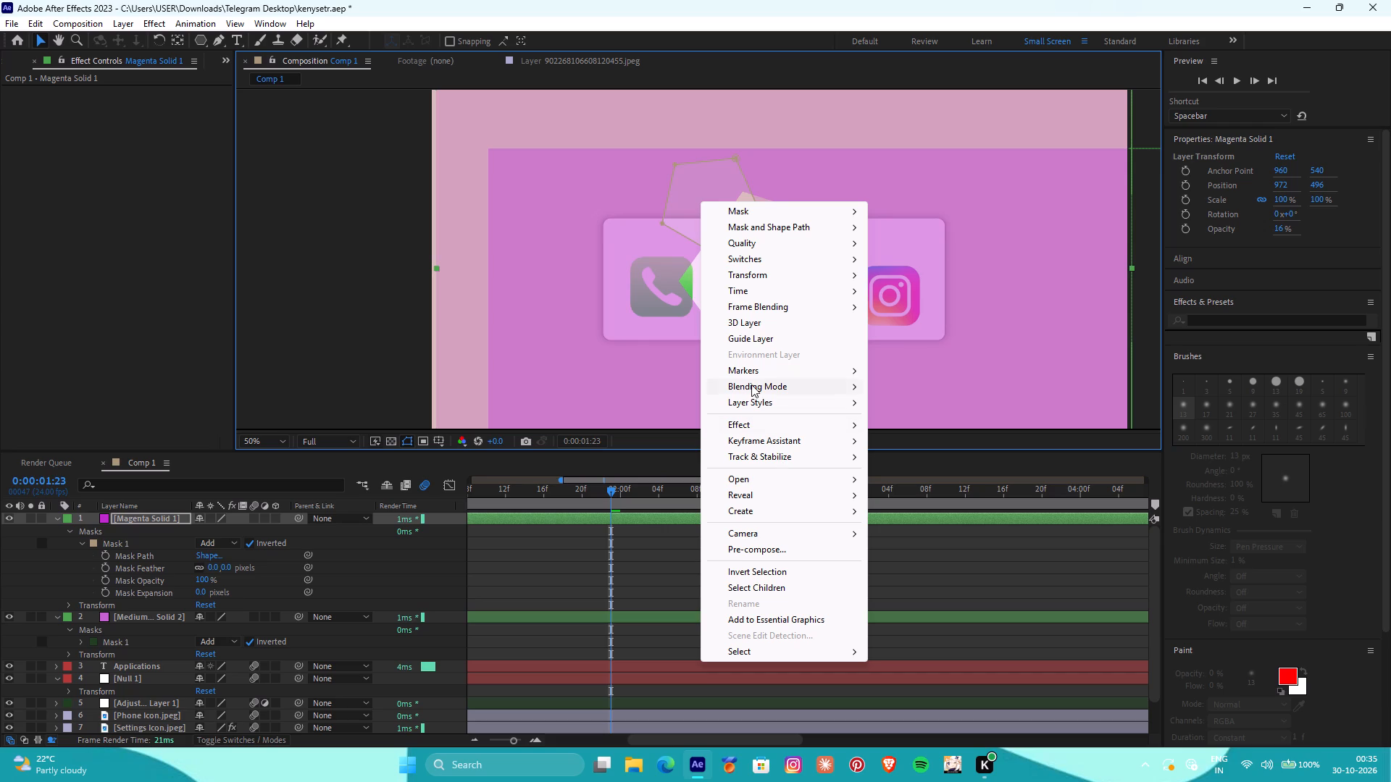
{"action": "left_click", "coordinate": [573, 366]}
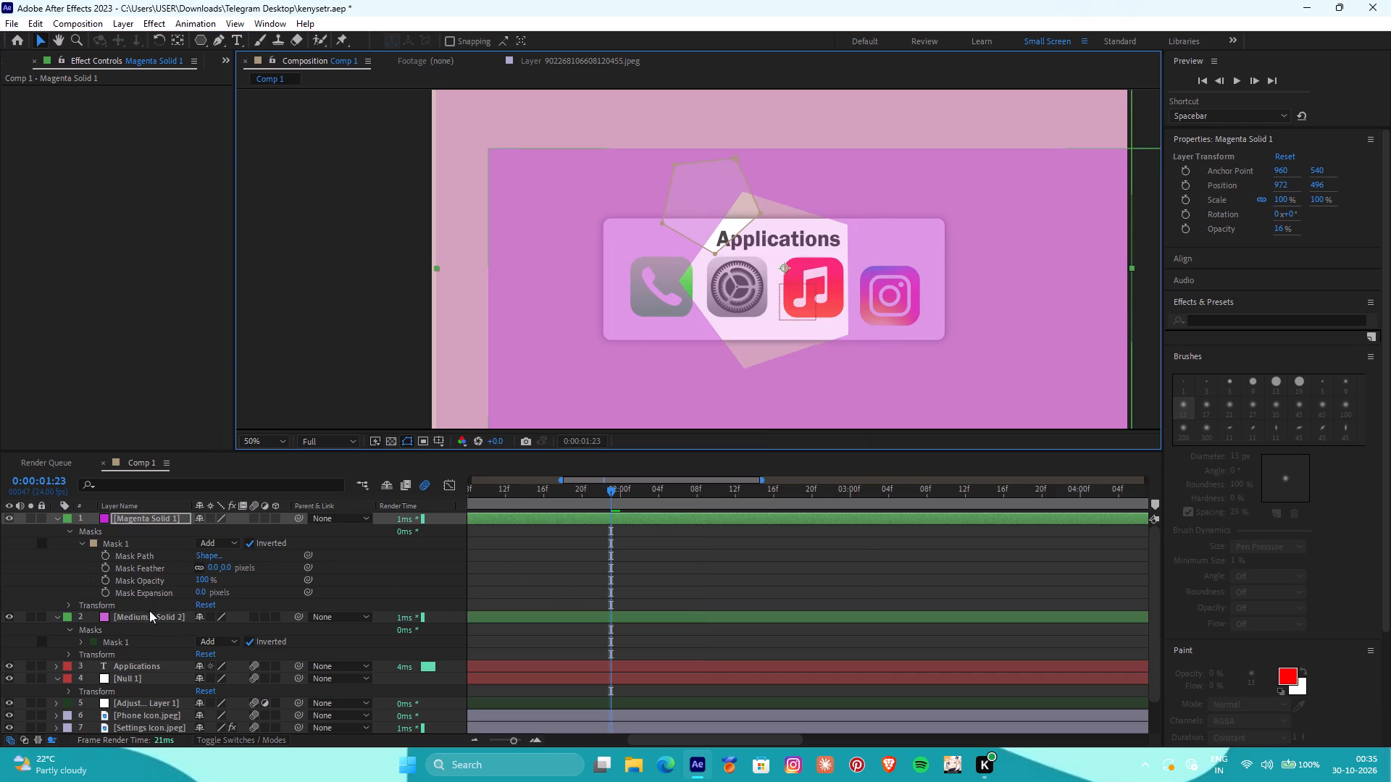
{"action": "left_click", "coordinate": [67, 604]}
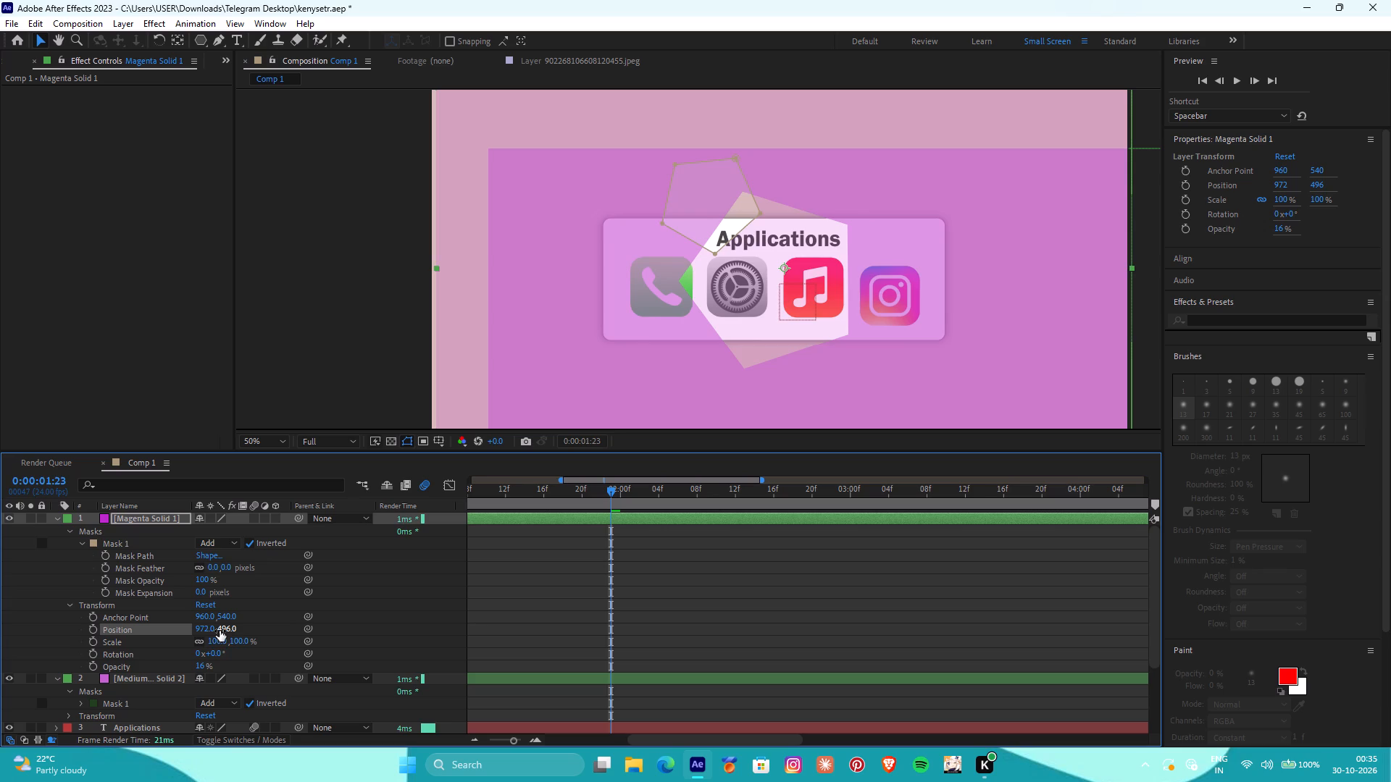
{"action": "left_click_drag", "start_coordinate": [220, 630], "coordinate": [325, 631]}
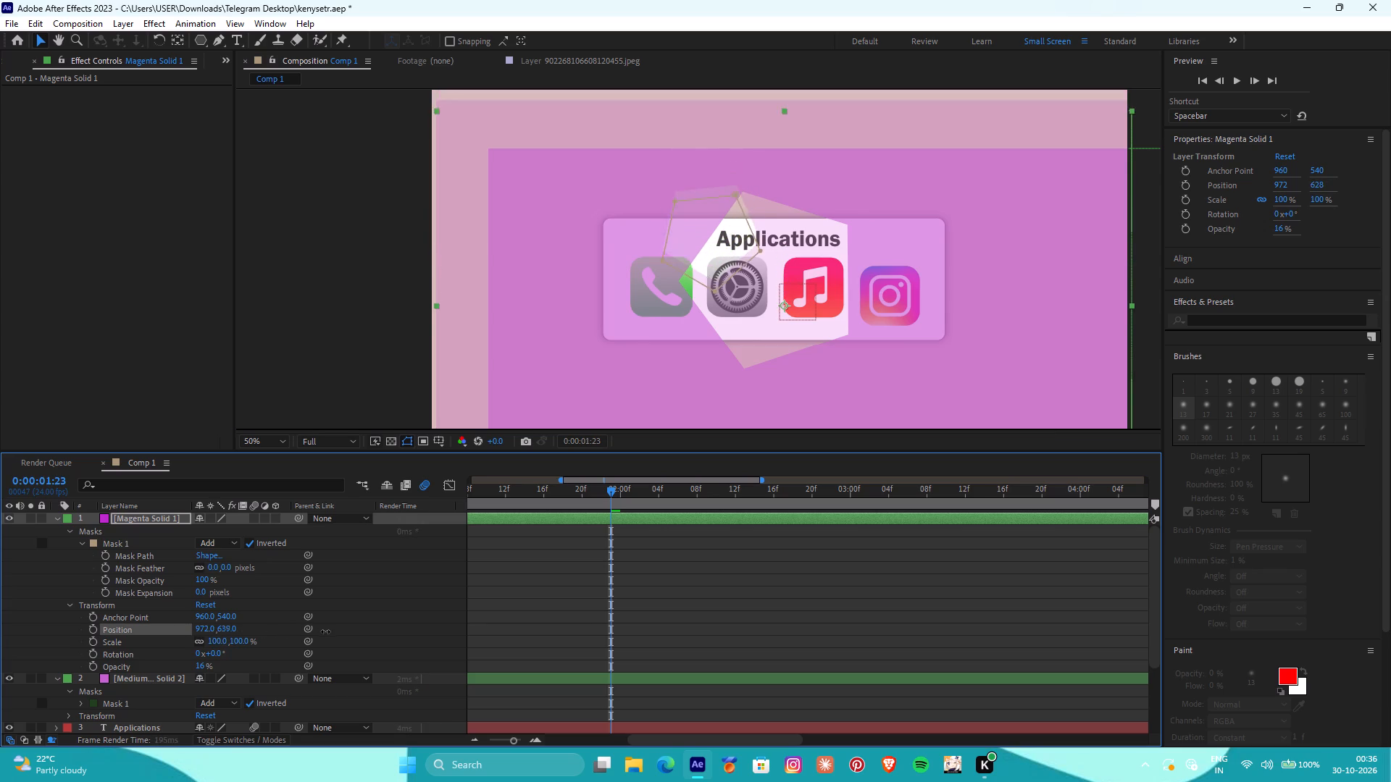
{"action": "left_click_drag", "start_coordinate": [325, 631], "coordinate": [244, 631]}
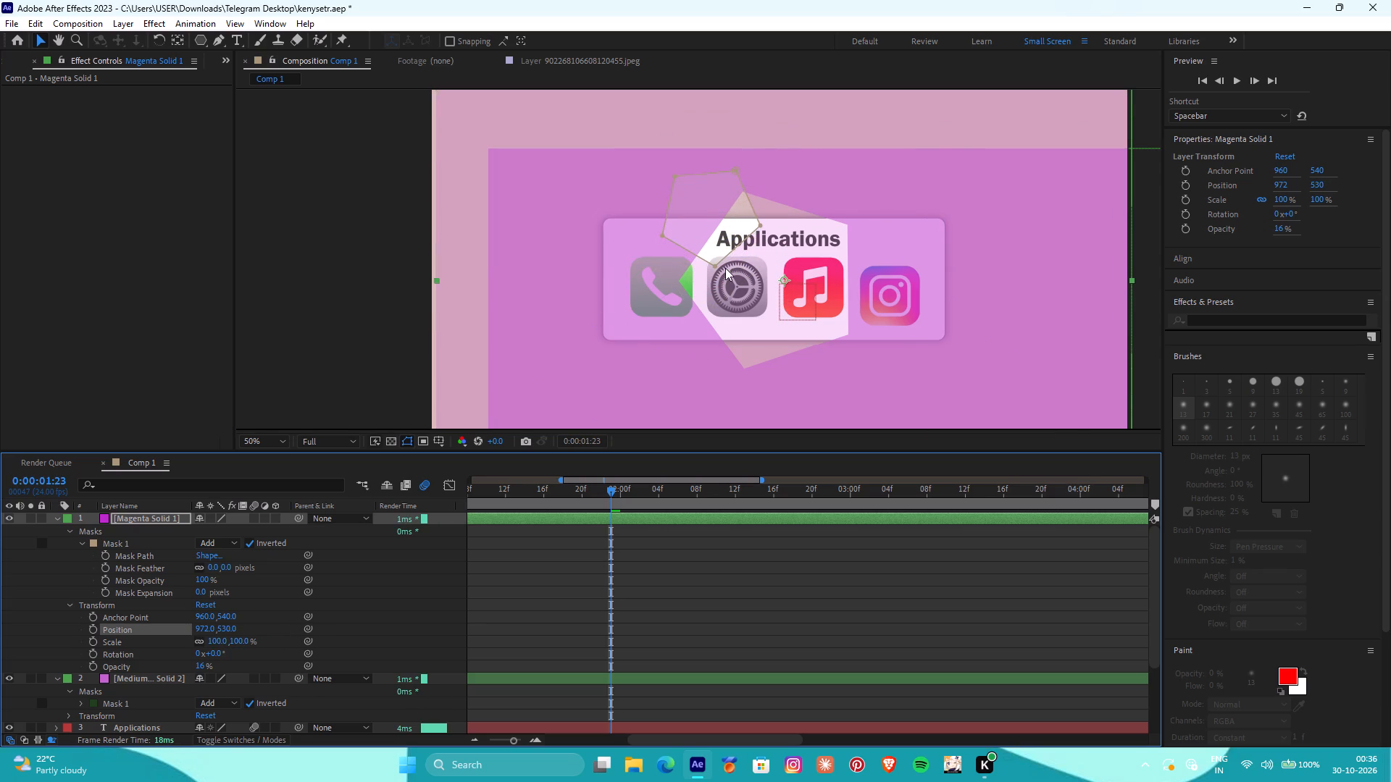
Remove the pentagon mask from the stronger magenta solid.
{"action": "right_click", "coordinate": [722, 226]}
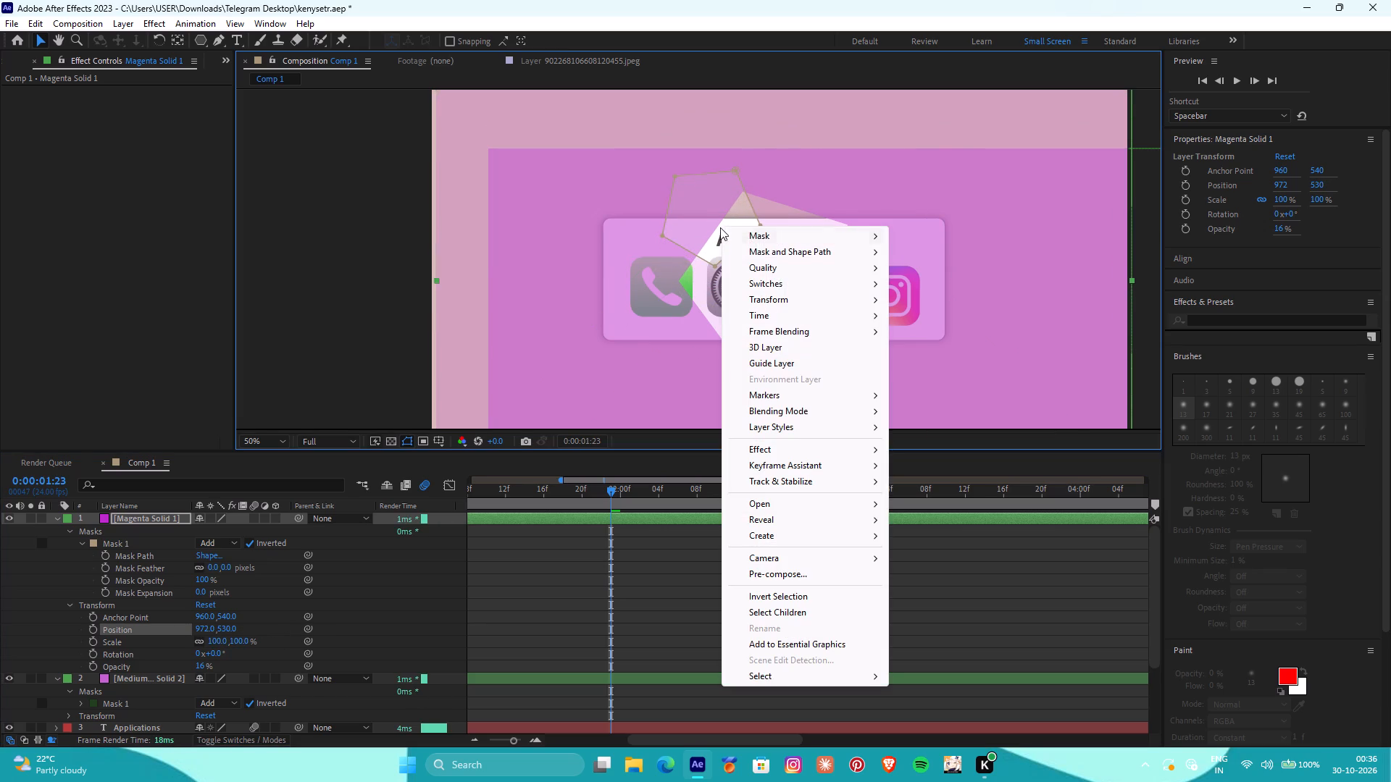
{"action": "left_click", "coordinate": [951, 362]}
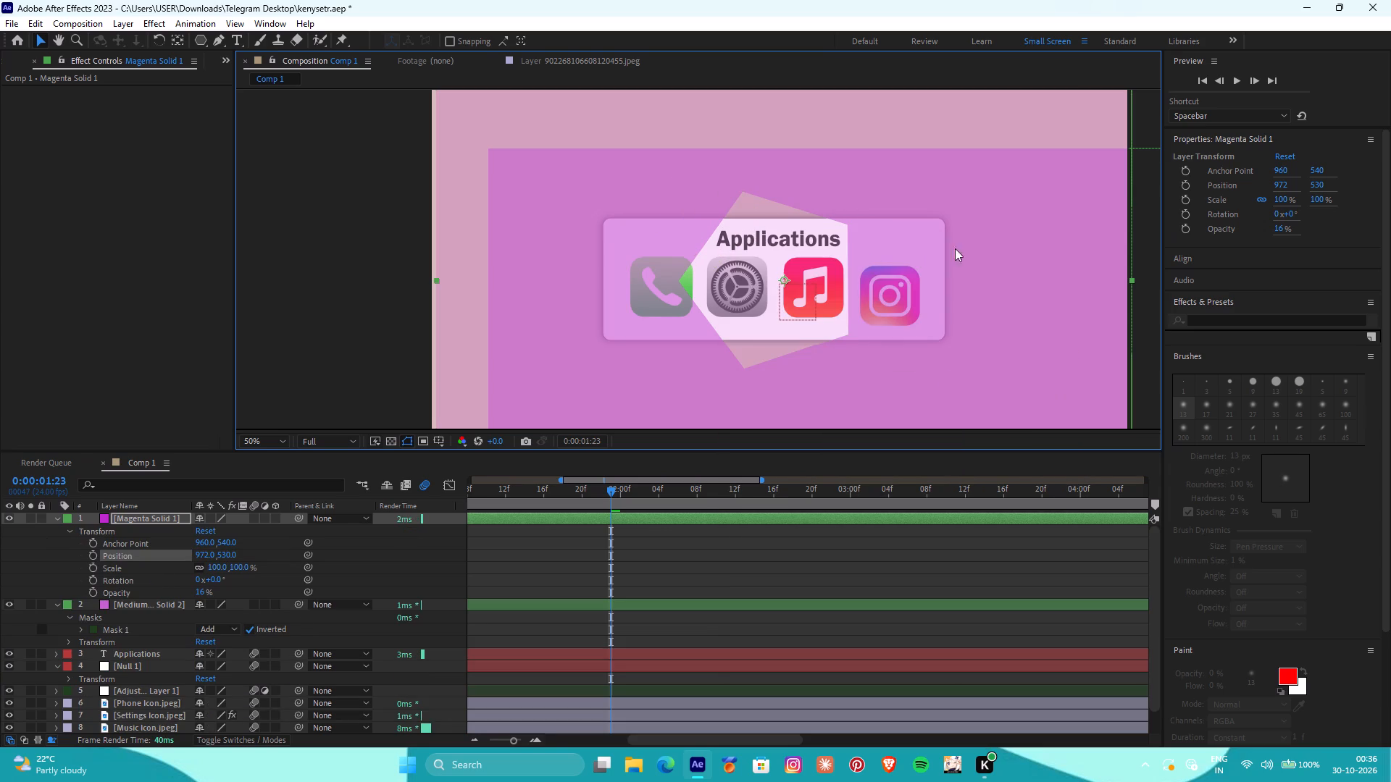
Move the medium magenta solid back over the composition frame, to about 956, 532.
{"action": "scroll", "coordinate": [774, 278], "scroll_direction": "down", "scroll_amount": 1}
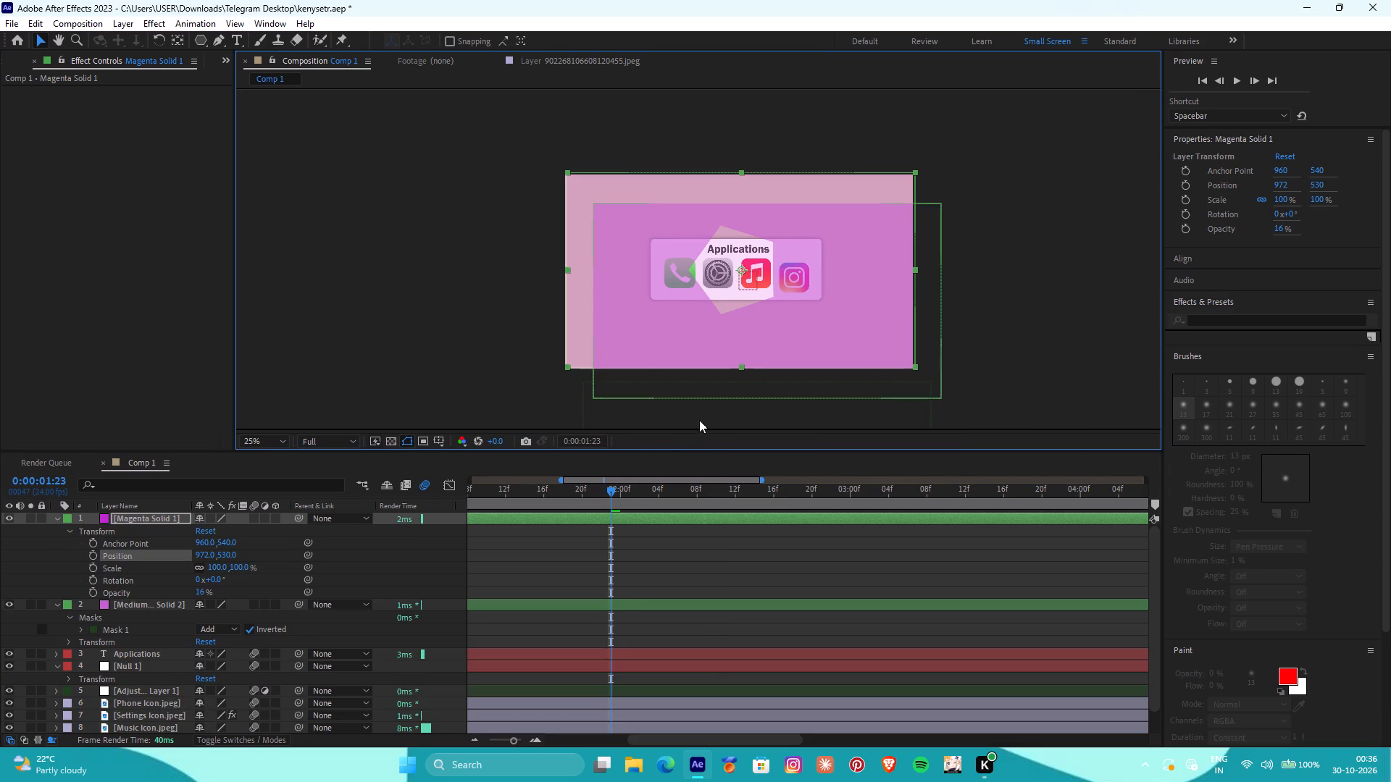
{"action": "left_click", "coordinate": [625, 600]}
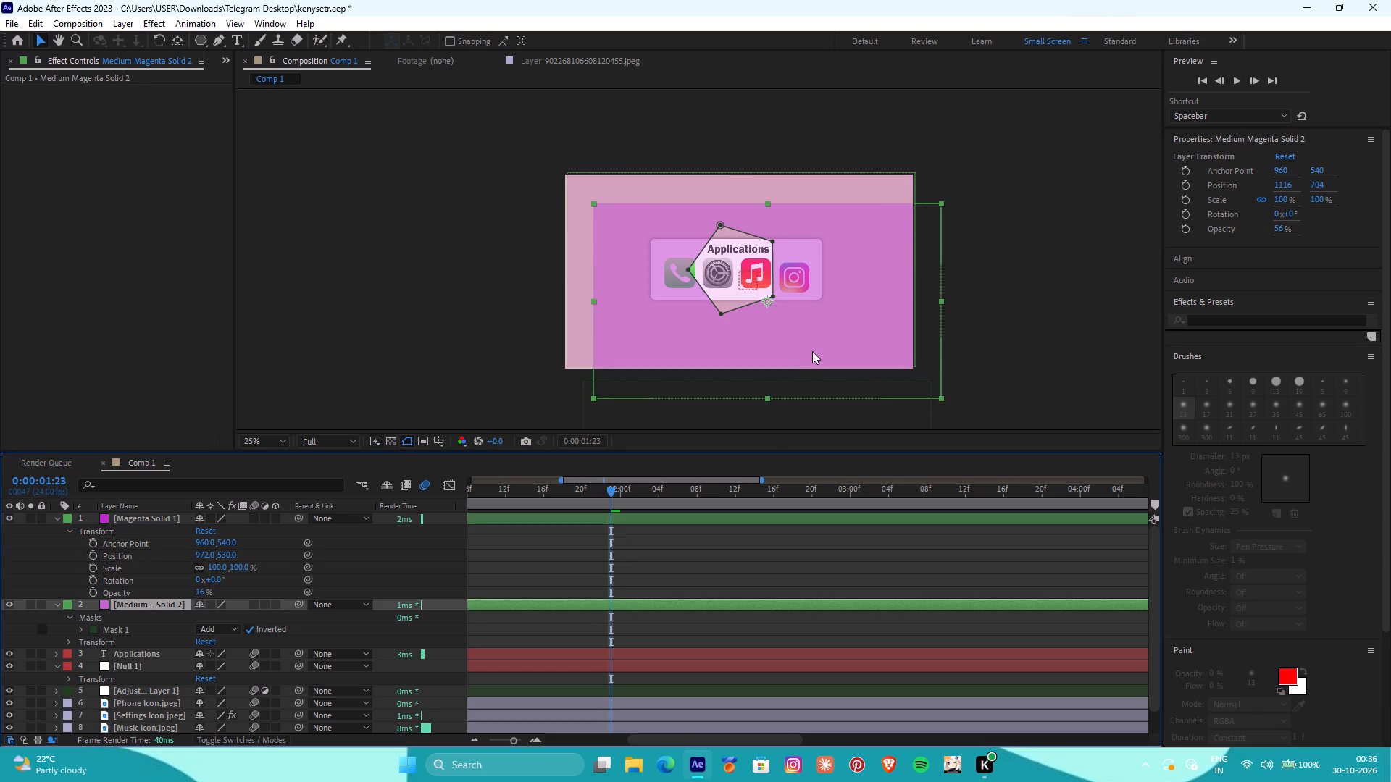
{"action": "left_click_drag", "start_coordinate": [817, 330], "coordinate": [788, 300]}
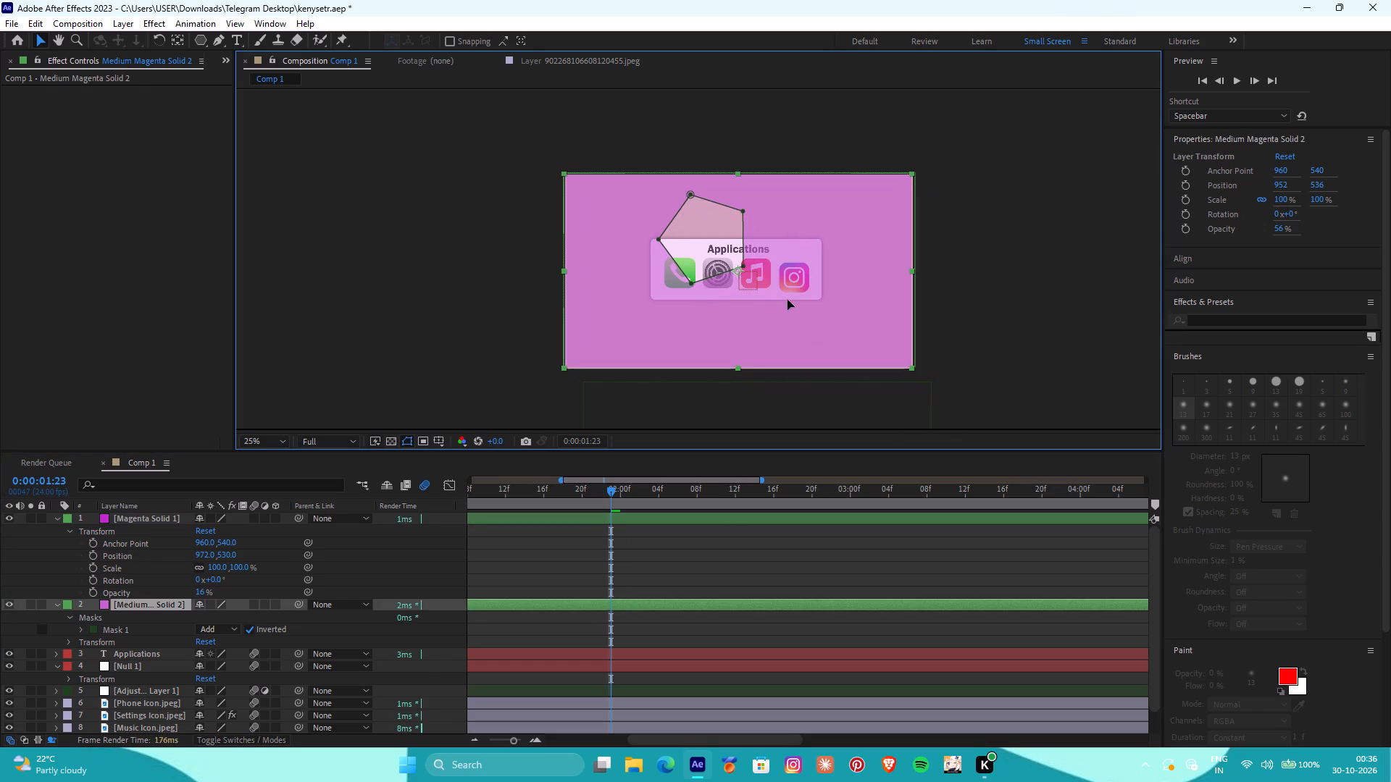
{"action": "left_click_drag", "start_coordinate": [788, 300], "coordinate": [788, 299]}
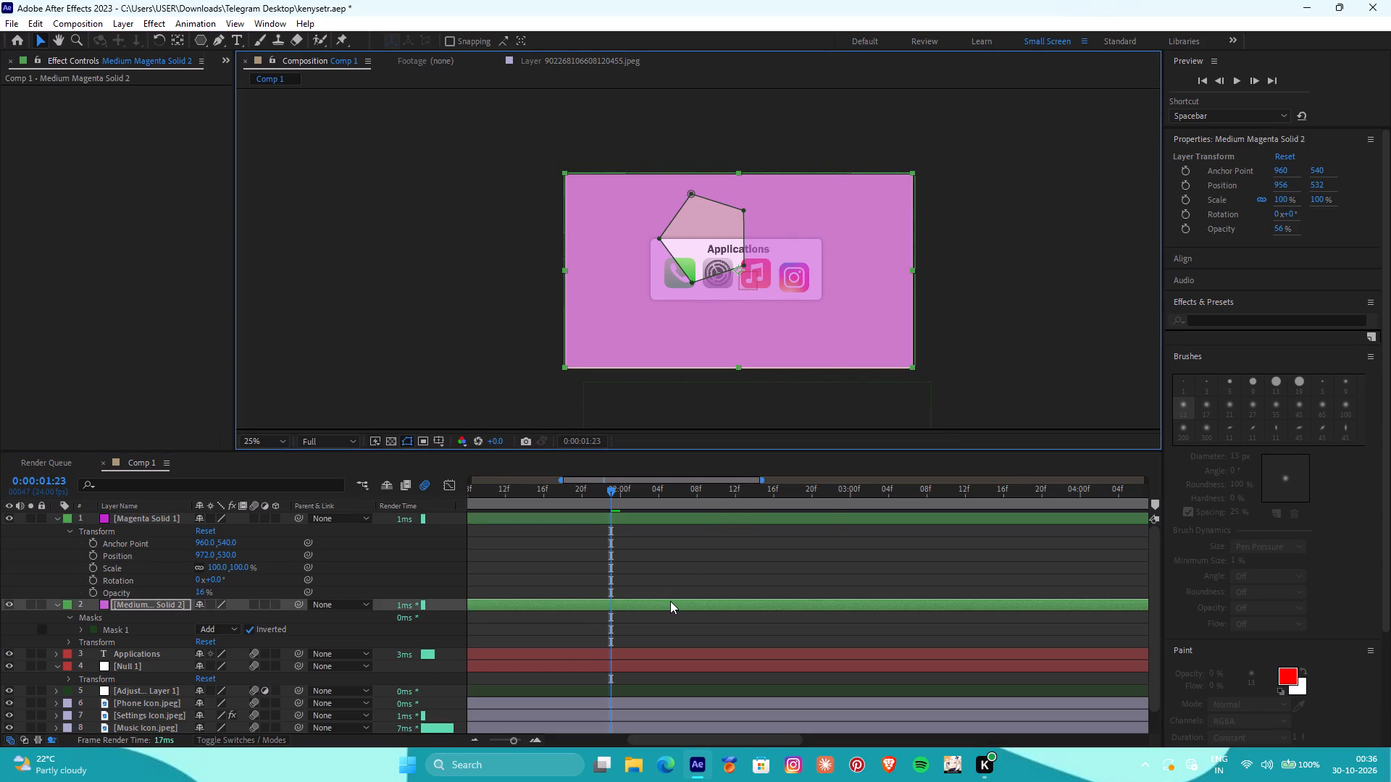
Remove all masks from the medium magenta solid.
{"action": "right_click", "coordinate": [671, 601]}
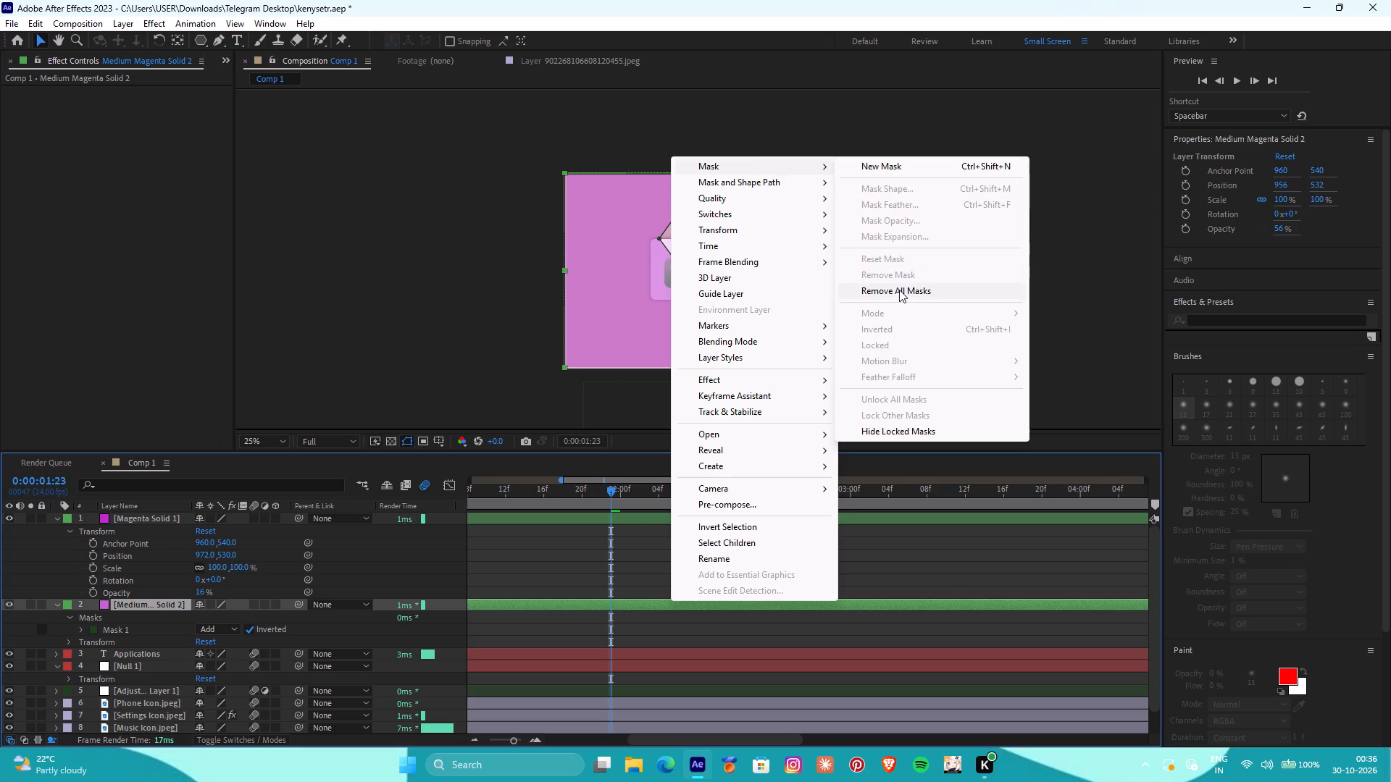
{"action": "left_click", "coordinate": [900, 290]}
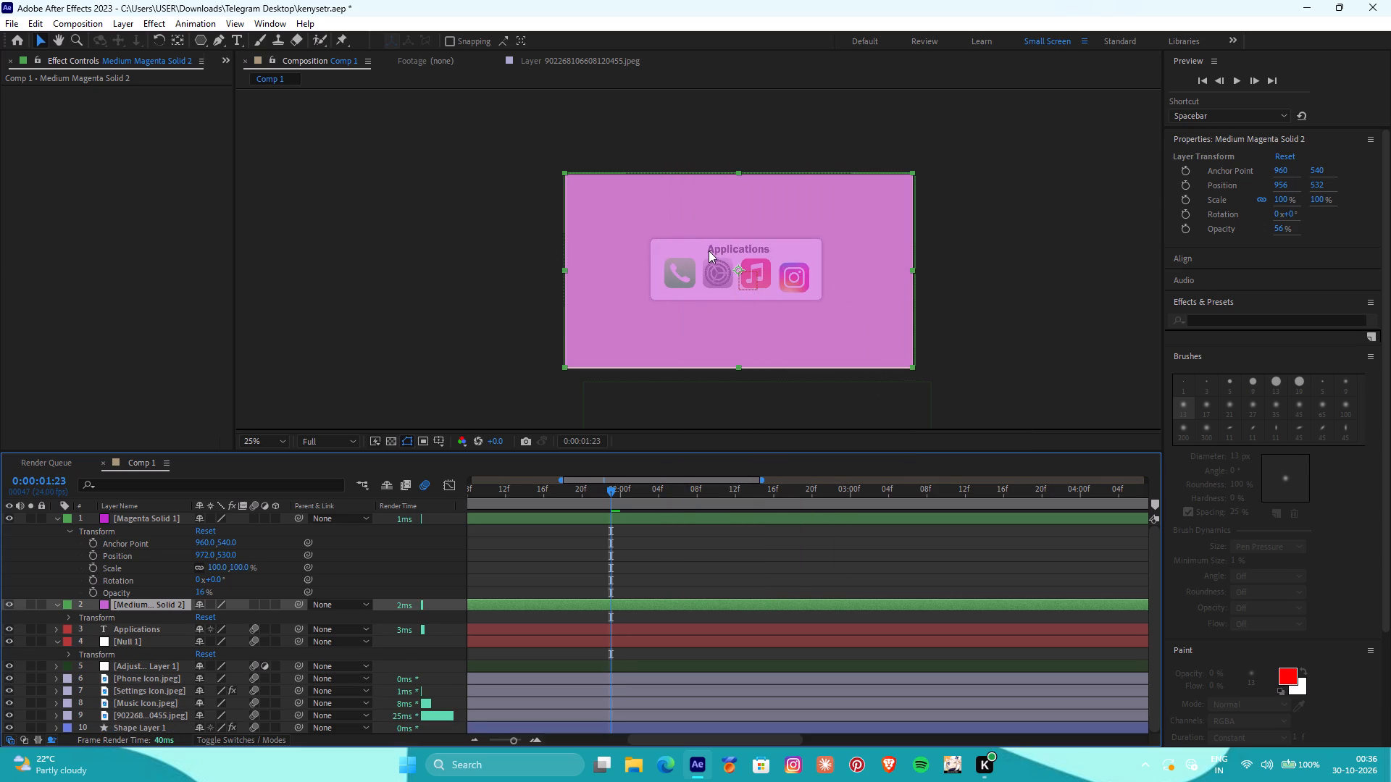
Draw a new small pentagon mask with the Polygon tool on the stronger magenta solid, overlapping the card's upper edge beside the title.
{"action": "left_click", "coordinate": [667, 512]}
{"action": "left_click", "coordinate": [668, 515]}
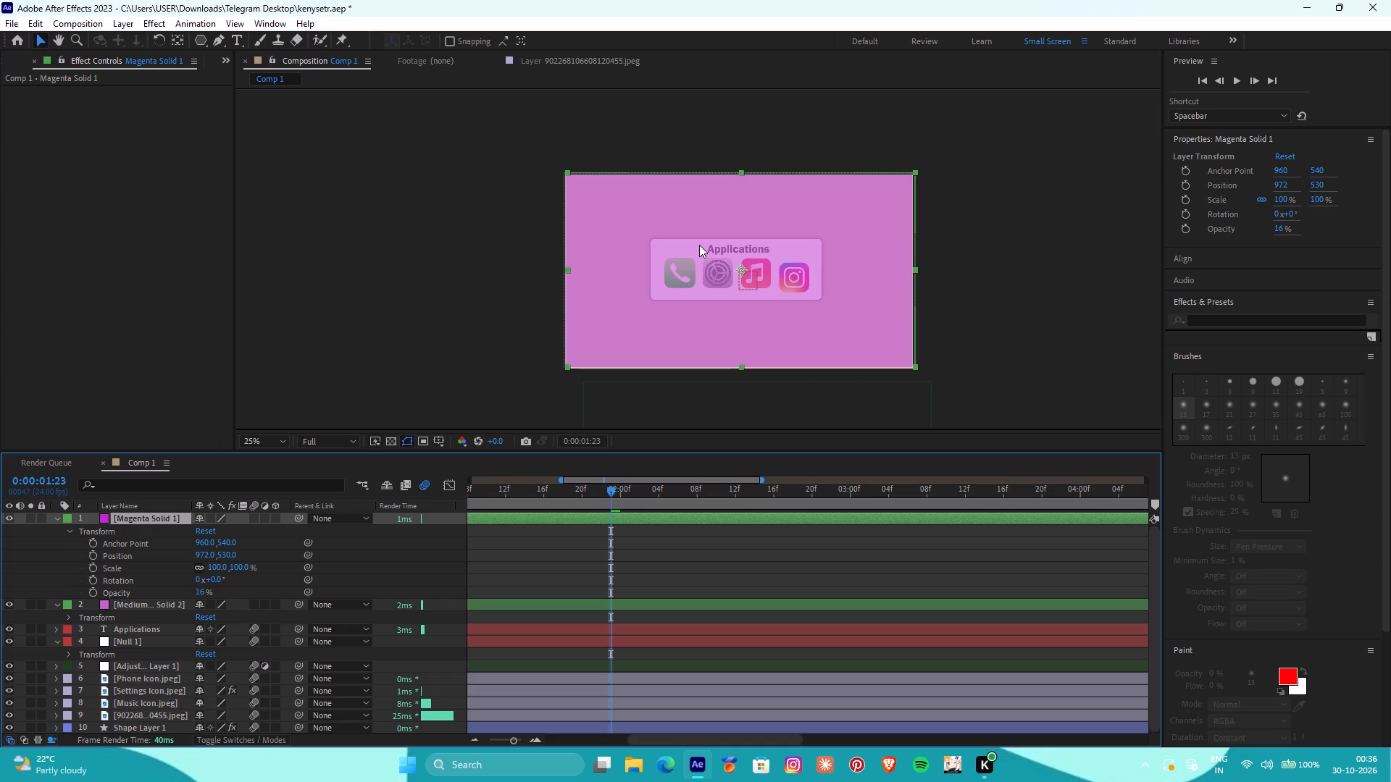
{"action": "left_click", "coordinate": [206, 42]}
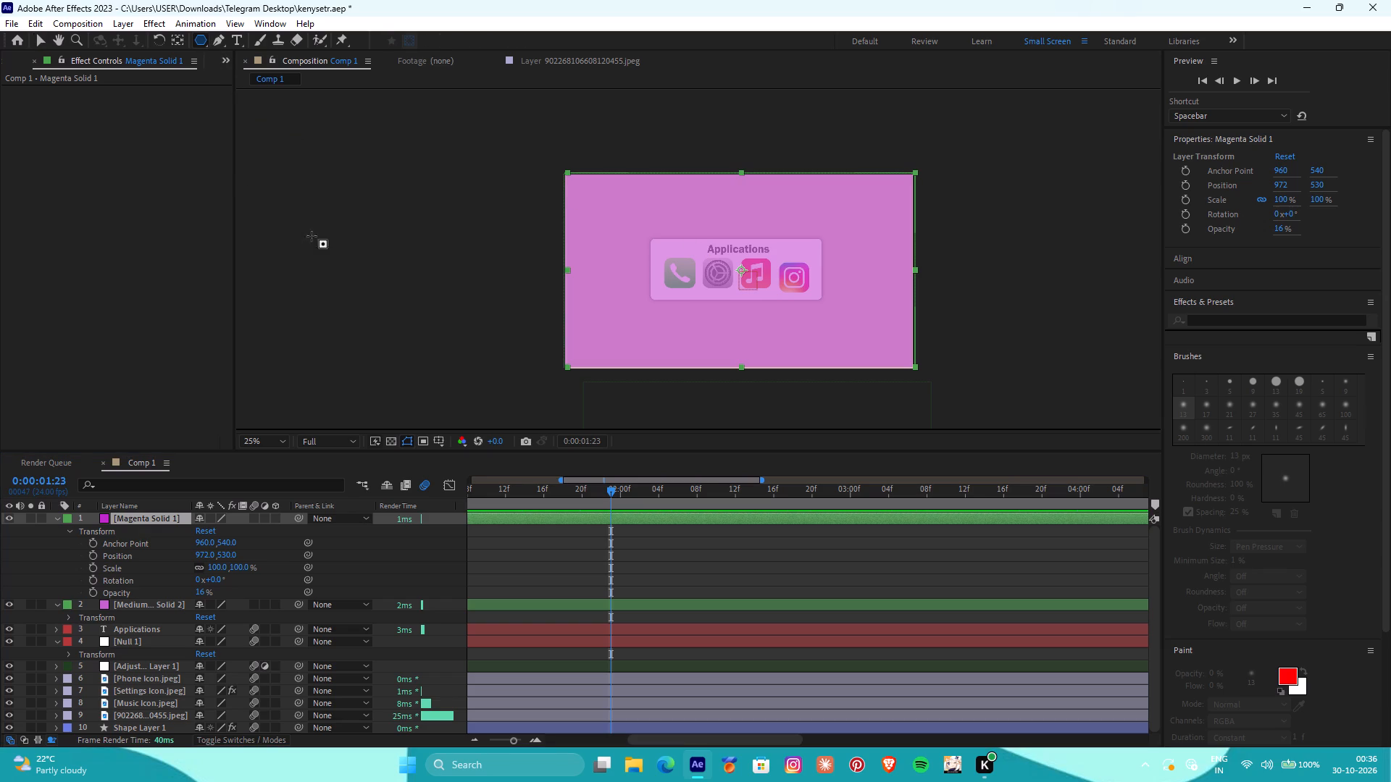
{"action": "left_click_drag", "start_coordinate": [702, 239], "coordinate": [725, 256]}
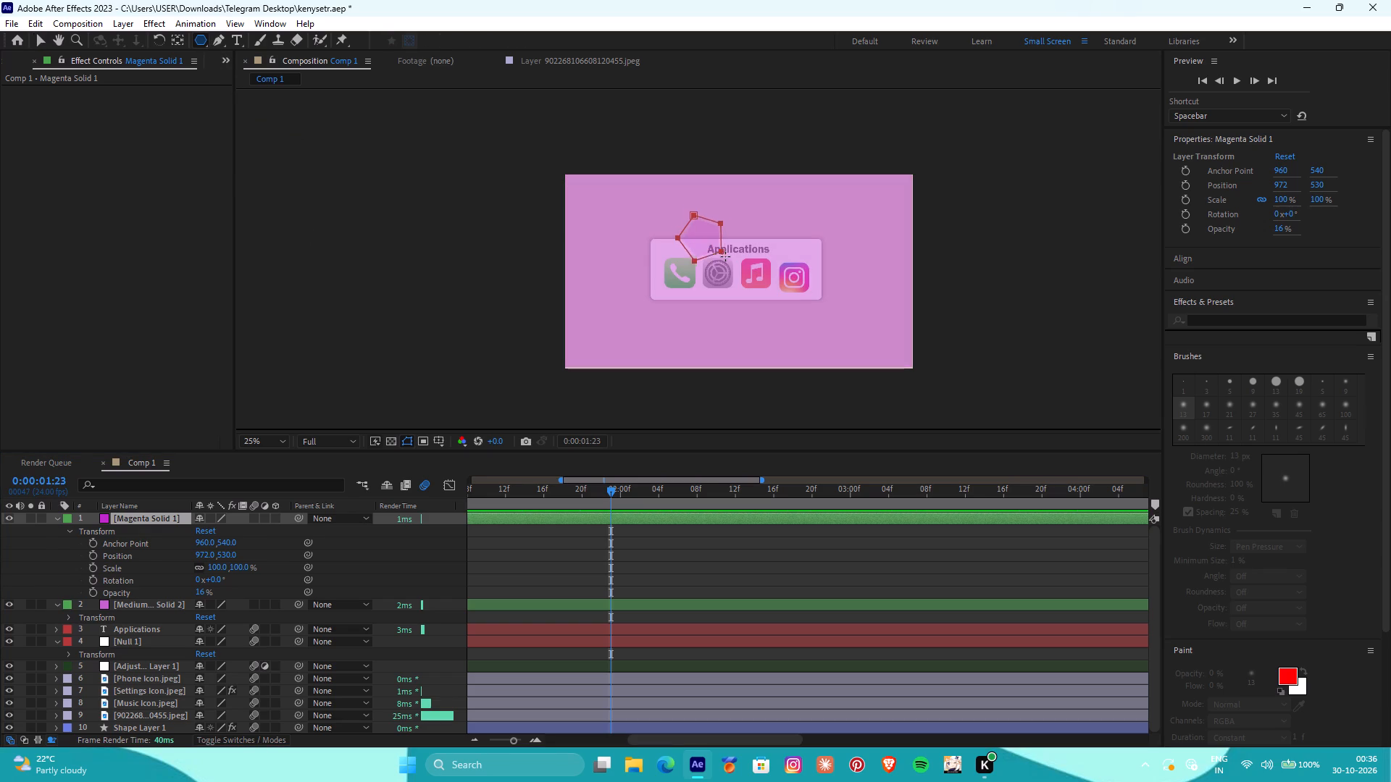
{"action": "left_click_drag", "start_coordinate": [725, 256], "coordinate": [729, 257]}
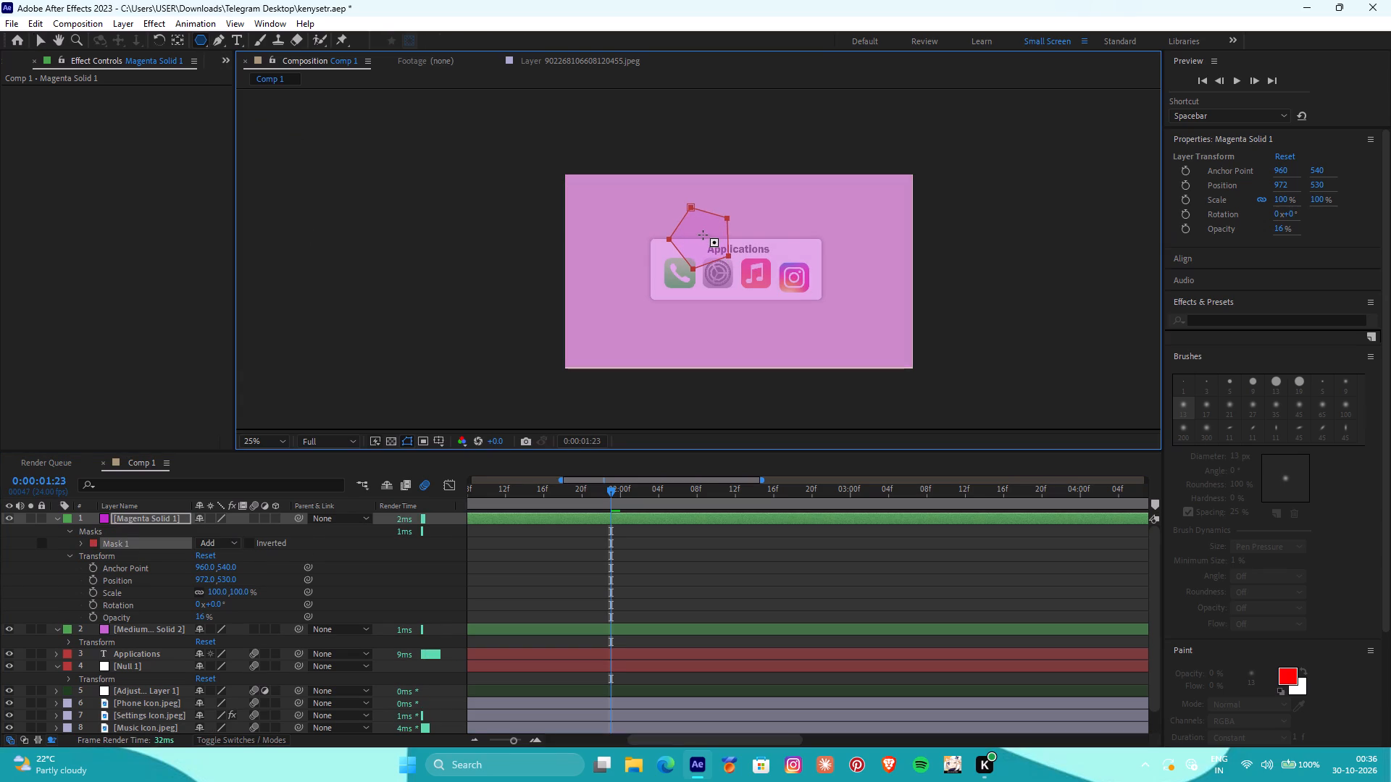
Move the masked stronger magenta solid to about 1160, 714 so its pentagon sits over the middle of the app card.
{"action": "key", "text": "v"}
{"action": "left_click_drag", "start_coordinate": [702, 235], "coordinate": [713, 244]}
{"action": "left_click_drag", "start_coordinate": [704, 237], "coordinate": [732, 262]}
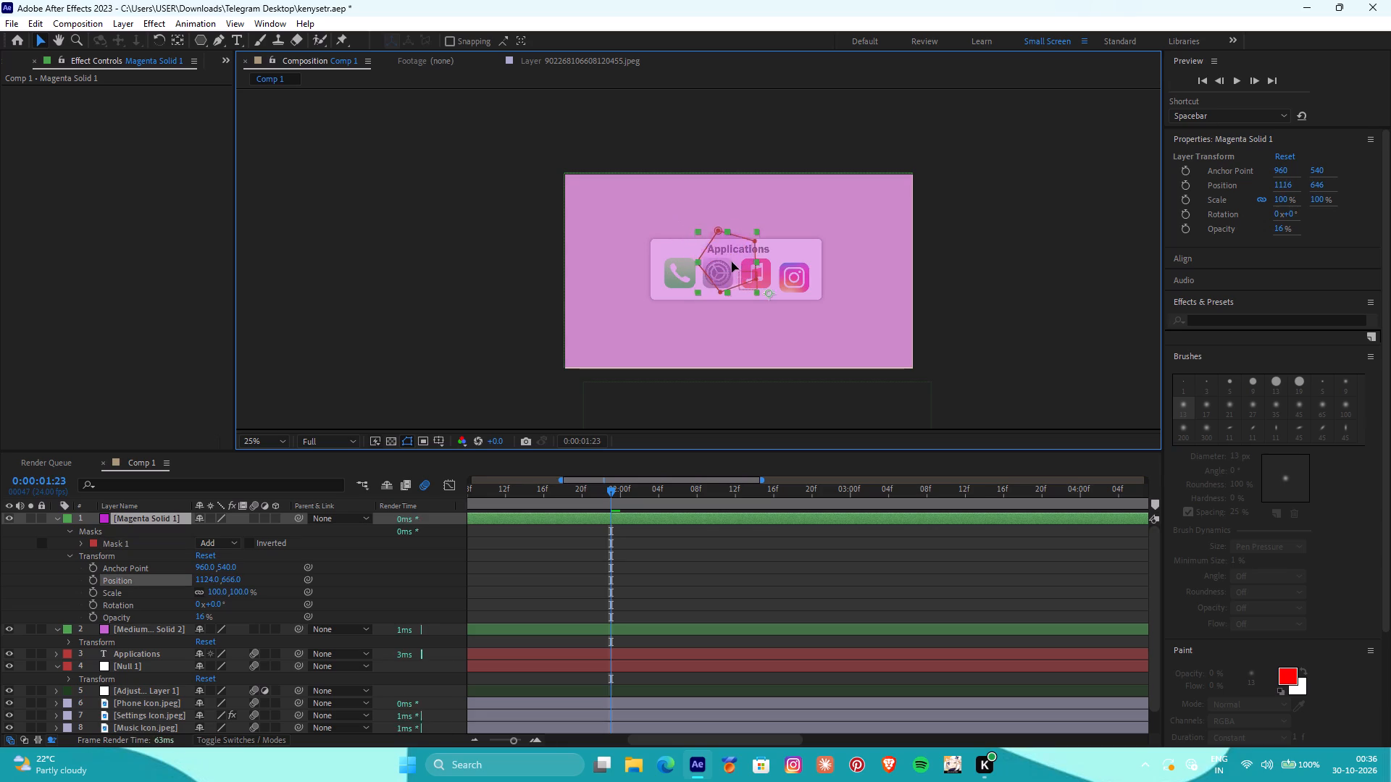
{"action": "left_click_drag", "start_coordinate": [732, 262], "coordinate": [738, 270]}
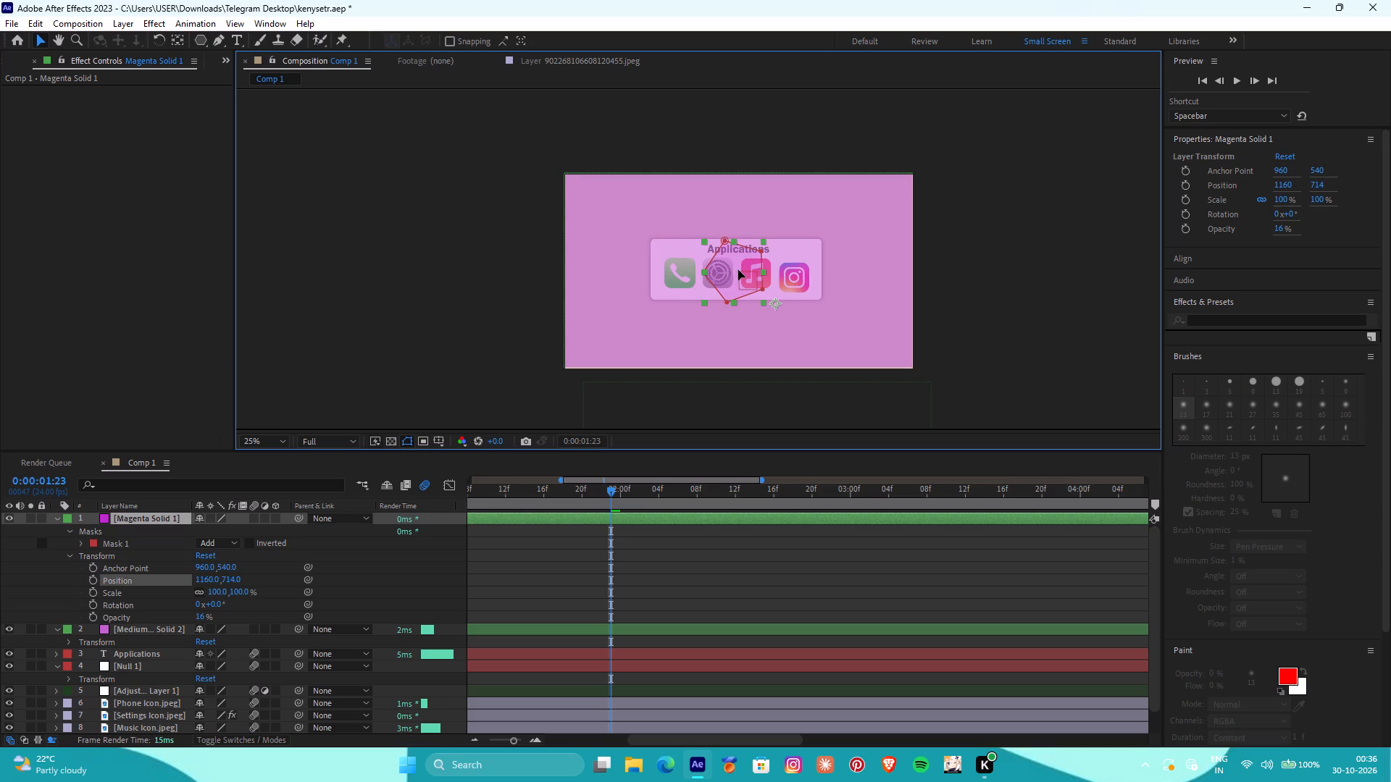
Set the stronger magenta solid's anchor point to 740, 349 and move the solid to 940, 542, over the card's middle.
{"action": "left_click_drag", "start_coordinate": [738, 270], "coordinate": [740, 269]}
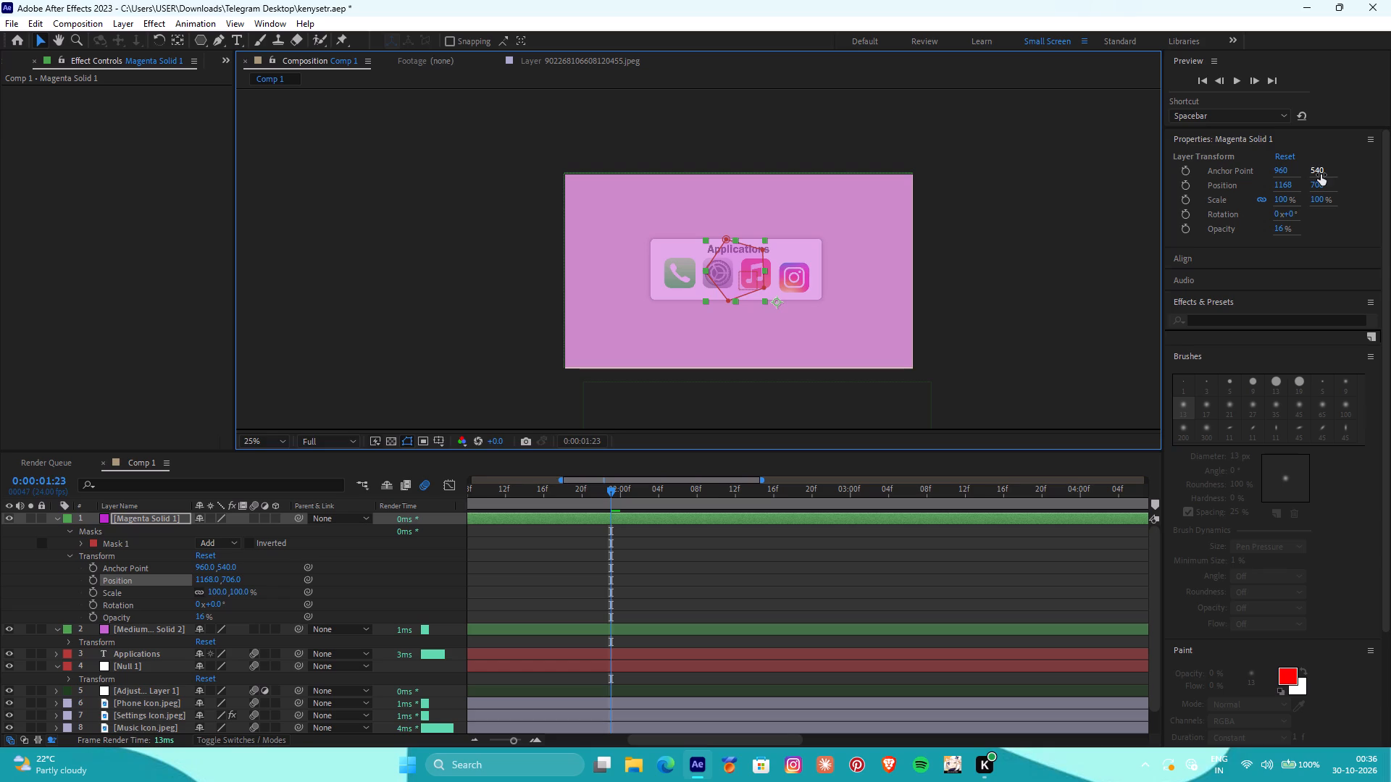
{"action": "left_click_drag", "start_coordinate": [1321, 175], "coordinate": [1229, 175]}
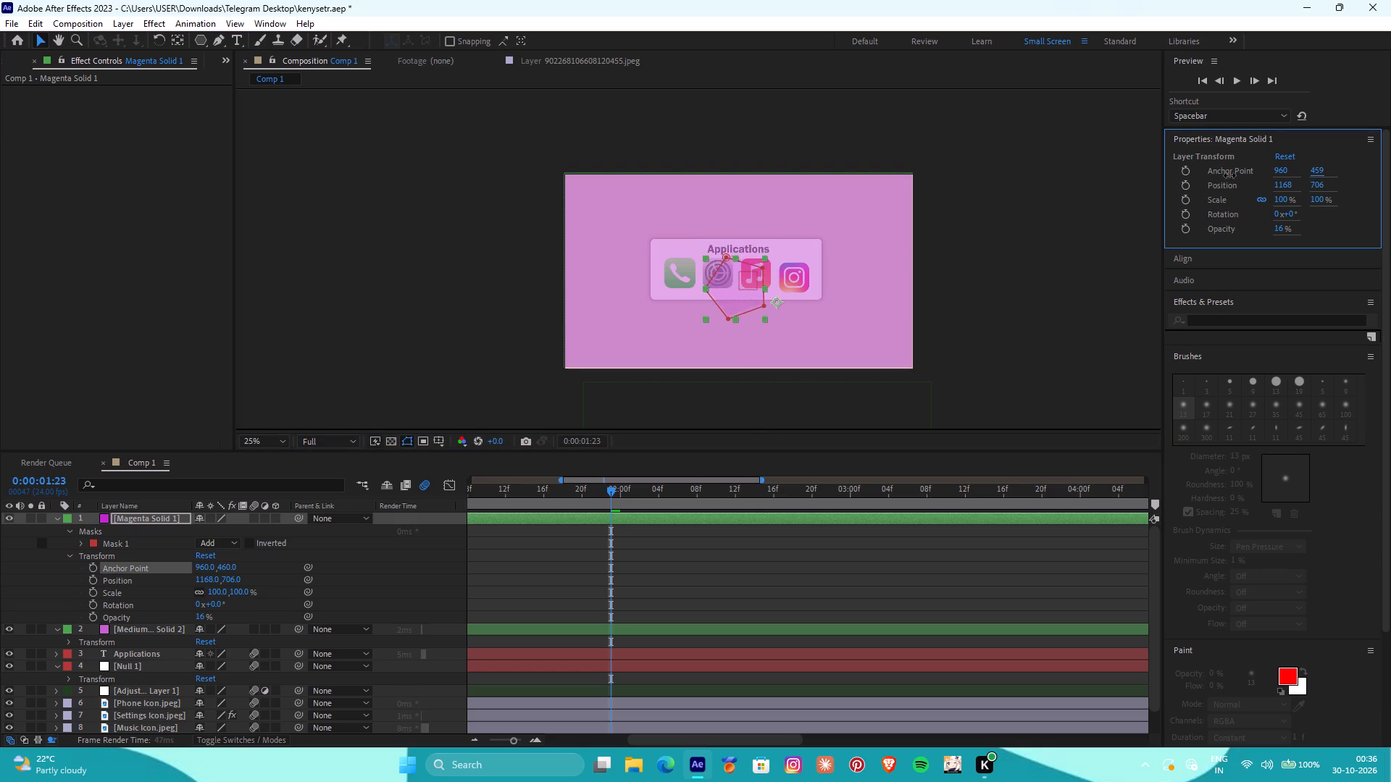
{"action": "left_click_drag", "start_coordinate": [1229, 175], "coordinate": [1174, 179]}
{"action": "left_click_drag", "start_coordinate": [1284, 174], "coordinate": [1216, 176]}
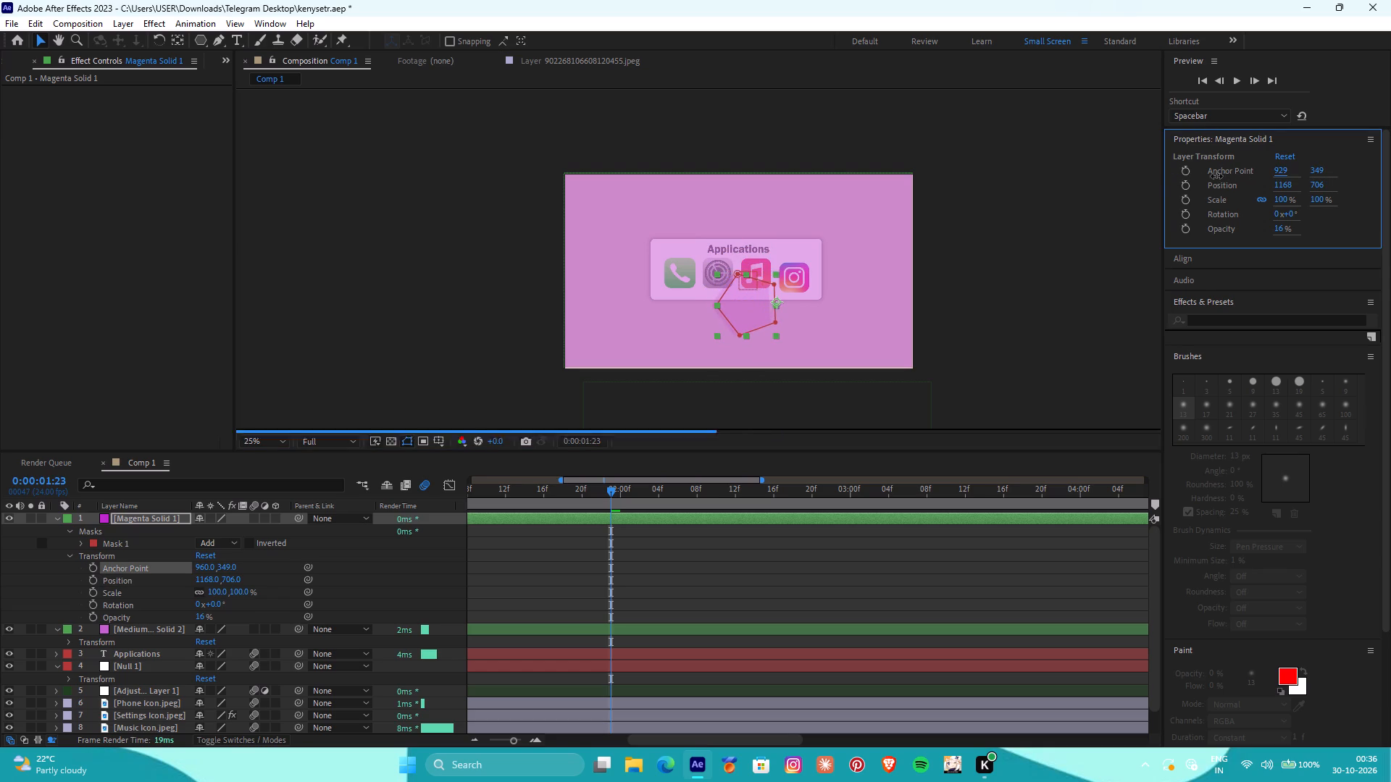
{"action": "left_click_drag", "start_coordinate": [1216, 176], "coordinate": [1136, 188]}
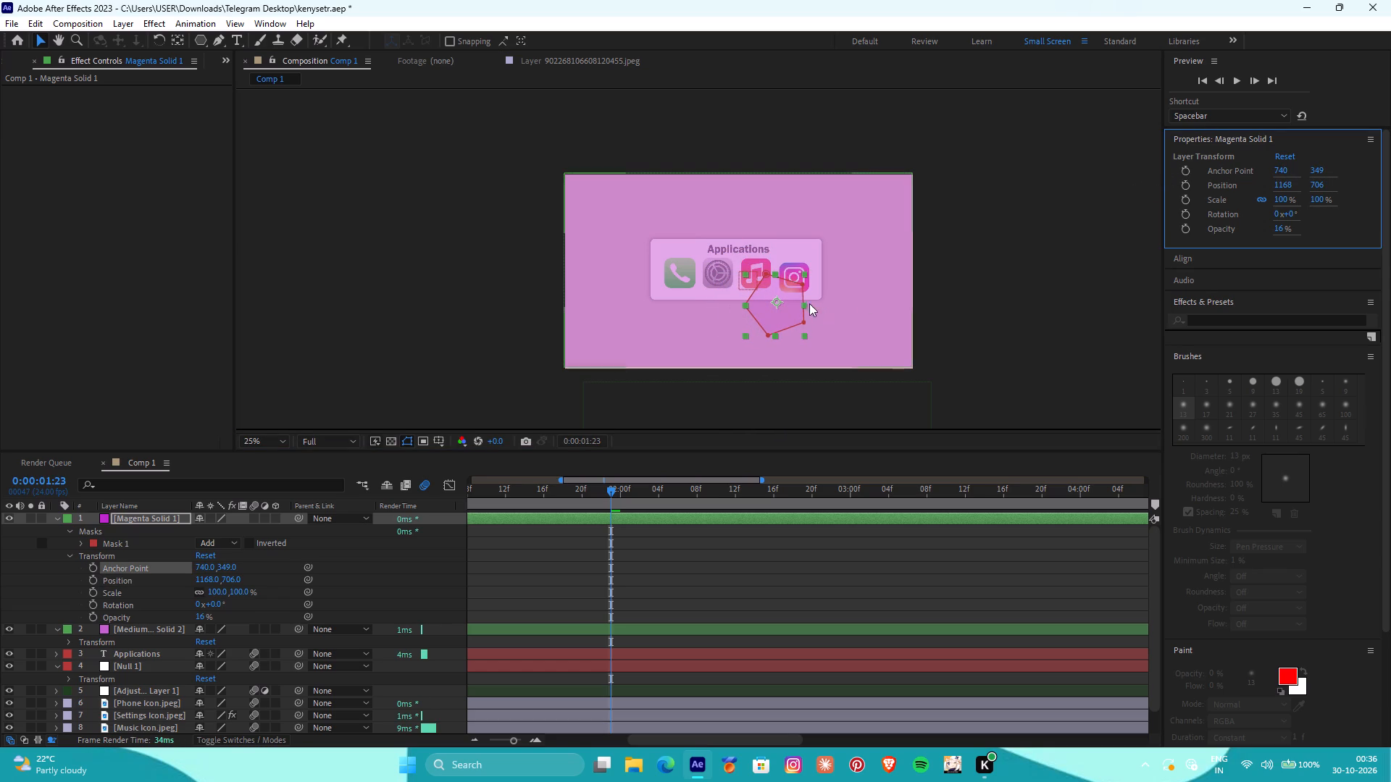
{"action": "left_click_drag", "start_coordinate": [772, 301], "coordinate": [732, 278]}
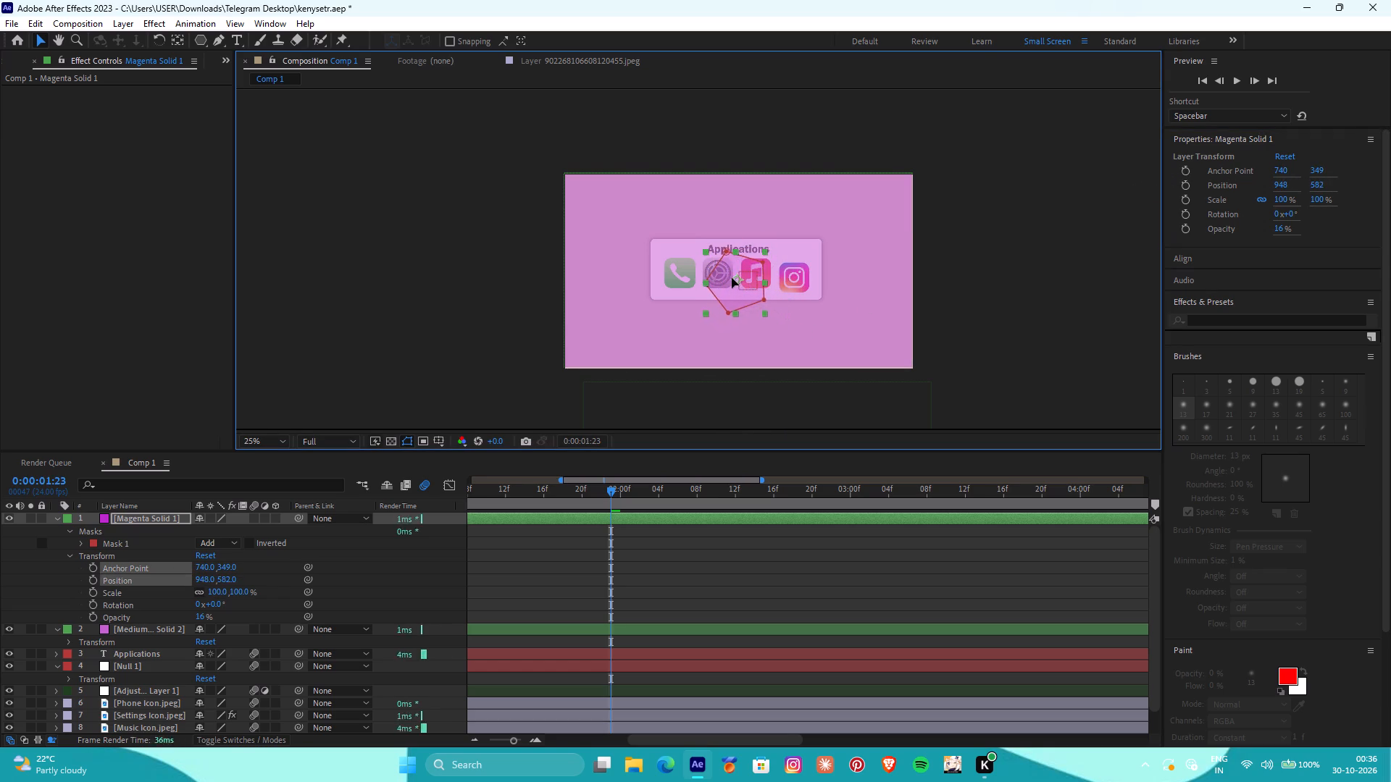
{"action": "left_click_drag", "start_coordinate": [732, 278], "coordinate": [730, 272]}
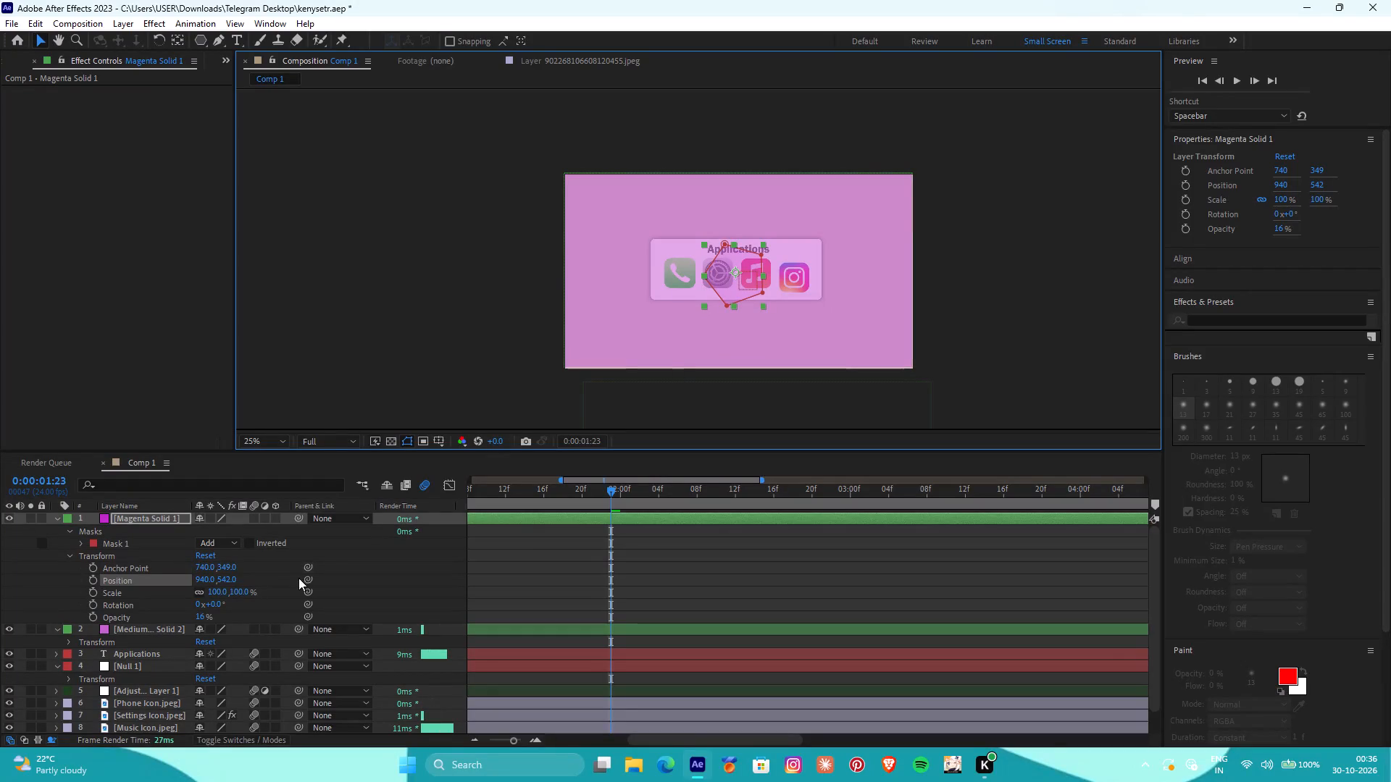
Invert the pentagon mask on the stronger magenta solid.
{"action": "left_click", "coordinate": [246, 542]}
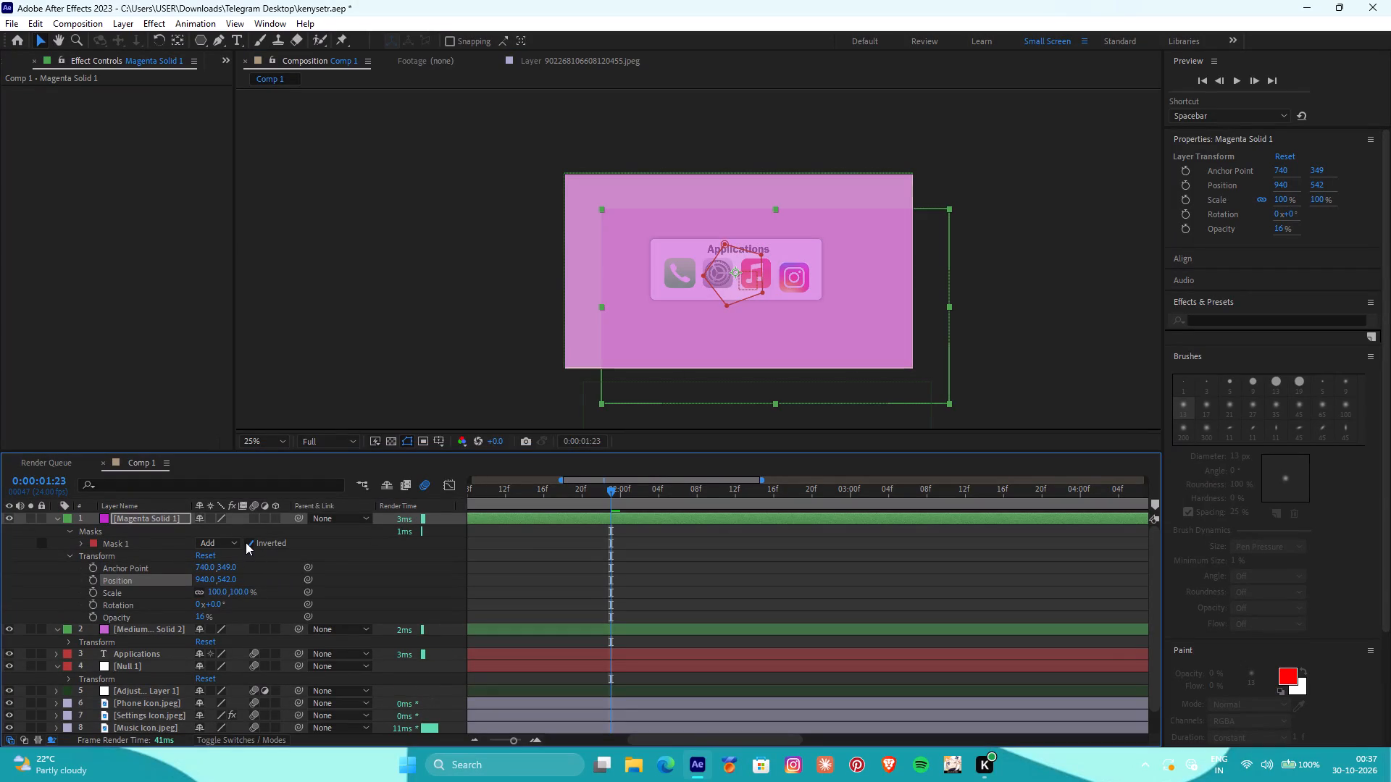
{"action": "left_click", "coordinate": [246, 542]}
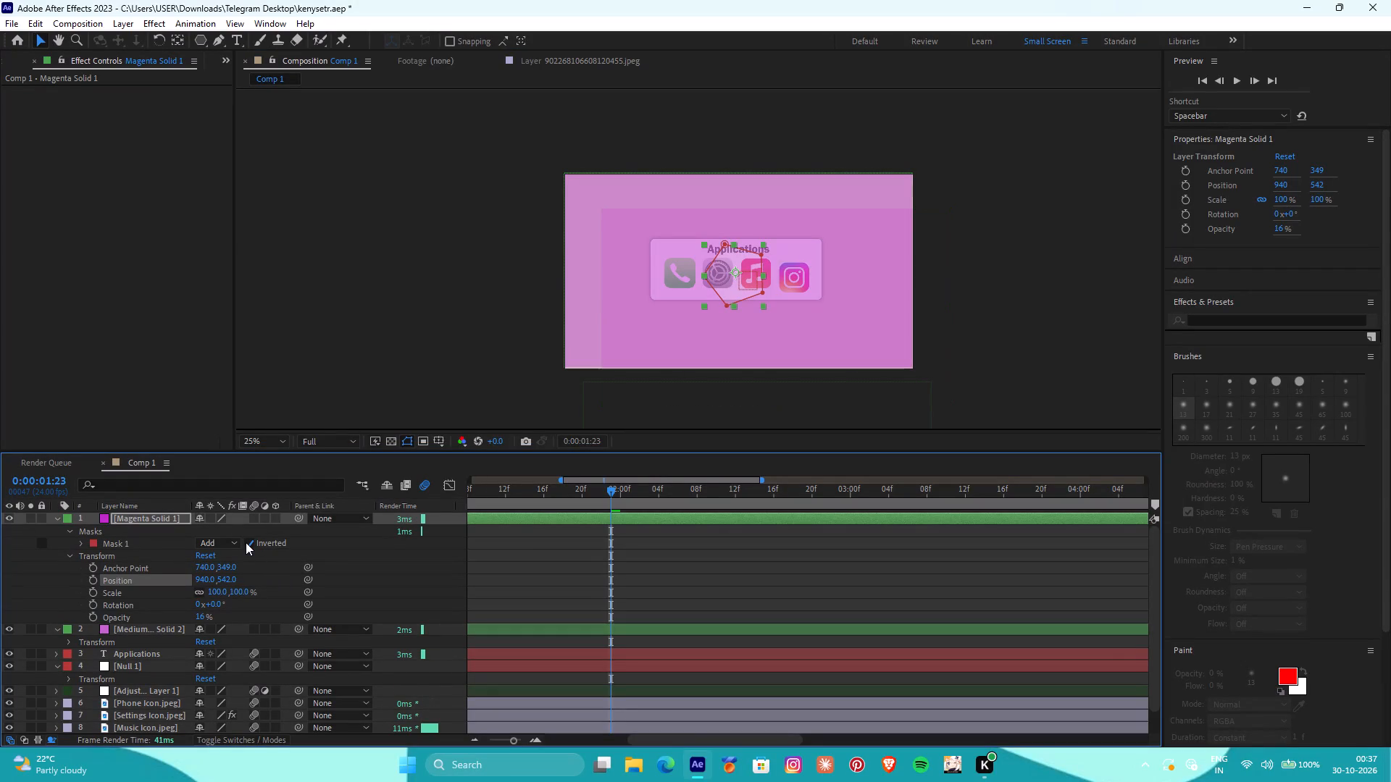
{"action": "left_click", "coordinate": [246, 542]}
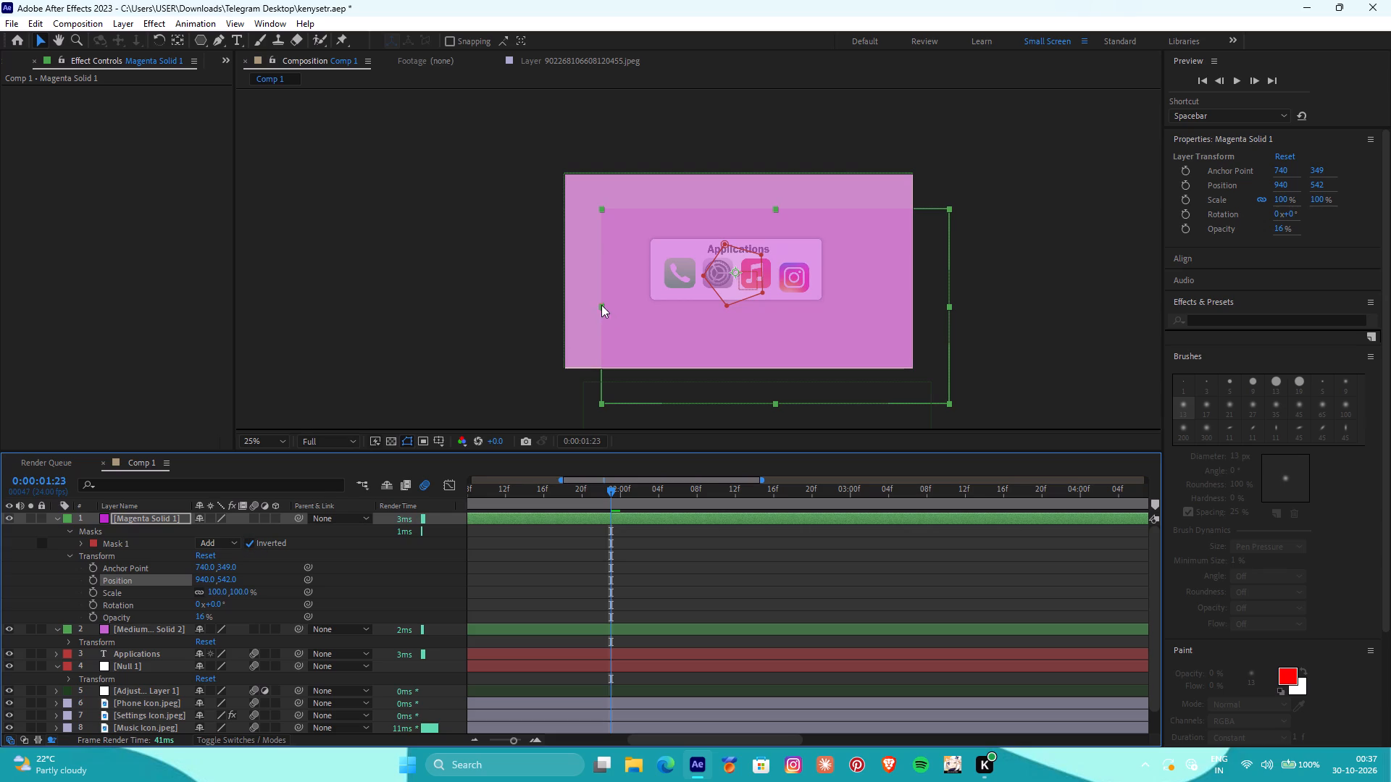
Stretch the stronger magenta solid to a scale of about 158.4, 183.7% so it covers the whole composition frame.
{"action": "left_click_drag", "start_coordinate": [601, 305], "coordinate": [523, 316]}
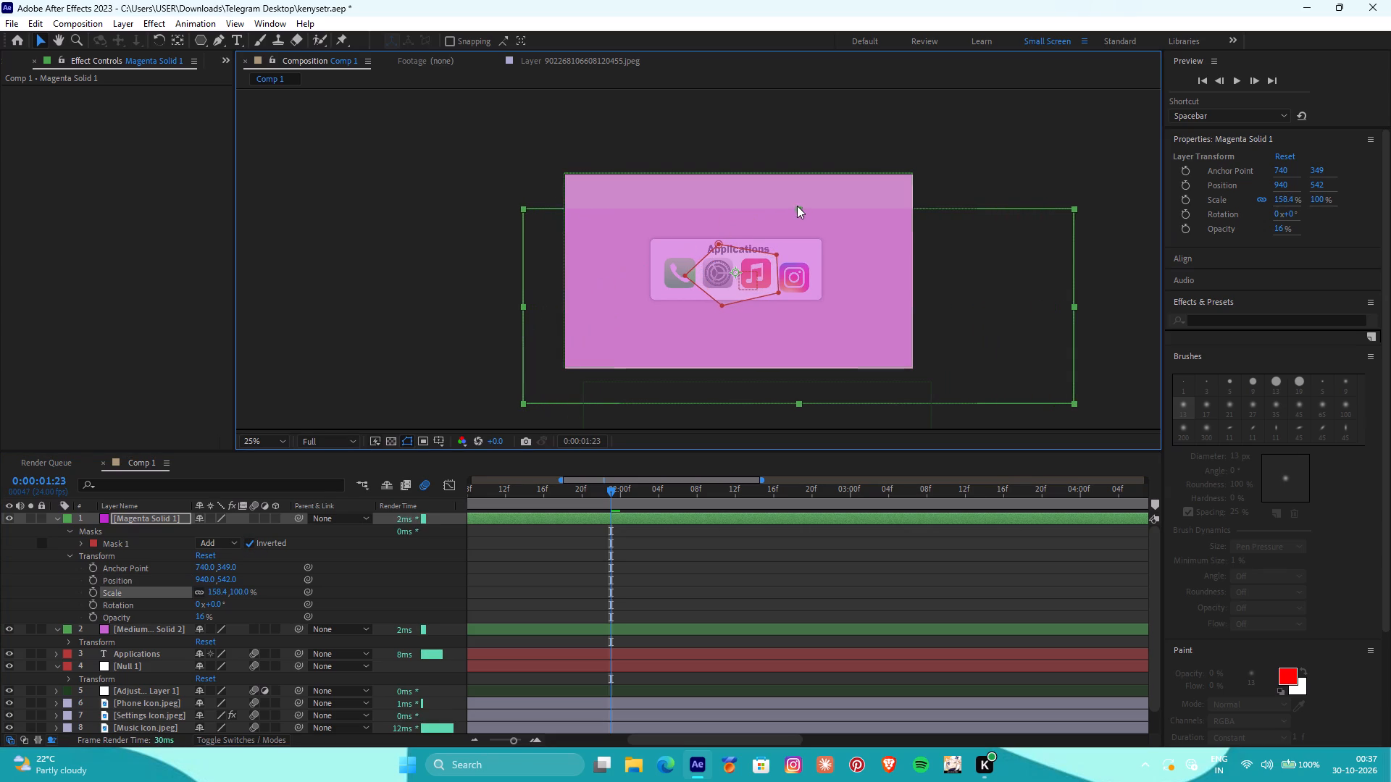
{"action": "left_click_drag", "start_coordinate": [798, 206], "coordinate": [788, 153]}
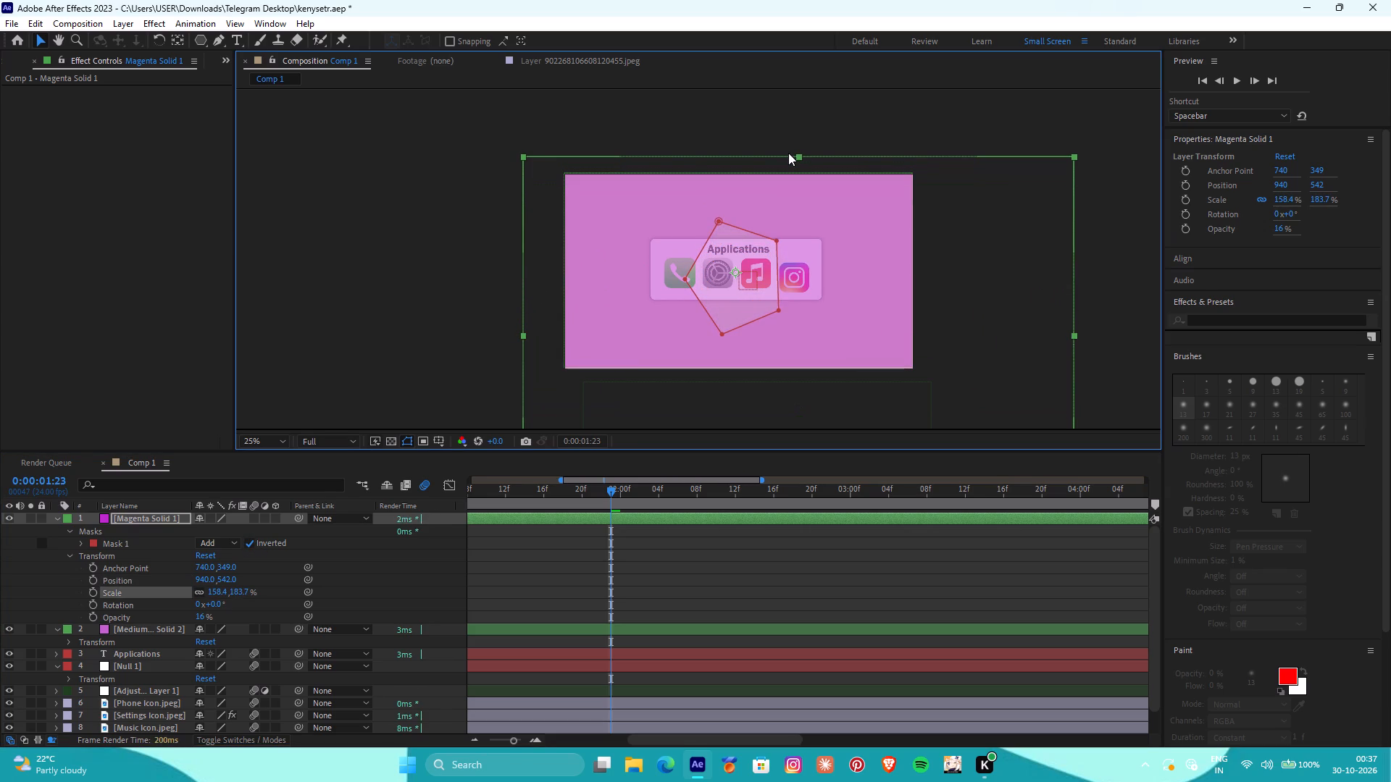
{"action": "left_click_drag", "start_coordinate": [788, 153], "coordinate": [788, 153]}
Reshape the inverted mask point by point into a small pentagon between the Settings and Music icons.
{"action": "left_click_drag", "start_coordinate": [685, 279], "coordinate": [727, 275]}
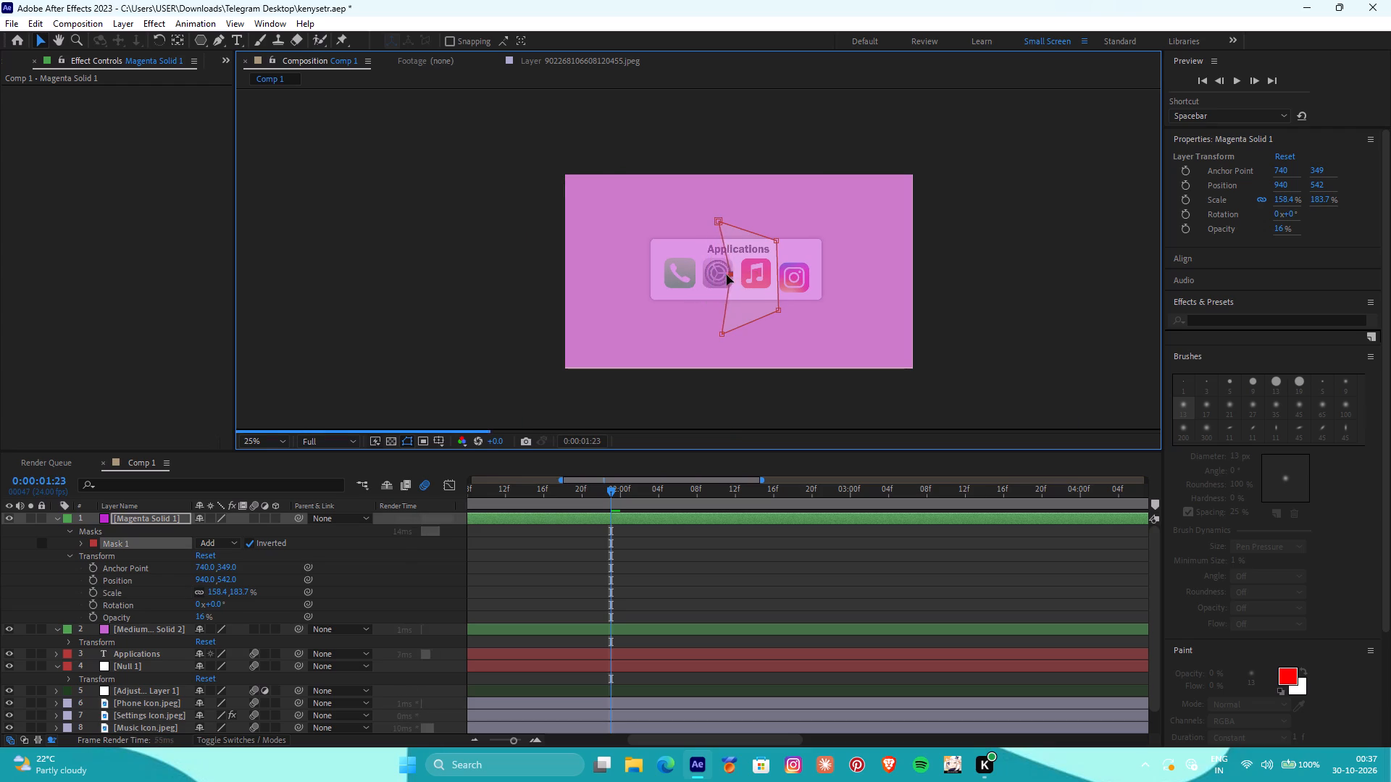
{"action": "left_click_drag", "start_coordinate": [727, 275], "coordinate": [715, 277]}
{"action": "left_click_drag", "start_coordinate": [719, 222], "coordinate": [744, 271]}
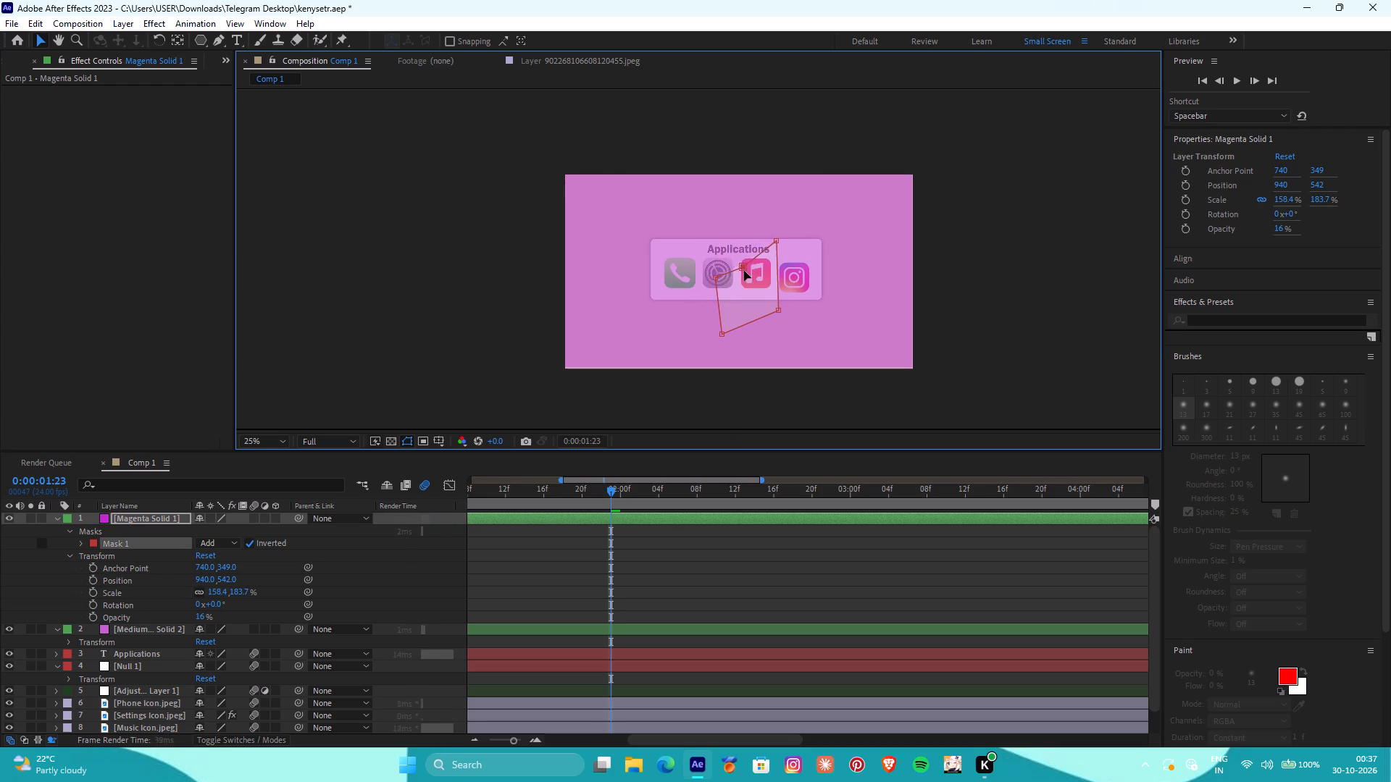
{"action": "left_click_drag", "start_coordinate": [744, 271], "coordinate": [731, 258]}
{"action": "left_click_drag", "start_coordinate": [774, 241], "coordinate": [748, 260]}
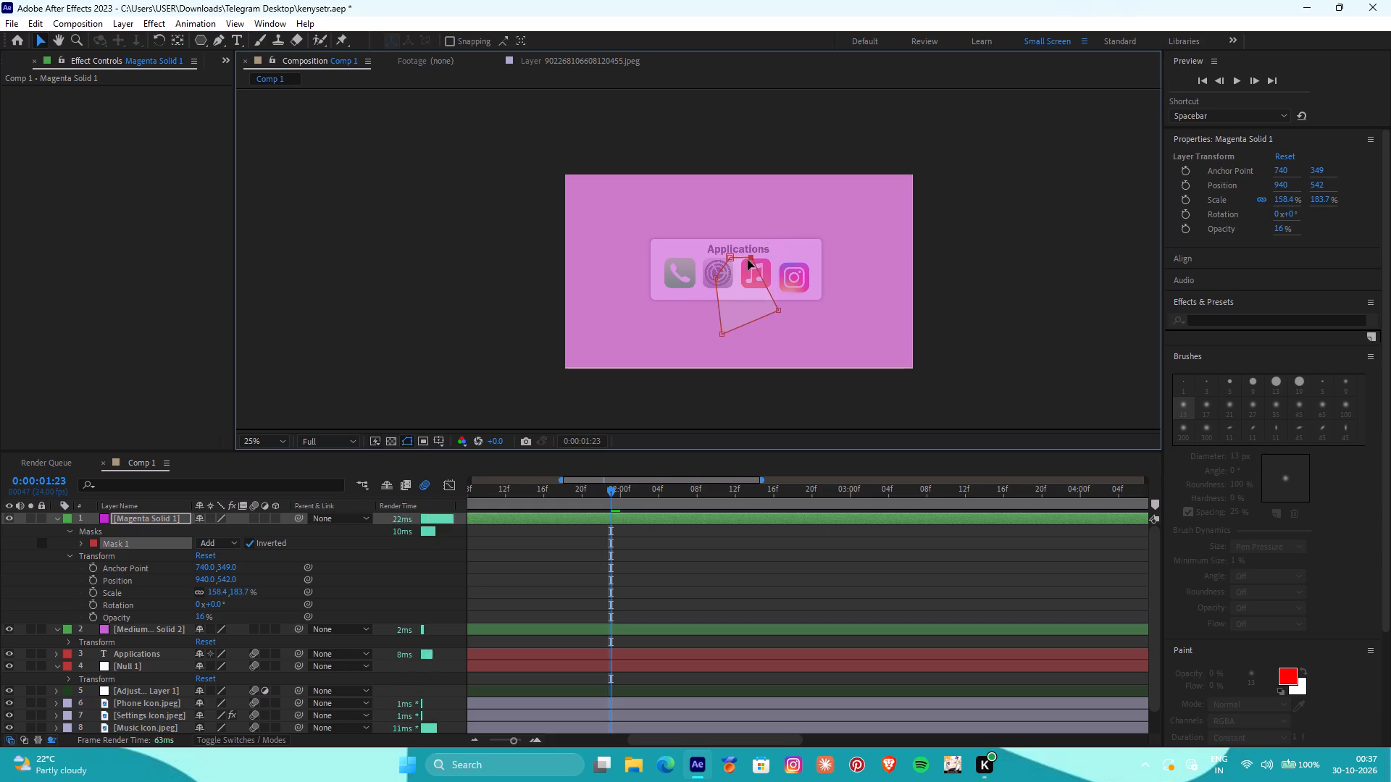
{"action": "left_click_drag", "start_coordinate": [748, 260], "coordinate": [748, 261]}
{"action": "left_click_drag", "start_coordinate": [721, 335], "coordinate": [732, 289]}
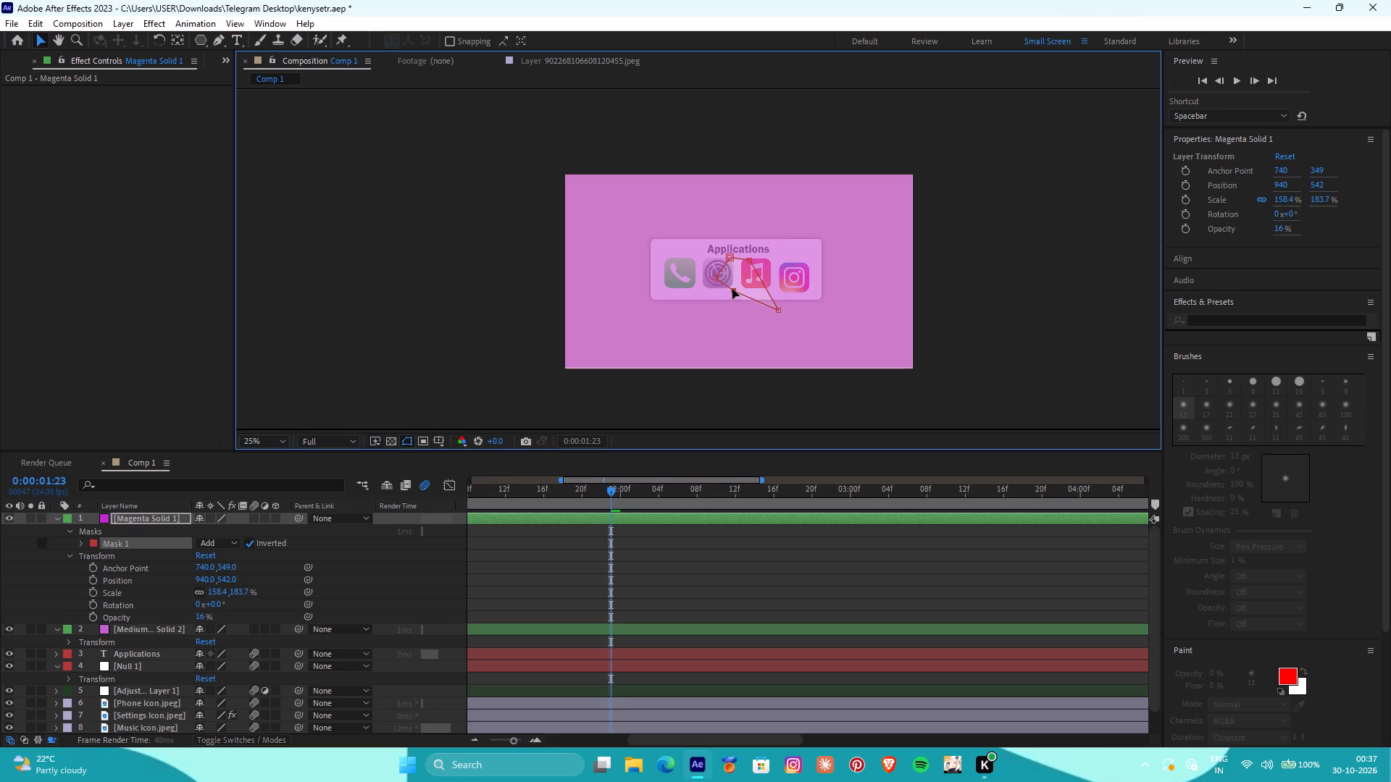
{"action": "left_click_drag", "start_coordinate": [732, 289], "coordinate": [732, 289]}
{"action": "left_click_drag", "start_coordinate": [778, 308], "coordinate": [748, 282]}
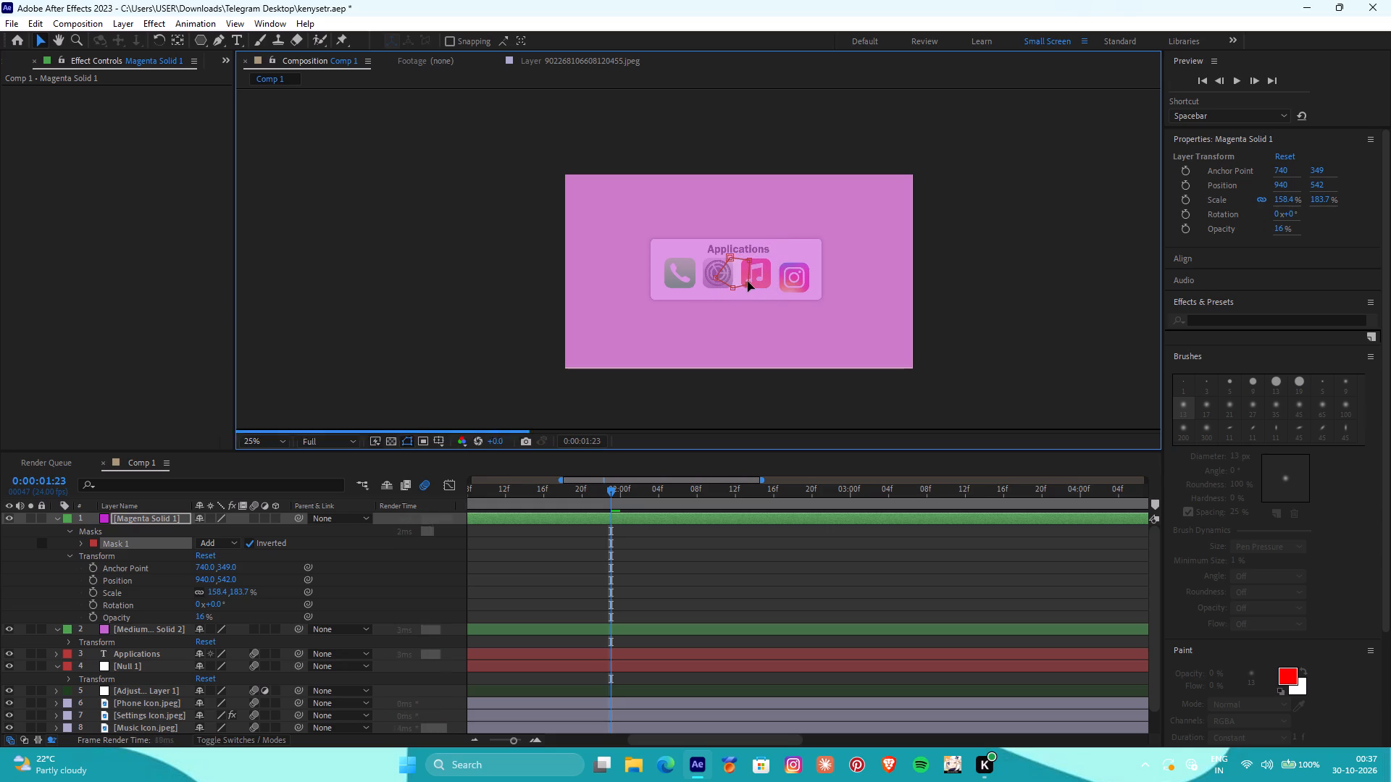
{"action": "left_click_drag", "start_coordinate": [748, 282], "coordinate": [747, 282]}
{"action": "left_click", "coordinate": [716, 277]}
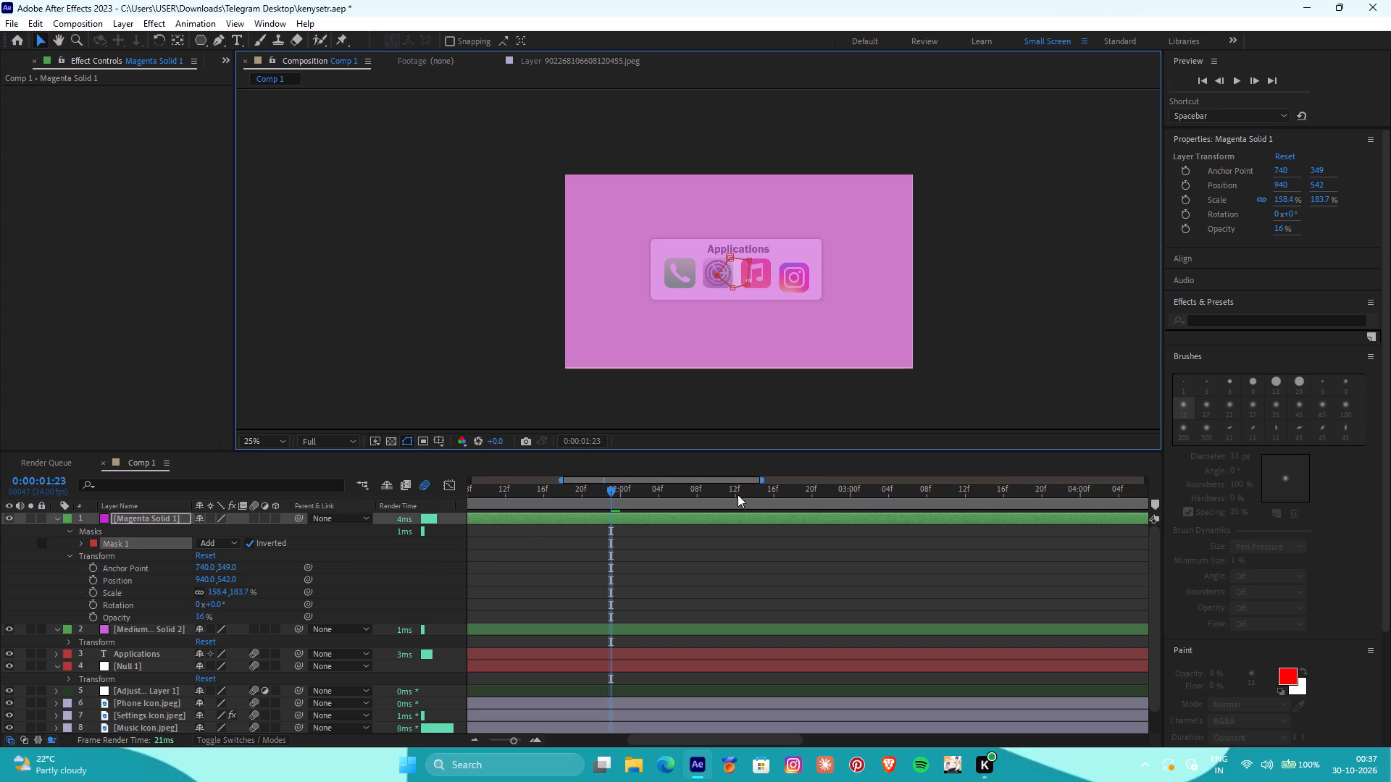
Set the stronger magenta solid's opacity to 100%.
{"action": "left_click_drag", "start_coordinate": [1282, 229], "coordinate": [1379, 221]}
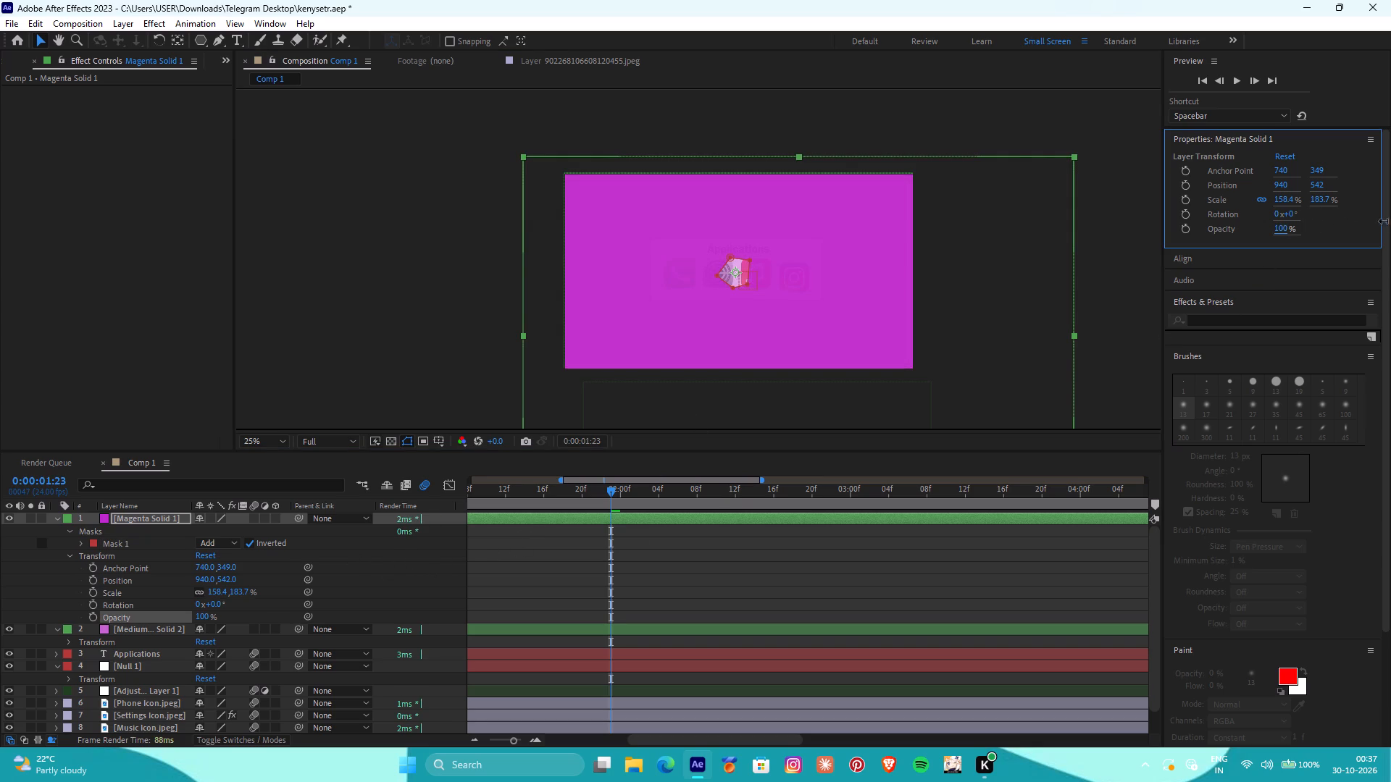
{"action": "left_click_drag", "start_coordinate": [1379, 221], "coordinate": [1390, 221]}
Keyframe the stronger magenta solid's scale from 158.4, 183.7% at 0:00:01:23 to about 2149.5, 2492.7% at 0:00:02:06.
{"action": "left_click", "coordinate": [89, 591]}
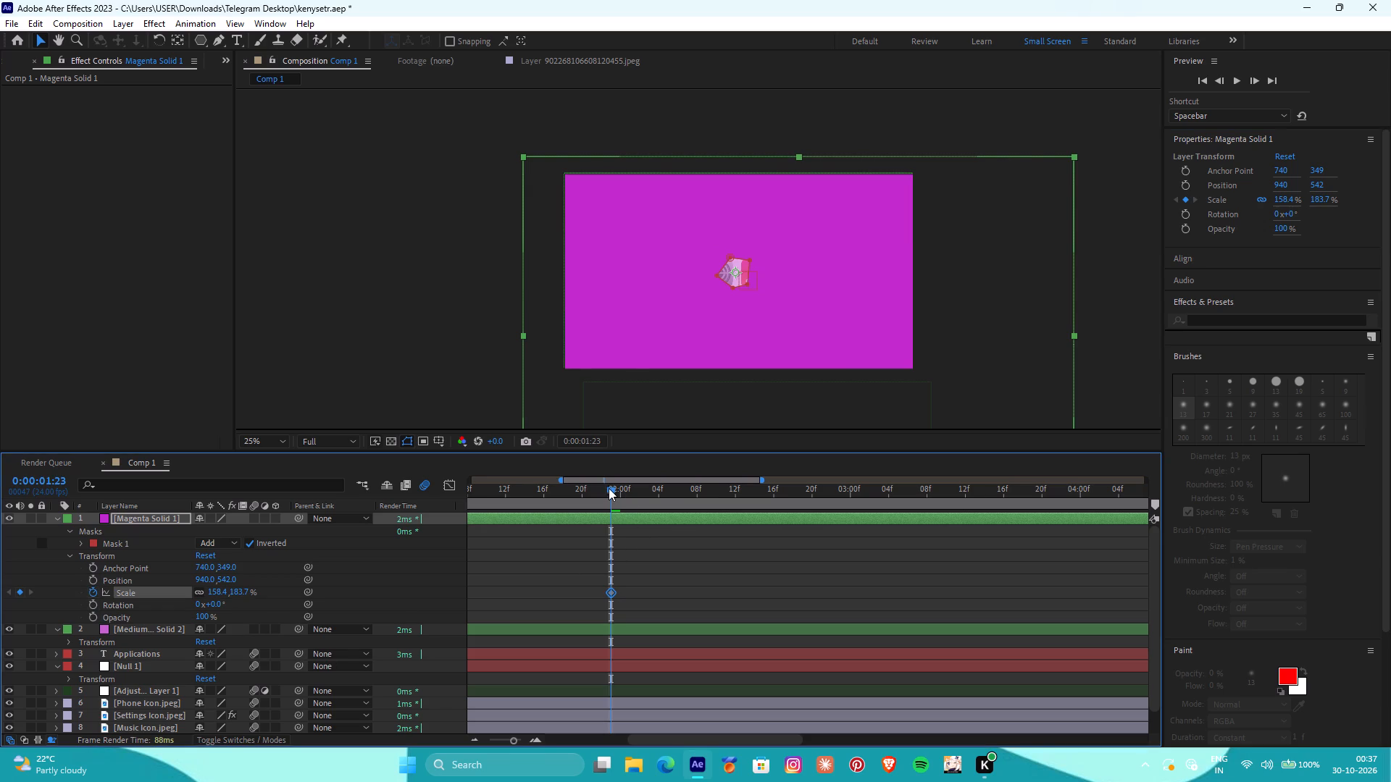
{"action": "left_click_drag", "start_coordinate": [609, 488], "coordinate": [672, 489]}
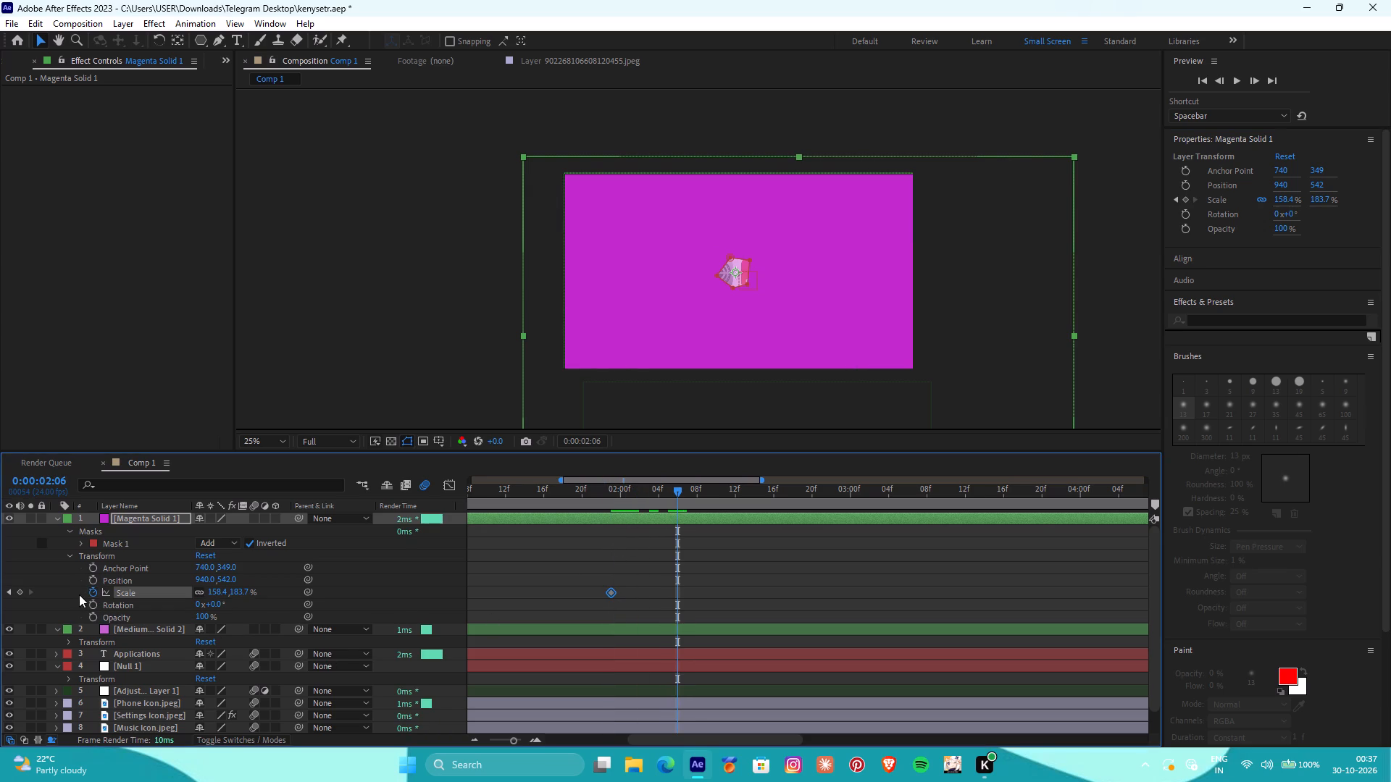
{"action": "left_click_drag", "start_coordinate": [243, 593], "coordinate": [692, 597]}
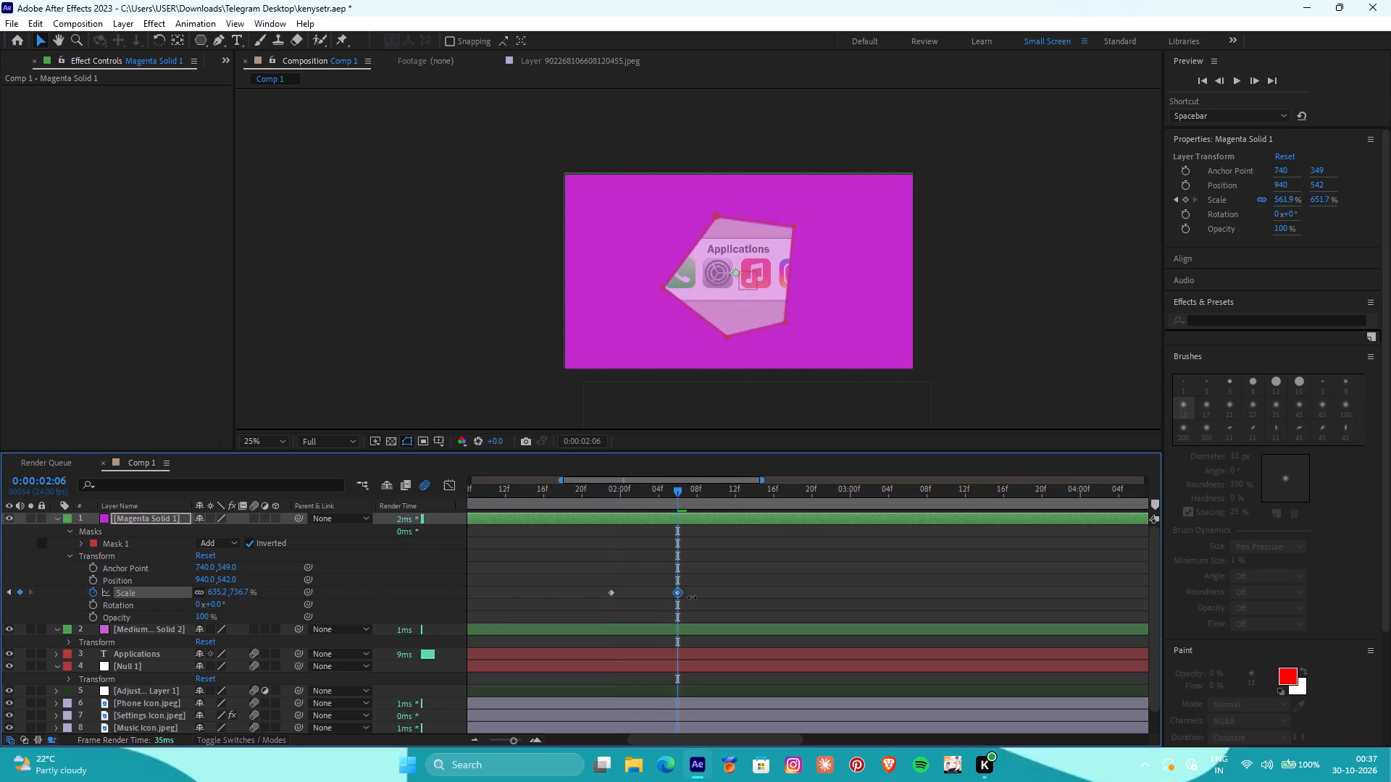
{"action": "left_click_drag", "start_coordinate": [692, 597], "coordinate": [1390, 593]}
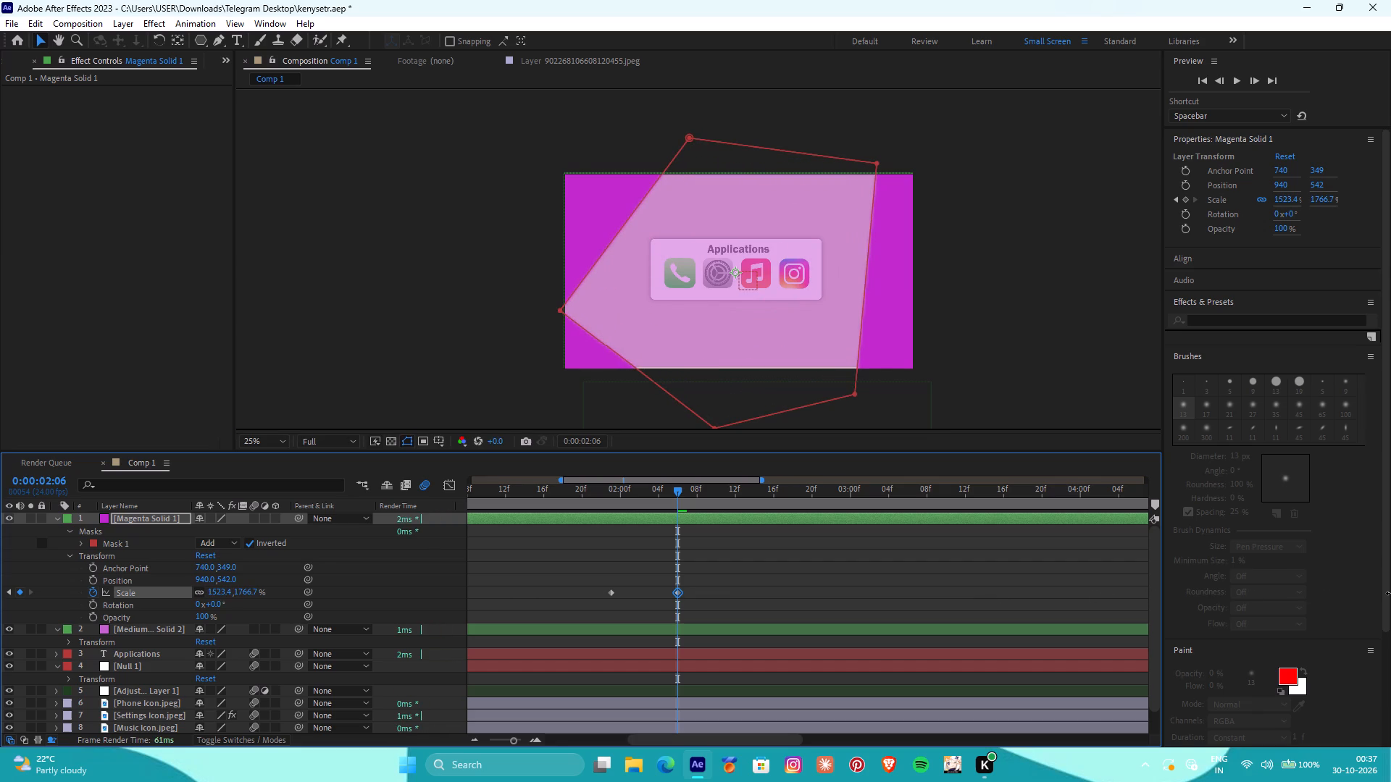
{"action": "left_click_drag", "start_coordinate": [1390, 593], "coordinate": [1387, 593]}
{"action": "left_click_drag", "start_coordinate": [1387, 593], "coordinate": [457, 663]}
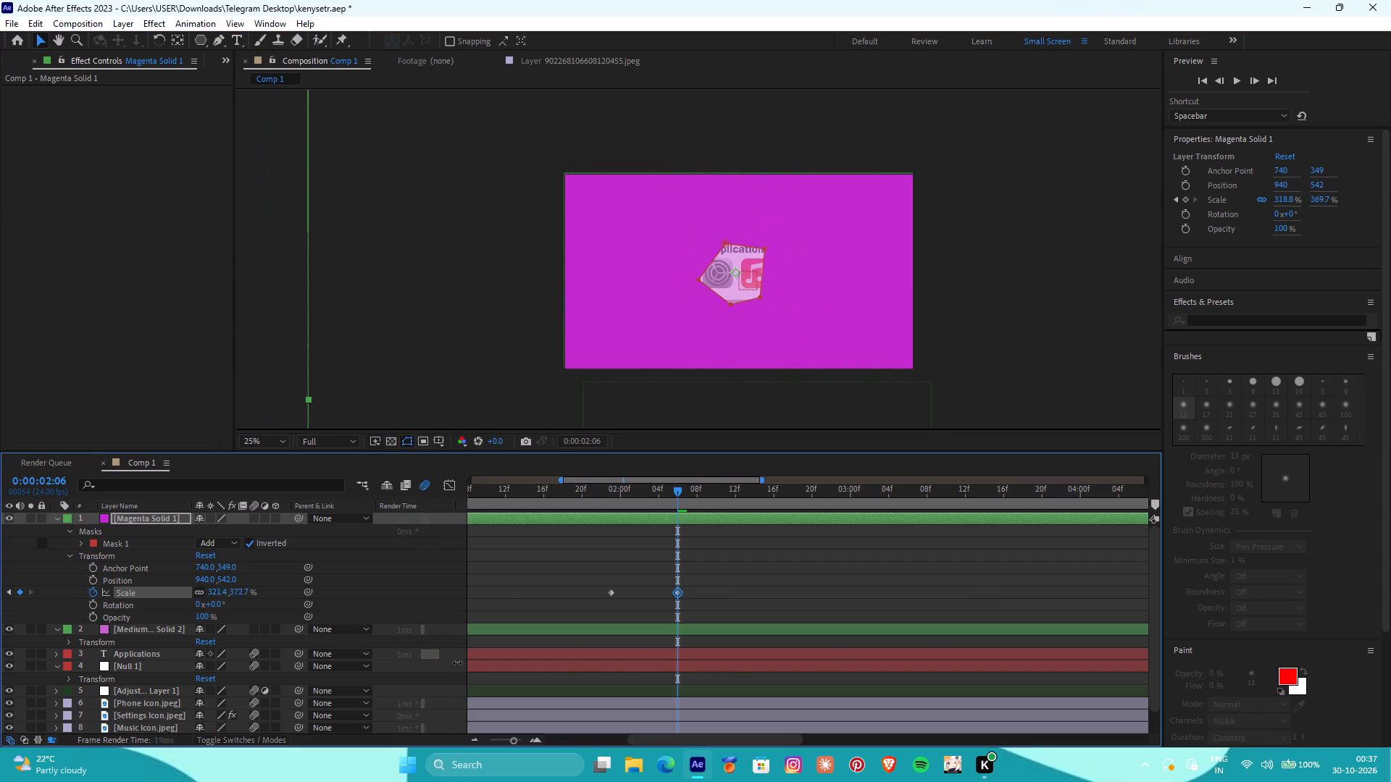
{"action": "left_click_drag", "start_coordinate": [457, 663], "coordinate": [809, 610]}
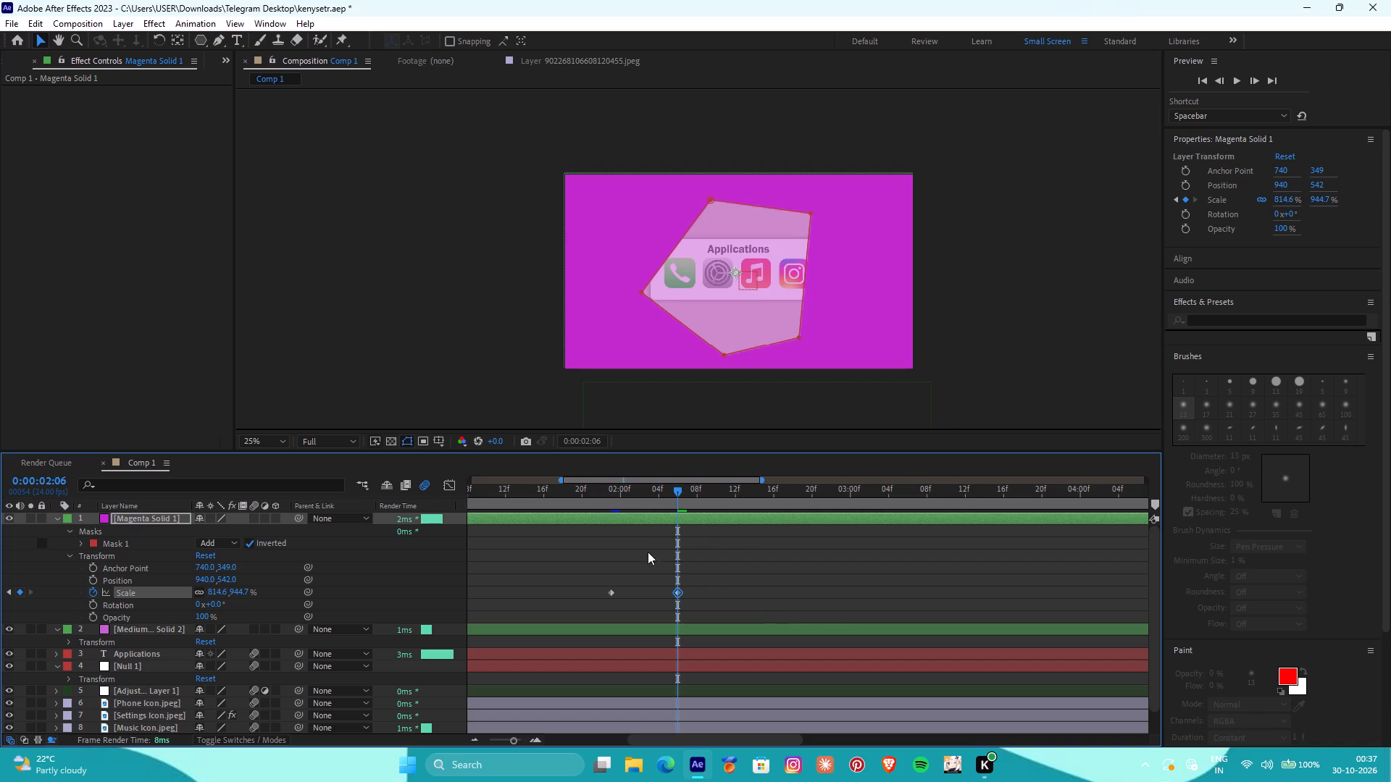
{"action": "left_click_drag", "start_coordinate": [679, 488], "coordinate": [603, 500]}
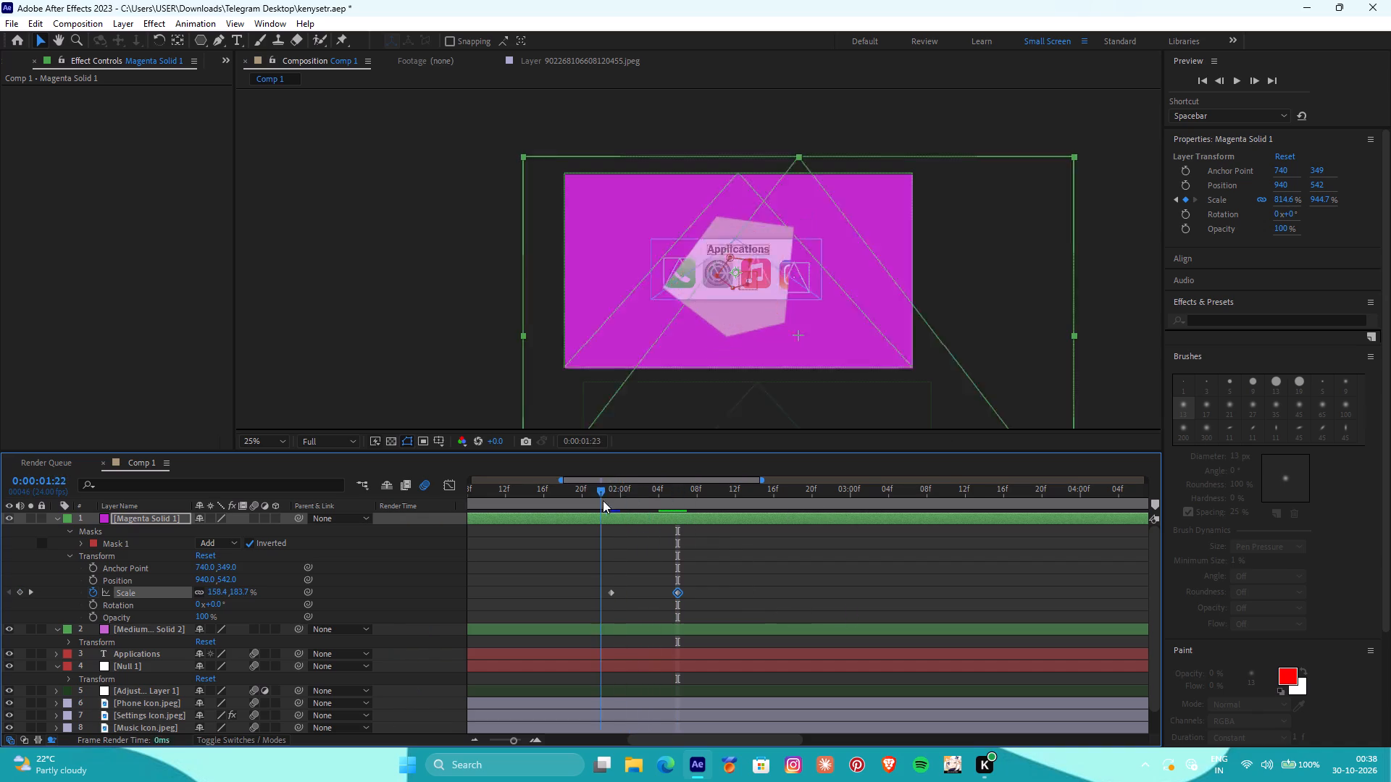
{"action": "left_click_drag", "start_coordinate": [603, 500], "coordinate": [679, 510]}
{"action": "left_click_drag", "start_coordinate": [234, 589], "coordinate": [675, 600]}
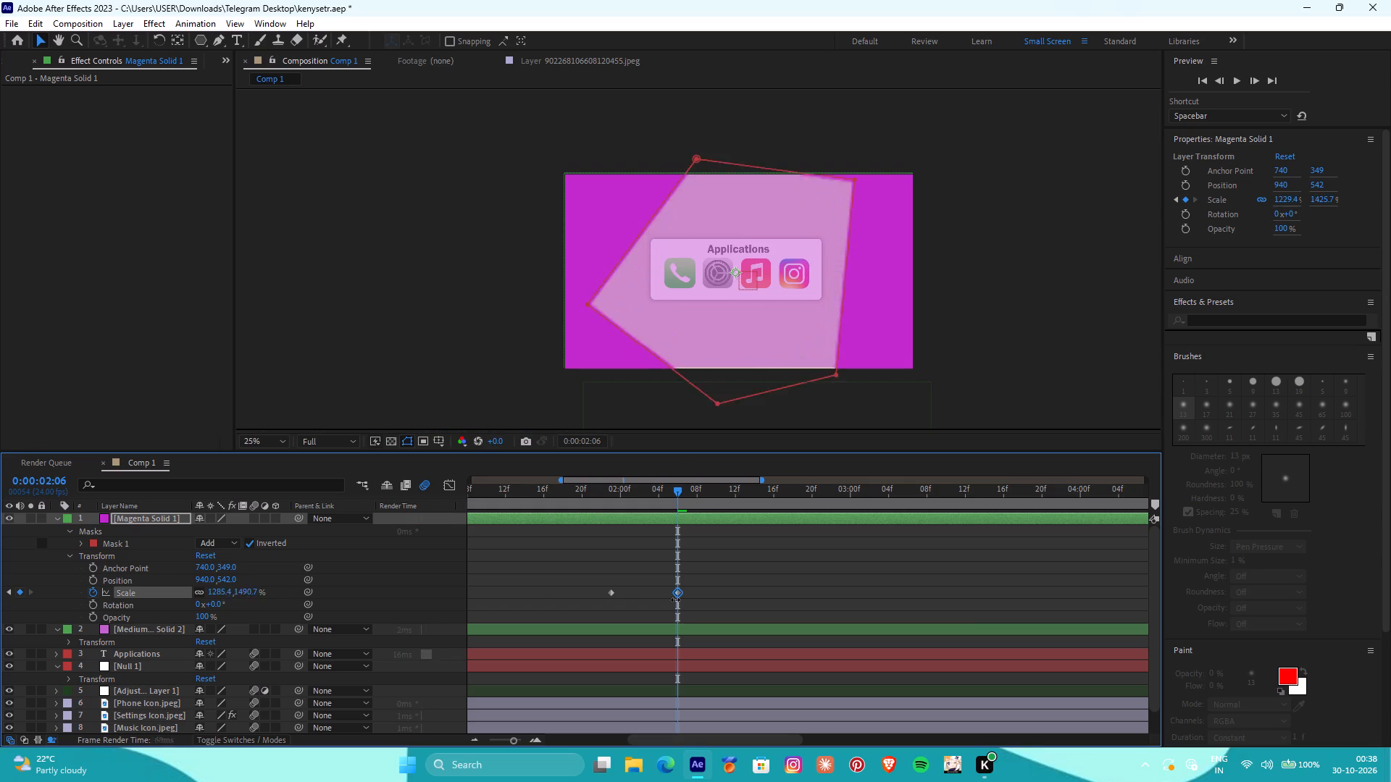
{"action": "left_click_drag", "start_coordinate": [675, 600], "coordinate": [1379, 613]}
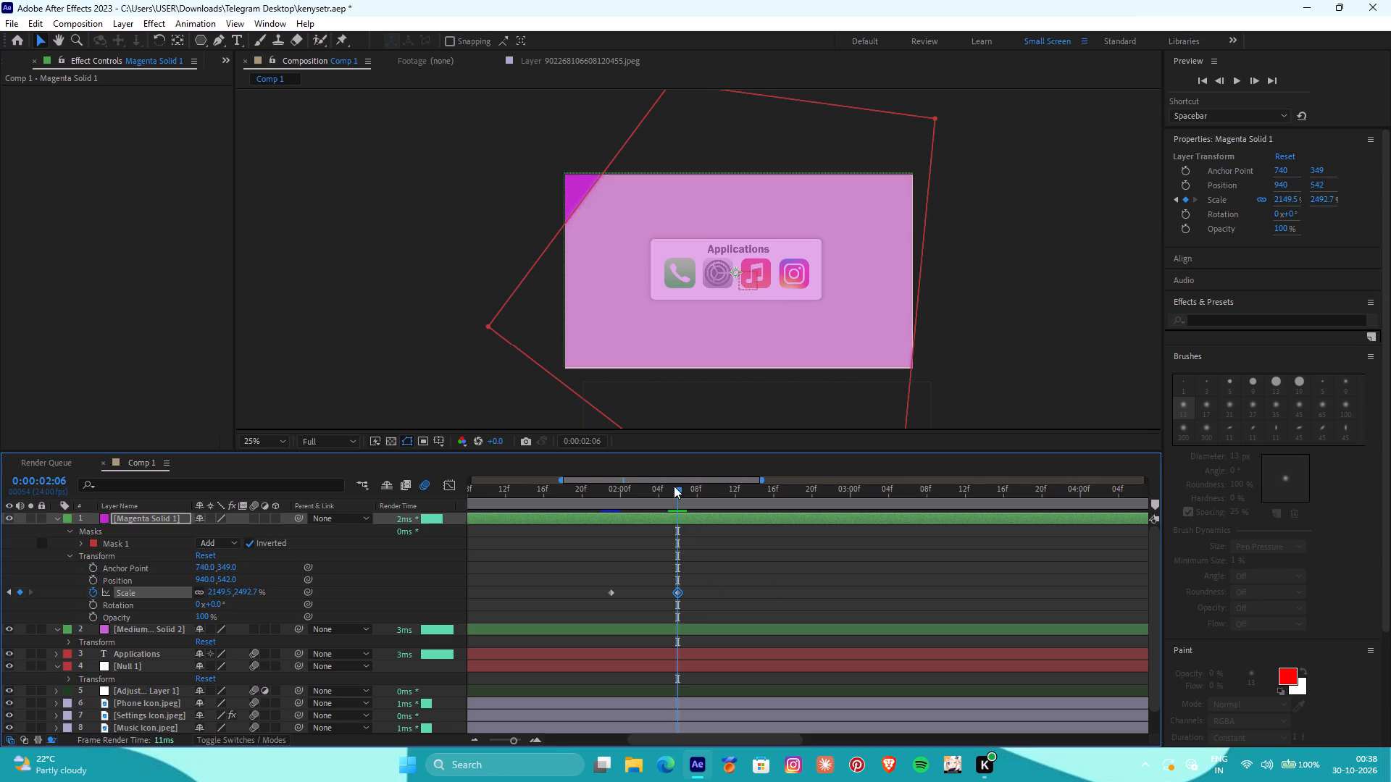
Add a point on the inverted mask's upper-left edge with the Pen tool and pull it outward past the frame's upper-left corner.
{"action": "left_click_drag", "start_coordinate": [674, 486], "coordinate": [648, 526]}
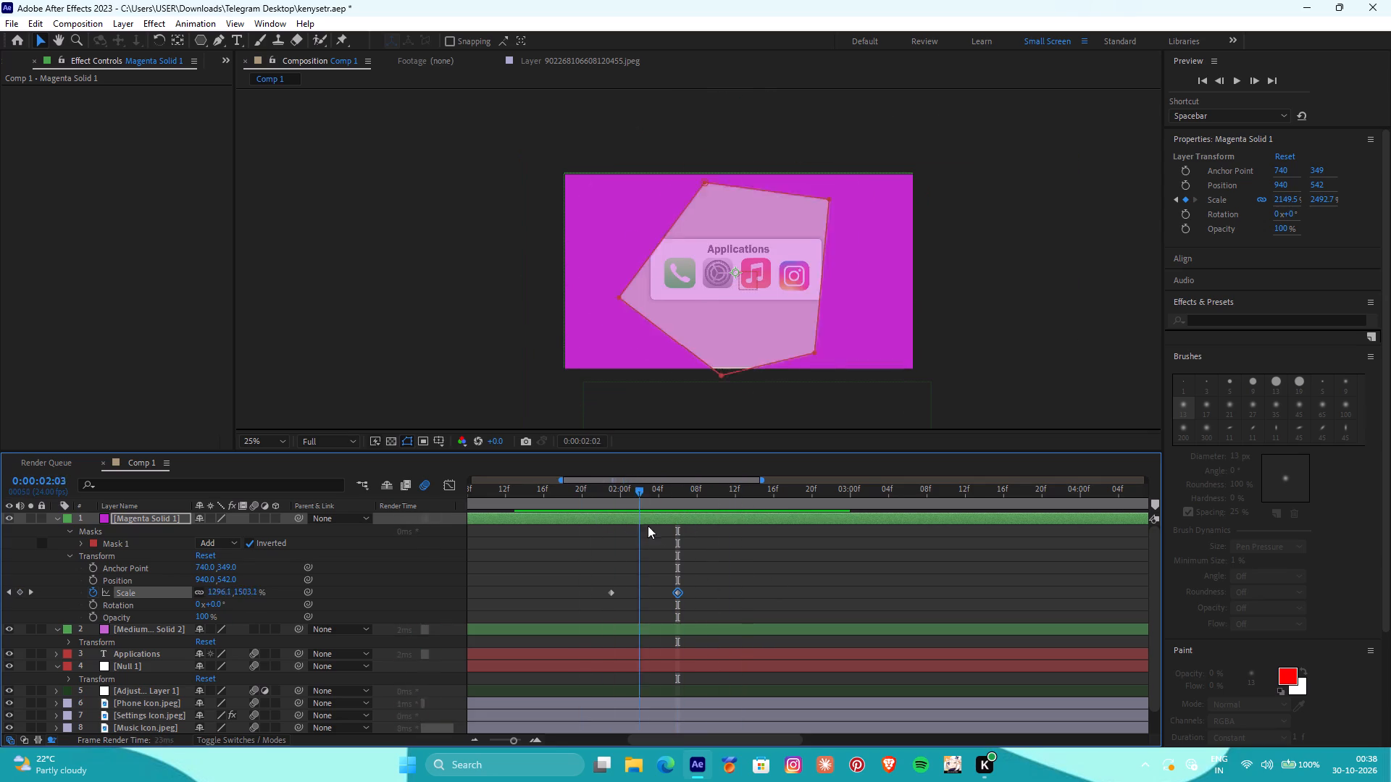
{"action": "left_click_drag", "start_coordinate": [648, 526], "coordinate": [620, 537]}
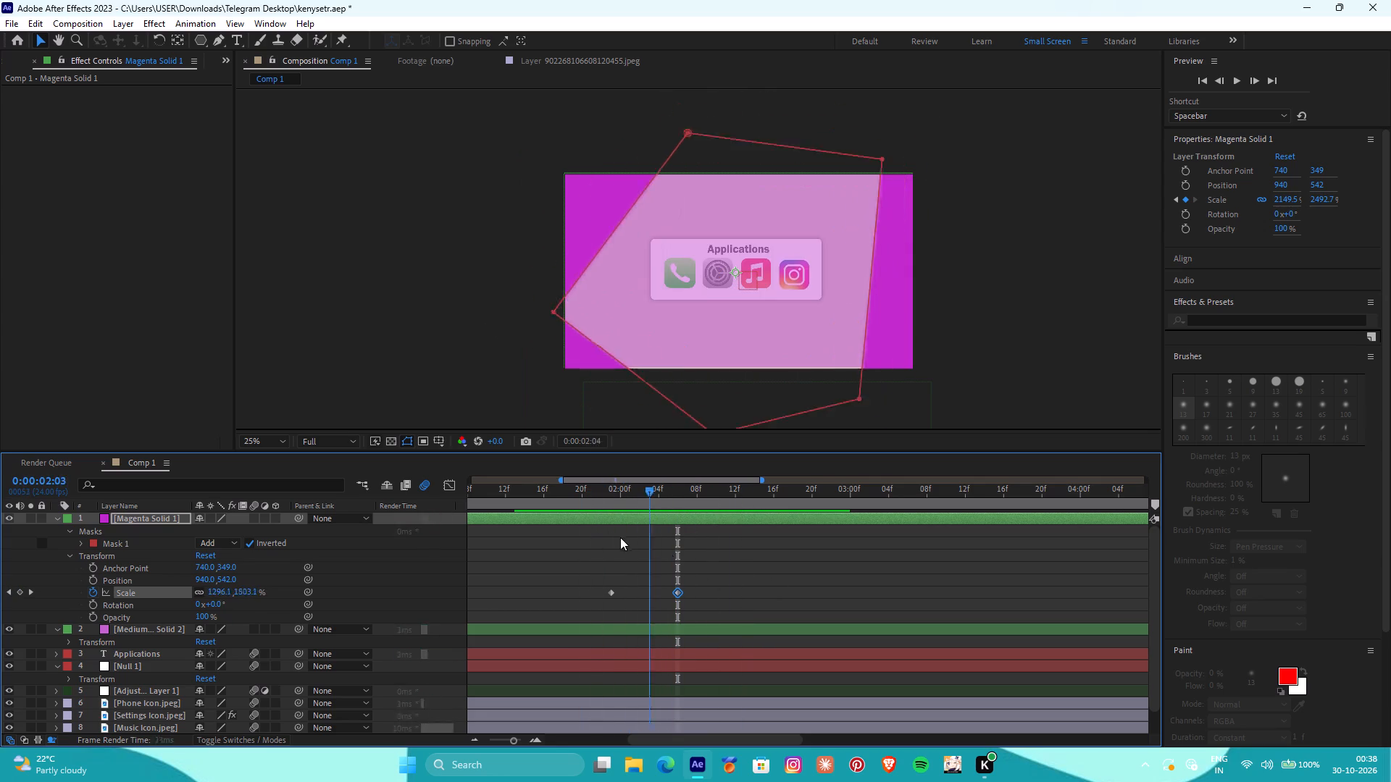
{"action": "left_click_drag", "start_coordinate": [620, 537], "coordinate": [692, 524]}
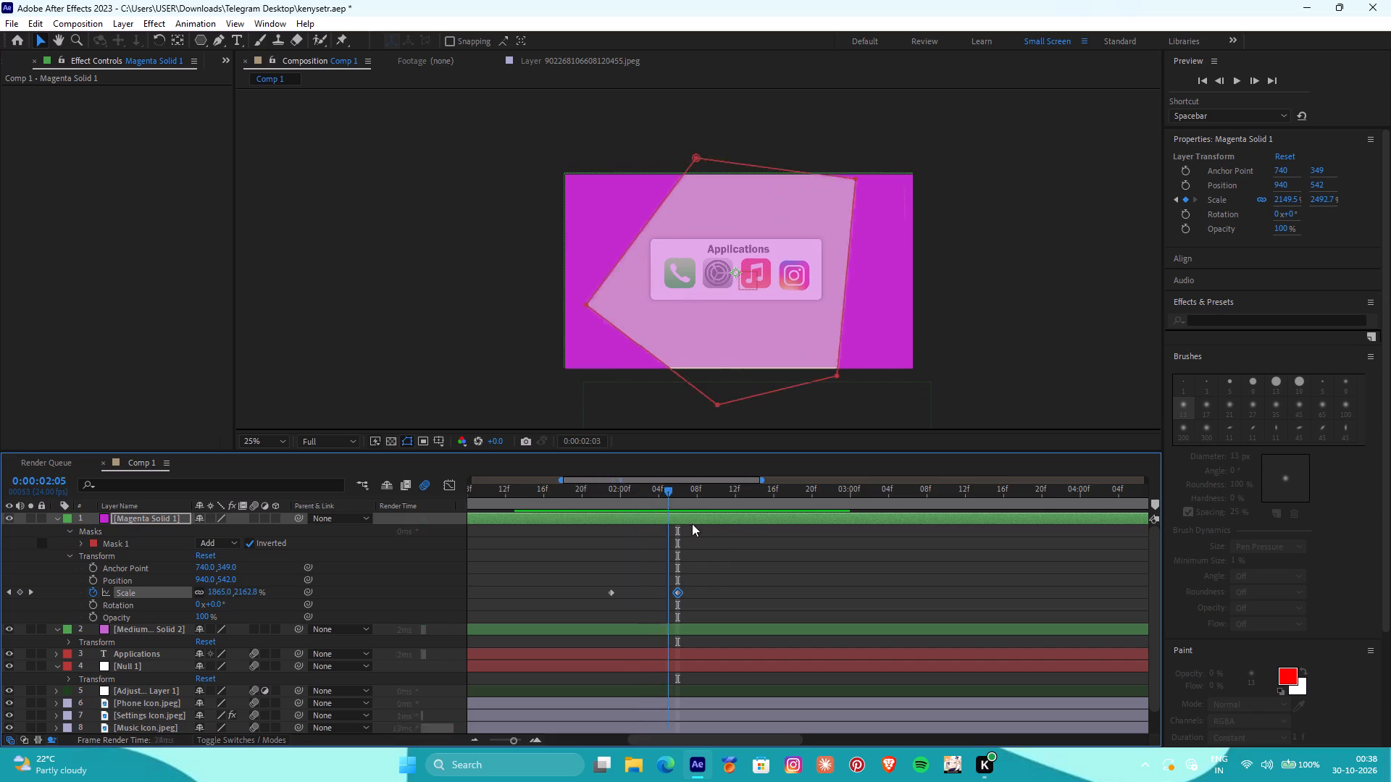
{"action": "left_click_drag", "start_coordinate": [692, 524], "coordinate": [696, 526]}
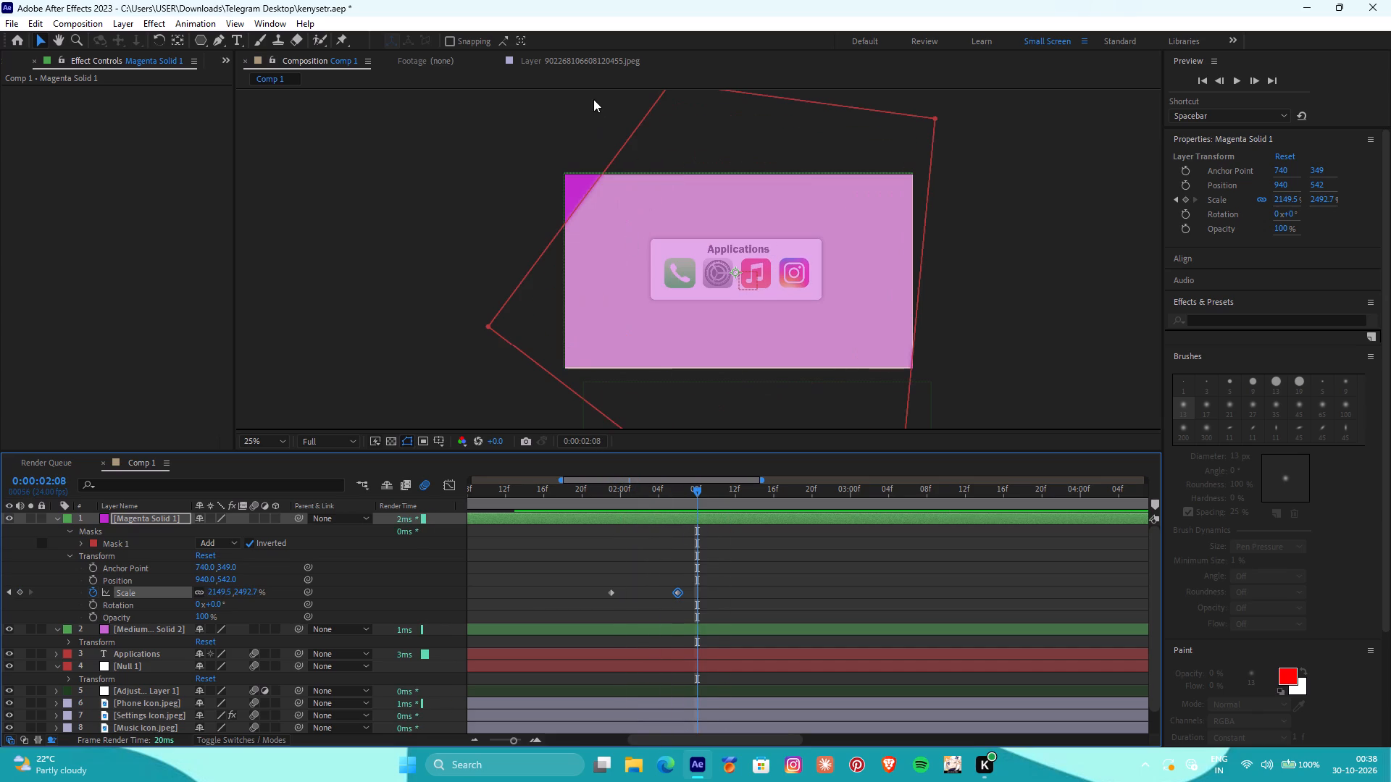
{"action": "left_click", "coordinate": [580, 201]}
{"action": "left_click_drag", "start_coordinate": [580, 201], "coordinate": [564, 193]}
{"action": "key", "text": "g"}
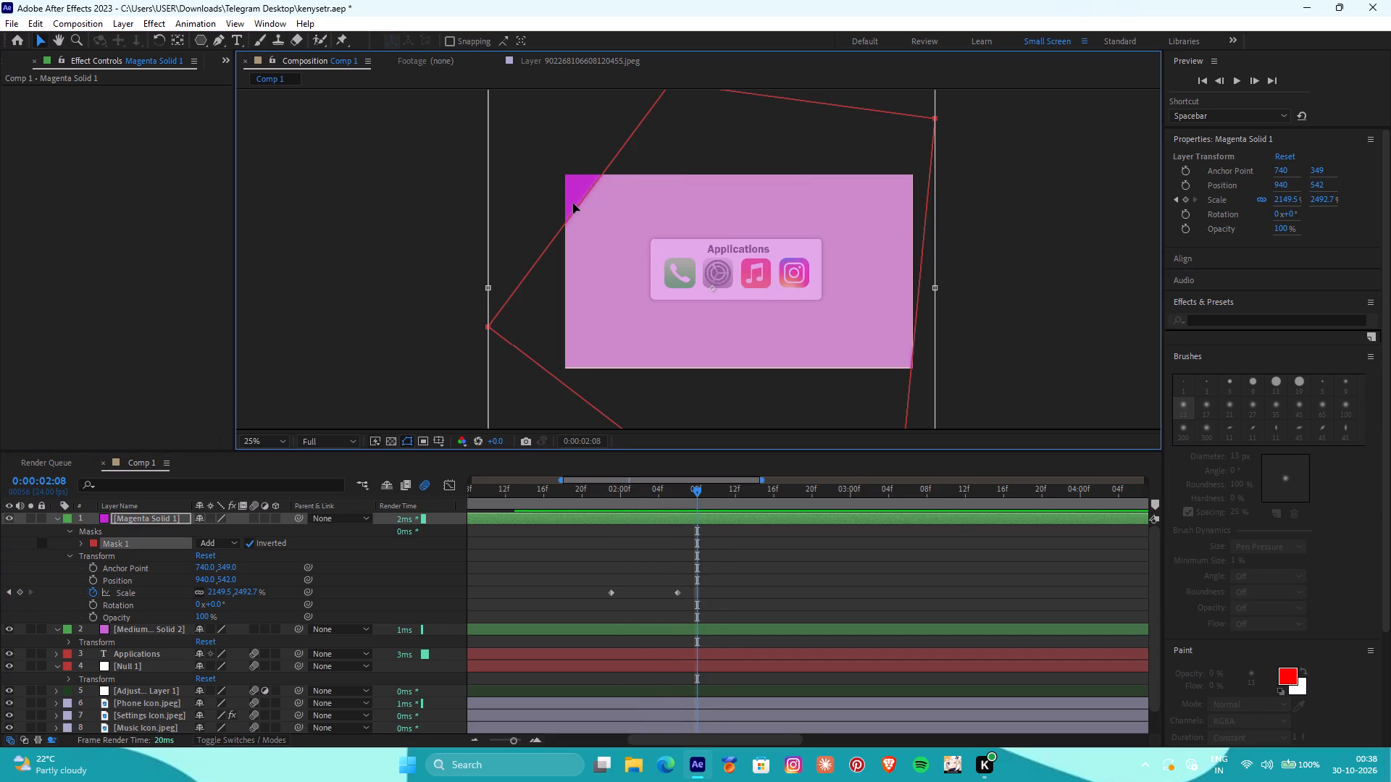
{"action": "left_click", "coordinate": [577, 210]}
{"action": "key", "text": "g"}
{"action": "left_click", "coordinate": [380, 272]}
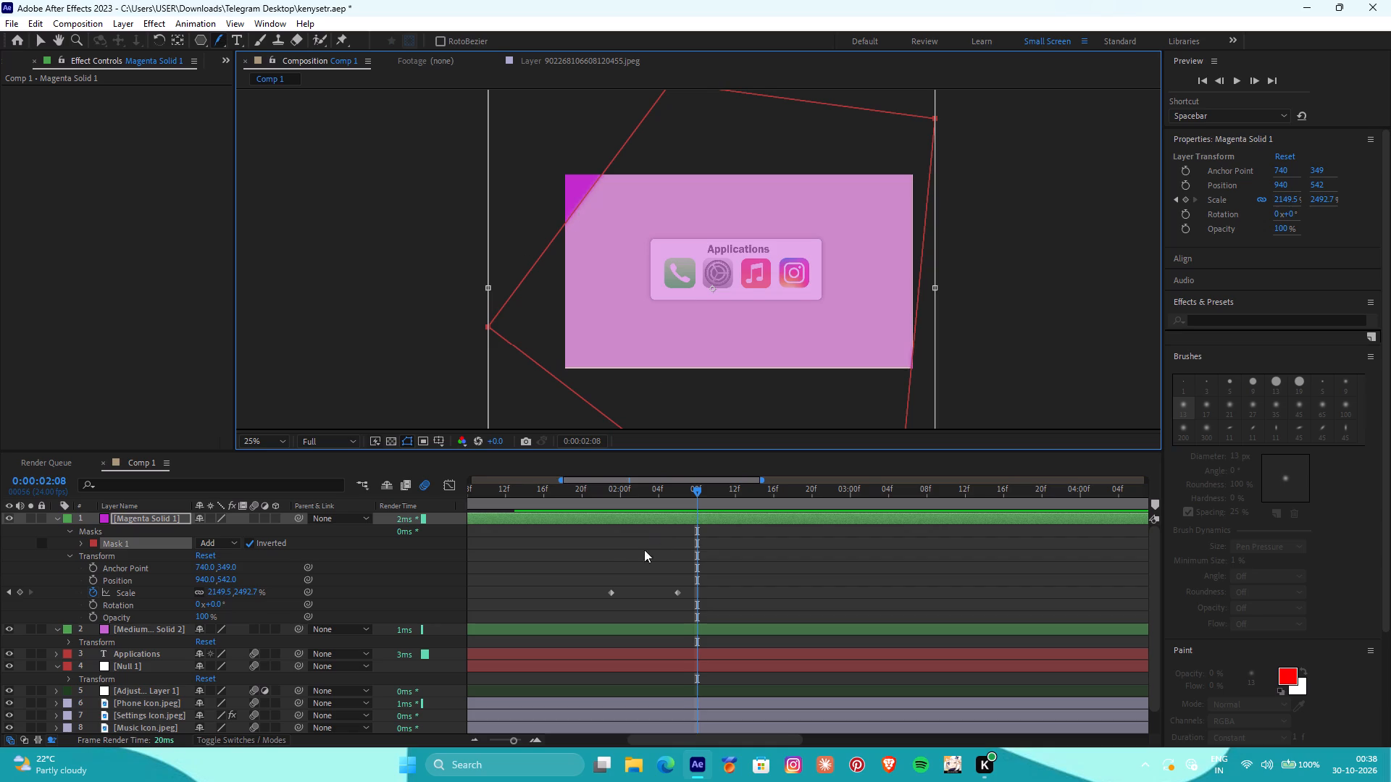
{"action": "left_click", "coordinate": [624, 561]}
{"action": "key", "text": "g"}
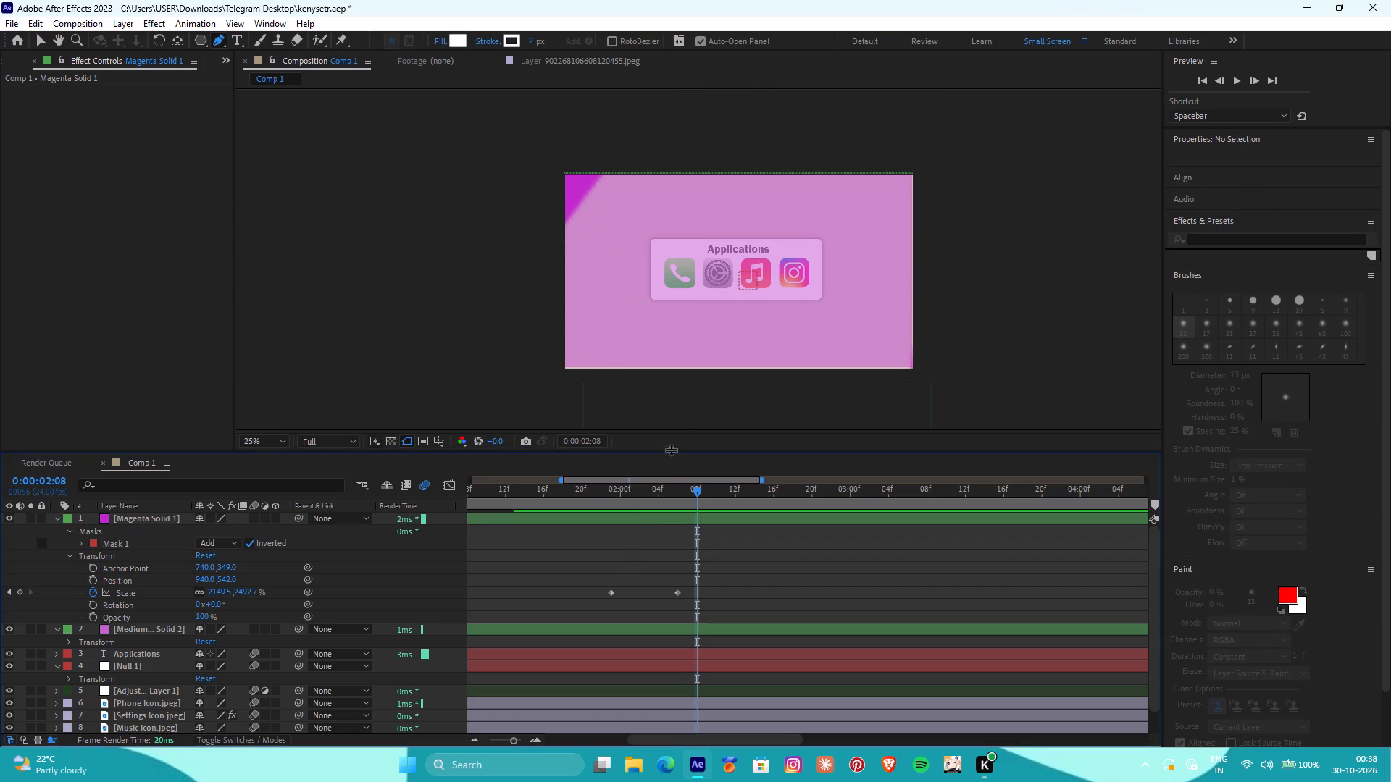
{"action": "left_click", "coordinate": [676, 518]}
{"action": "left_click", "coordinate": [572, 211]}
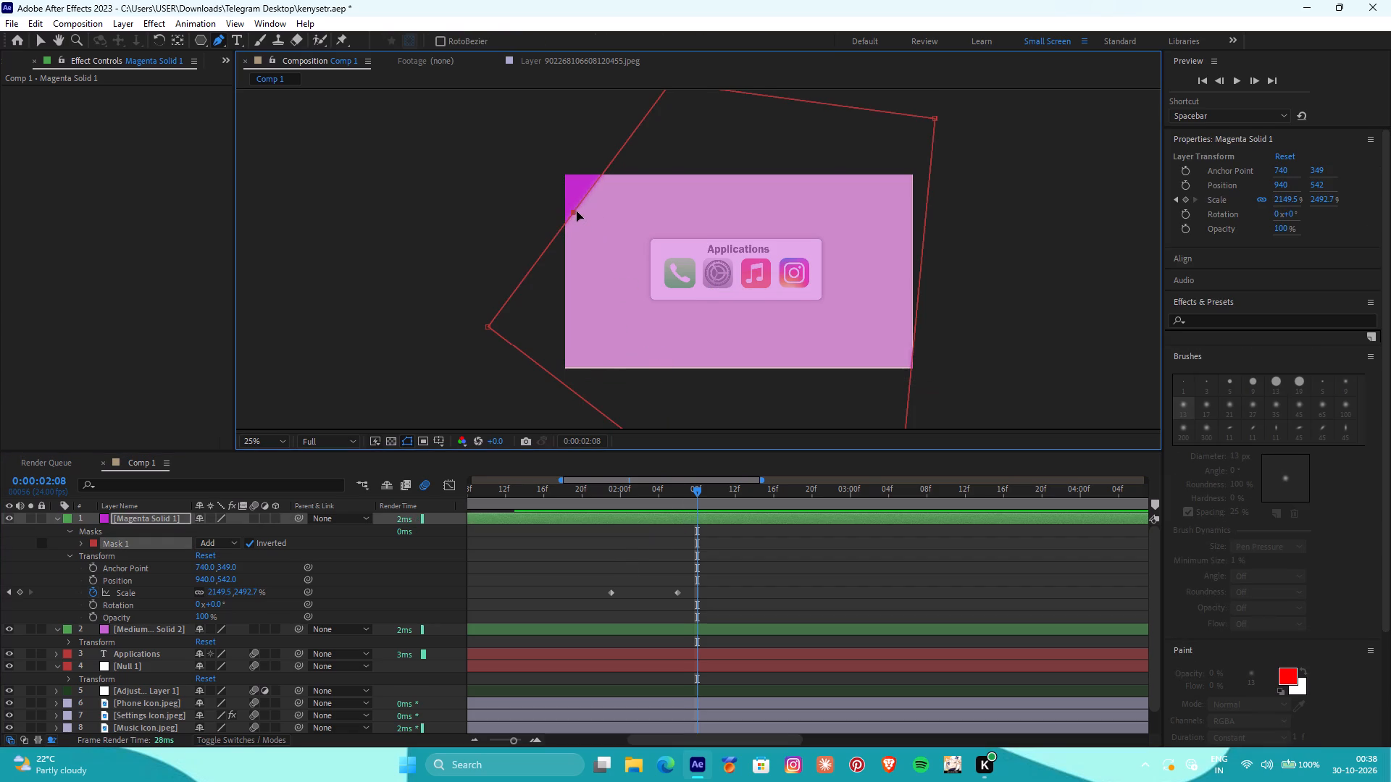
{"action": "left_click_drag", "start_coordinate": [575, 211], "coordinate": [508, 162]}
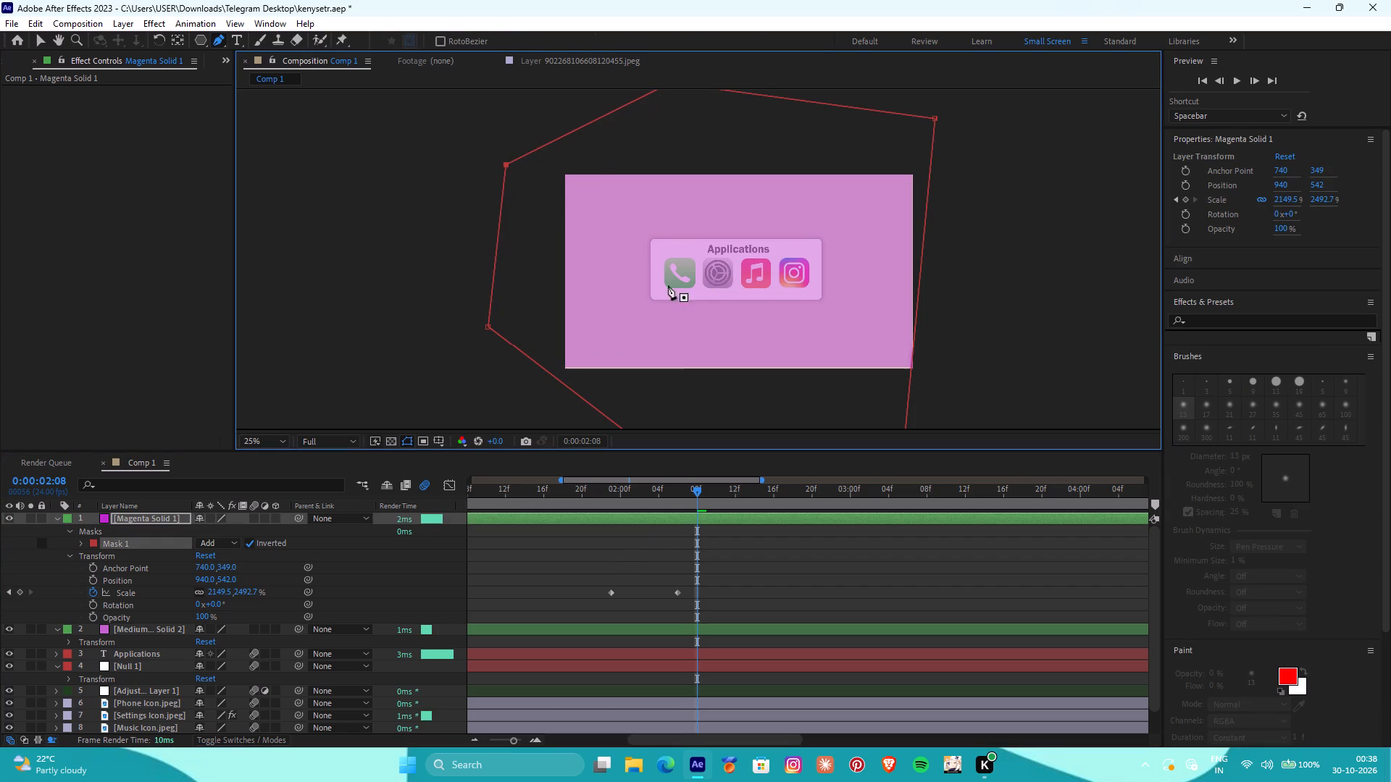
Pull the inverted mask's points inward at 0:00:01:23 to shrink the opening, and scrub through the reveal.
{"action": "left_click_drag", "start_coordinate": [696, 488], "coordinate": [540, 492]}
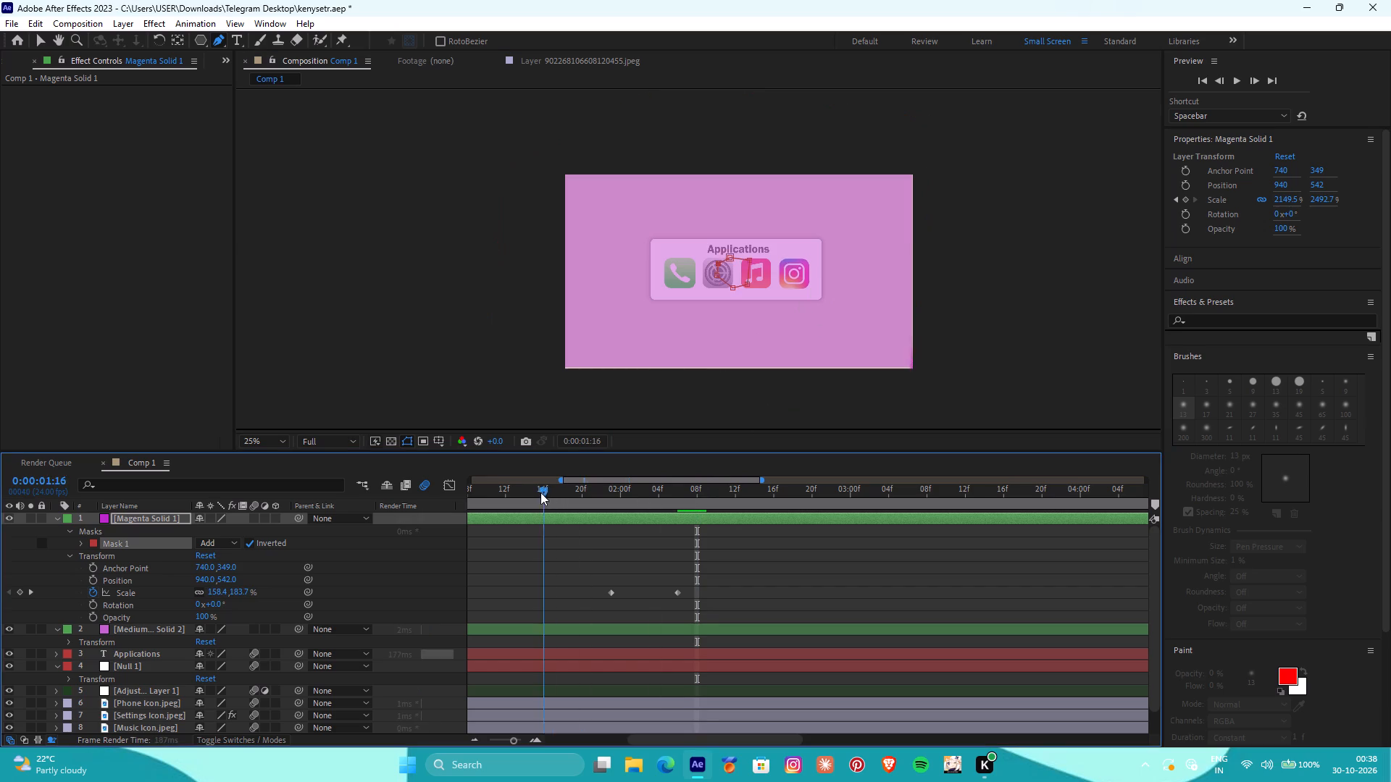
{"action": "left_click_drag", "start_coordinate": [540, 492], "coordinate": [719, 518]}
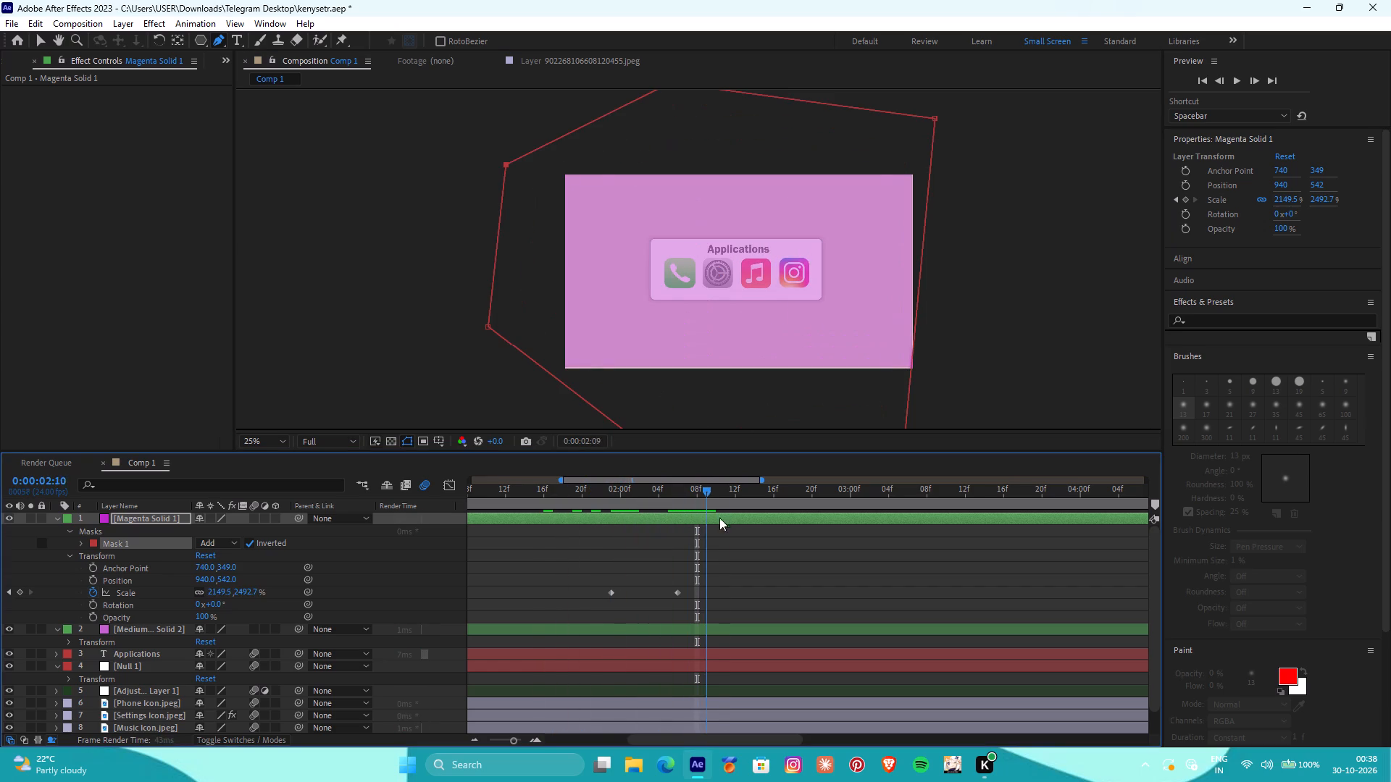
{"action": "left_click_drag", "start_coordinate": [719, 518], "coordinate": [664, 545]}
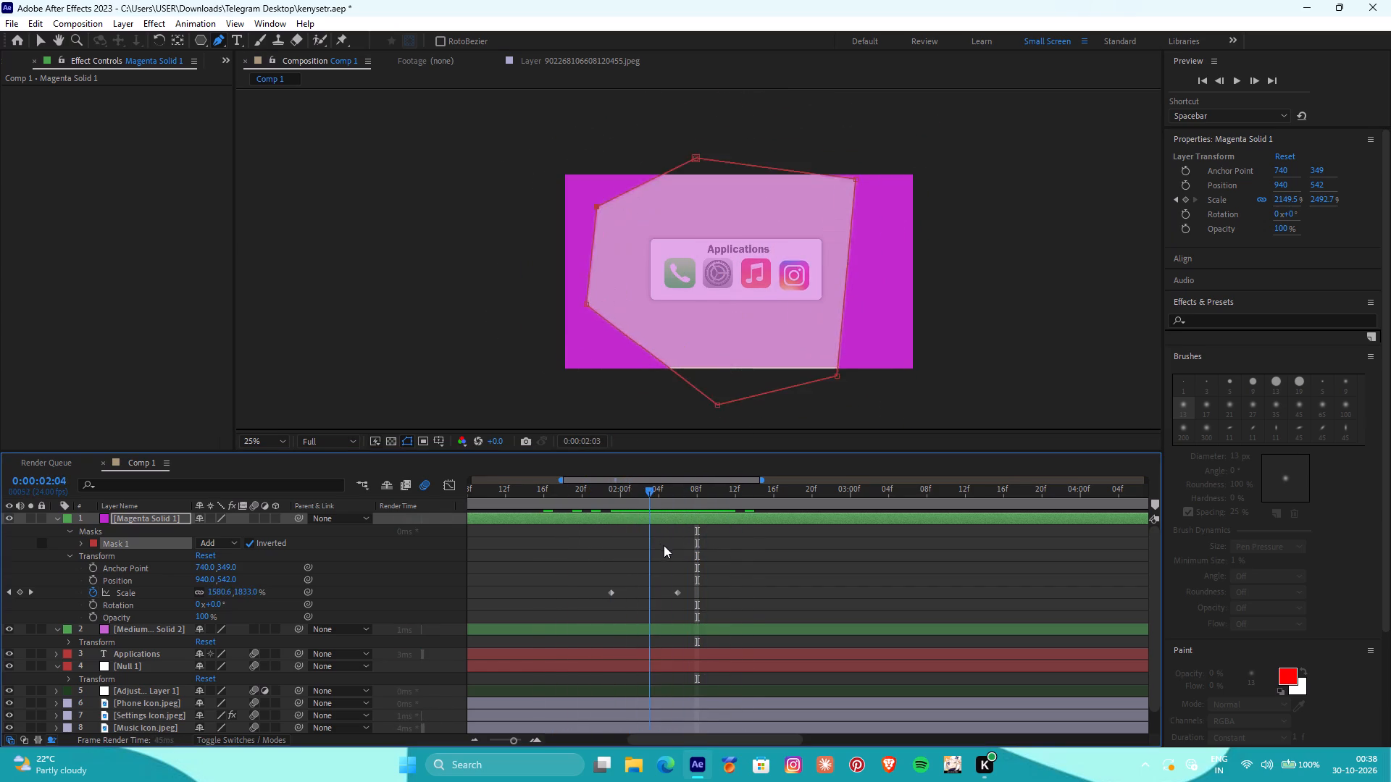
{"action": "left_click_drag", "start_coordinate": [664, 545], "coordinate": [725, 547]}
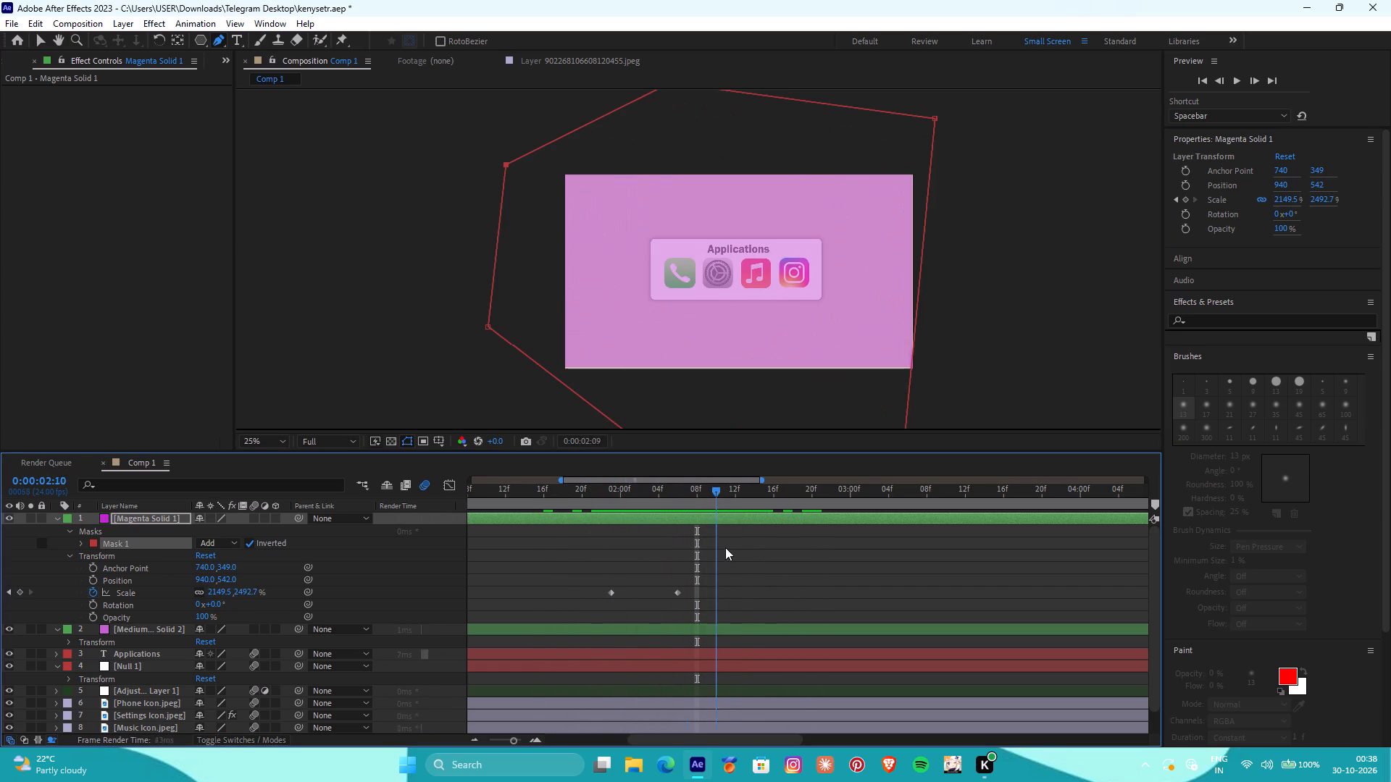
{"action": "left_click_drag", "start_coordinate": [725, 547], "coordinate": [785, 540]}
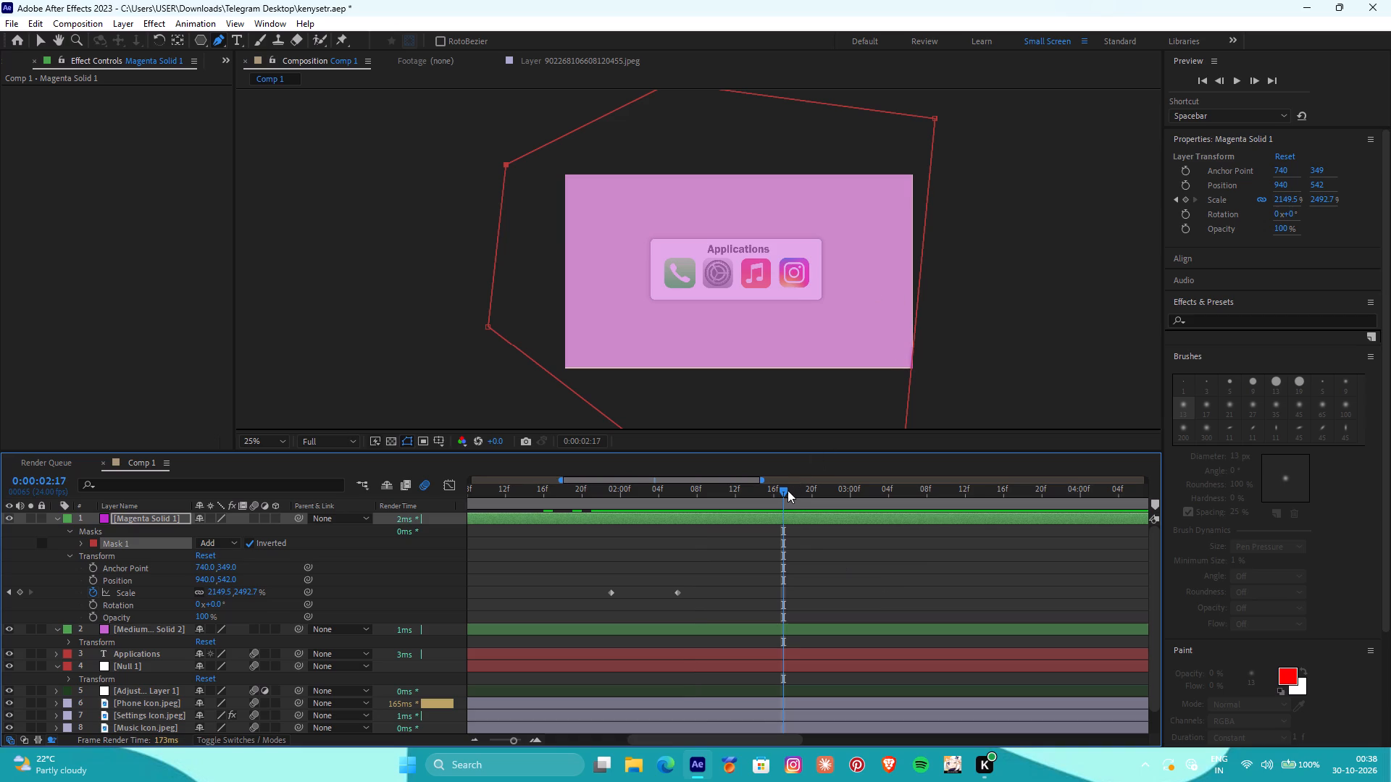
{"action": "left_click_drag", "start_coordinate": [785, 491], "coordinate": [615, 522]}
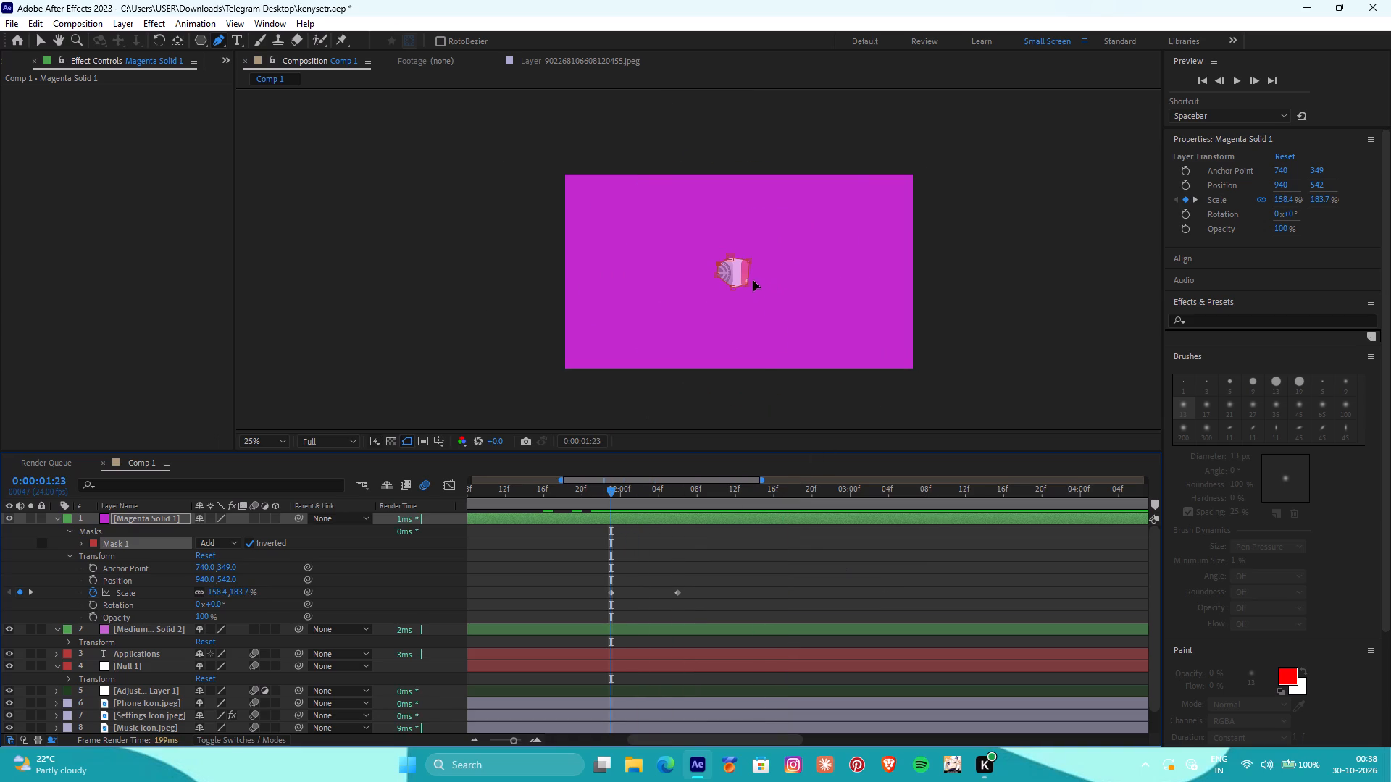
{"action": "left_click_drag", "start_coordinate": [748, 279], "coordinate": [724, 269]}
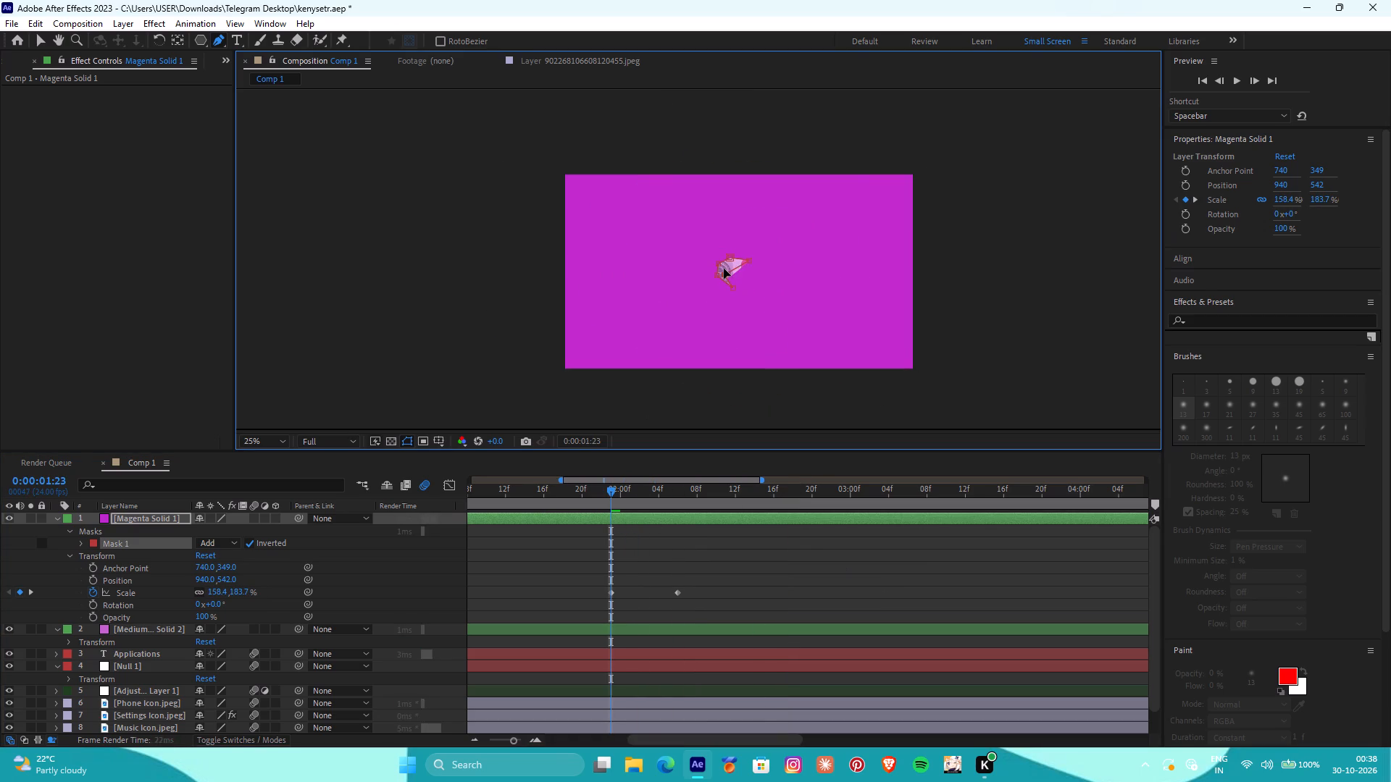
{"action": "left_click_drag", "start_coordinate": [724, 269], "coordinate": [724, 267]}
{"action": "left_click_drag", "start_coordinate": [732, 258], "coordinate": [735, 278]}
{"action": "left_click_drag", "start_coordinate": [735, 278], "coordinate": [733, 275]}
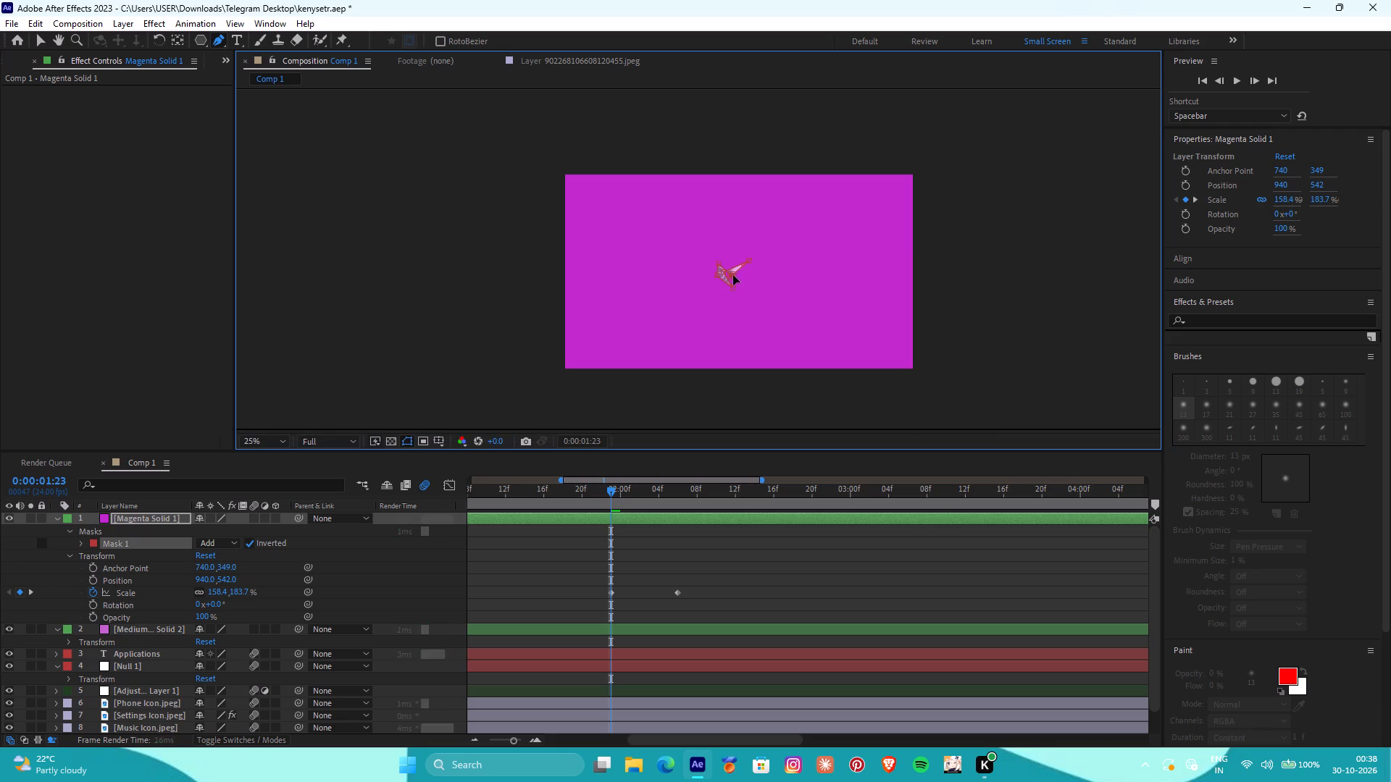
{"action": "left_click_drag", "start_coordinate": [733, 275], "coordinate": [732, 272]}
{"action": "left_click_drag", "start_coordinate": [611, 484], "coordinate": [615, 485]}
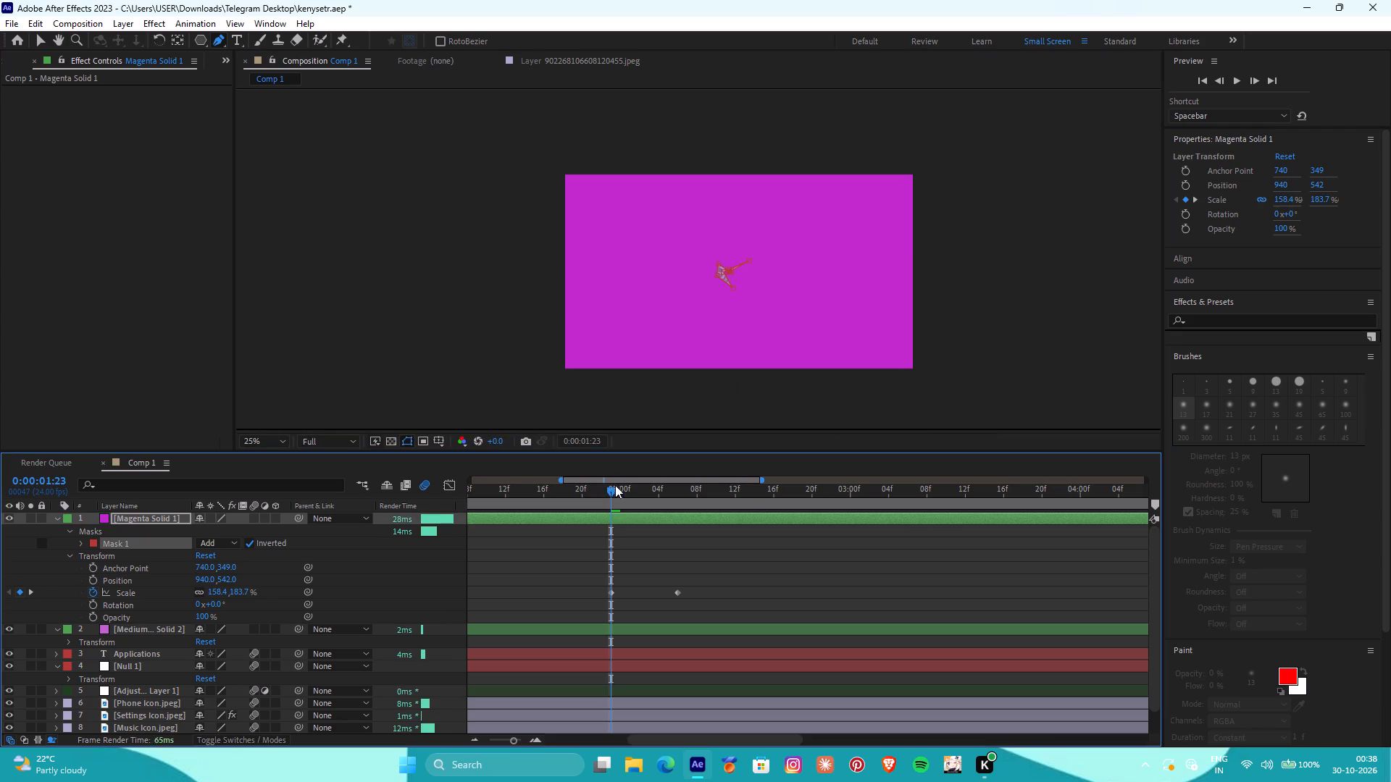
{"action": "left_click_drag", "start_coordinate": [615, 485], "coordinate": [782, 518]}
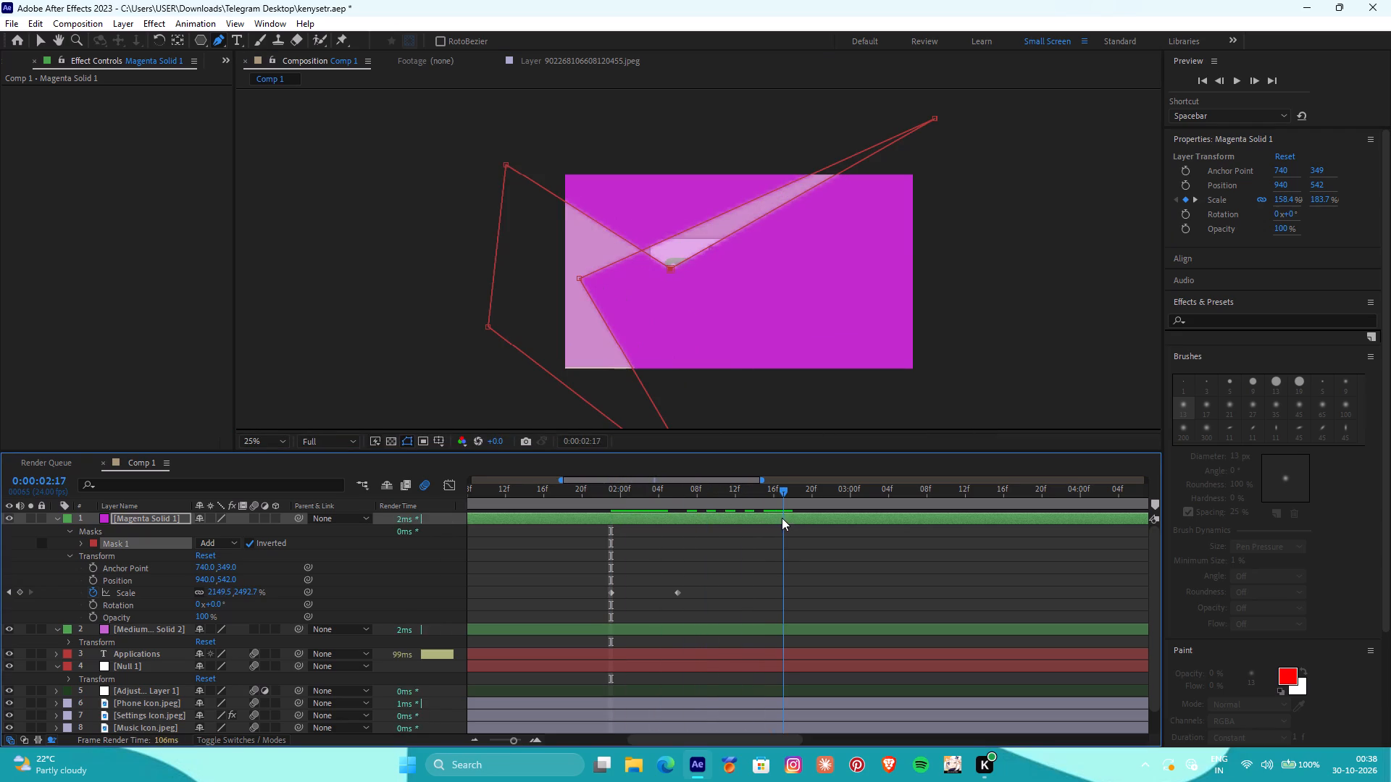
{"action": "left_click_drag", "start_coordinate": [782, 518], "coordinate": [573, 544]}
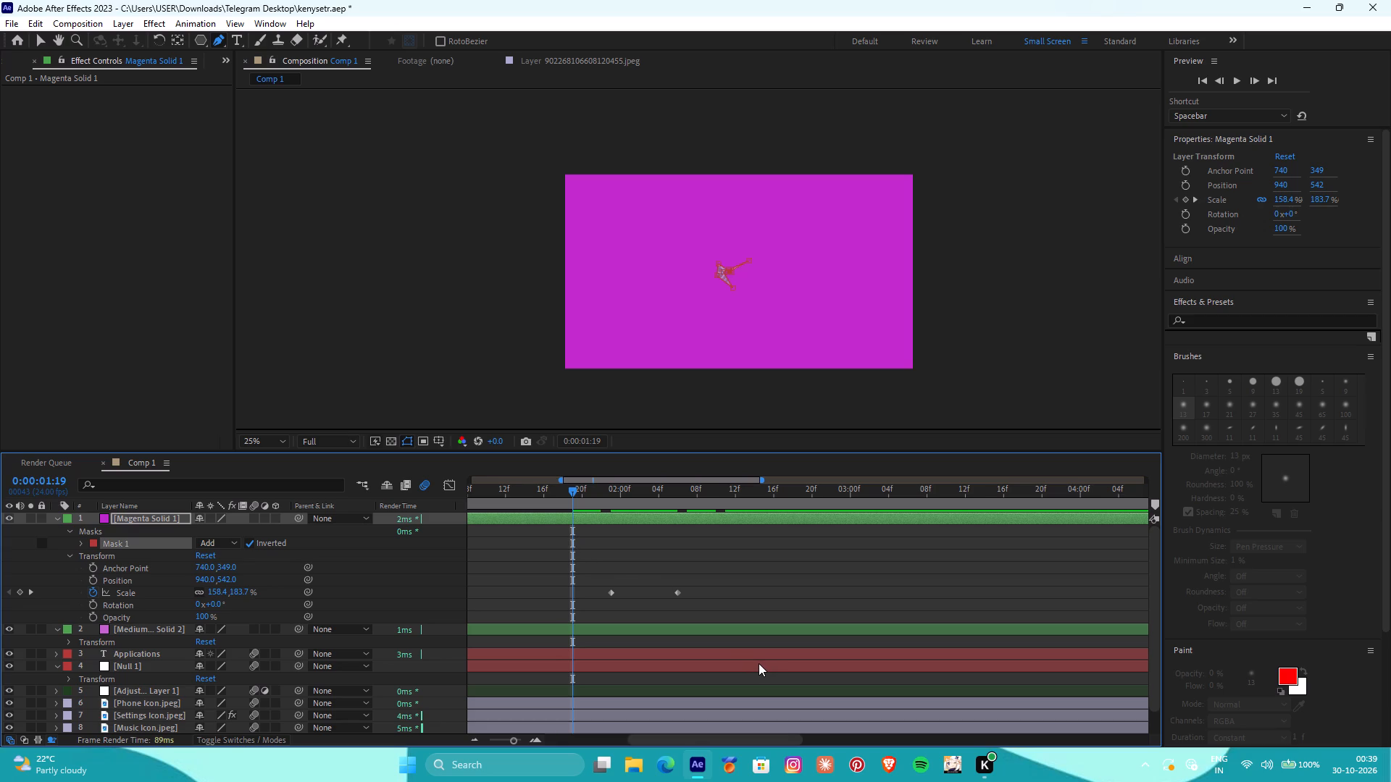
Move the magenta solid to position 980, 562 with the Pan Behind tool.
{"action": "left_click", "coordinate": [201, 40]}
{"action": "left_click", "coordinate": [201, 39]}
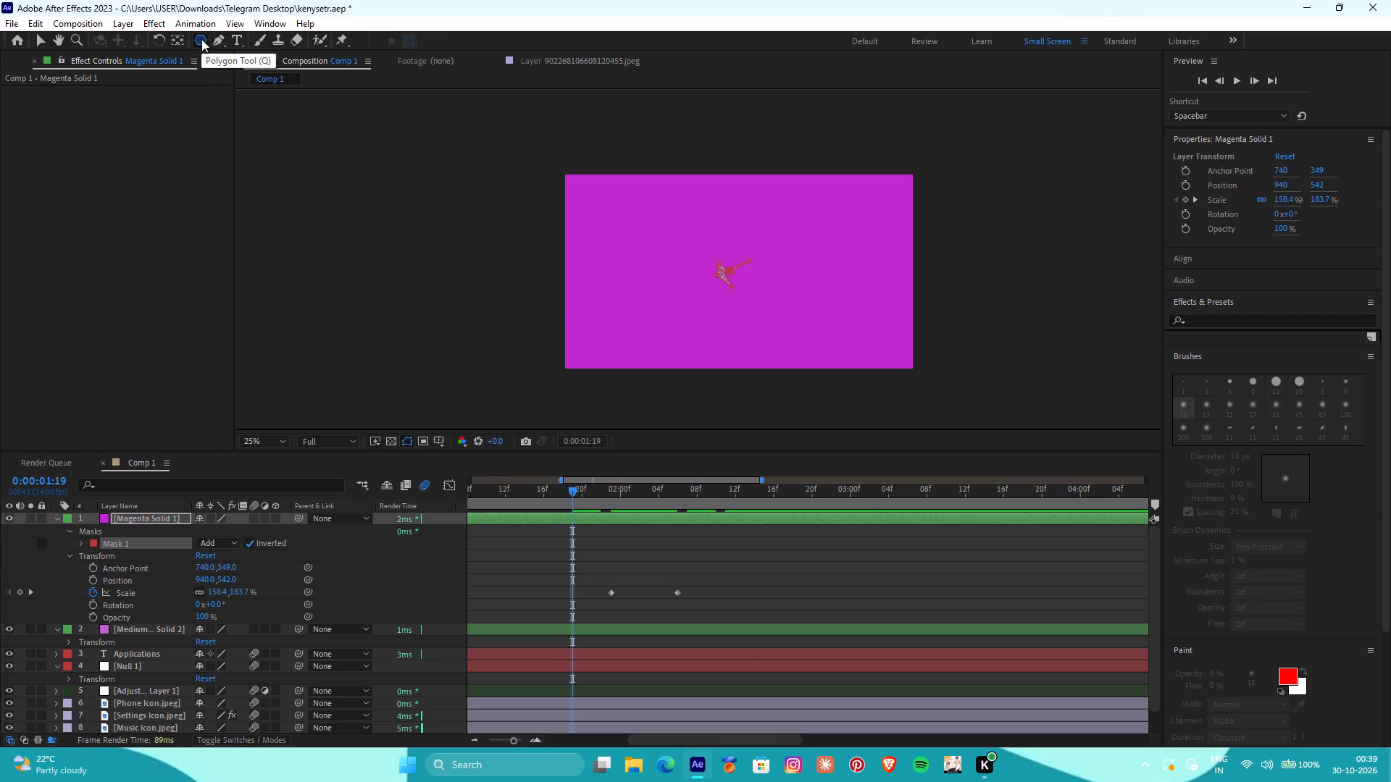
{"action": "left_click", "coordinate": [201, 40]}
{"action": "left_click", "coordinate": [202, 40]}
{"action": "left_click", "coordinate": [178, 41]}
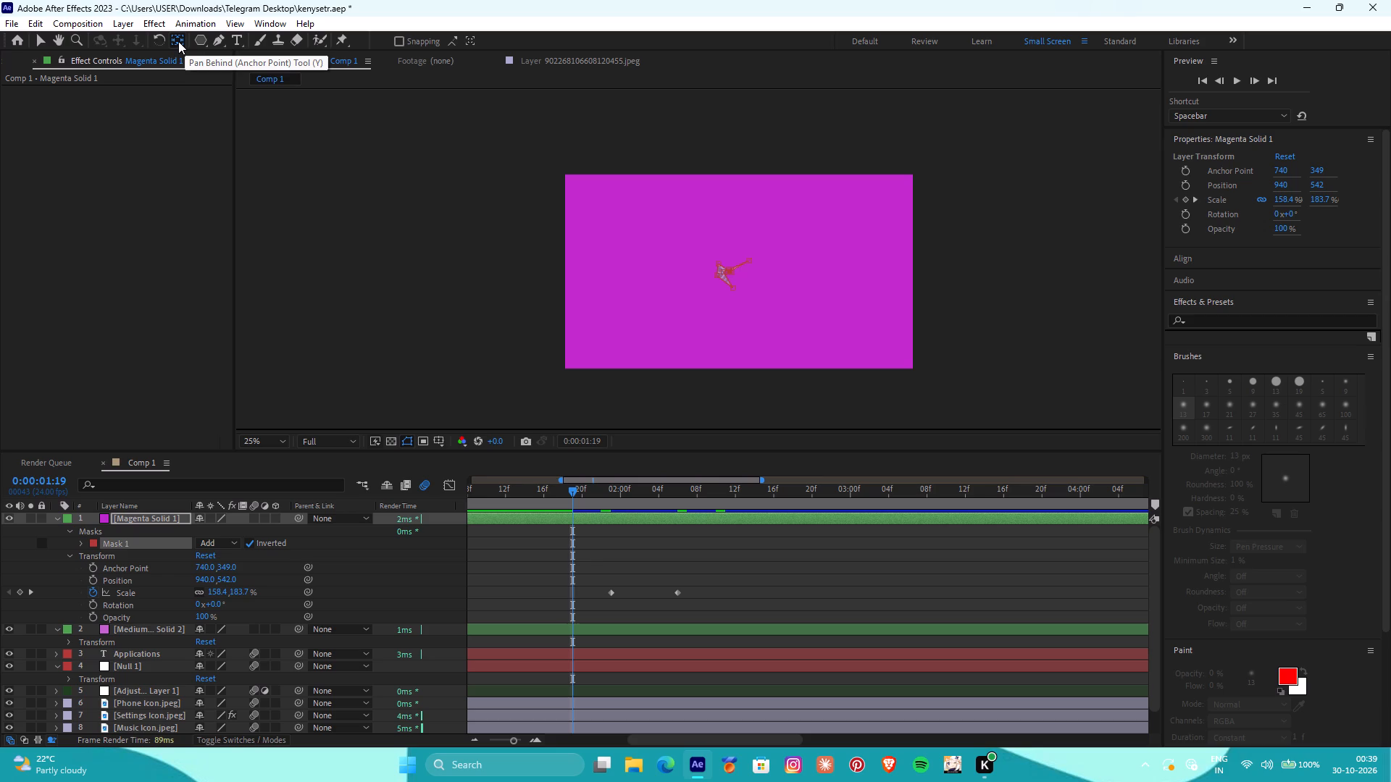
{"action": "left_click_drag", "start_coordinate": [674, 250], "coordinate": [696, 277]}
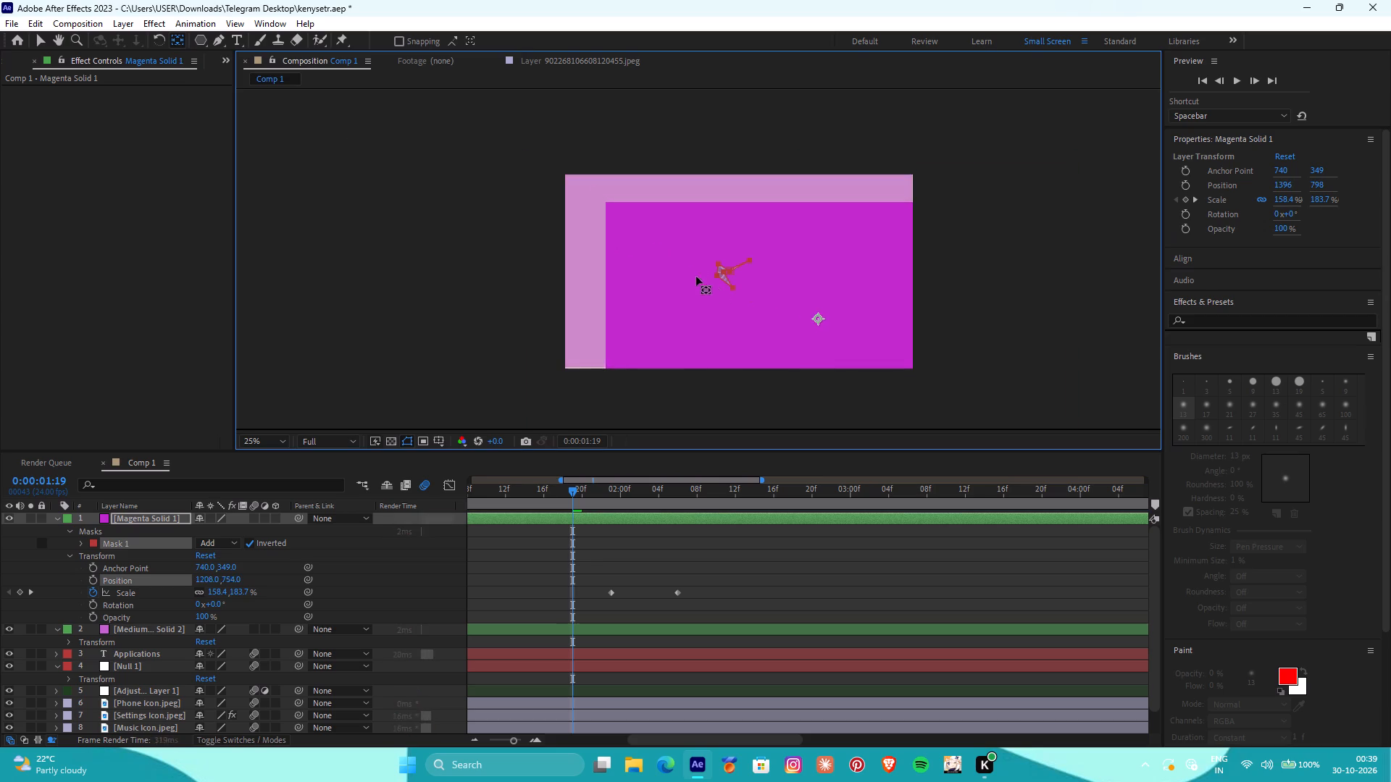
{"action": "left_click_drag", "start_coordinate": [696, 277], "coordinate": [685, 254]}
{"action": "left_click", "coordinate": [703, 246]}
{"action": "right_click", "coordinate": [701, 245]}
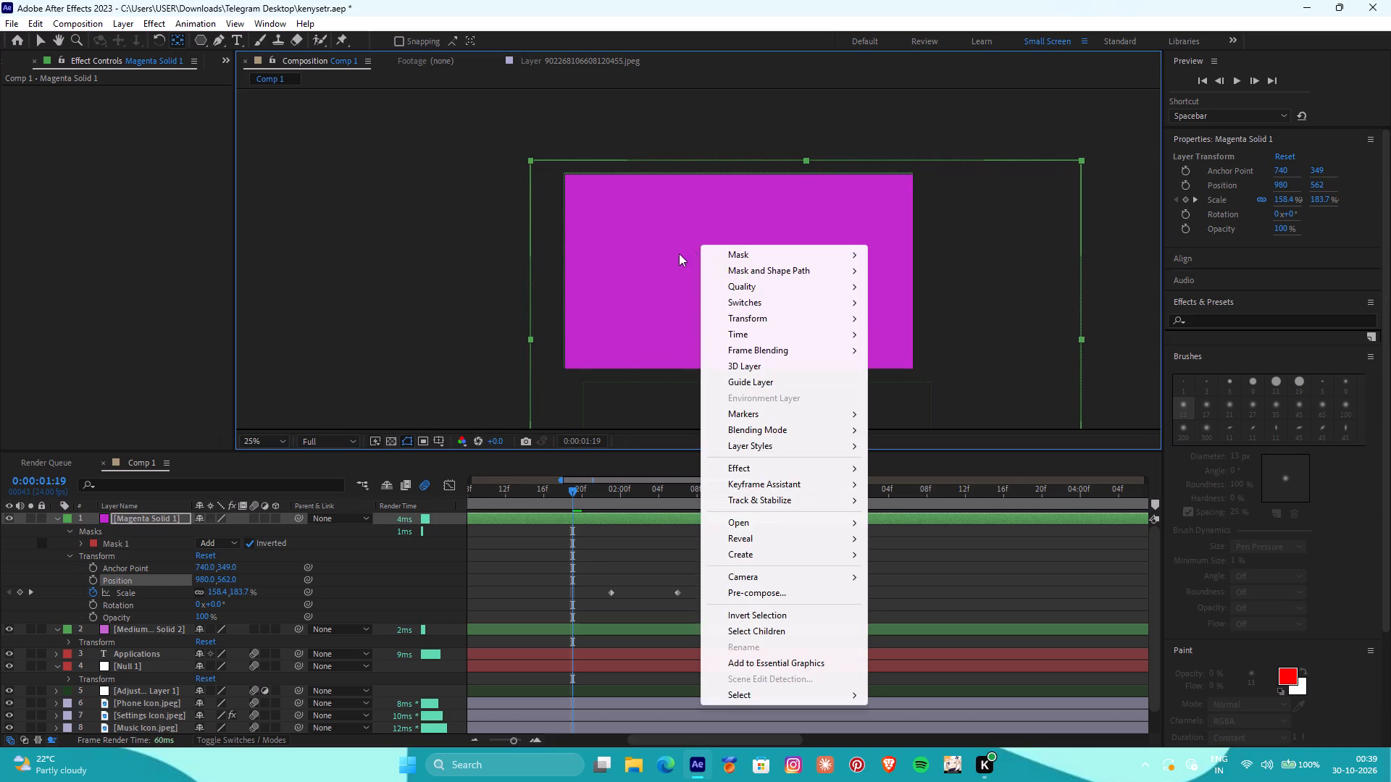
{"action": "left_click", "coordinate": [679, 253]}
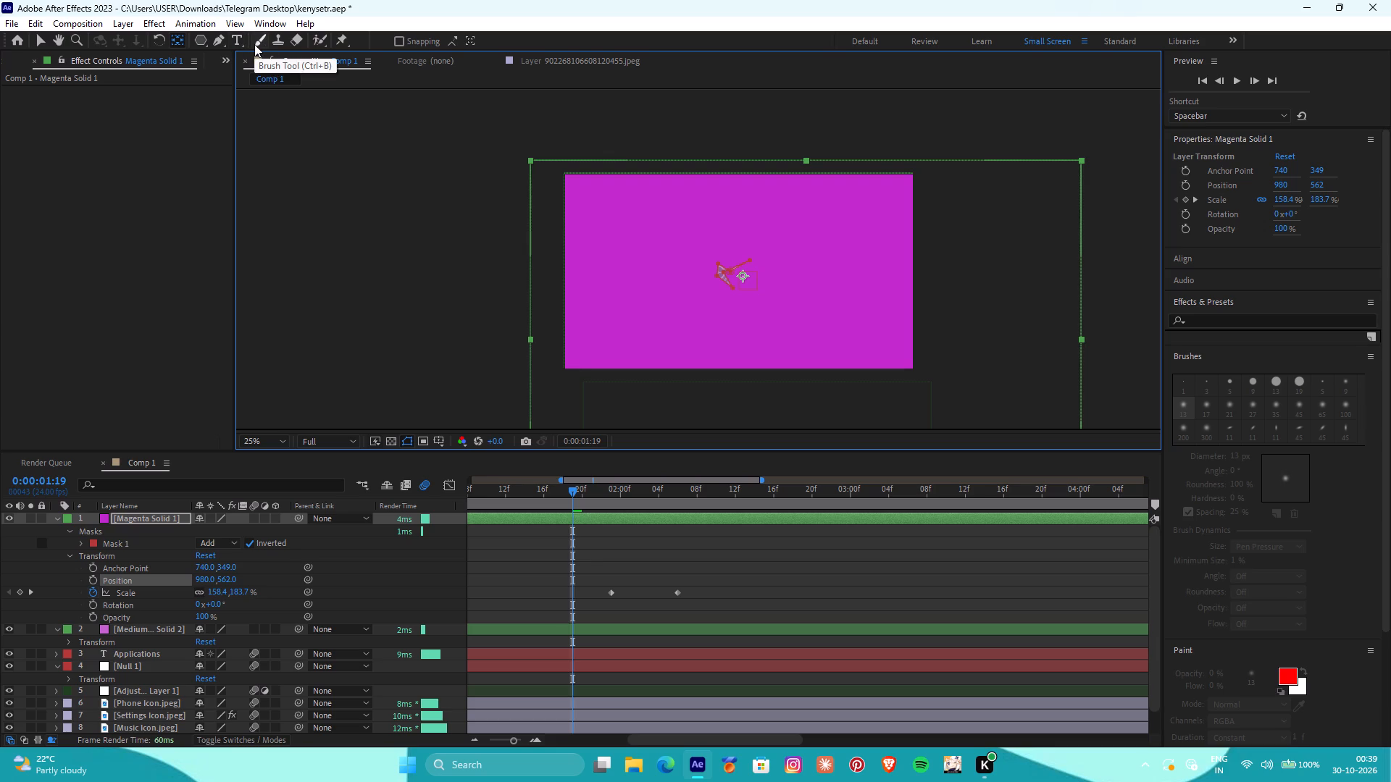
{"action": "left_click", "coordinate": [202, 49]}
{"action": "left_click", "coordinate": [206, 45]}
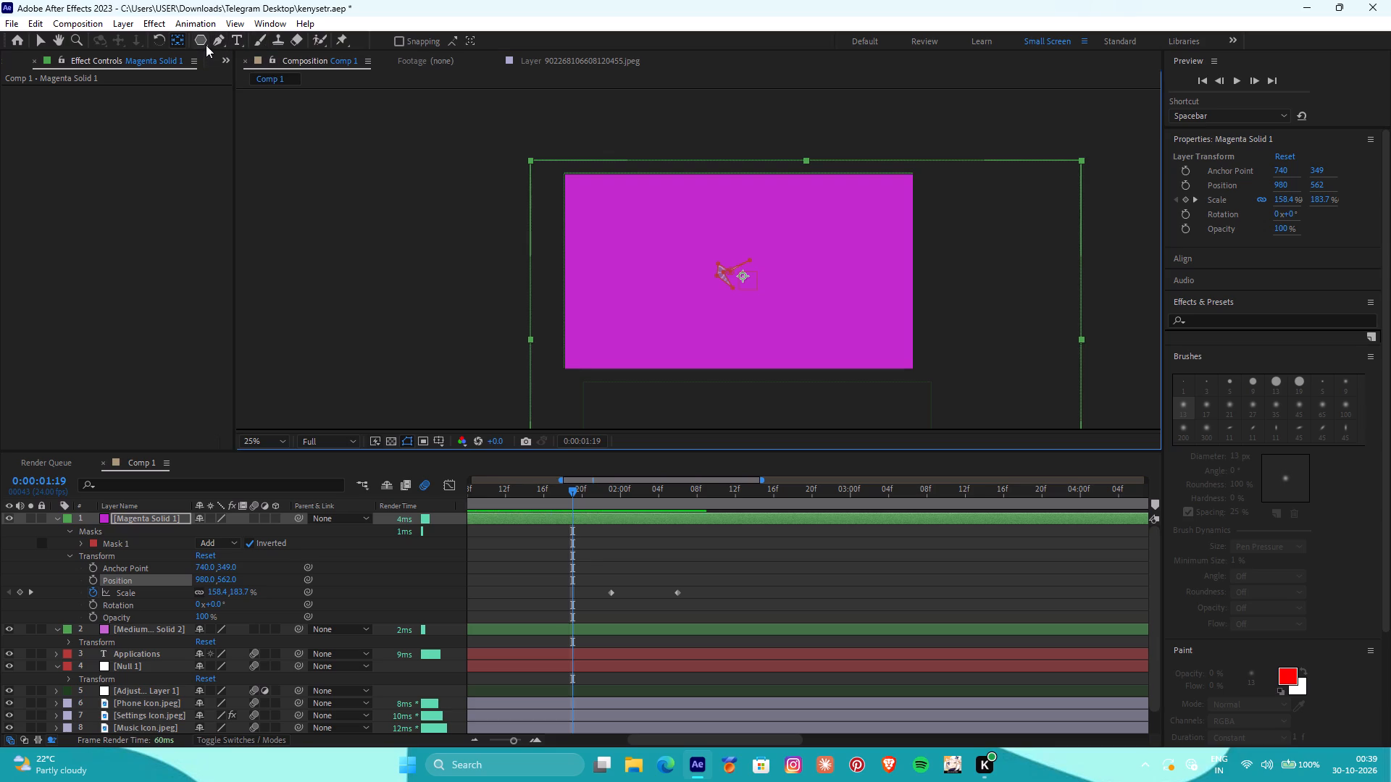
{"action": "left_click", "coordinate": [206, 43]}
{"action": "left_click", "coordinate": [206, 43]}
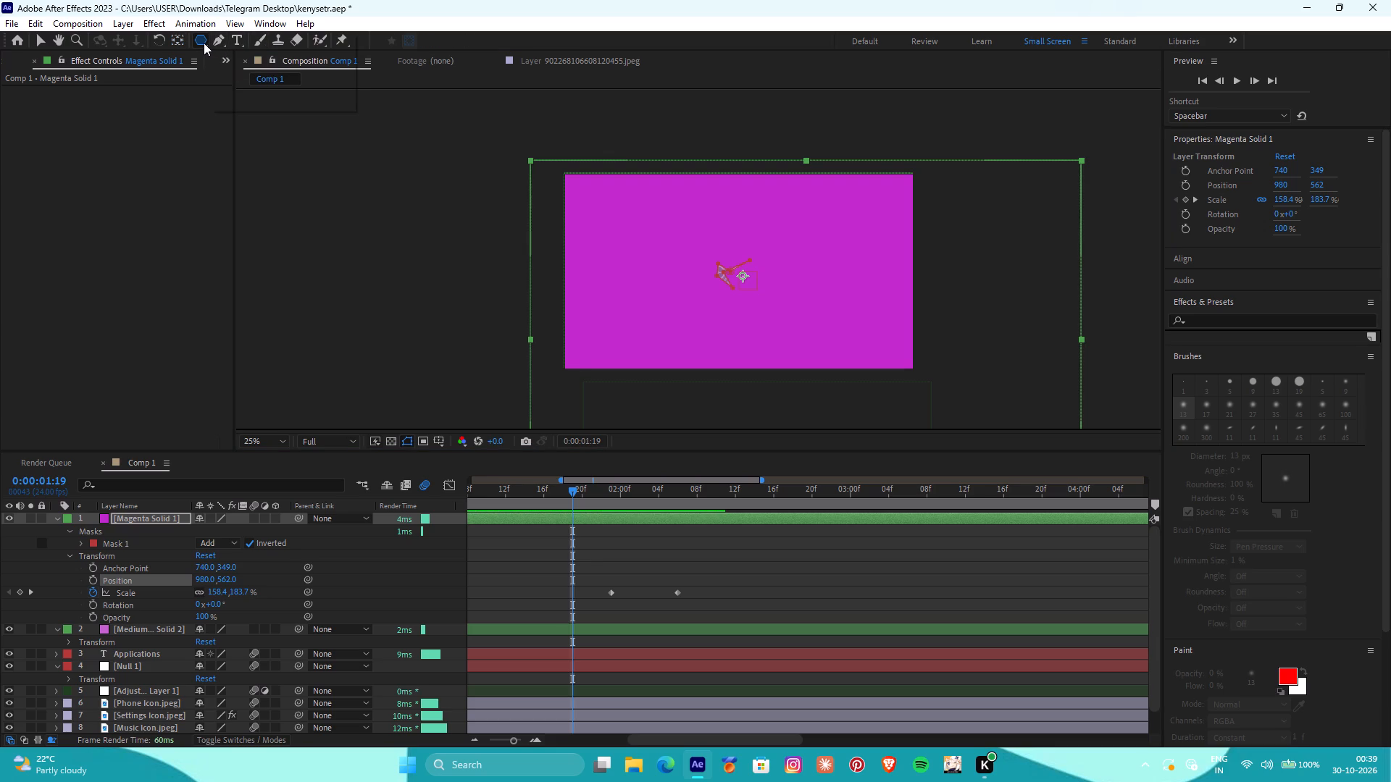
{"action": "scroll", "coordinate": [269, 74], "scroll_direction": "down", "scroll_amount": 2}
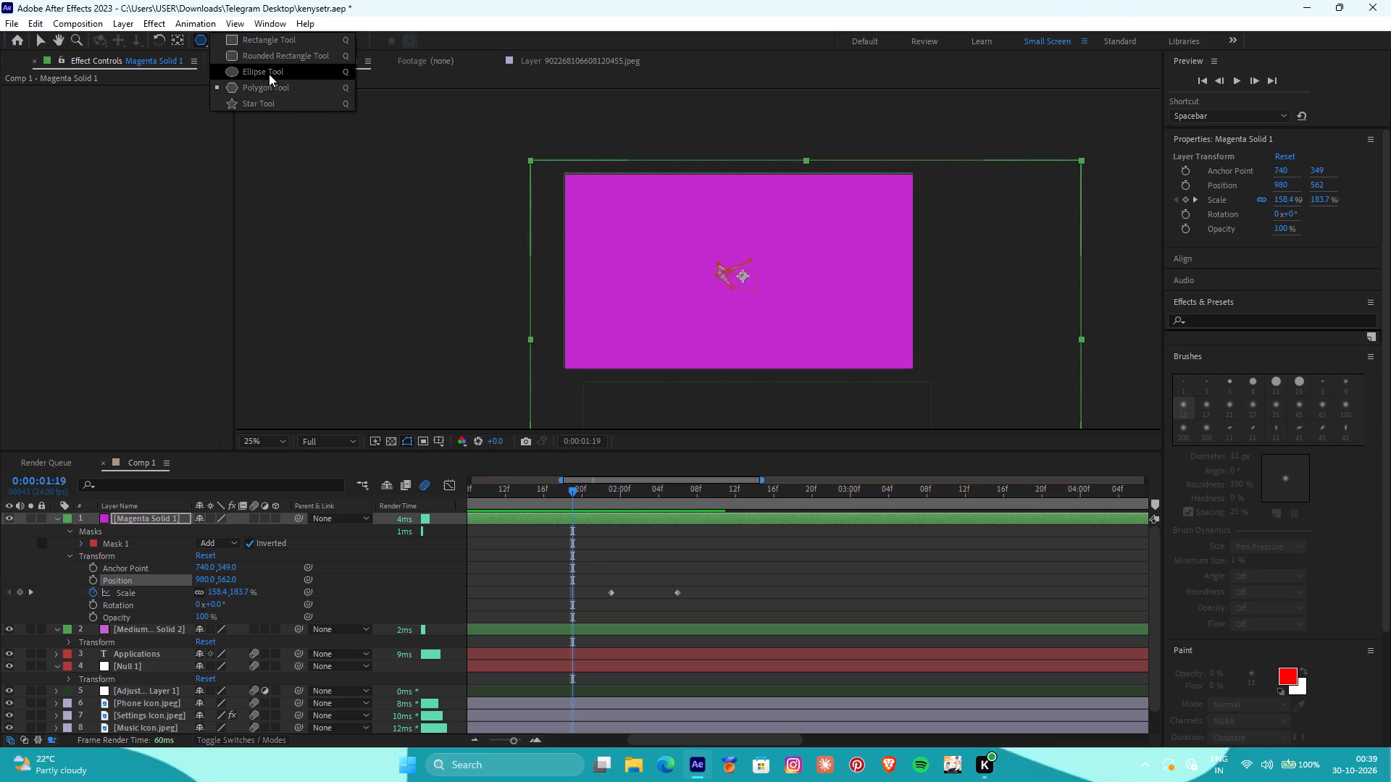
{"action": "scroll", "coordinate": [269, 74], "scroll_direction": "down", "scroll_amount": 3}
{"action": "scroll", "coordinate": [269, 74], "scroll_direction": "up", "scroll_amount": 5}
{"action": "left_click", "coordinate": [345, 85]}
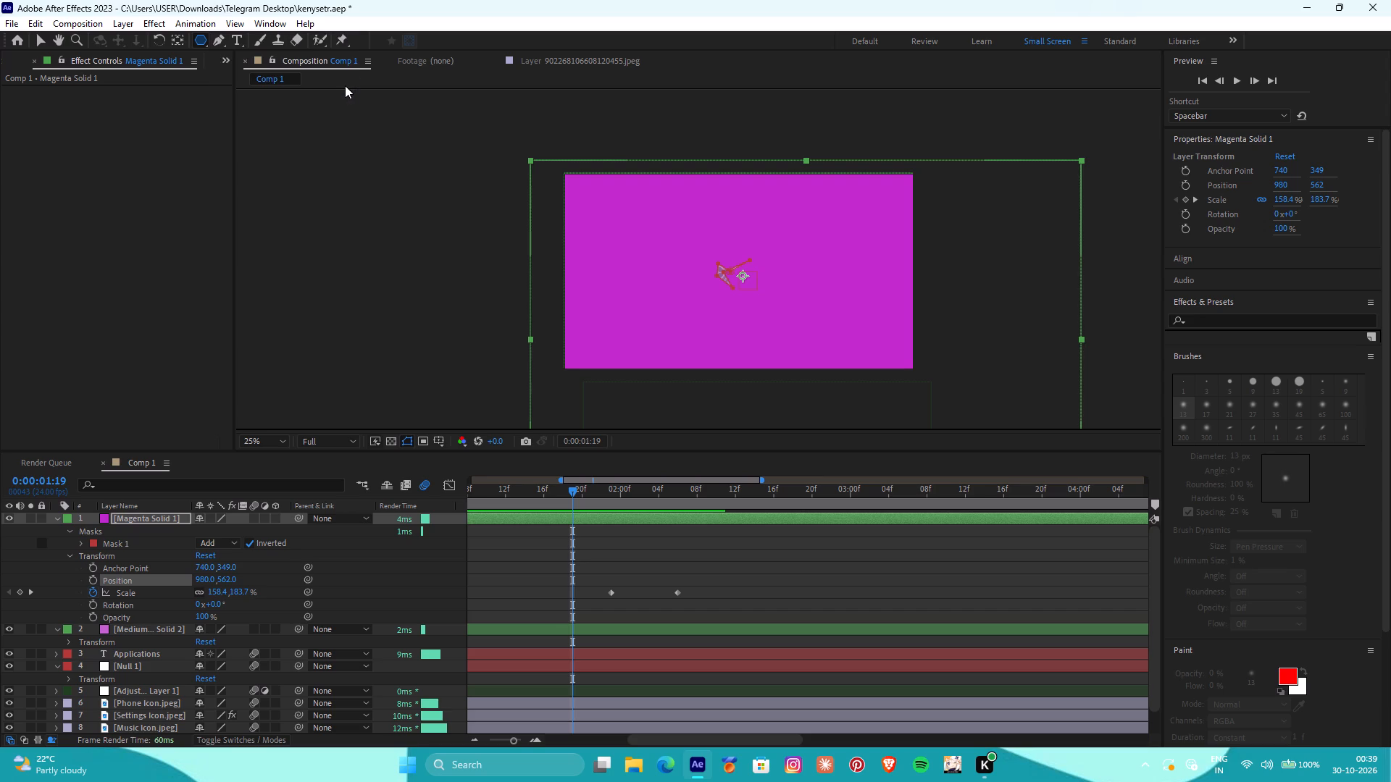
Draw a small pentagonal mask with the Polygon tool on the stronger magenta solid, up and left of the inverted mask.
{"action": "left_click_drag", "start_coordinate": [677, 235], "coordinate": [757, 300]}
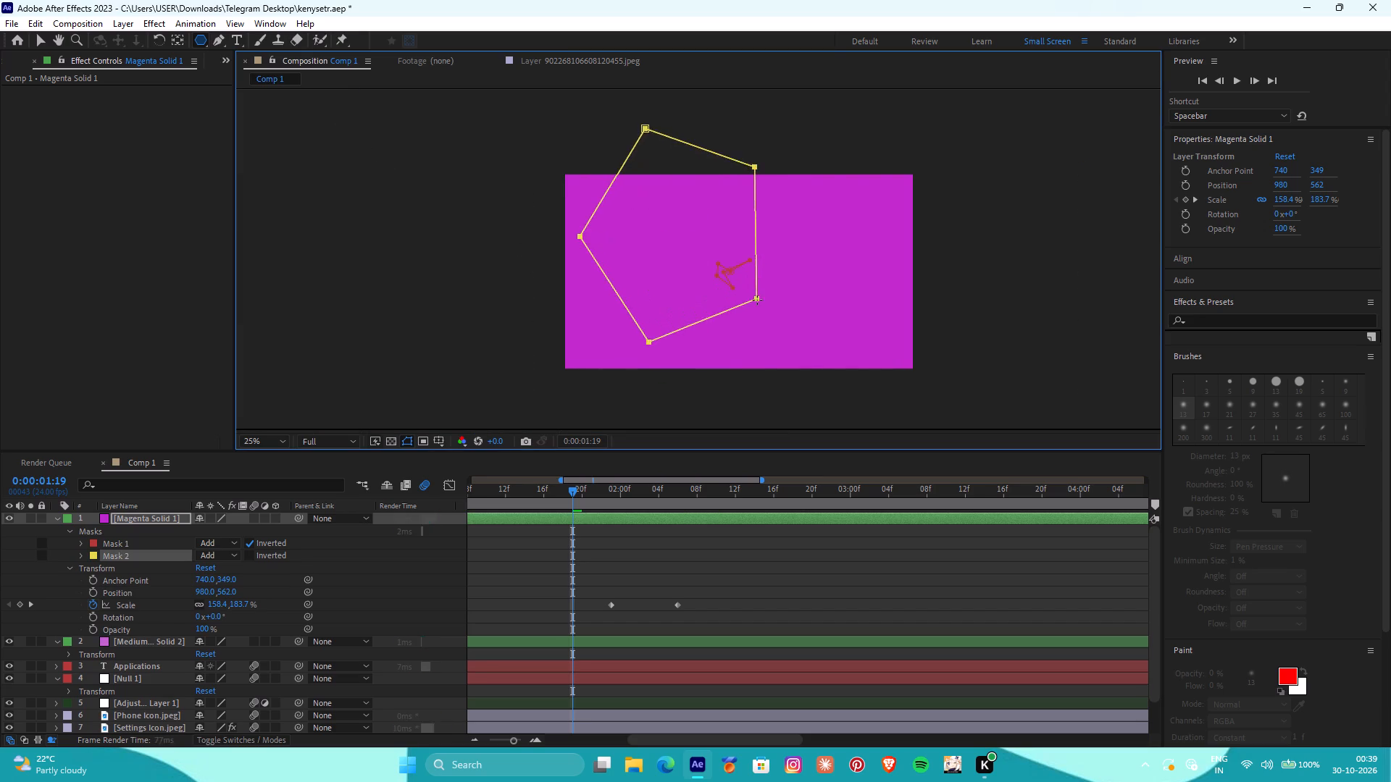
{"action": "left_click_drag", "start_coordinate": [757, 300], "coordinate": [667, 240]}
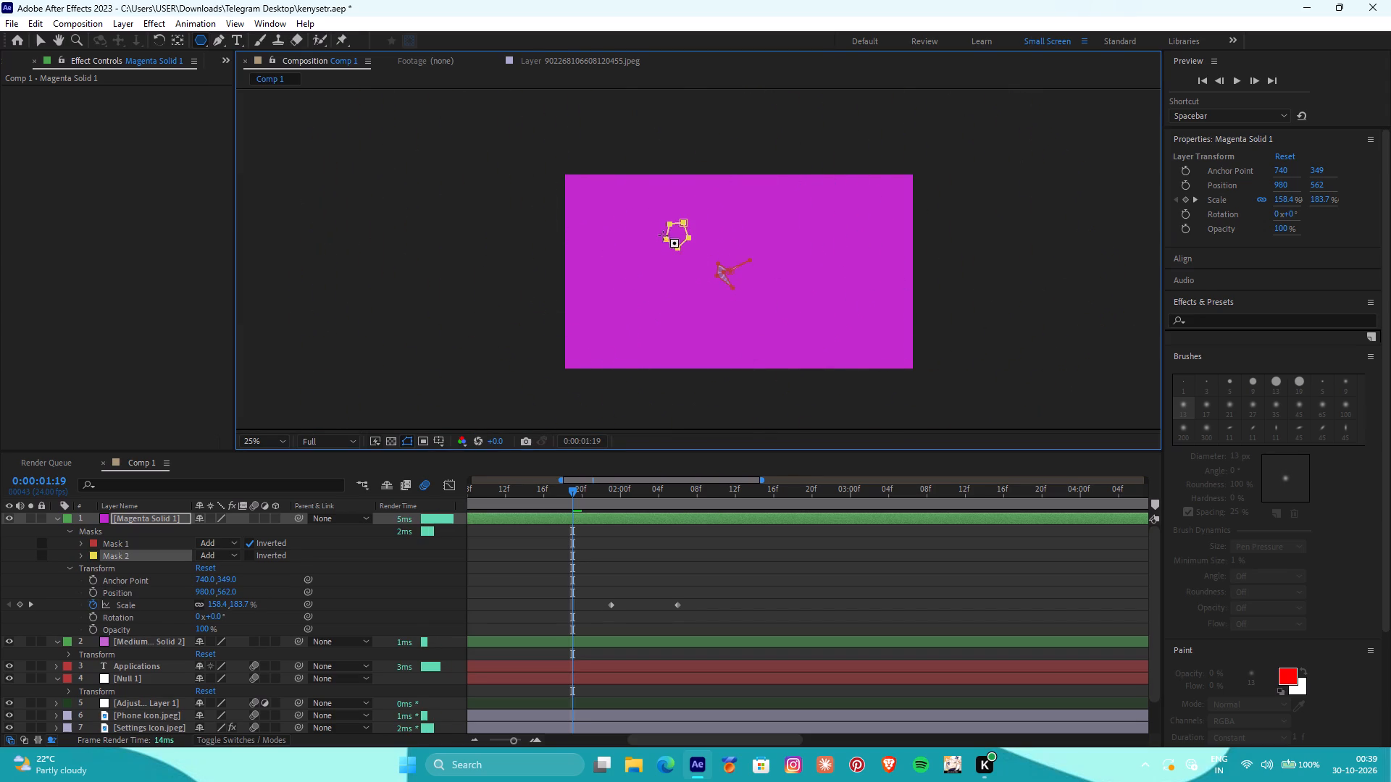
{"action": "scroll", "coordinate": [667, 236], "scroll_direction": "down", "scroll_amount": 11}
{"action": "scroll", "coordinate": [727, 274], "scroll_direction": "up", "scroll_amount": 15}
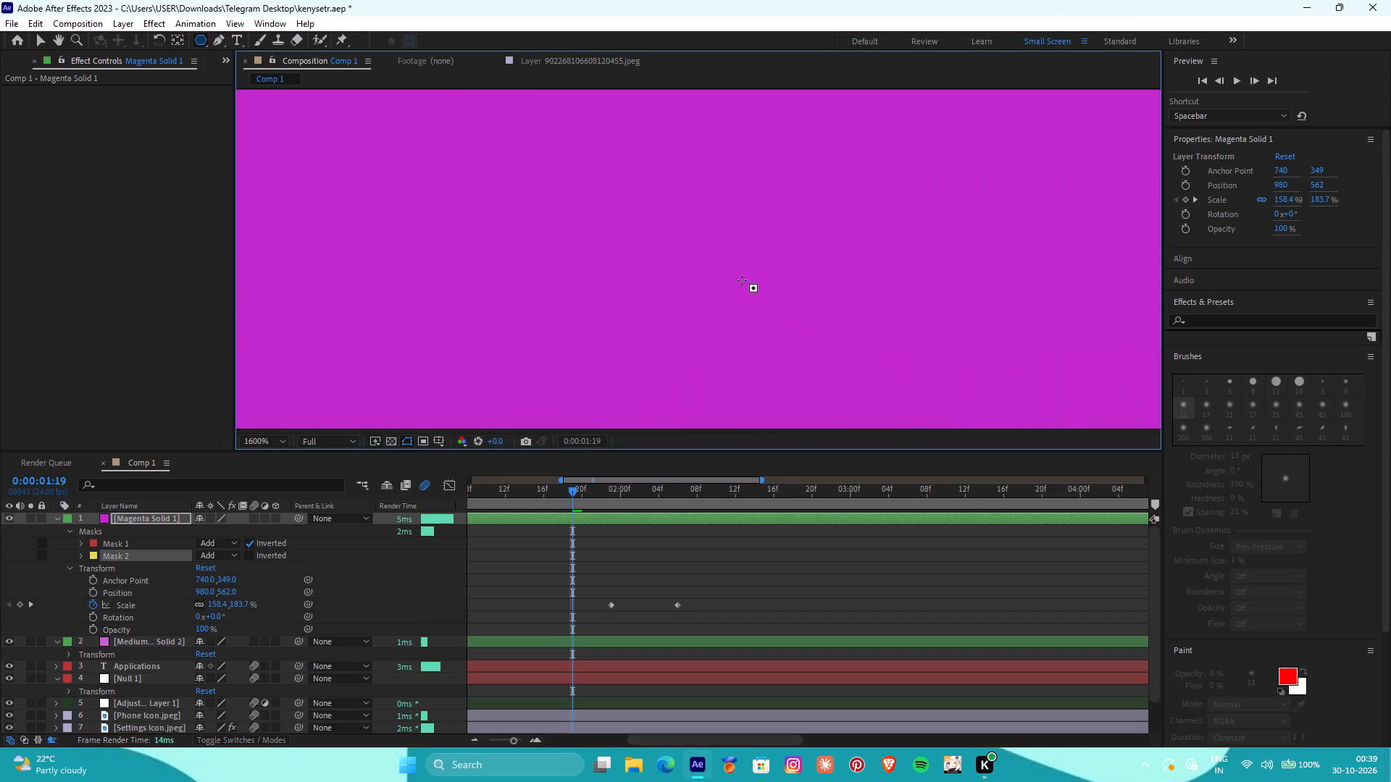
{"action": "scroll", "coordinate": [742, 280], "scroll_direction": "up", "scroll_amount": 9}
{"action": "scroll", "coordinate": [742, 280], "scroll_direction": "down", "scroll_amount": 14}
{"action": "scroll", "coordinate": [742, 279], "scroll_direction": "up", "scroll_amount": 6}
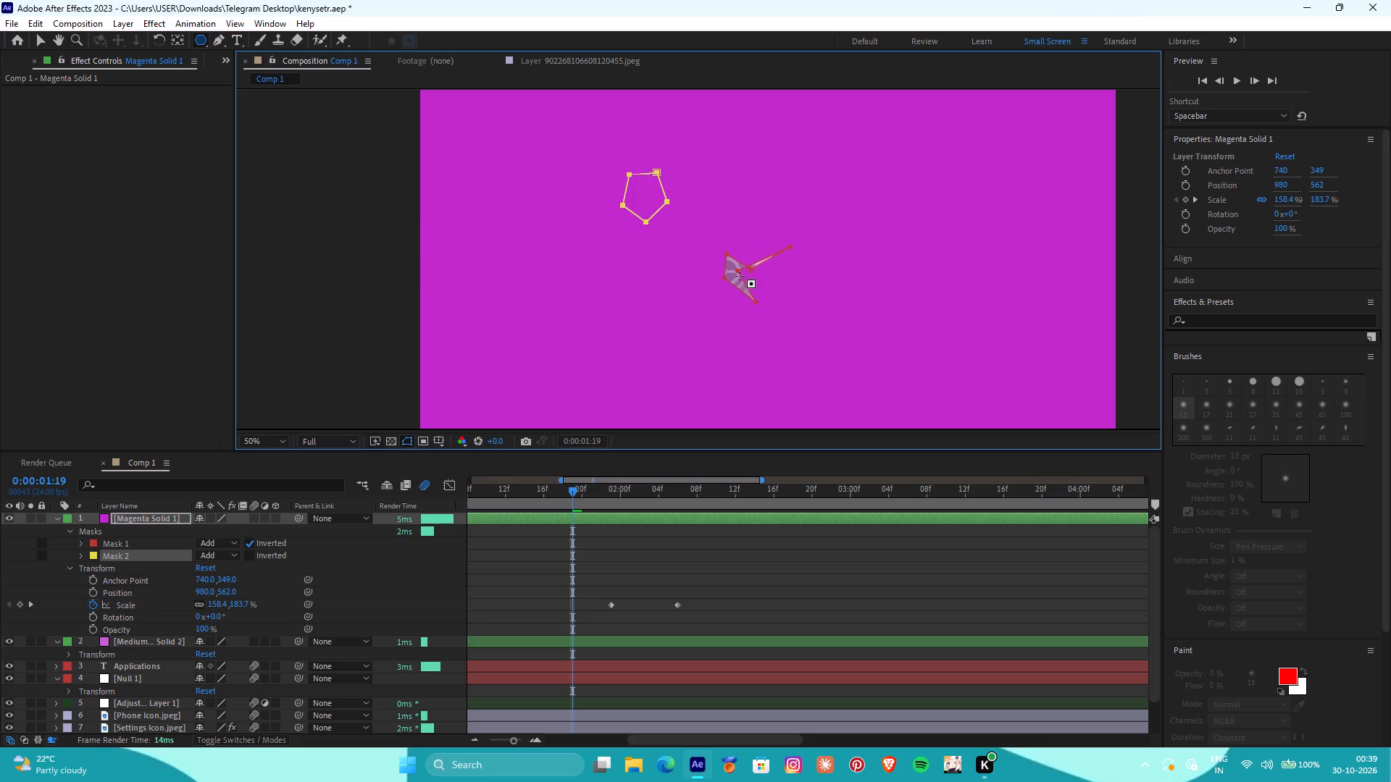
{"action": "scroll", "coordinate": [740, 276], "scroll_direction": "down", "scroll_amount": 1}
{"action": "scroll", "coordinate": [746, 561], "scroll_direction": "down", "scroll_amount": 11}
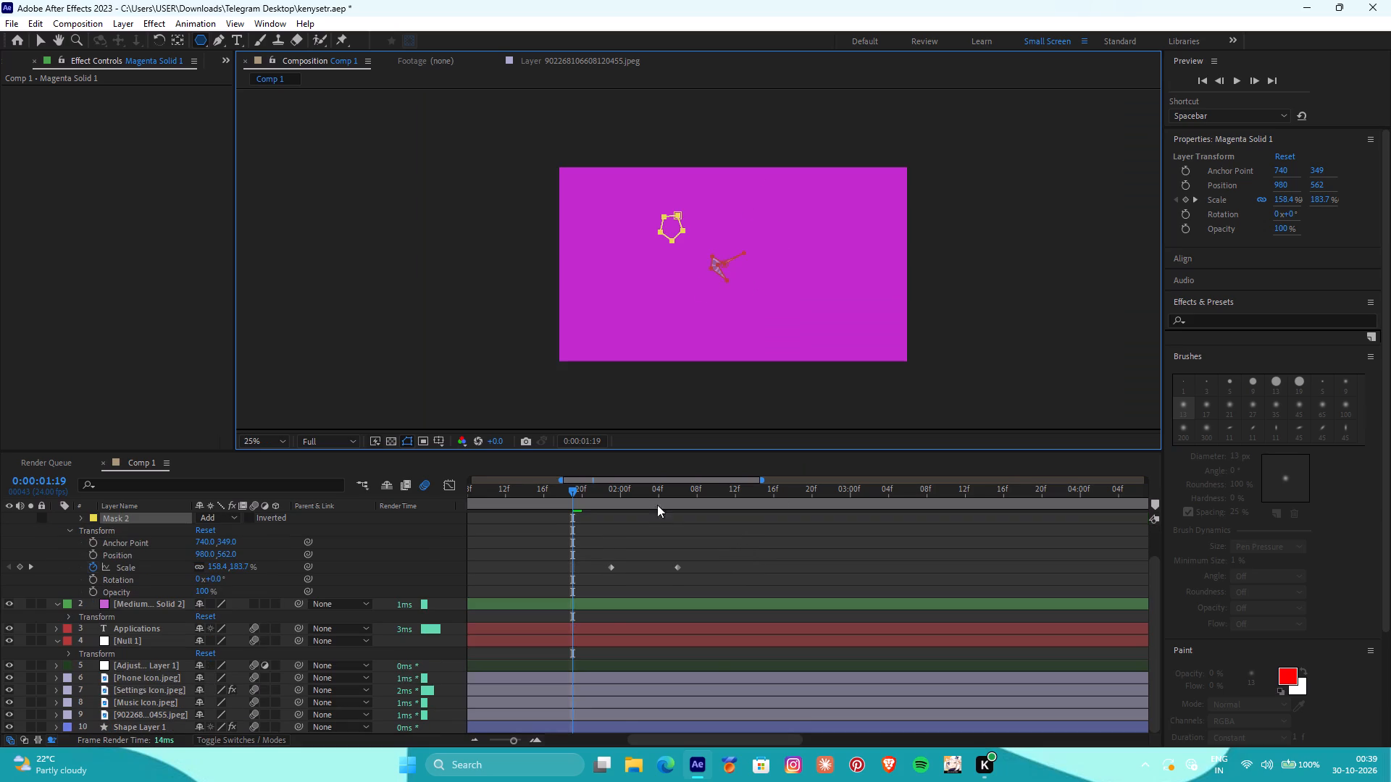
Delete both magenta solid layers above the Applications text layer from Comp 1.
{"action": "scroll", "coordinate": [643, 492], "scroll_direction": "up", "scroll_amount": 5}
{"action": "left_click", "coordinate": [654, 519]}
{"action": "key", "text": "BackSpace"}
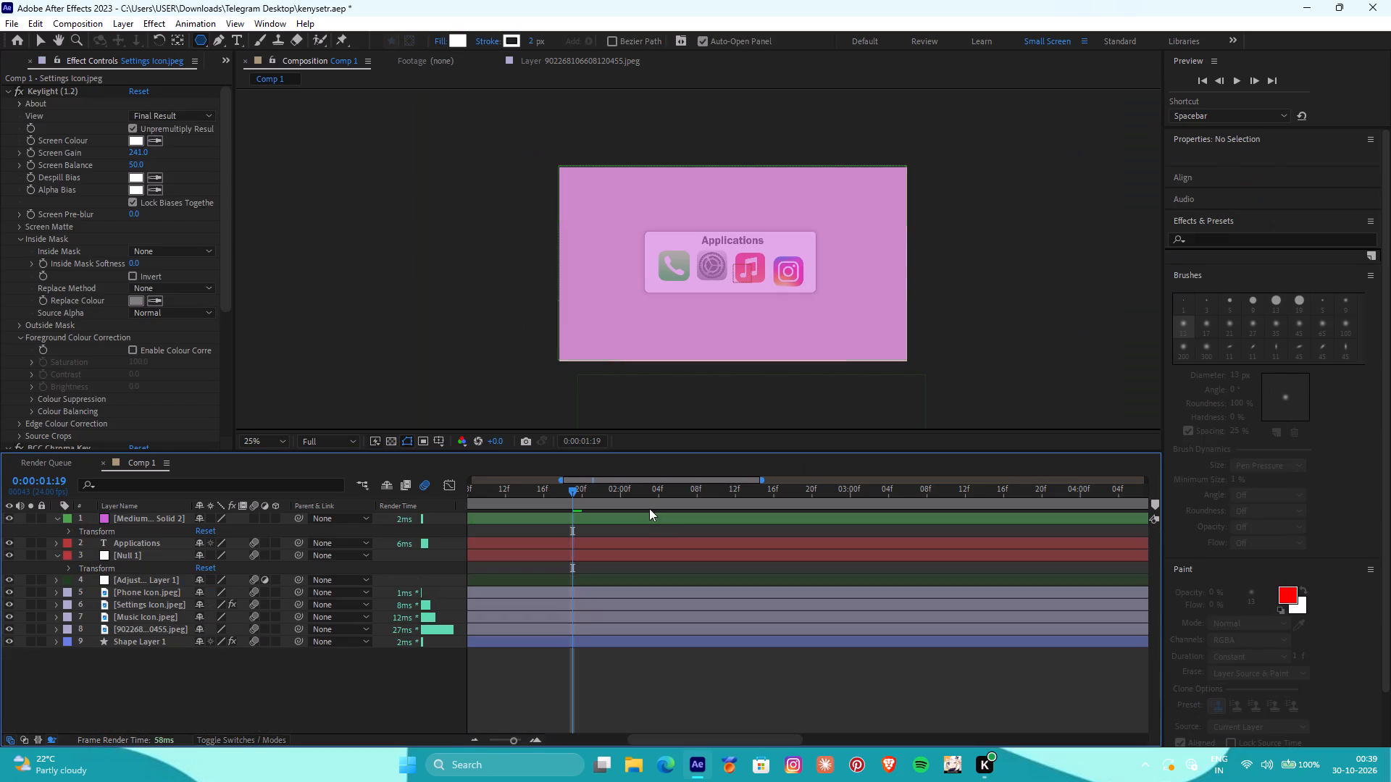
{"action": "left_click", "coordinate": [663, 516]}
{"action": "key", "text": "BackSpace"}
{"action": "left_click", "coordinate": [683, 646]}
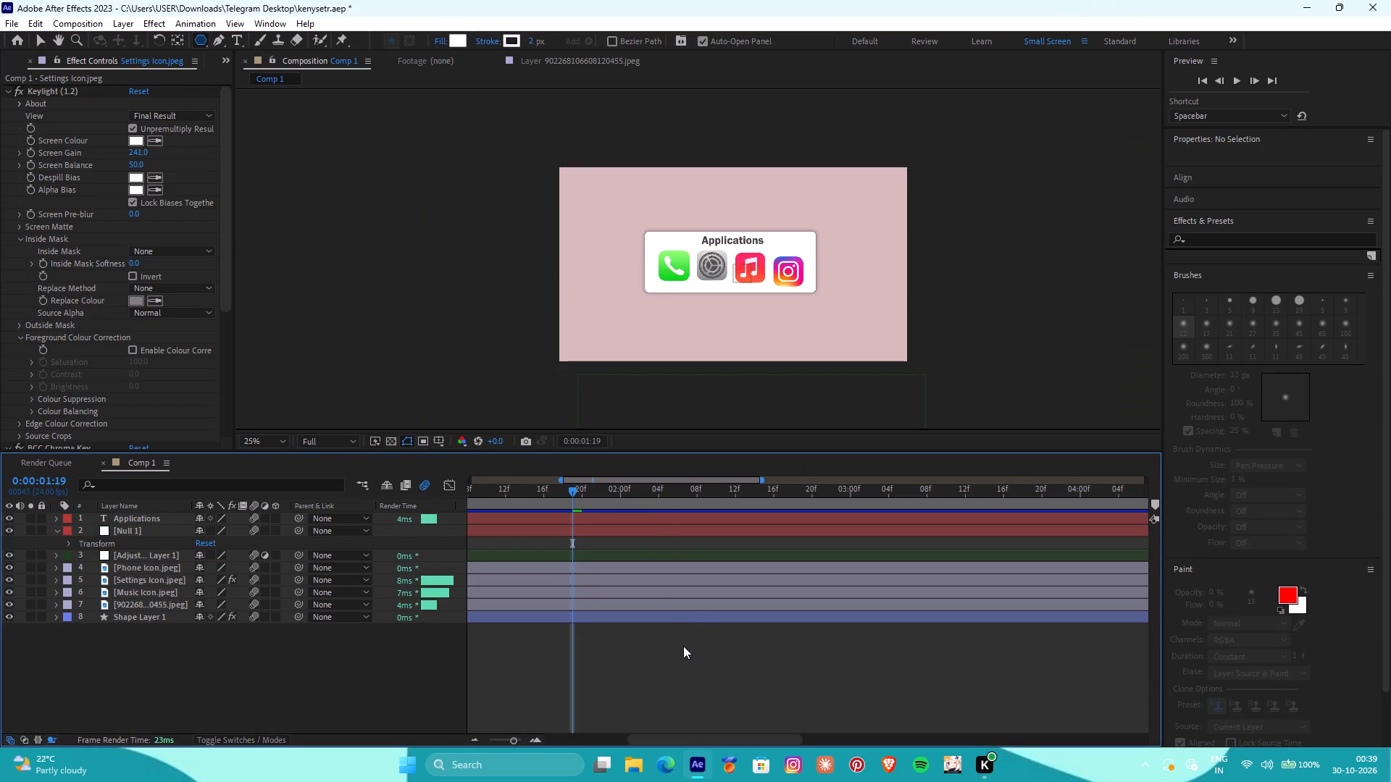
Scrub the card animation to 0:00:02:08 and close the effect settings of Settings icon.jpeg to show the project items.
{"action": "left_click_drag", "start_coordinate": [571, 491], "coordinate": [735, 495]}
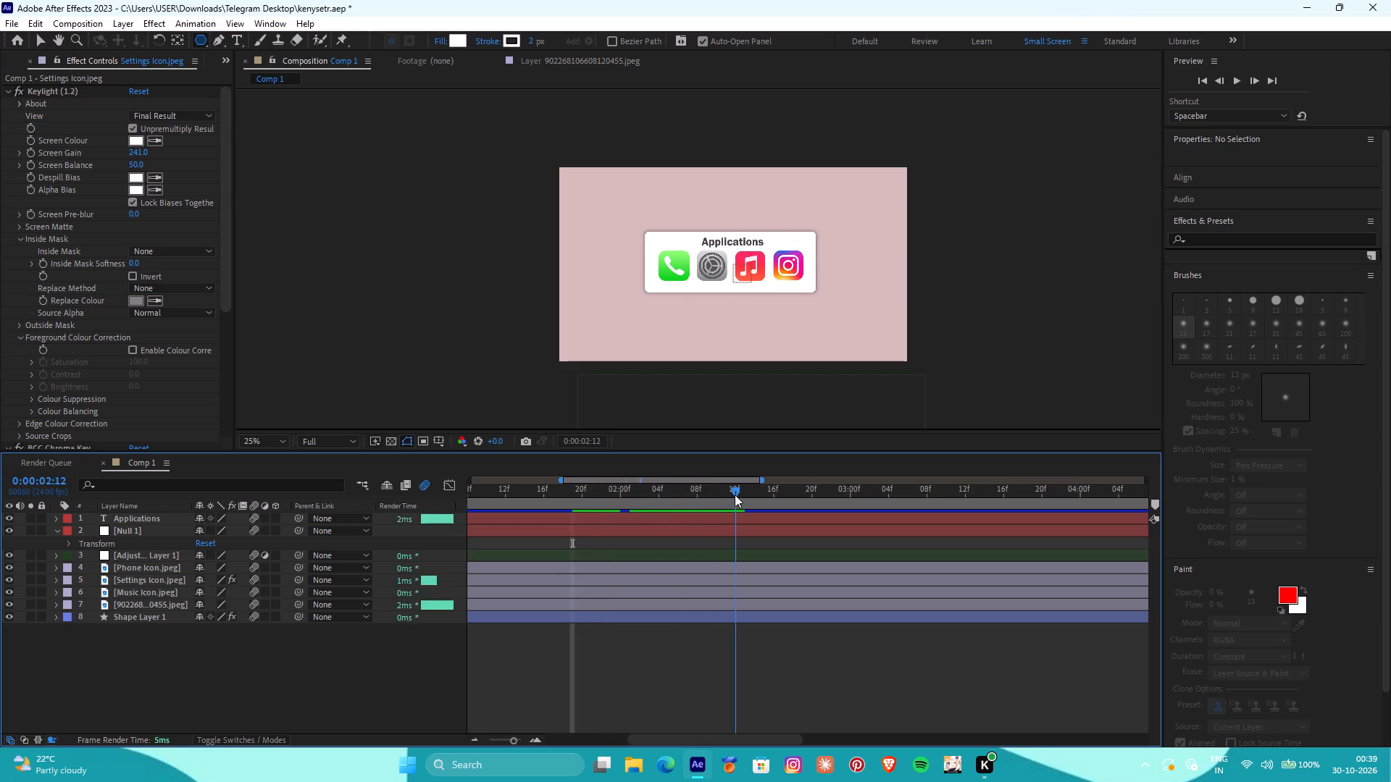
{"action": "left_click_drag", "start_coordinate": [735, 495], "coordinate": [694, 497]}
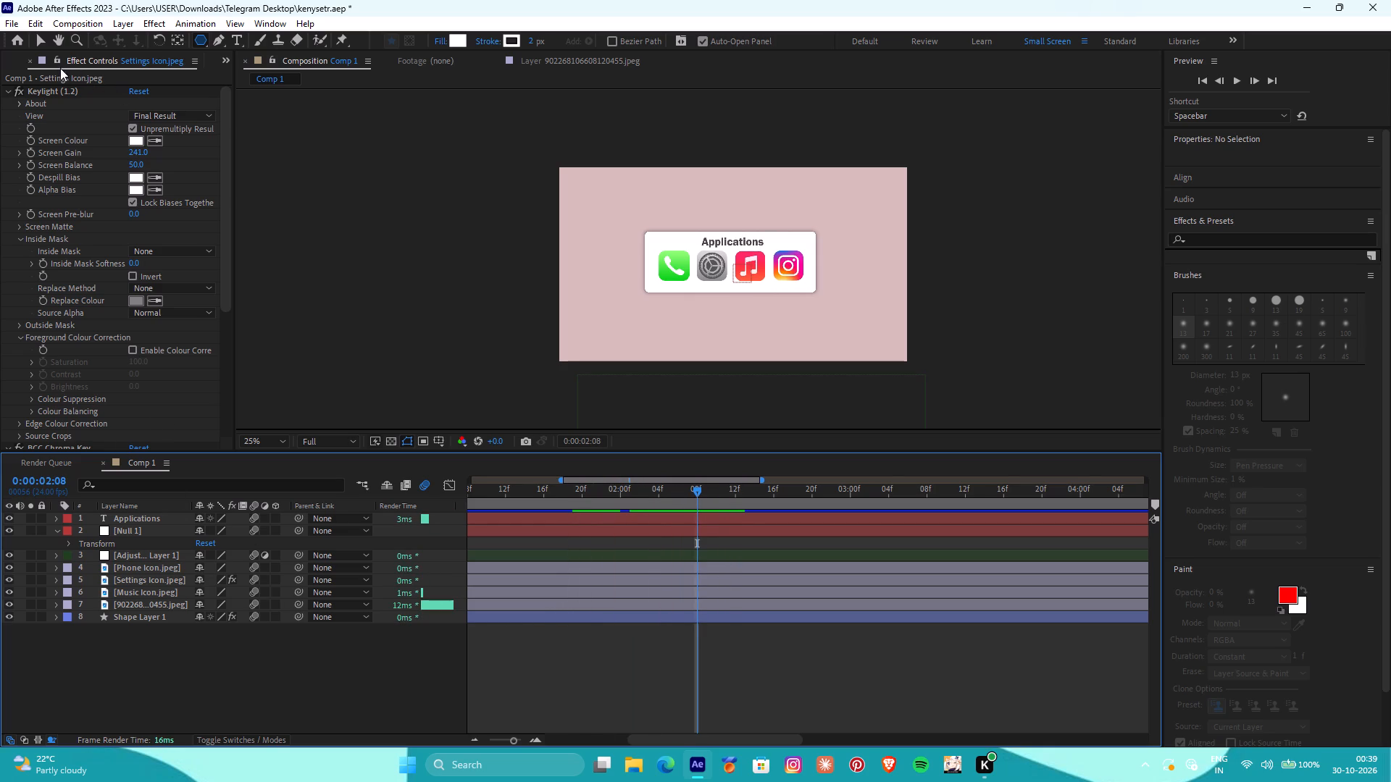
{"action": "left_click", "coordinate": [28, 59]}
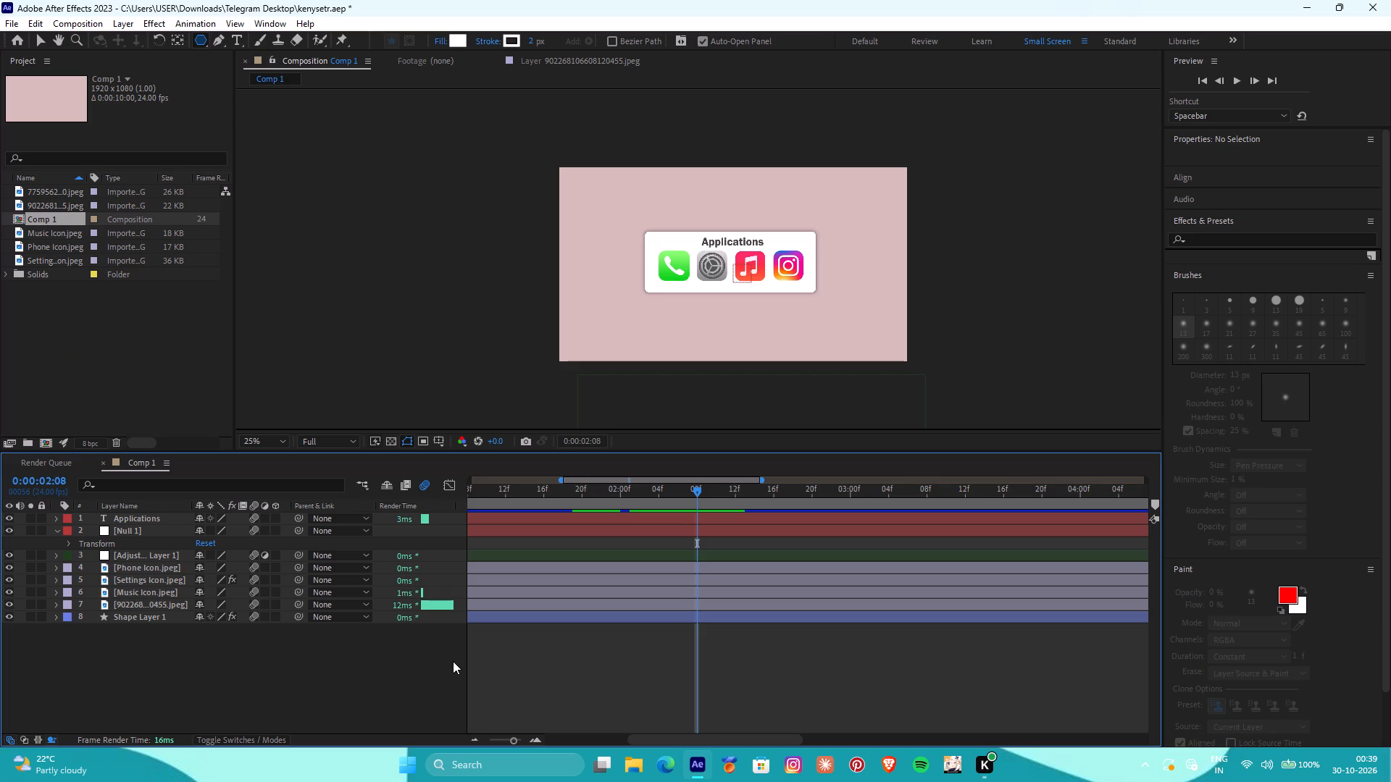
Open the settings for a new solid layer in Comp 1.
{"action": "right_click", "coordinate": [638, 644]}
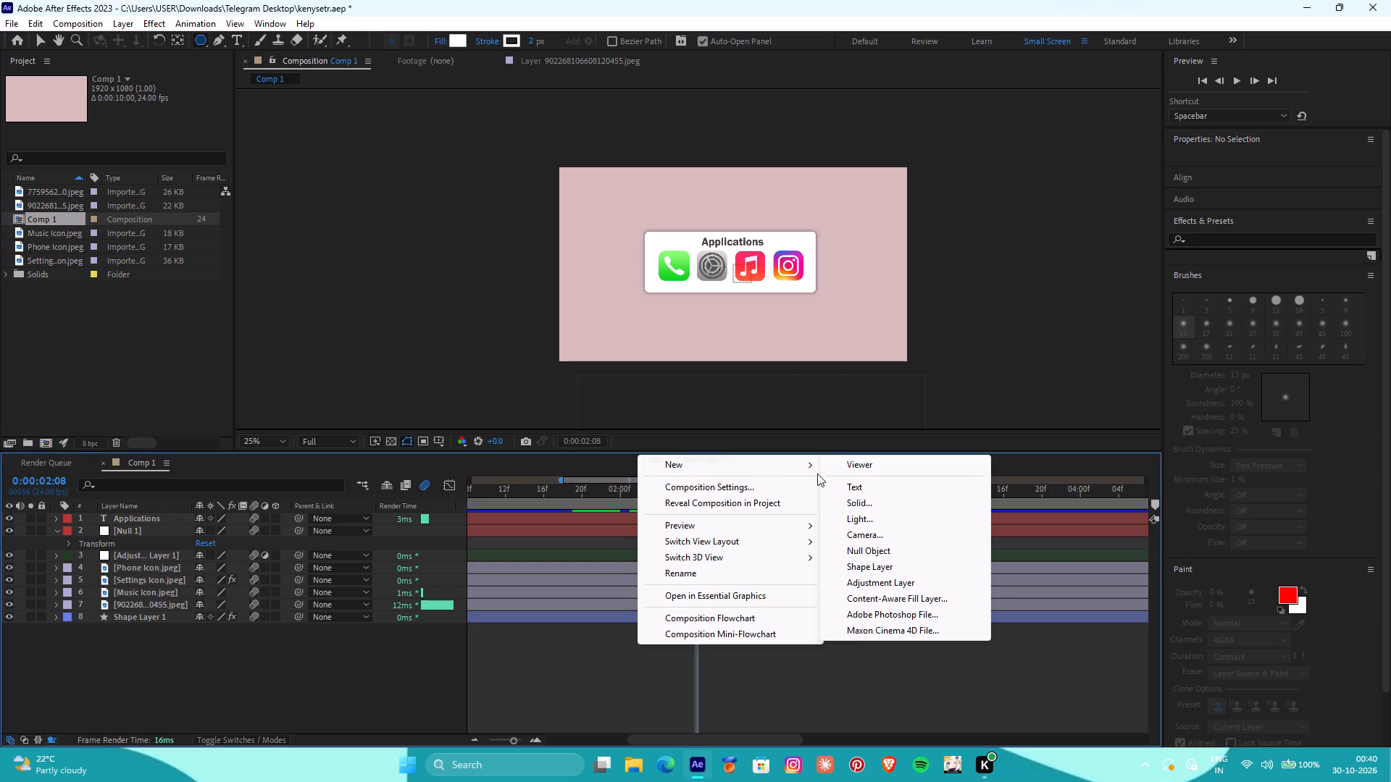
{"action": "left_click", "coordinate": [857, 502]}
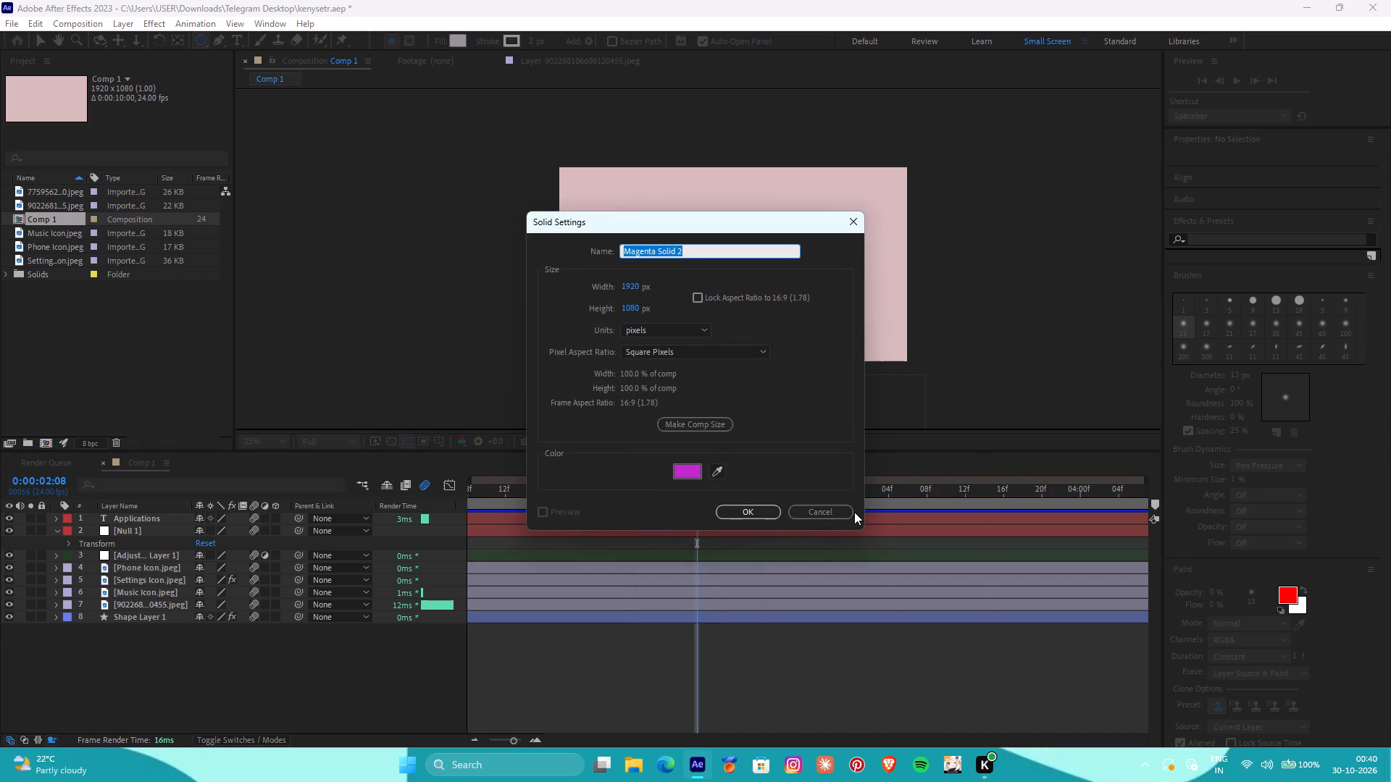
Create a 1920 x 1080 px solid in a bright, fully saturated purple.
{"action": "left_click", "coordinate": [718, 473]}
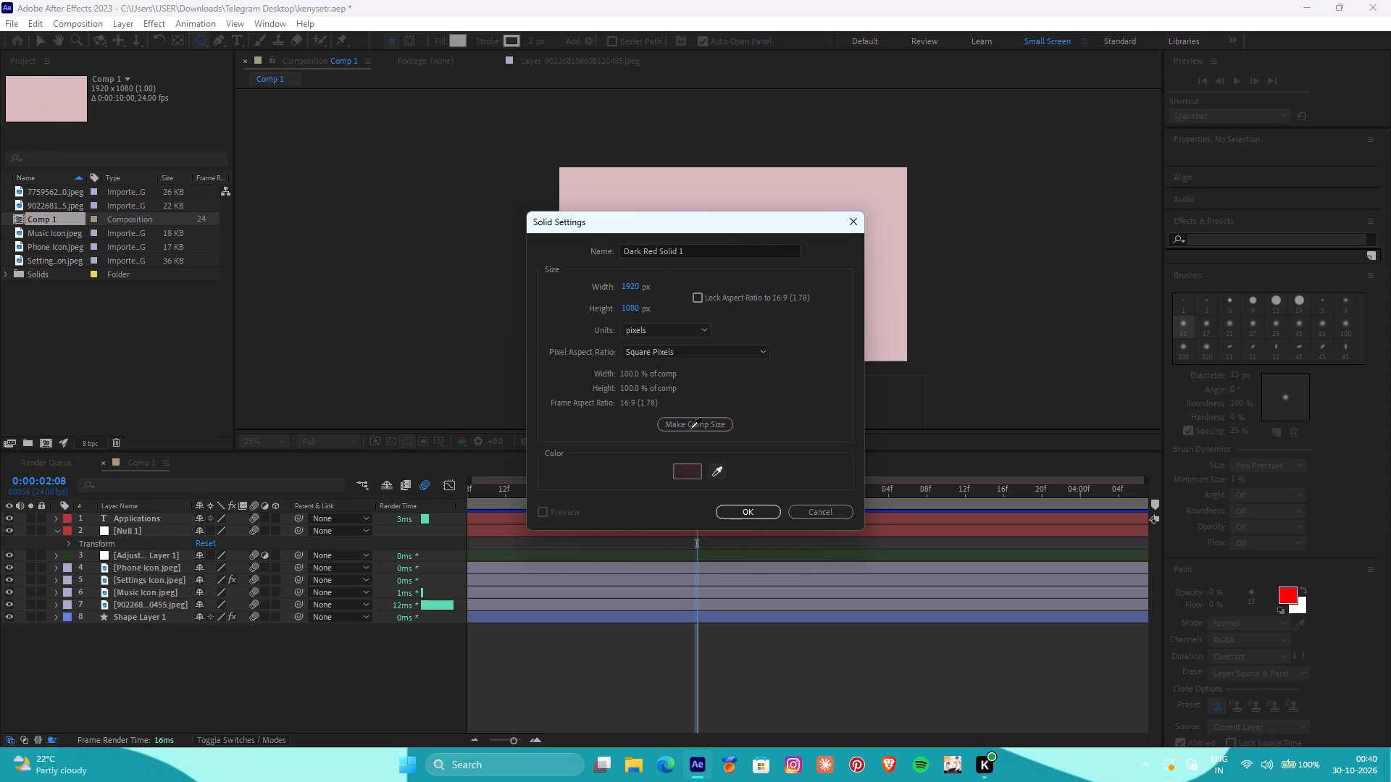
{"action": "left_click", "coordinate": [688, 475]}
{"action": "left_click", "coordinate": [688, 475]}
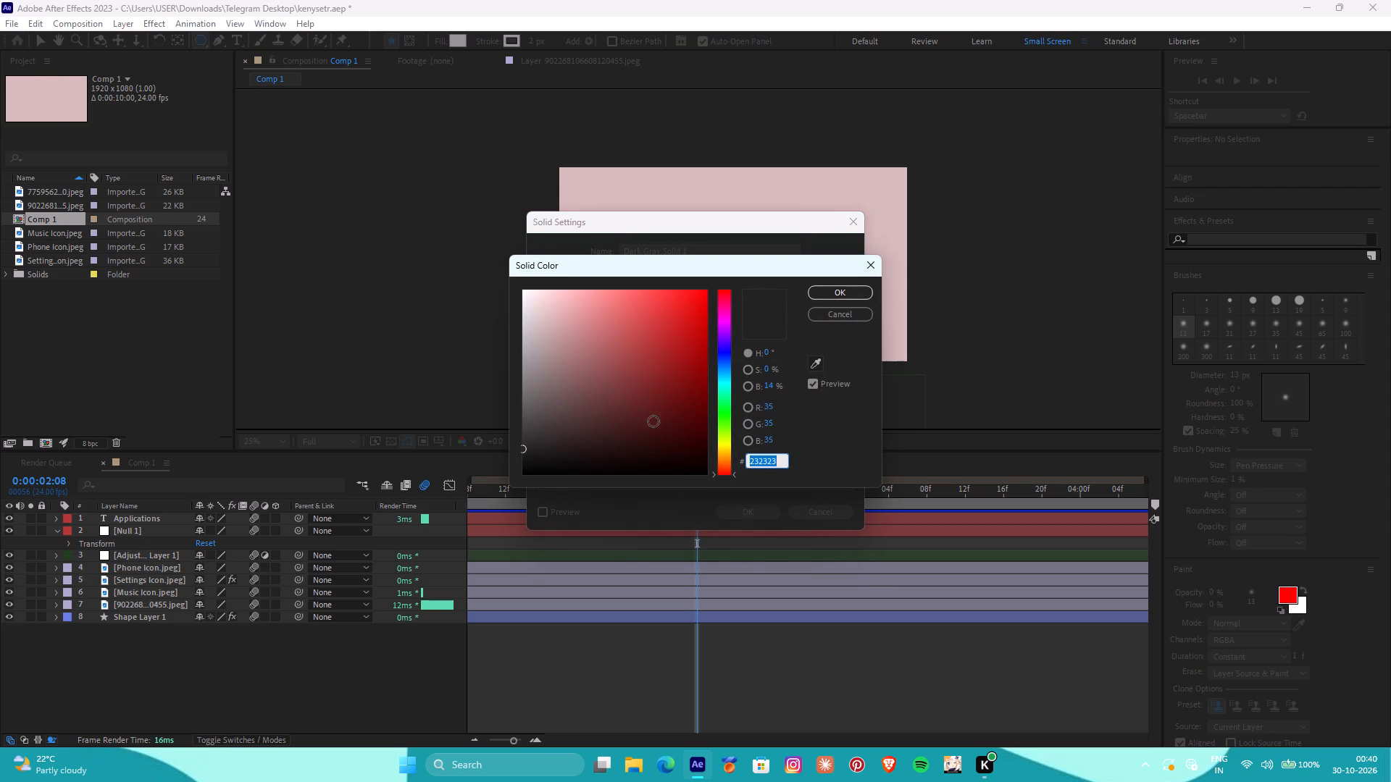
{"action": "left_click_drag", "start_coordinate": [728, 348], "coordinate": [721, 329]}
{"action": "left_click_drag", "start_coordinate": [661, 334], "coordinate": [727, 281]}
{"action": "left_click", "coordinate": [832, 287]}
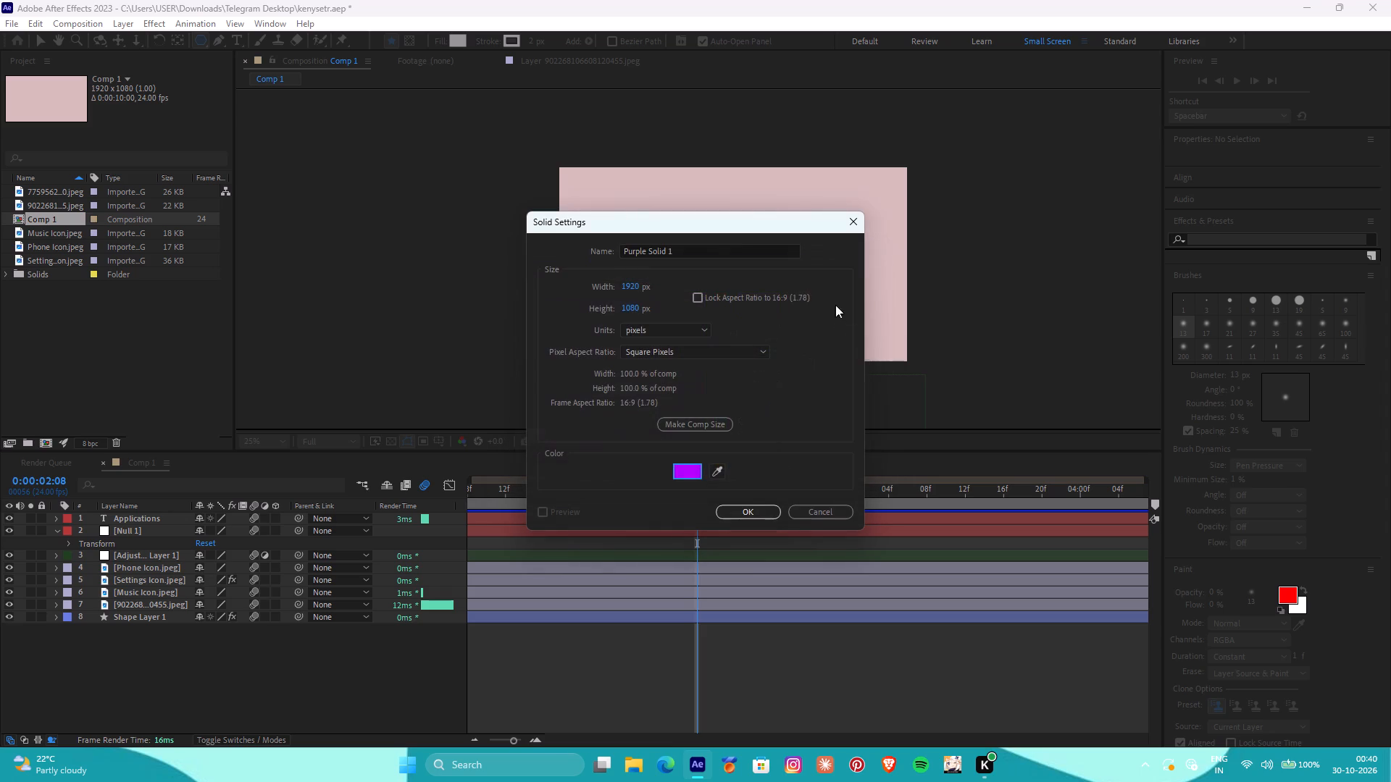
{"action": "left_click", "coordinate": [753, 506]}
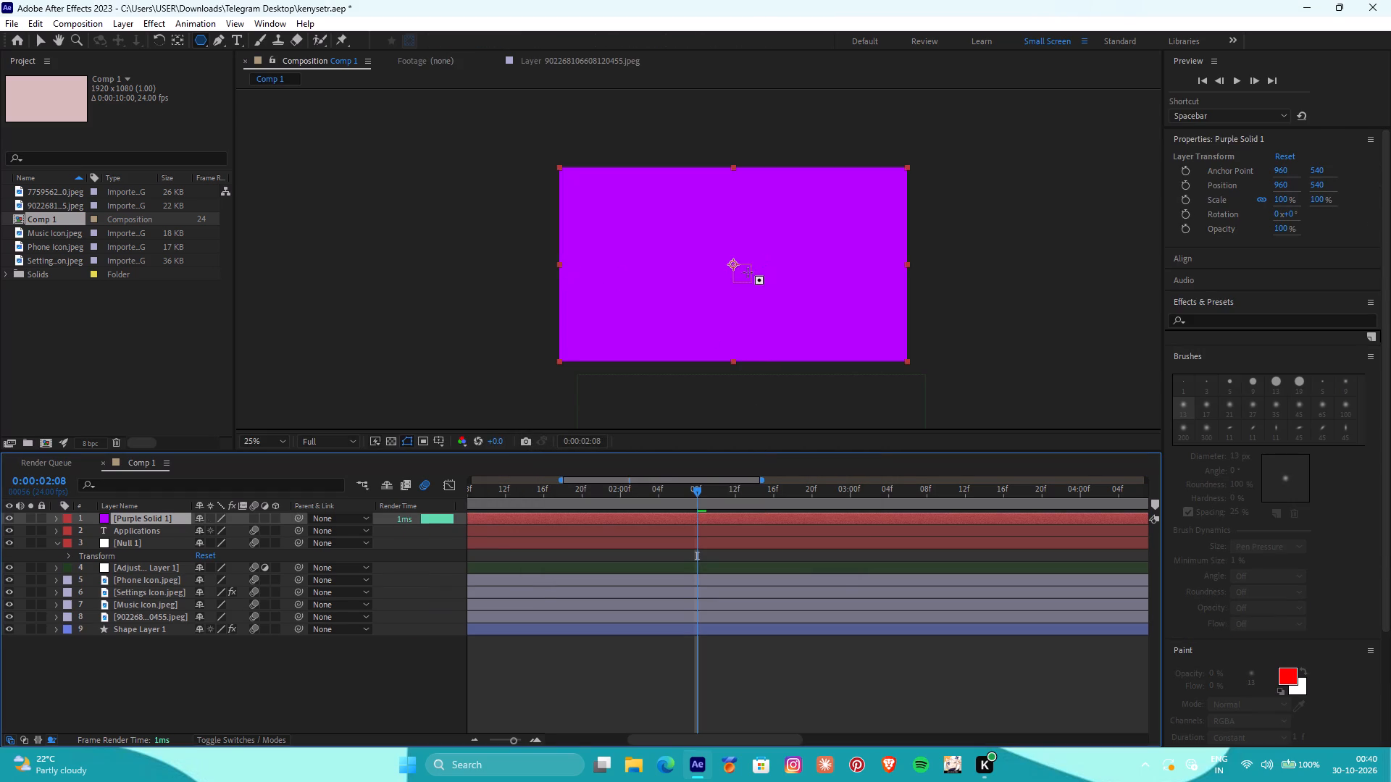
Move the bright purple solid rightward to about position 2252, 552 and stretch its vertical scale to about 132.6%.
{"action": "type", "text": "vv"}
{"action": "left_click_drag", "start_coordinate": [732, 277], "coordinate": [833, 275]}
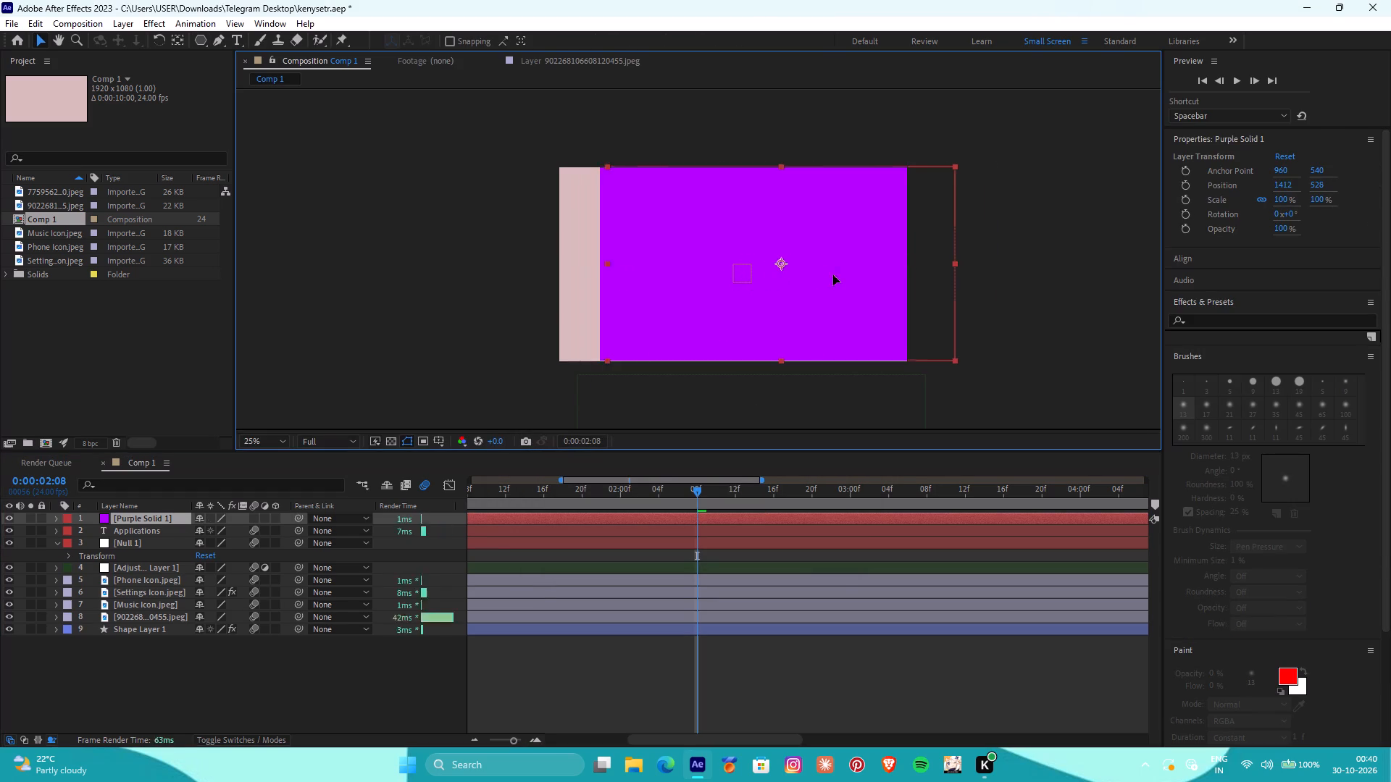
{"action": "left_click_drag", "start_coordinate": [833, 275], "coordinate": [965, 279]}
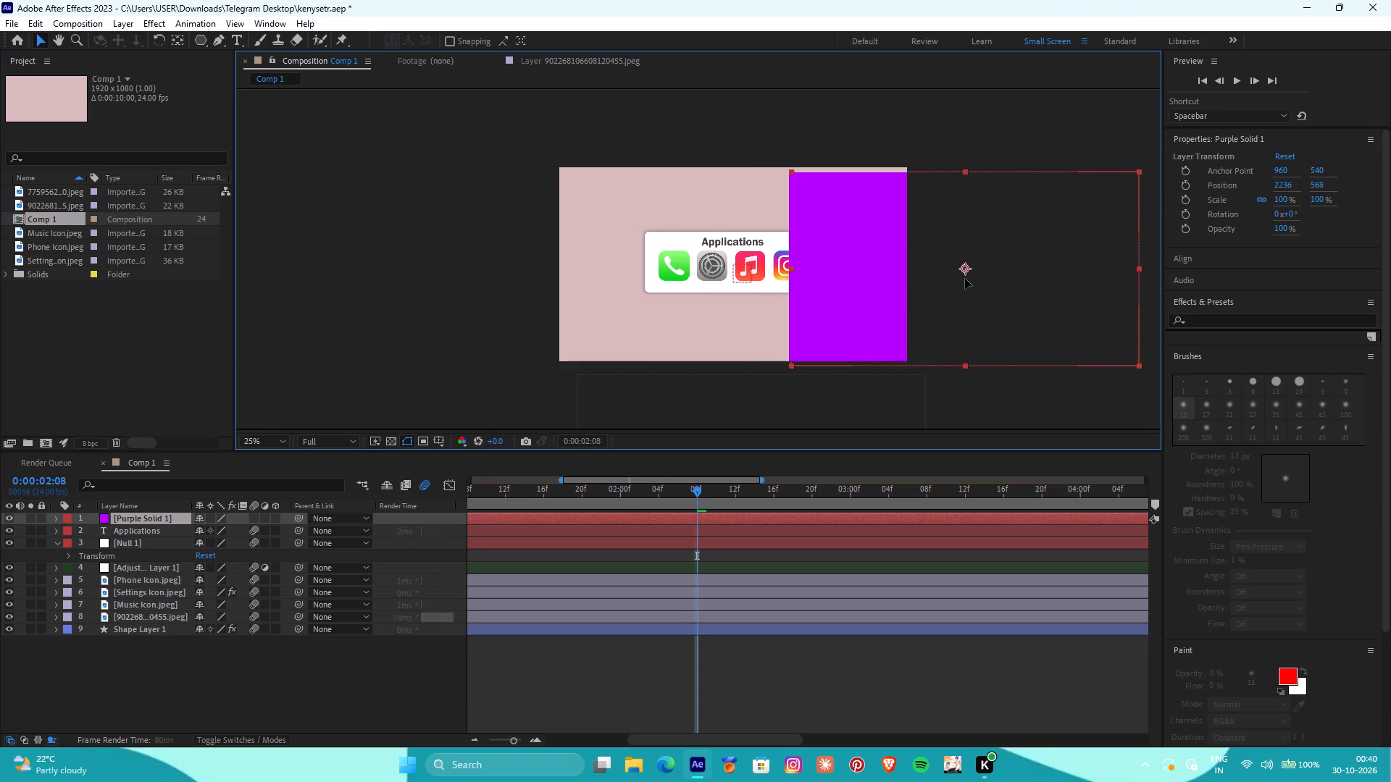
{"action": "left_click_drag", "start_coordinate": [965, 279], "coordinate": [966, 279]}
{"action": "left_click_drag", "start_coordinate": [965, 167], "coordinate": [958, 135]}
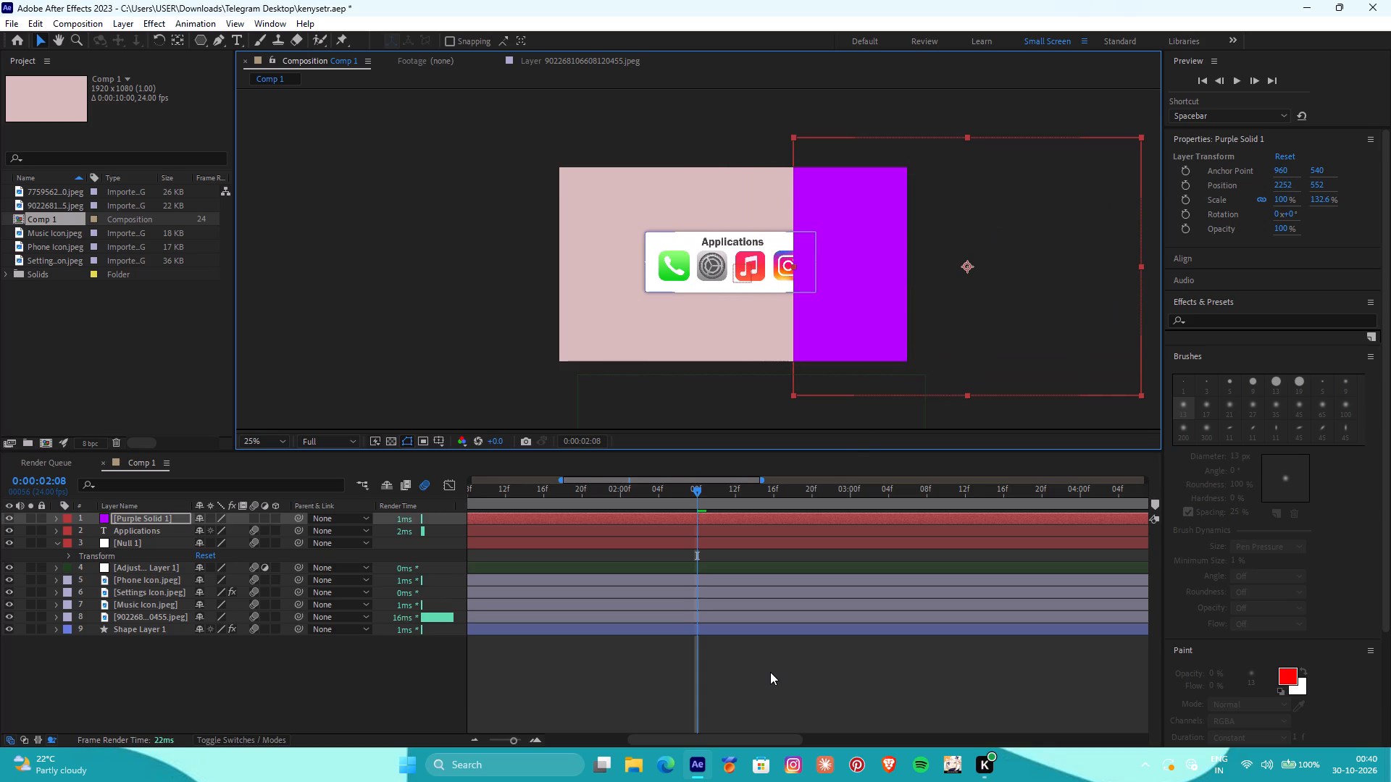
{"action": "left_click", "coordinate": [742, 685]}
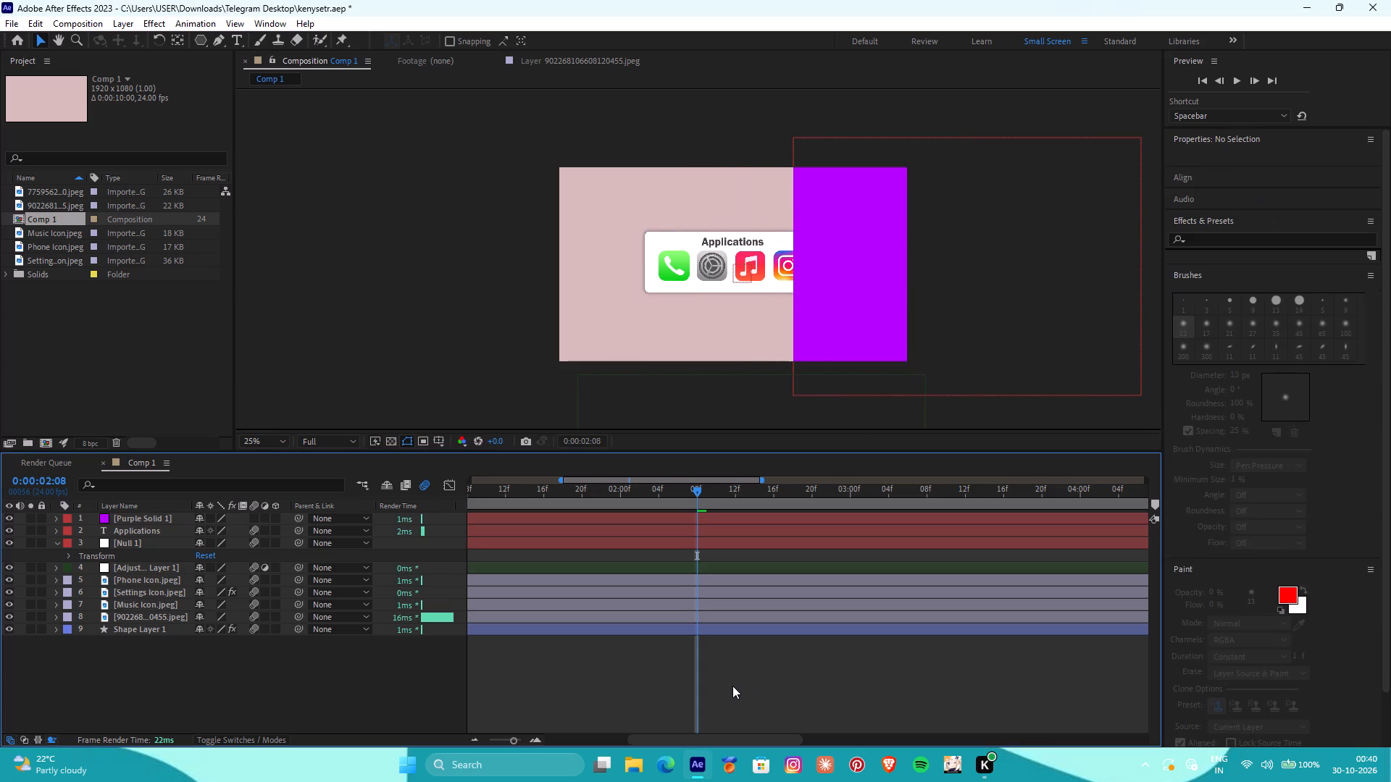
Create a second 1920 x 1080 px solid in a lighter, medium purple of the same hue.
{"action": "right_click", "coordinate": [679, 652]}
{"action": "left_click", "coordinate": [730, 465]}
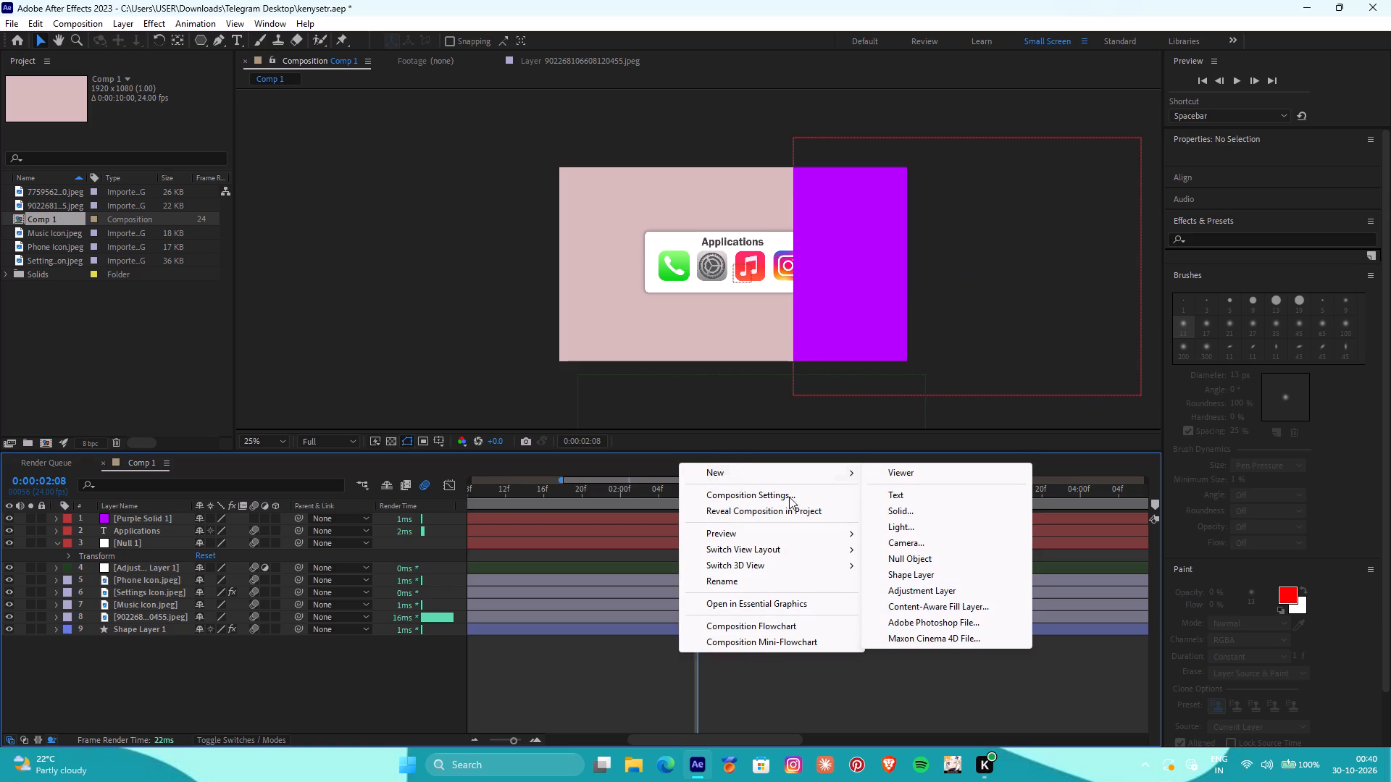
{"action": "left_click", "coordinate": [929, 513]}
{"action": "left_click", "coordinate": [699, 467]}
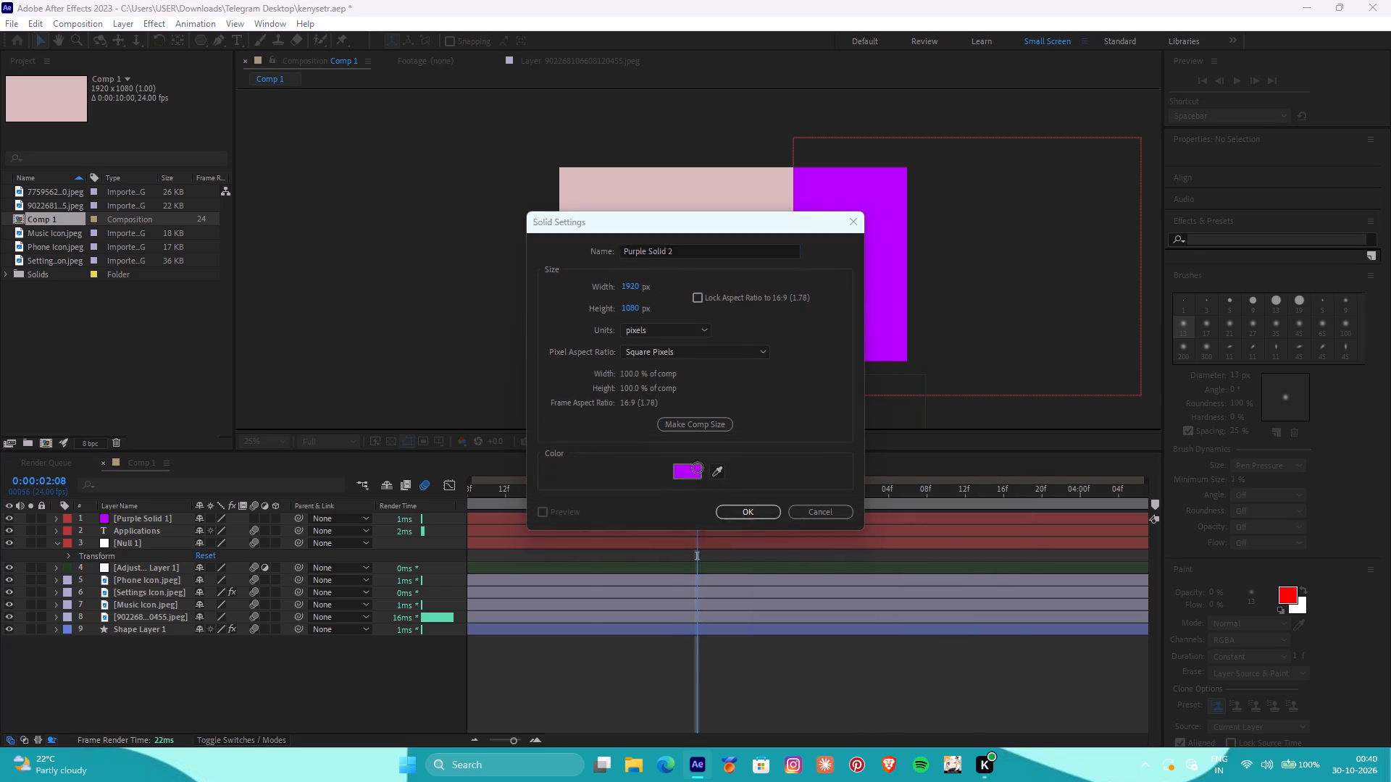
{"action": "left_click_drag", "start_coordinate": [703, 295], "coordinate": [656, 292]}
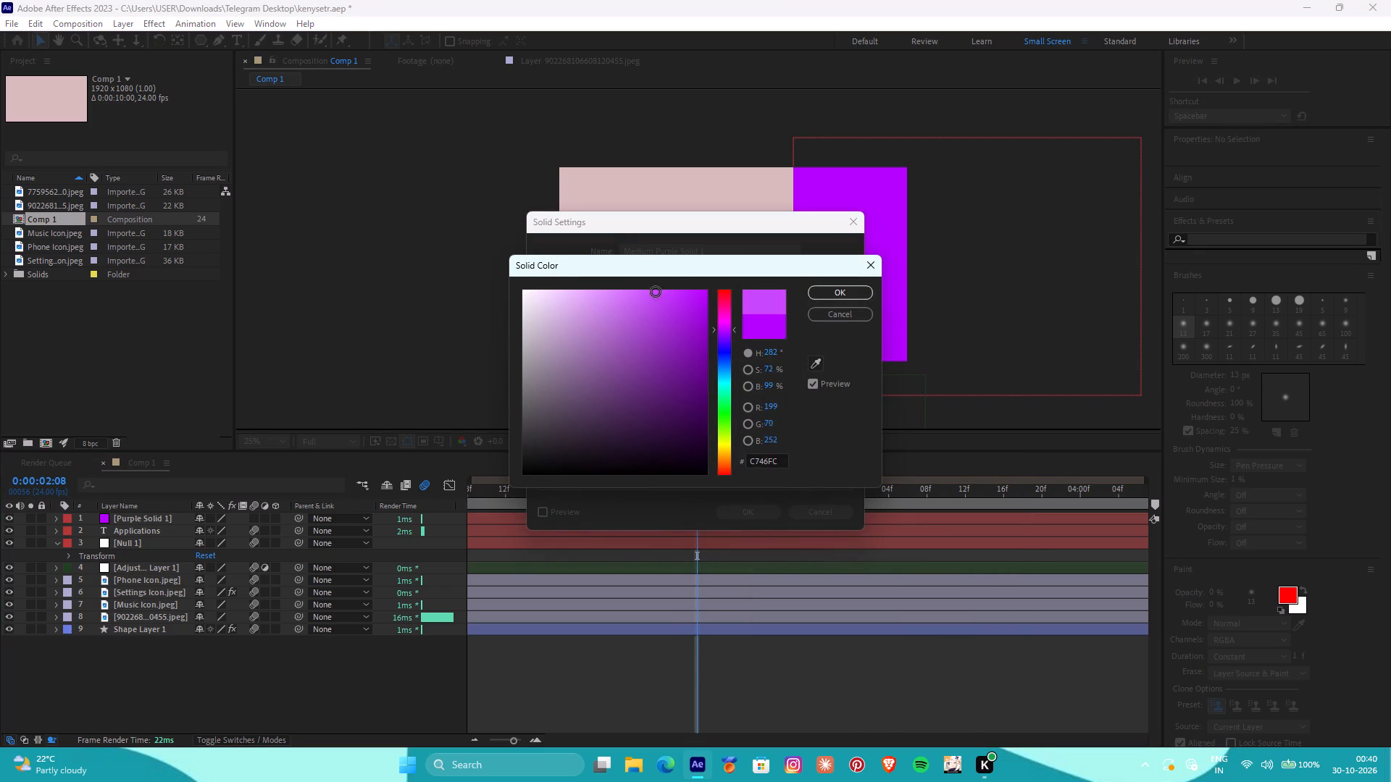
{"action": "left_click_drag", "start_coordinate": [656, 292], "coordinate": [646, 293]}
{"action": "left_click_drag", "start_coordinate": [650, 291], "coordinate": [624, 295]}
{"action": "left_click", "coordinate": [862, 288]}
{"action": "left_click", "coordinate": [751, 508]}
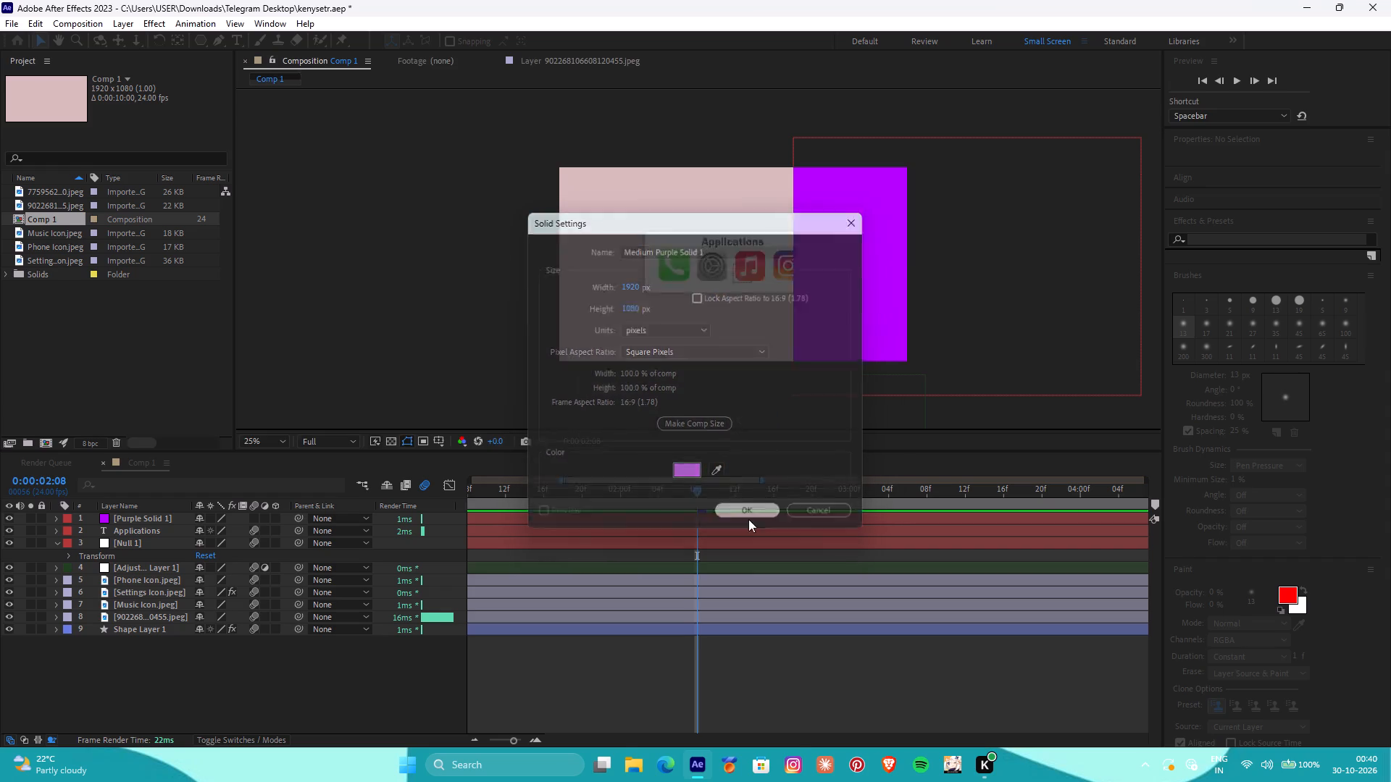
Create a third 1920 x 1080 px solid in light purple E6ABFF.
{"action": "right_click", "coordinate": [713, 693]}
{"action": "left_click", "coordinate": [771, 518]}
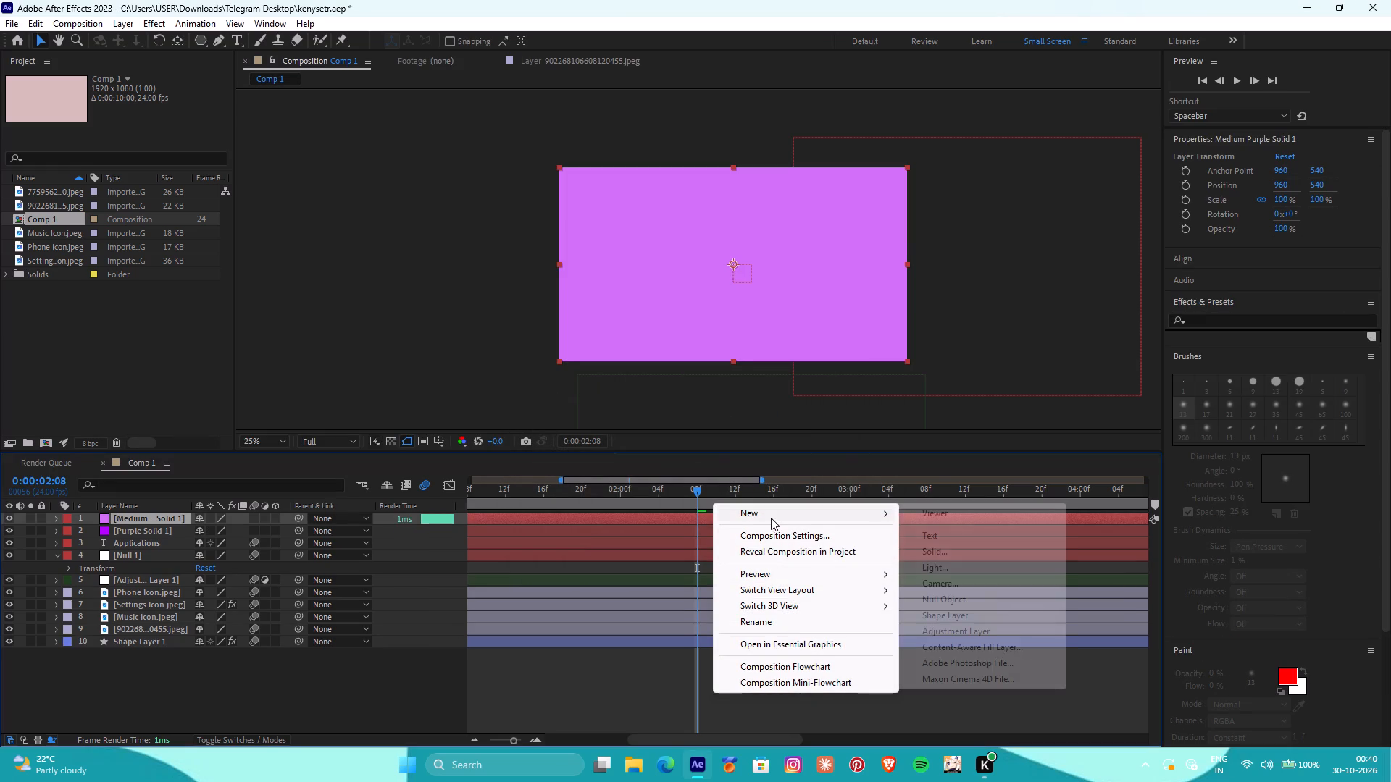
{"action": "left_click", "coordinate": [969, 548]}
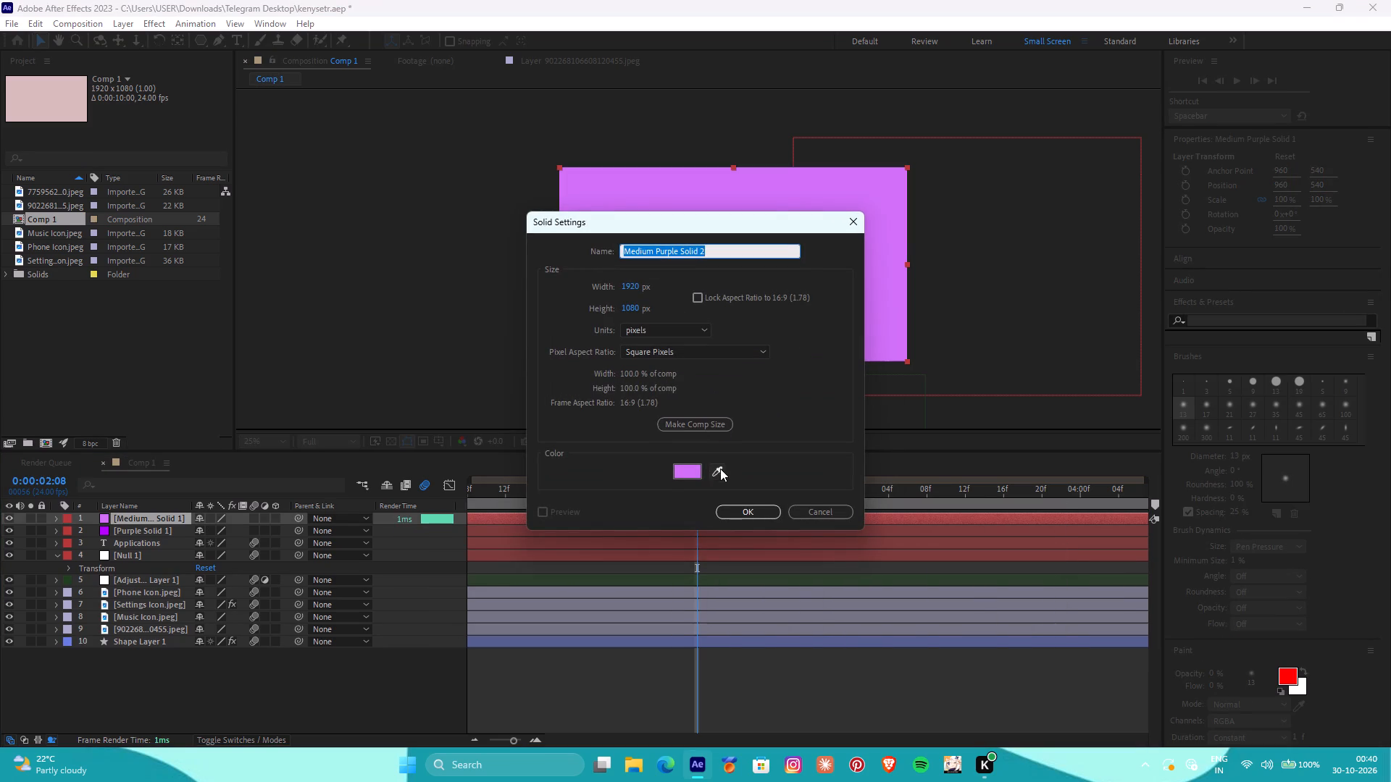
{"action": "left_click", "coordinate": [683, 478]}
{"action": "left_click_drag", "start_coordinate": [624, 295], "coordinate": [610, 287]}
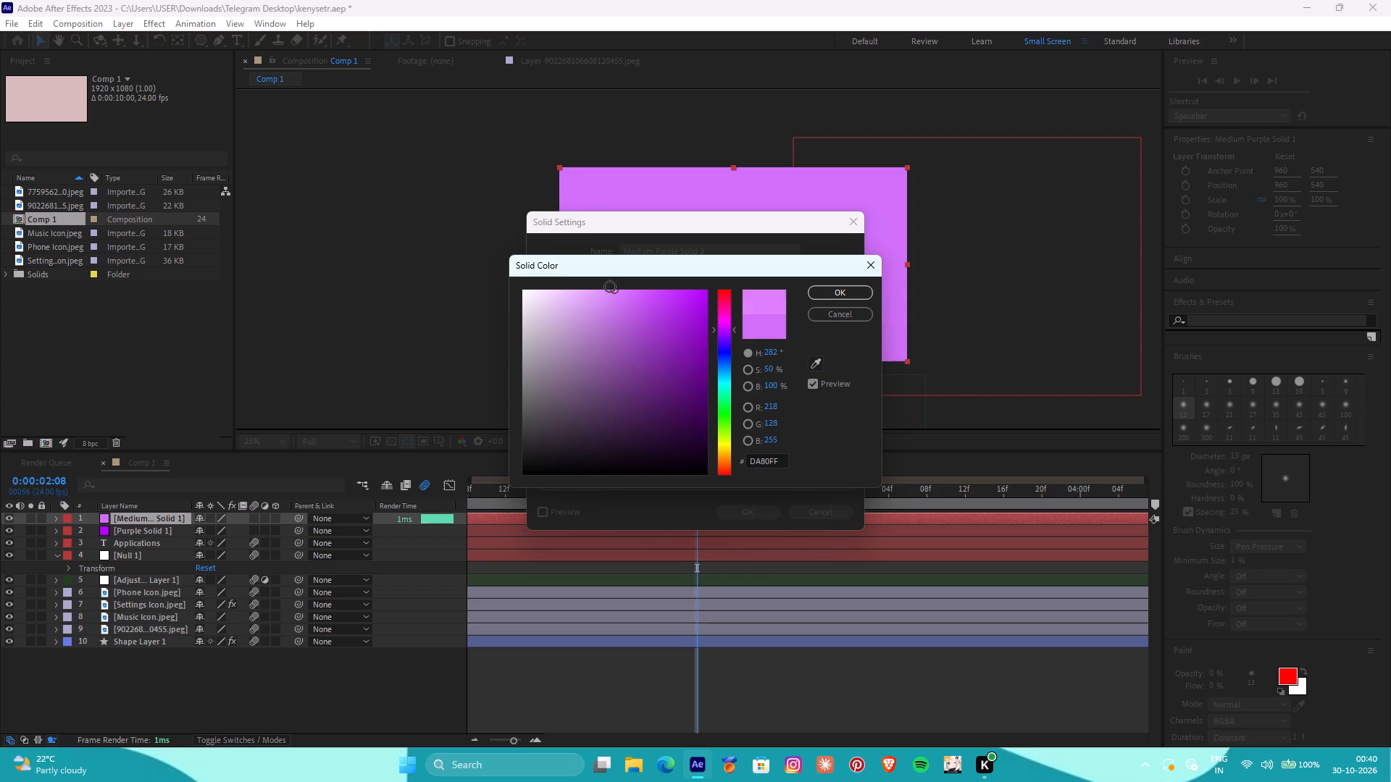
{"action": "left_click_drag", "start_coordinate": [610, 287], "coordinate": [583, 277]}
{"action": "left_click", "coordinate": [837, 291]}
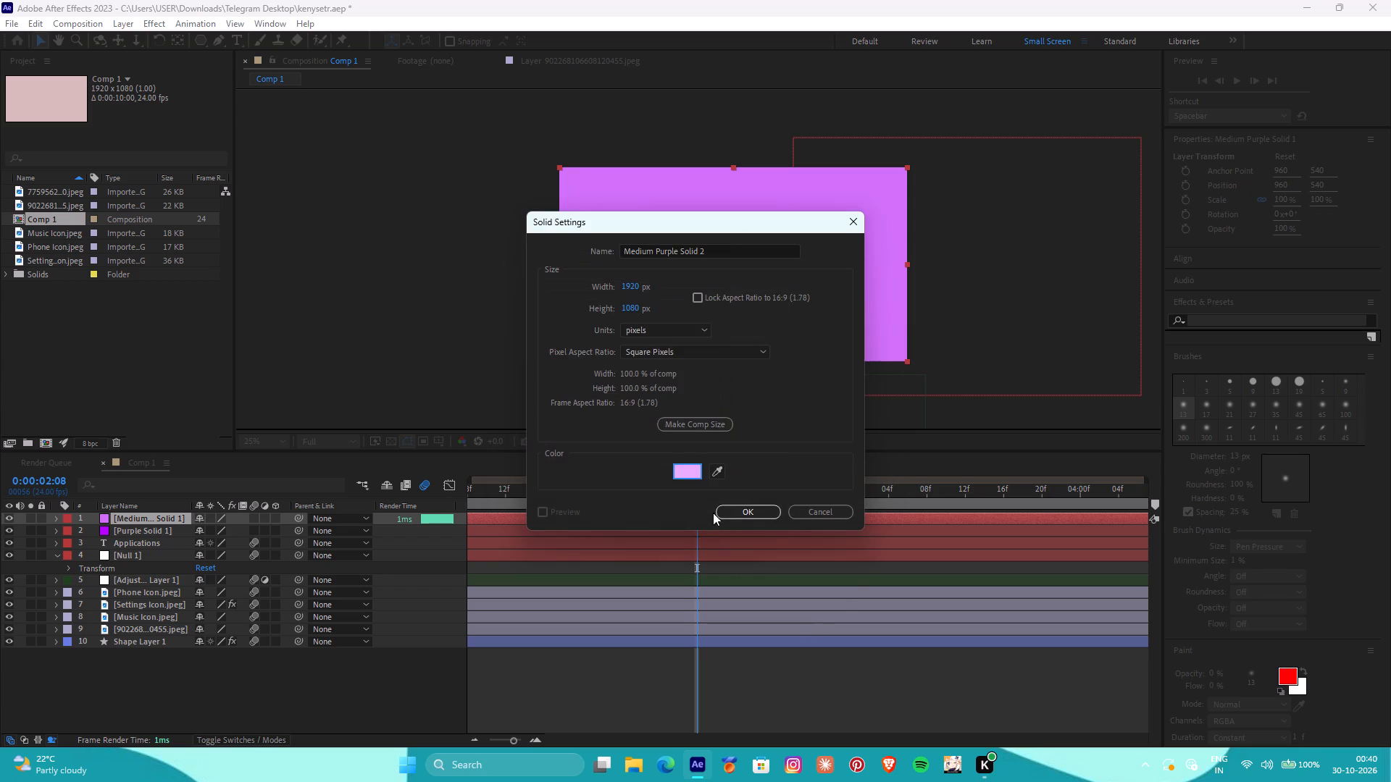
{"action": "left_click", "coordinate": [722, 505]}
{"action": "left_click", "coordinate": [737, 507]}
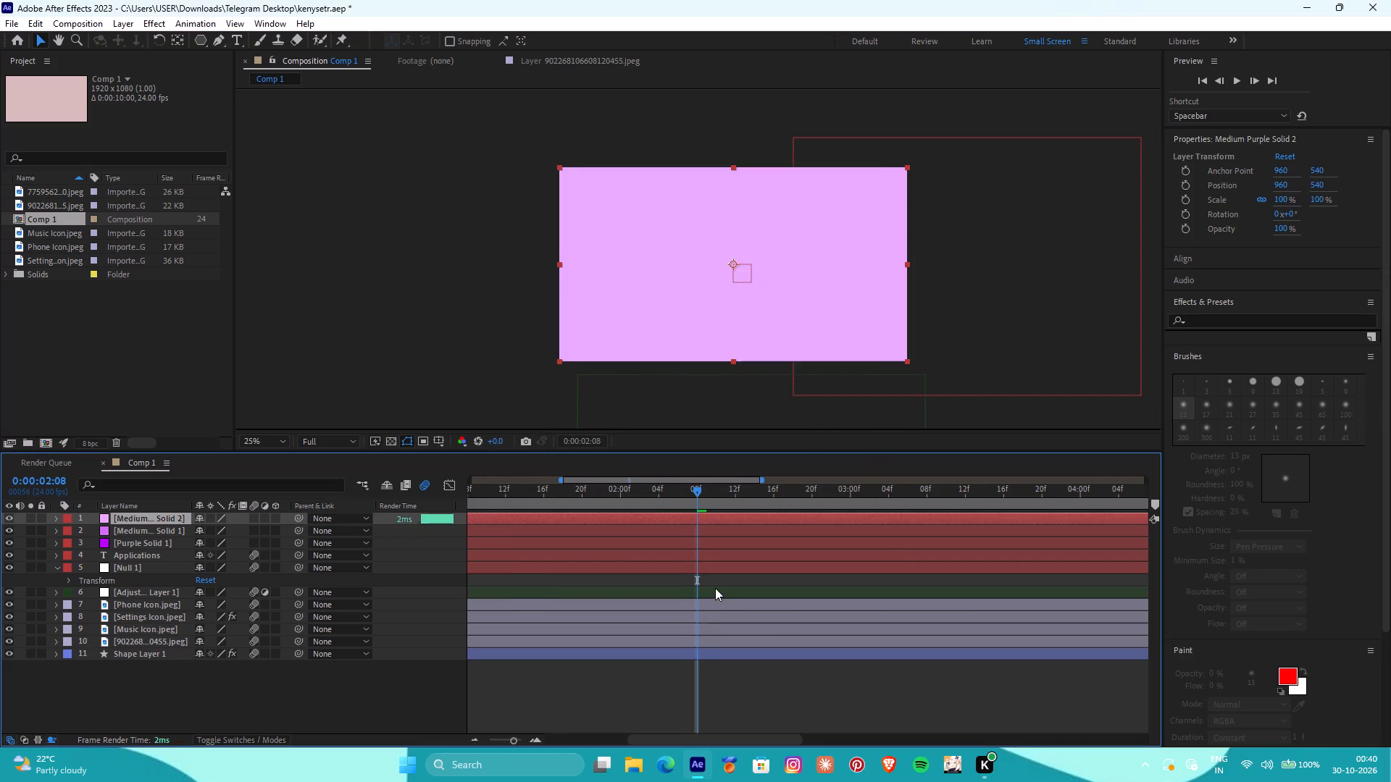
Create a fourth 1920 x 1080 px solid in very pale purple F6E2FF.
{"action": "right_click", "coordinate": [715, 588]}
{"action": "left_click", "coordinate": [781, 156]}
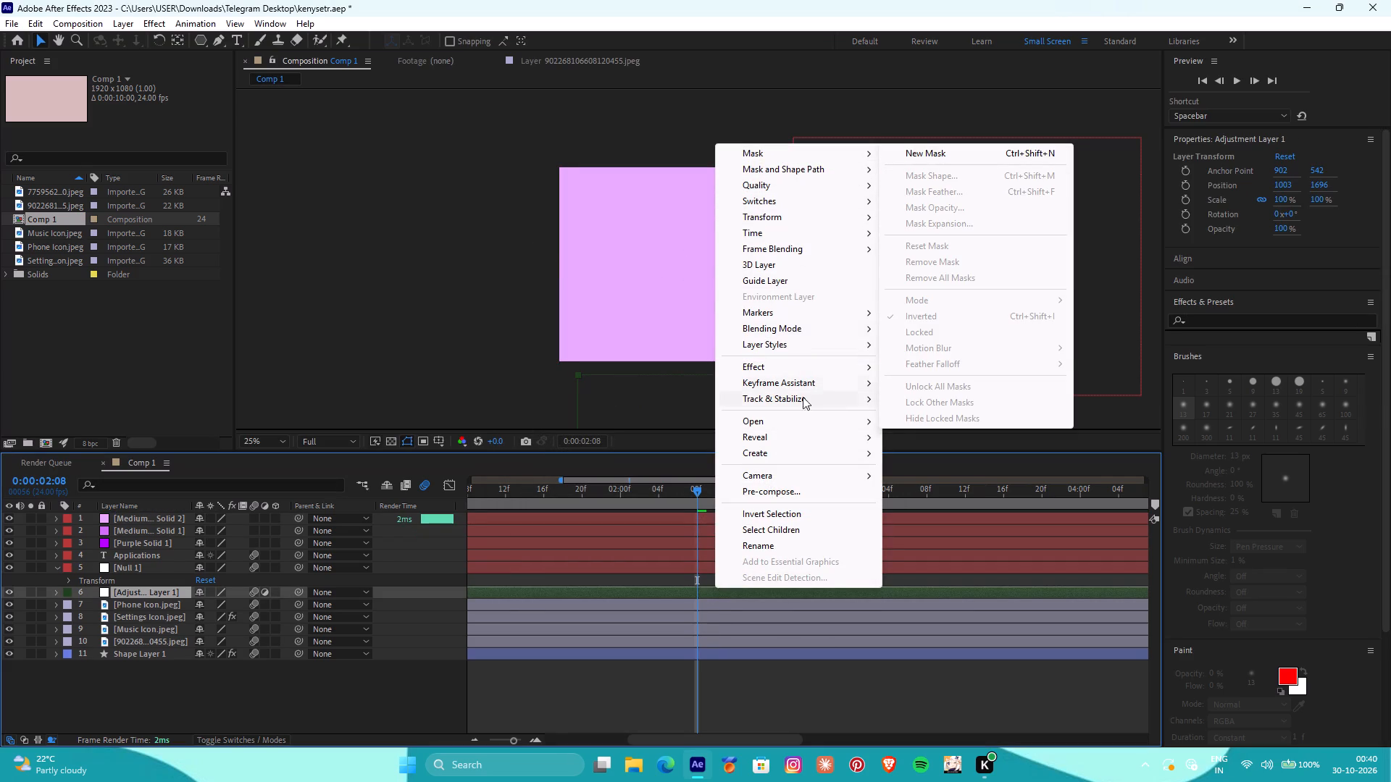
{"action": "left_click", "coordinate": [627, 705]}
{"action": "right_click", "coordinate": [621, 702]}
{"action": "left_click", "coordinate": [732, 512]}
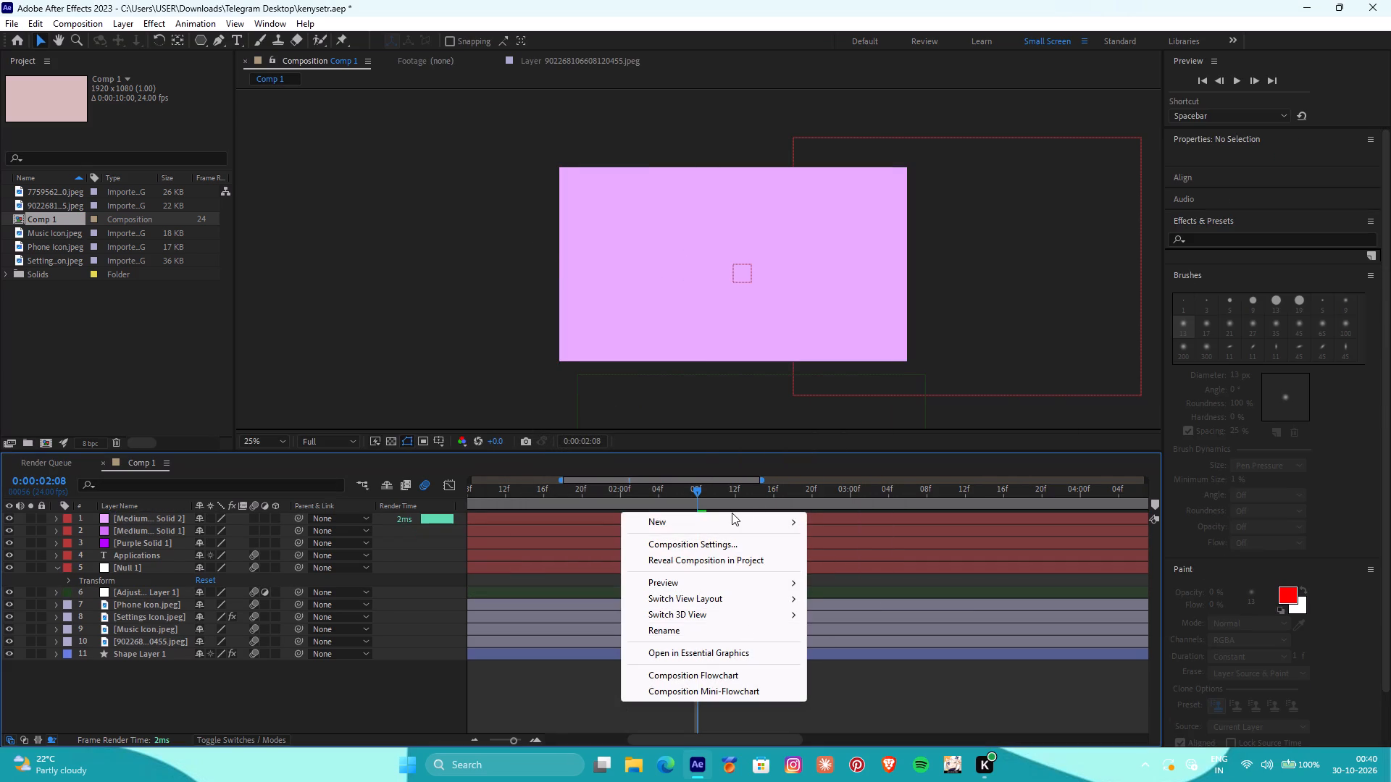
{"action": "left_click", "coordinate": [731, 516]}
{"action": "left_click", "coordinate": [865, 556]}
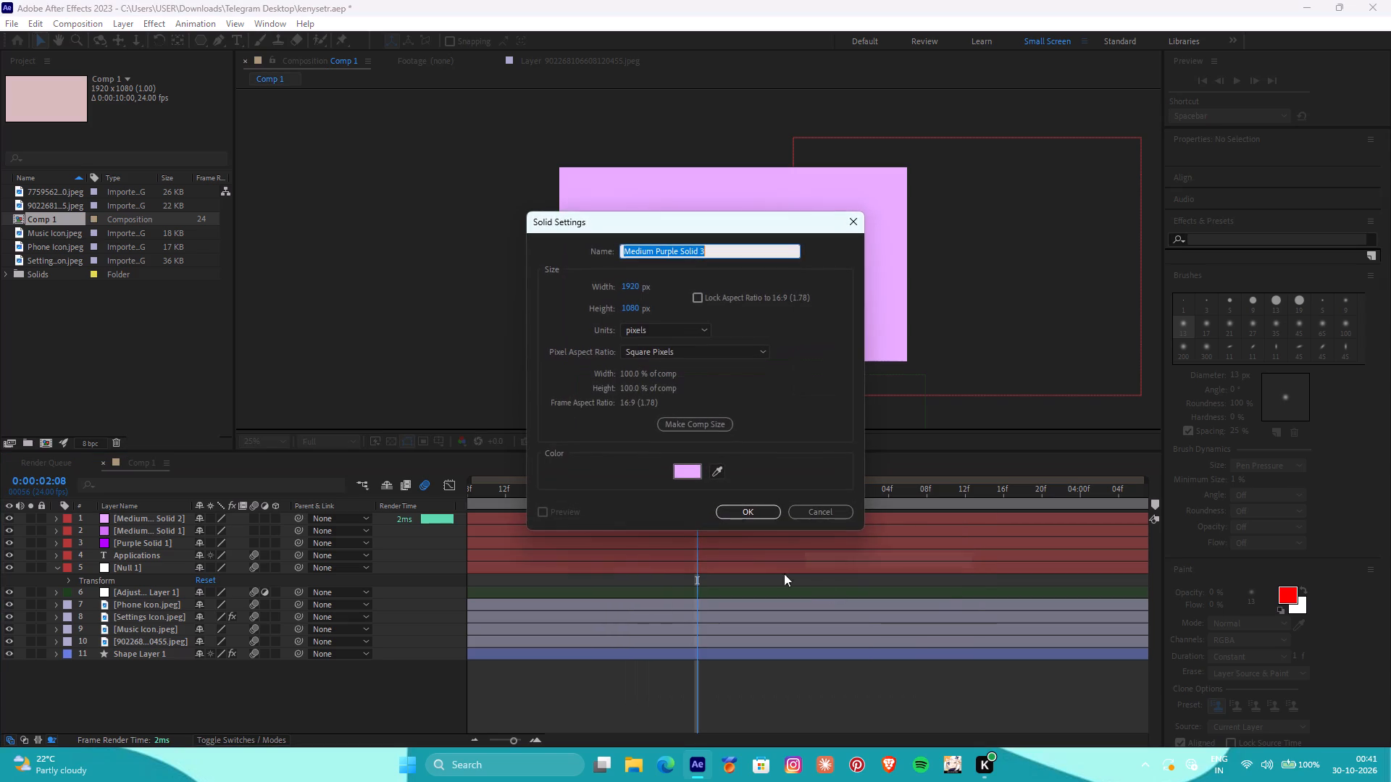
{"action": "left_click", "coordinate": [685, 476]}
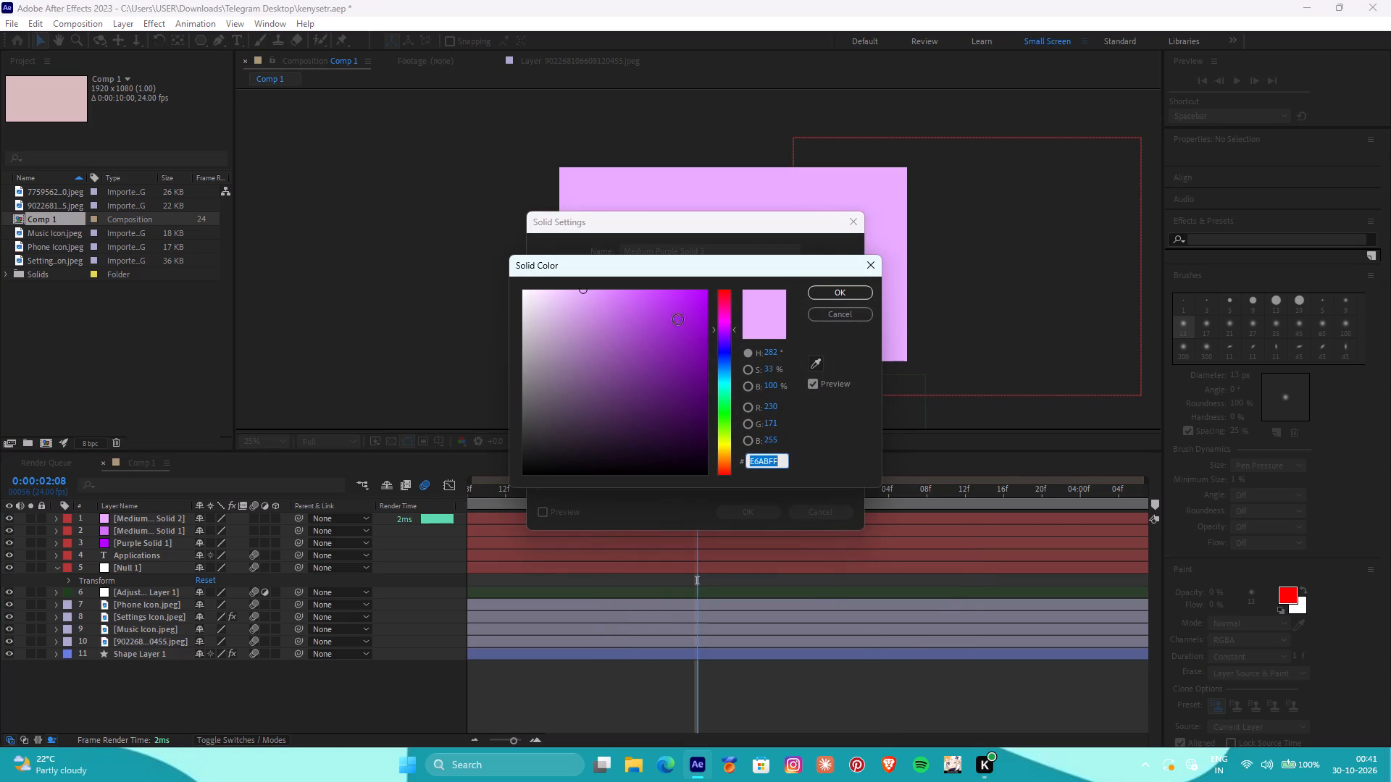
{"action": "left_click_drag", "start_coordinate": [583, 291], "coordinate": [544, 290]}
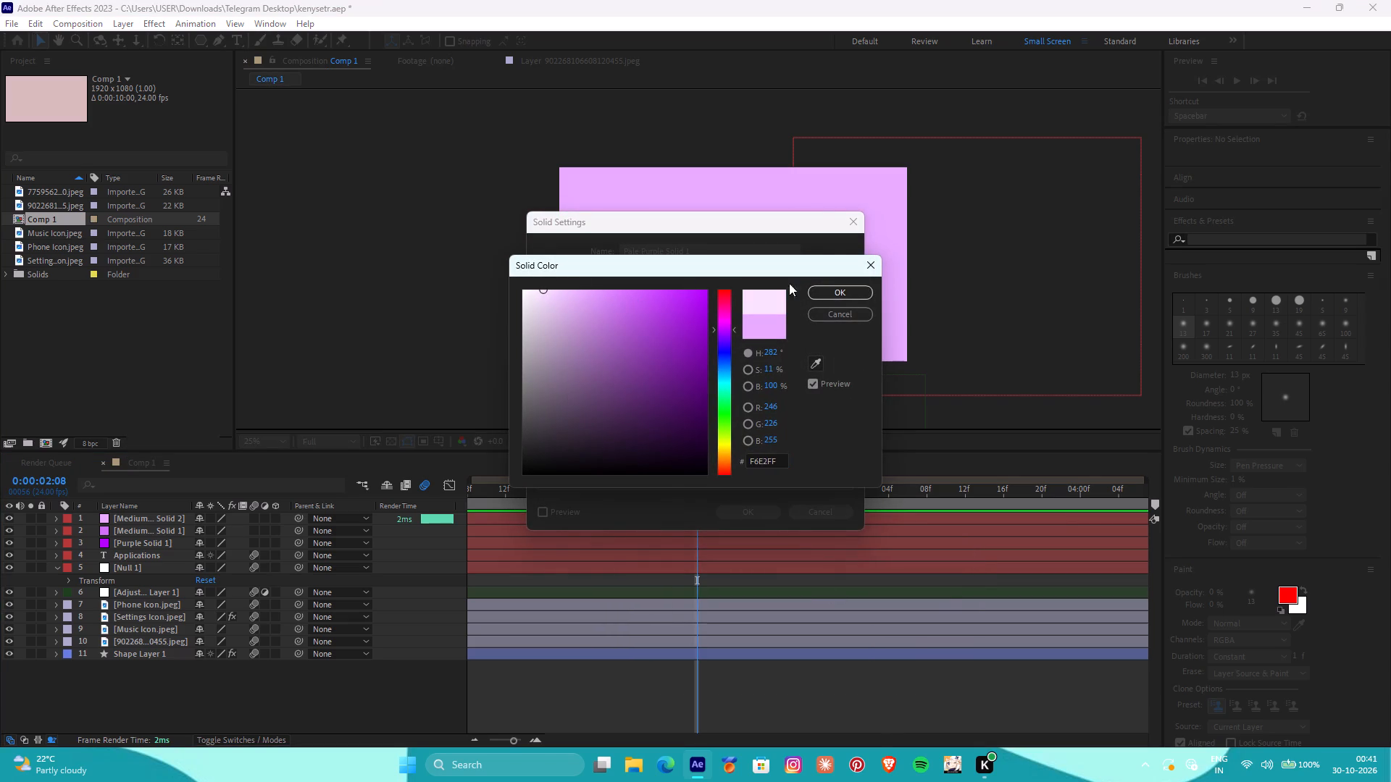
{"action": "left_click", "coordinate": [841, 286]}
{"action": "left_click", "coordinate": [736, 513]}
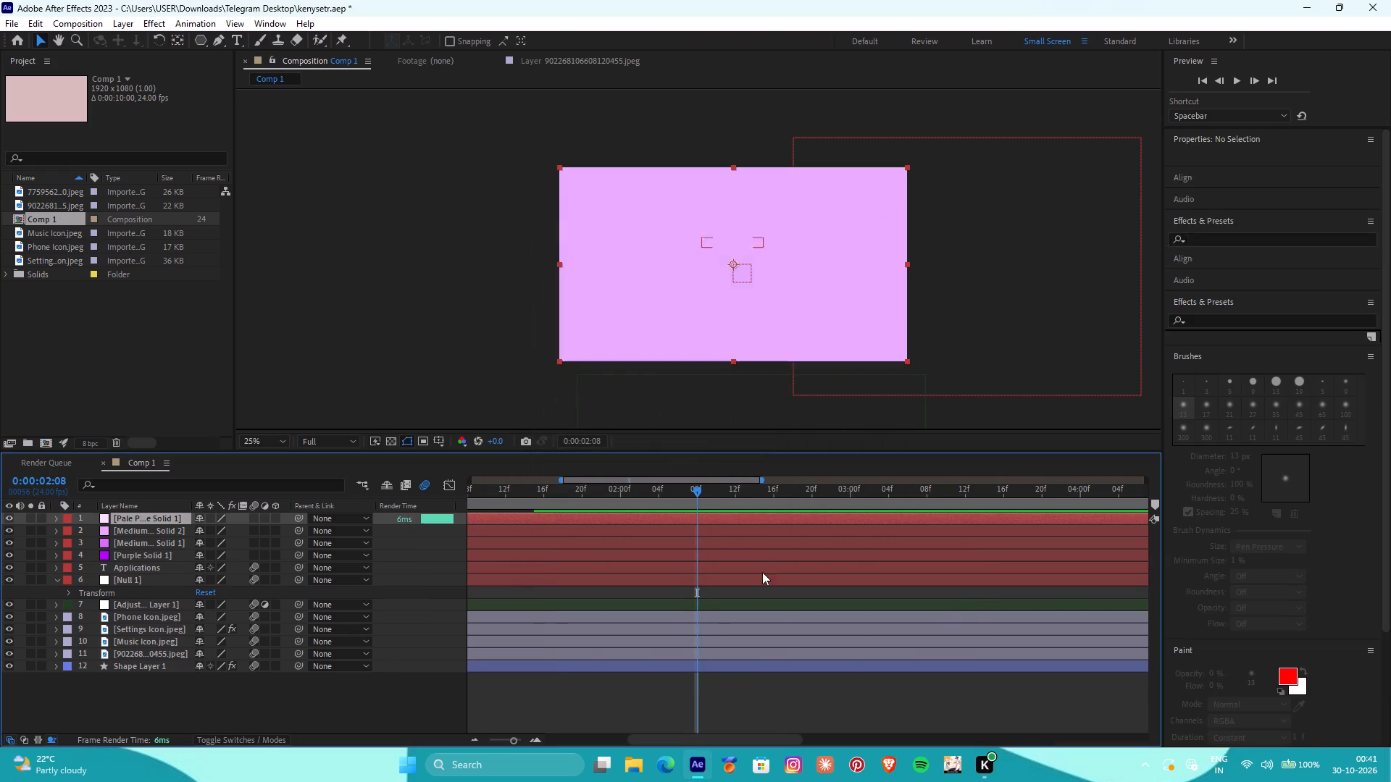
Move the very pale purple solid rightward to about position 2360, 532, partly outside the frame.
{"action": "left_click", "coordinate": [706, 516]}
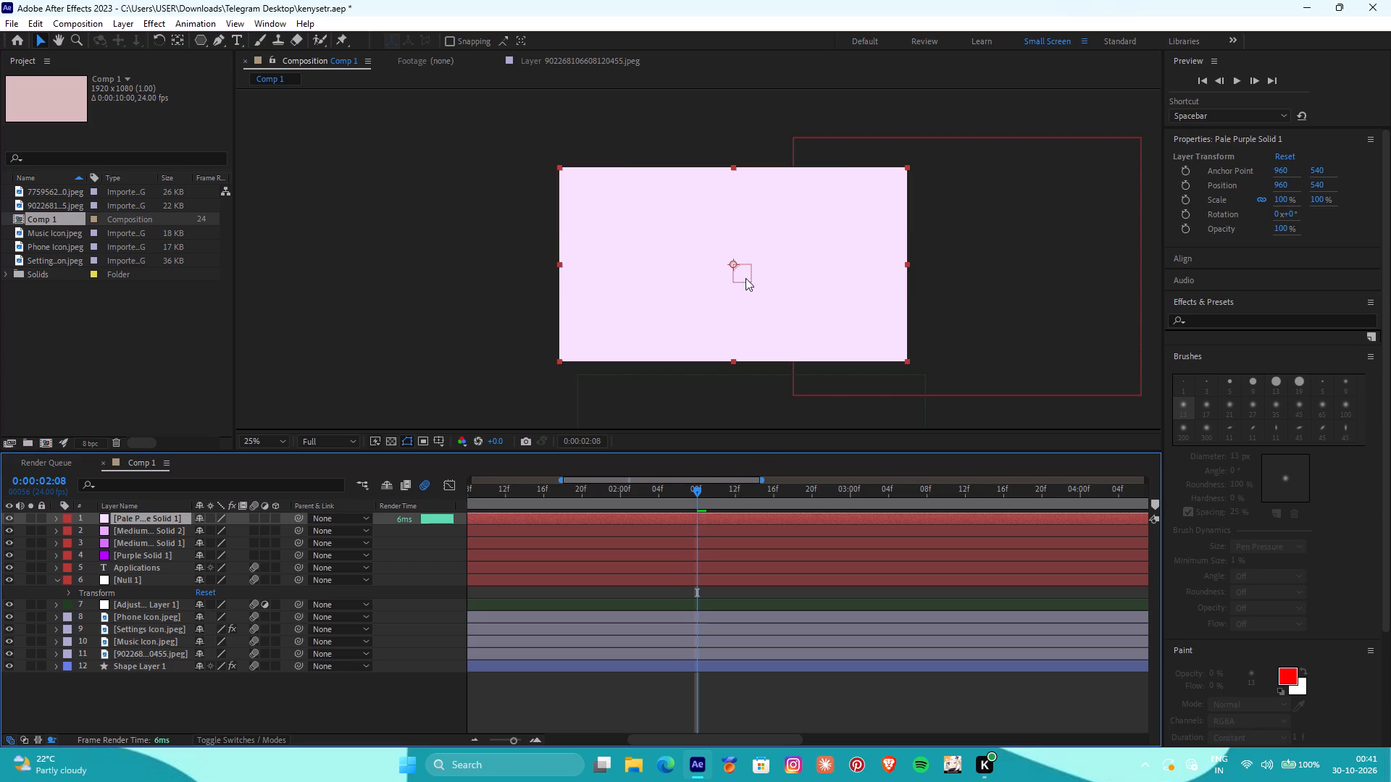
{"action": "left_click_drag", "start_coordinate": [733, 261], "coordinate": [914, 261]}
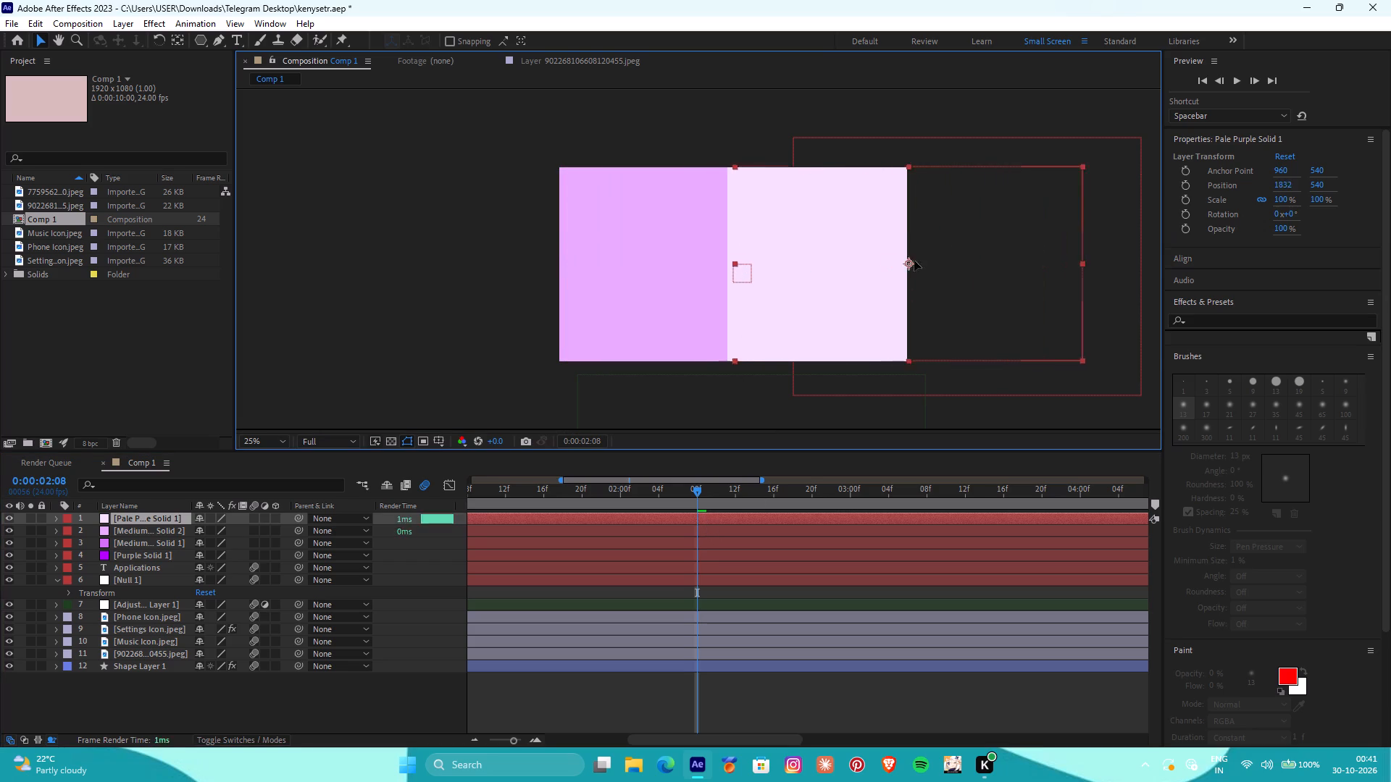
{"action": "left_click_drag", "start_coordinate": [914, 261], "coordinate": [987, 260]}
Move the light purple solid rightward to about position 2628, 528, behind the very pale one.
{"action": "left_click", "coordinate": [734, 534]}
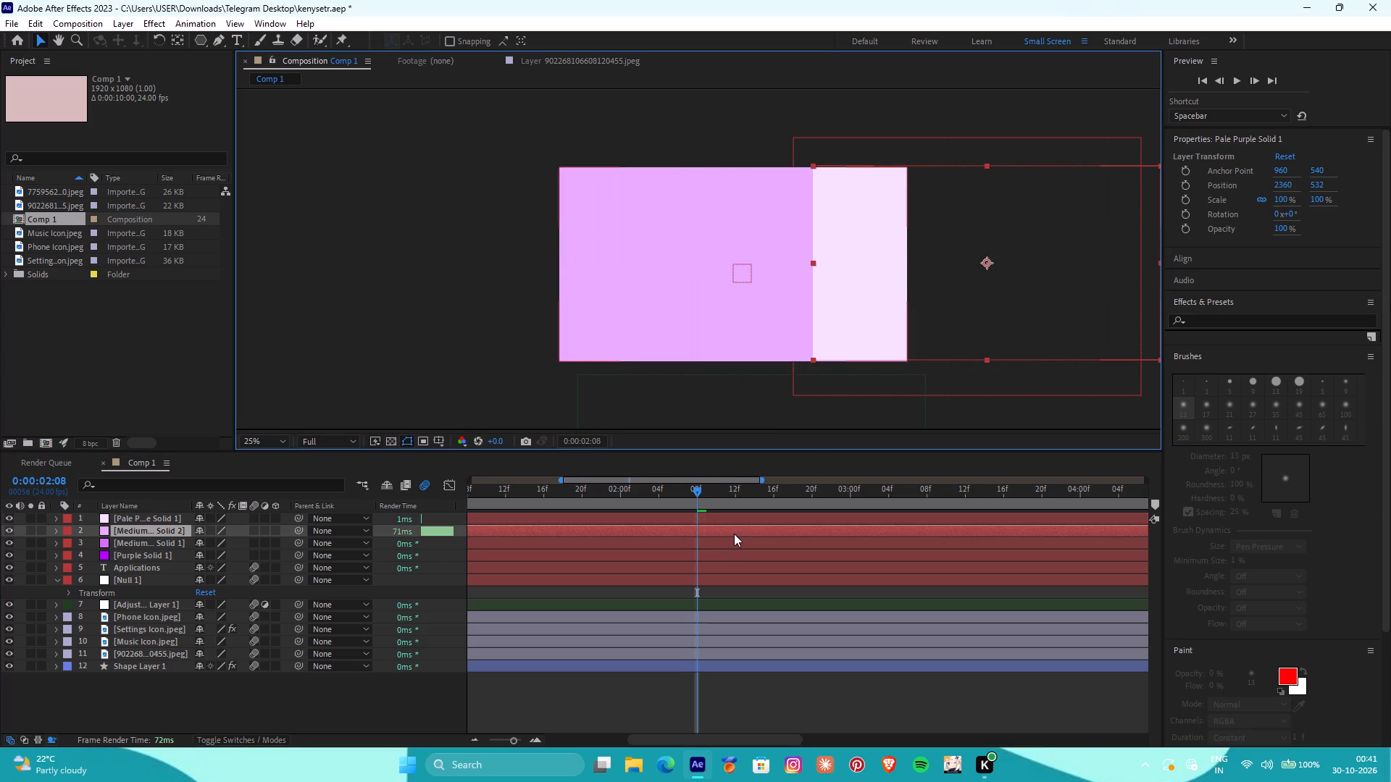
{"action": "left_click_drag", "start_coordinate": [732, 261], "coordinate": [922, 251]}
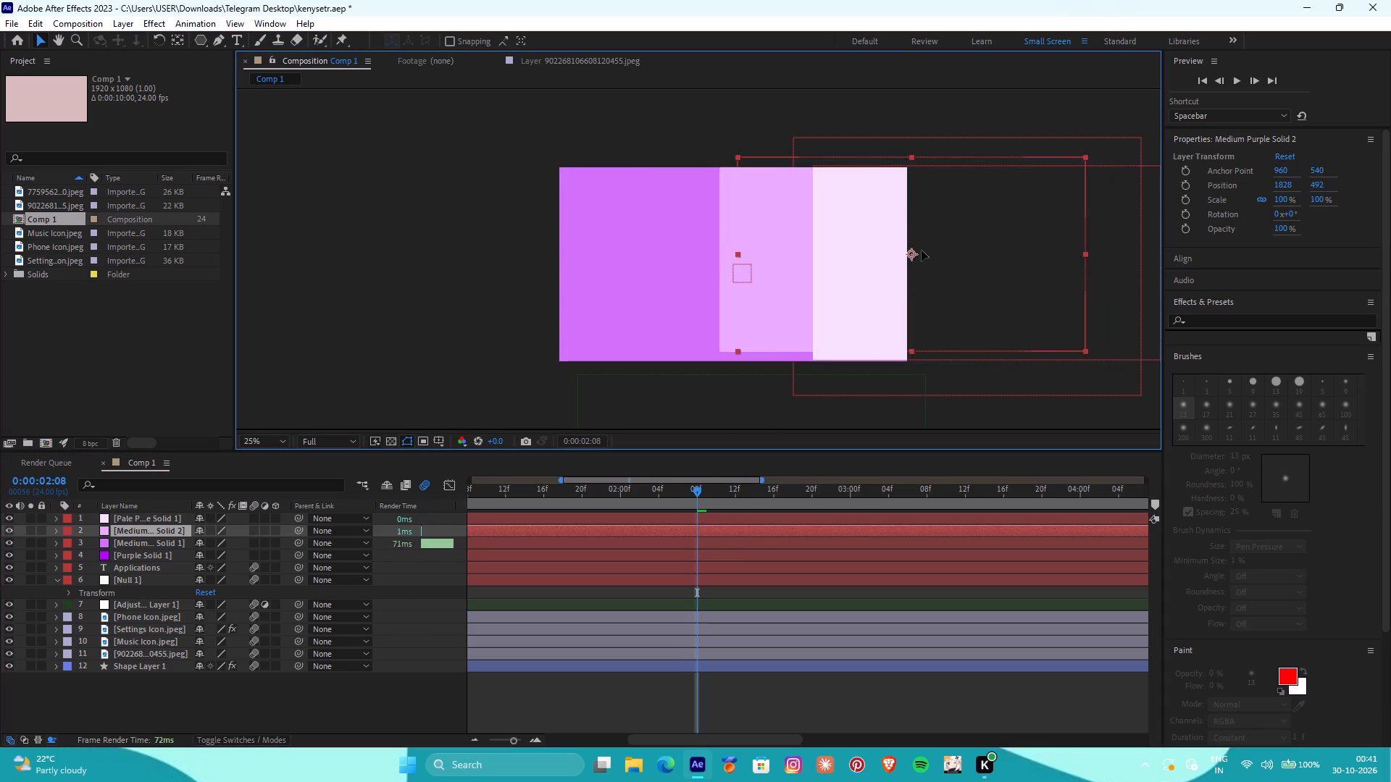
{"action": "left_click_drag", "start_coordinate": [922, 251], "coordinate": [1035, 258]}
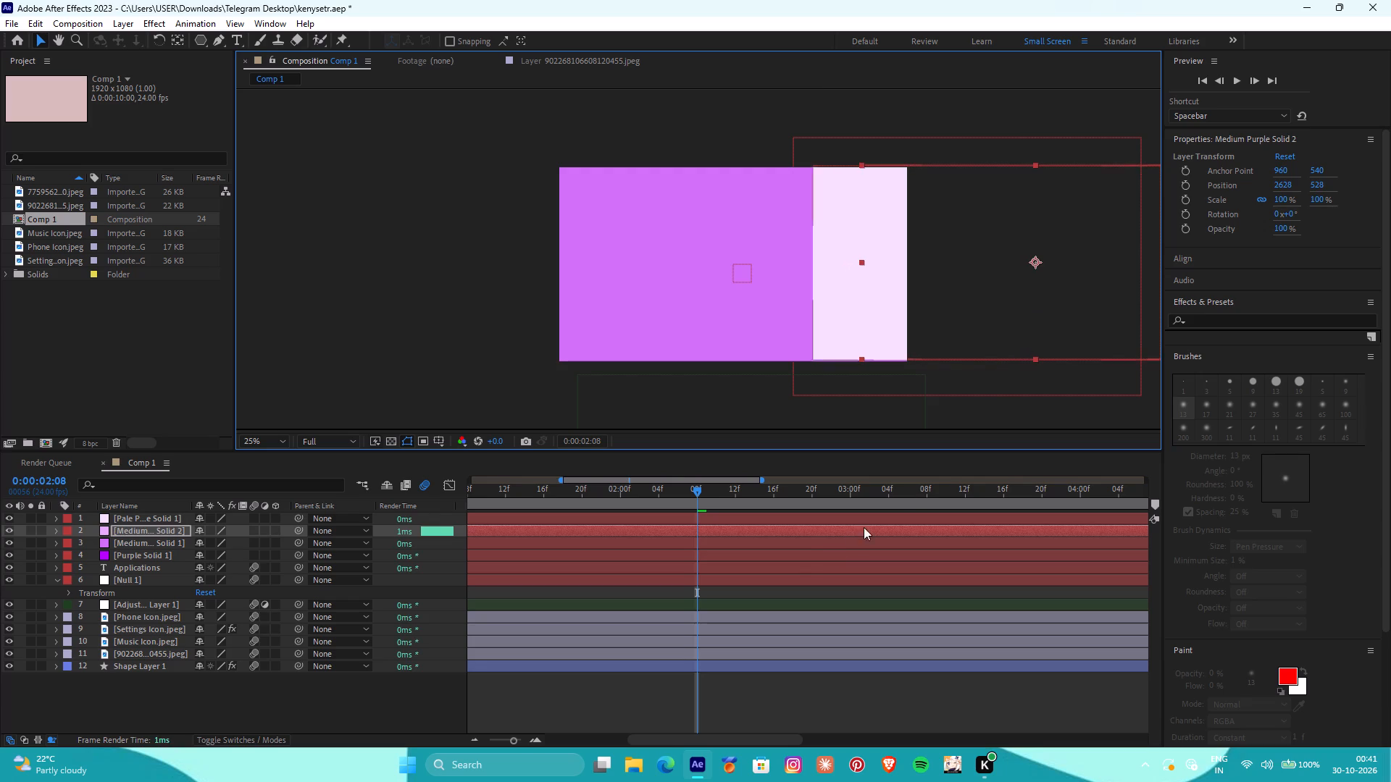
Move the medium purple solid rightward to about position 2704, 532, uncovering the app icon card.
{"action": "left_click", "coordinate": [800, 545]}
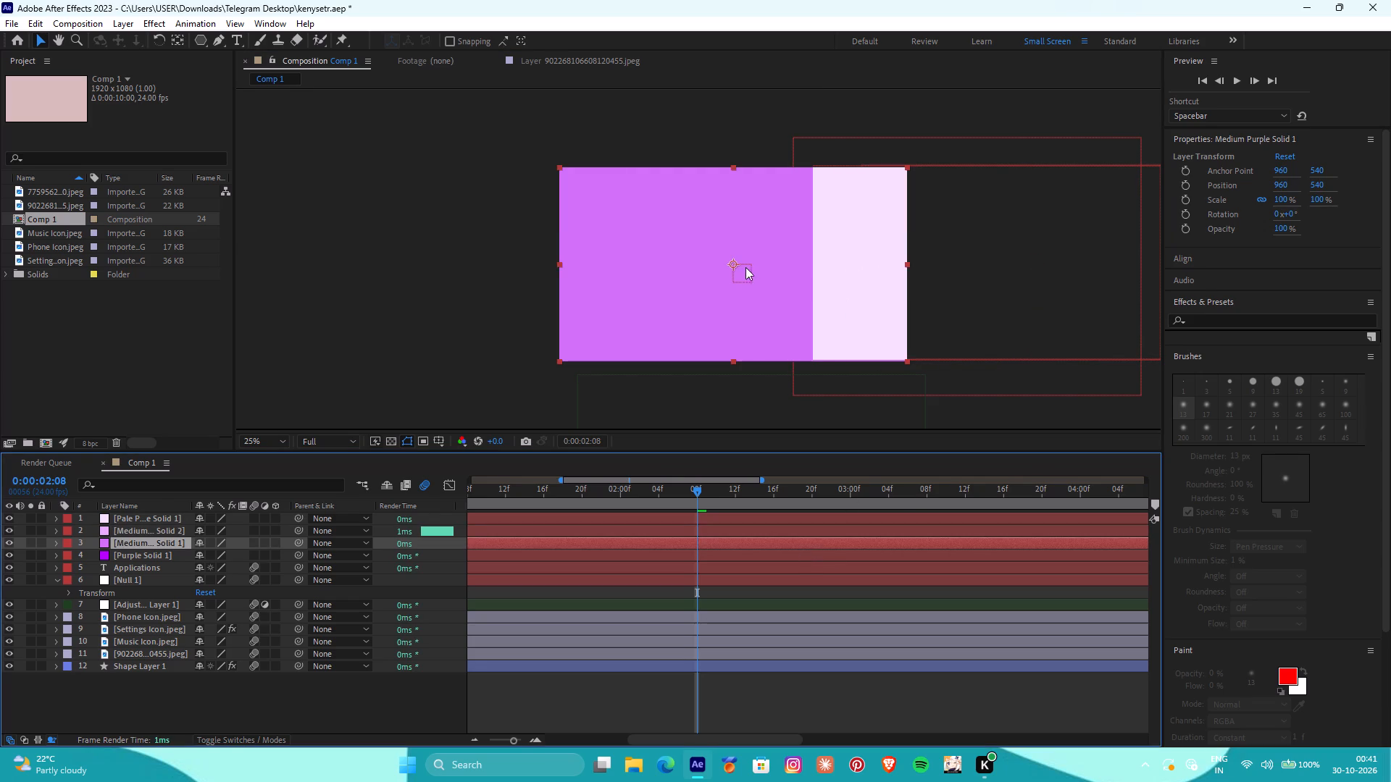
{"action": "left_click_drag", "start_coordinate": [732, 262], "coordinate": [1040, 261]}
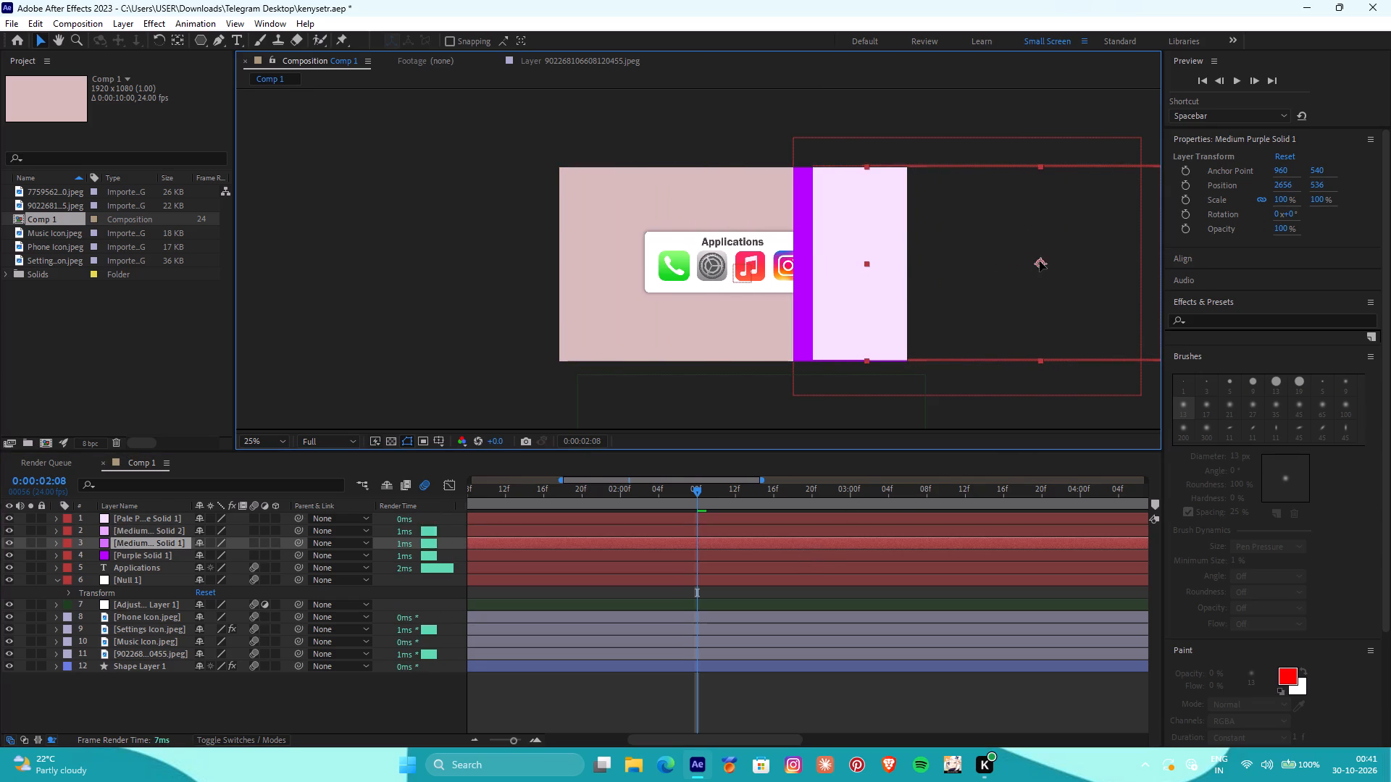
{"action": "left_click_drag", "start_coordinate": [1040, 261], "coordinate": [1048, 261]}
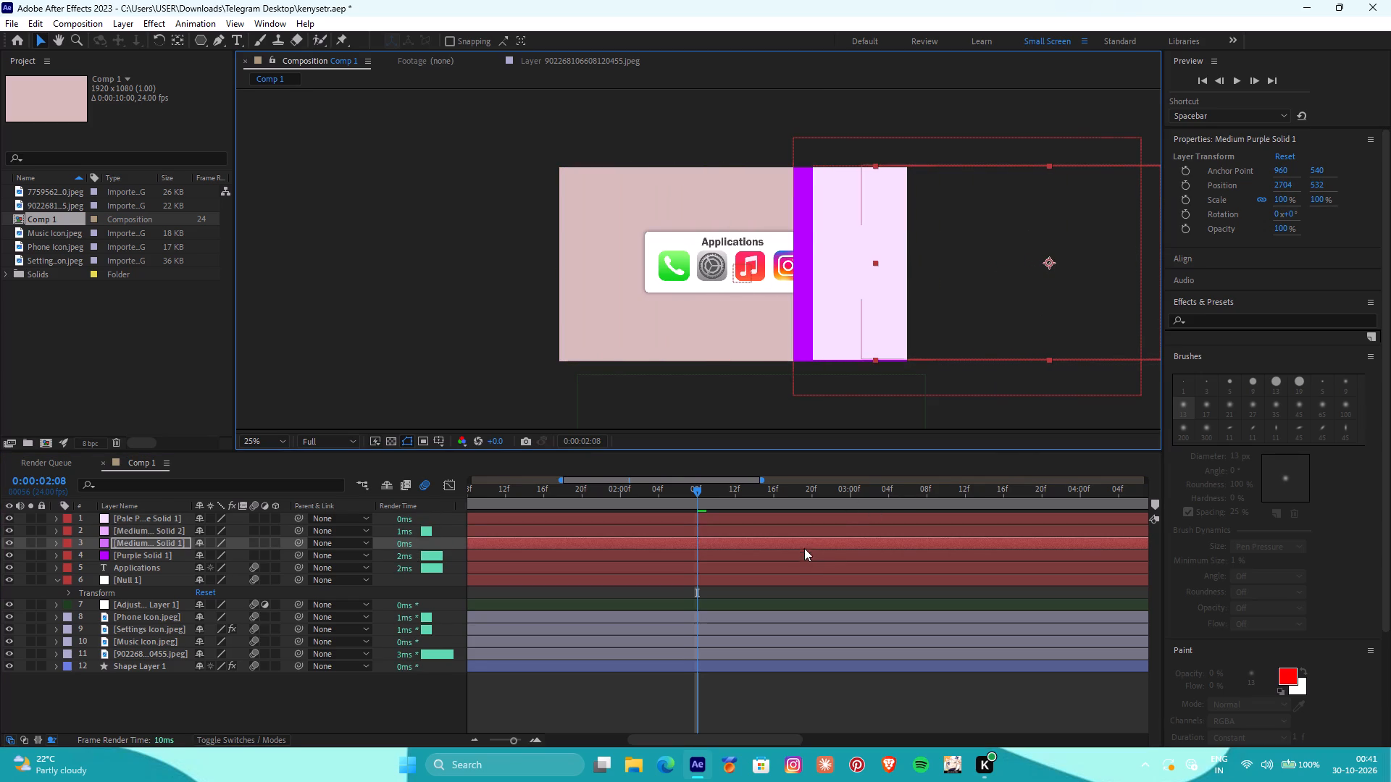
Move the very pale purple solid one level down in the layer stack, directly below the light purple solid.
{"action": "left_click", "coordinate": [793, 557]}
{"action": "left_click", "coordinate": [777, 566]}
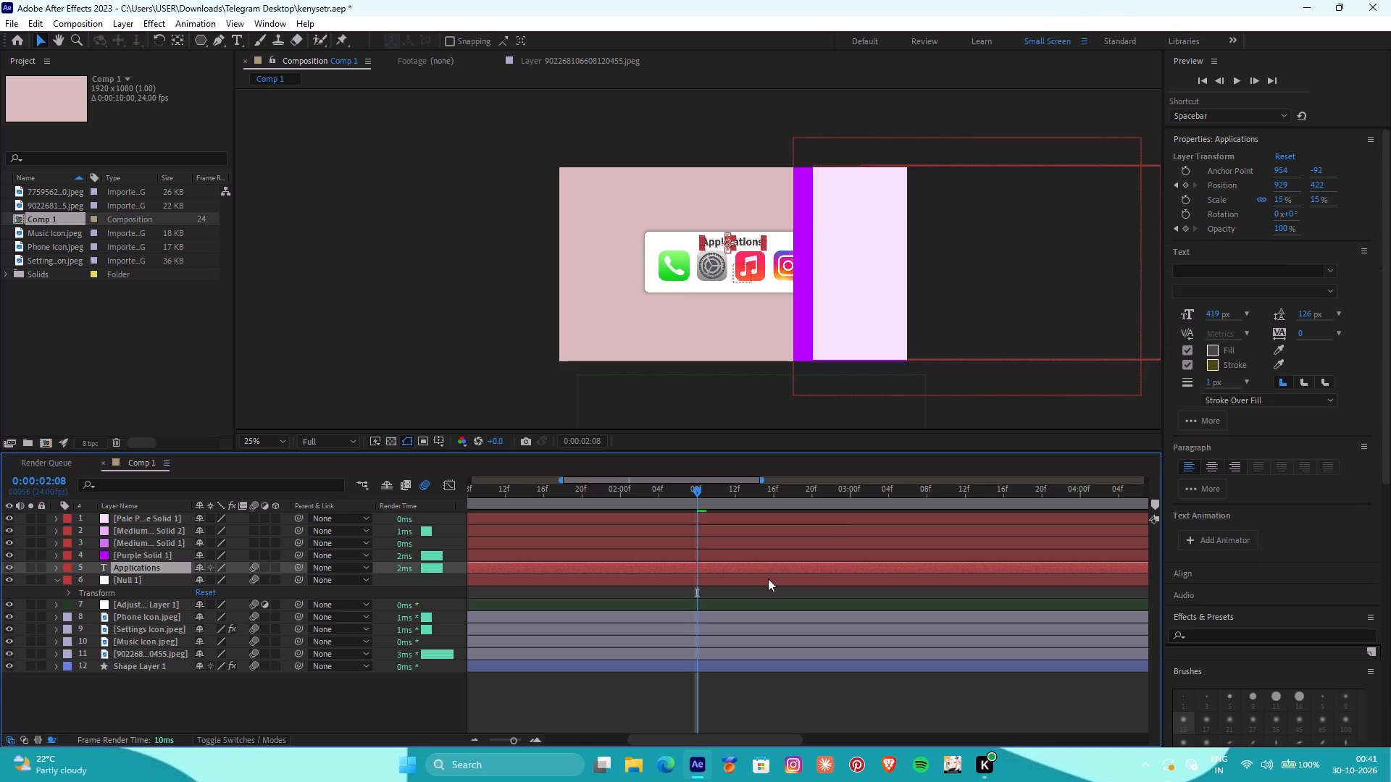
{"action": "left_click", "coordinate": [768, 579]}
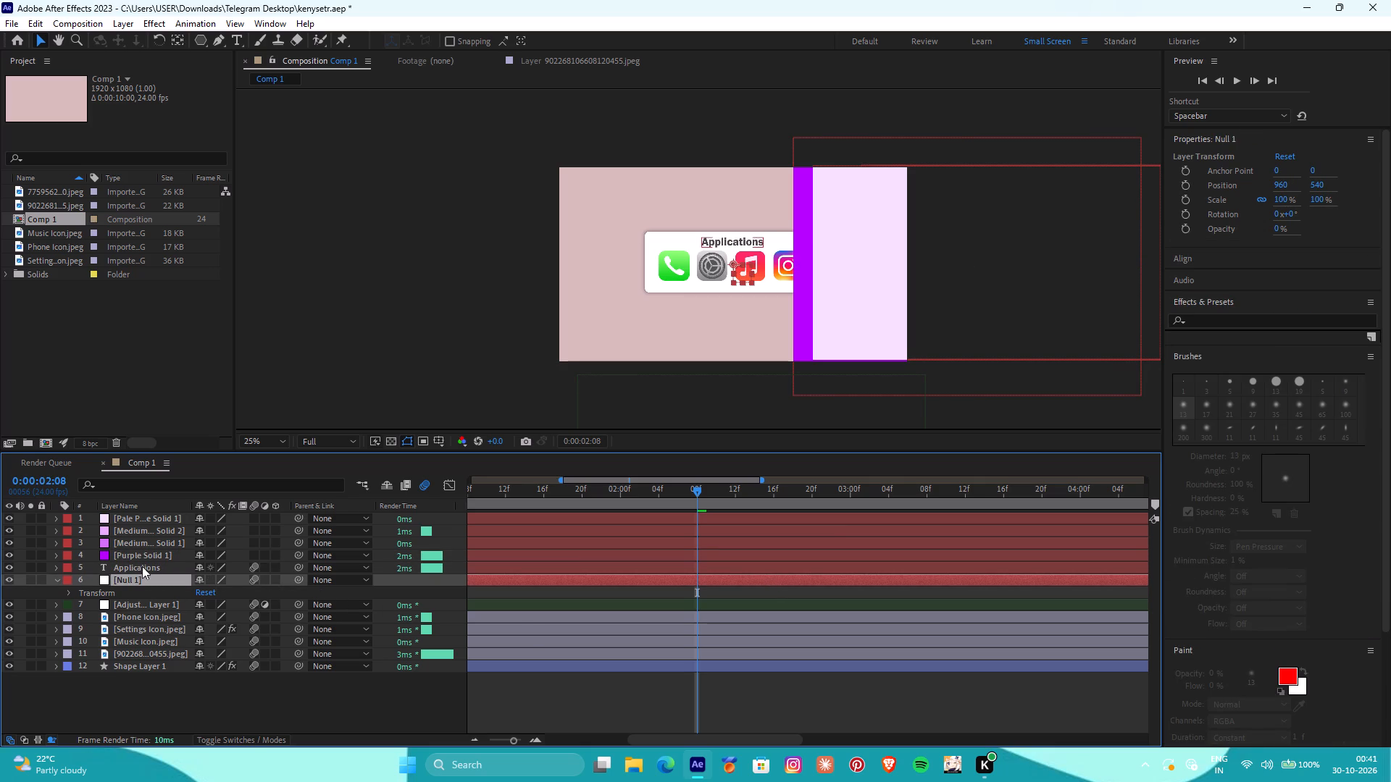
{"action": "left_click", "coordinate": [135, 553]}
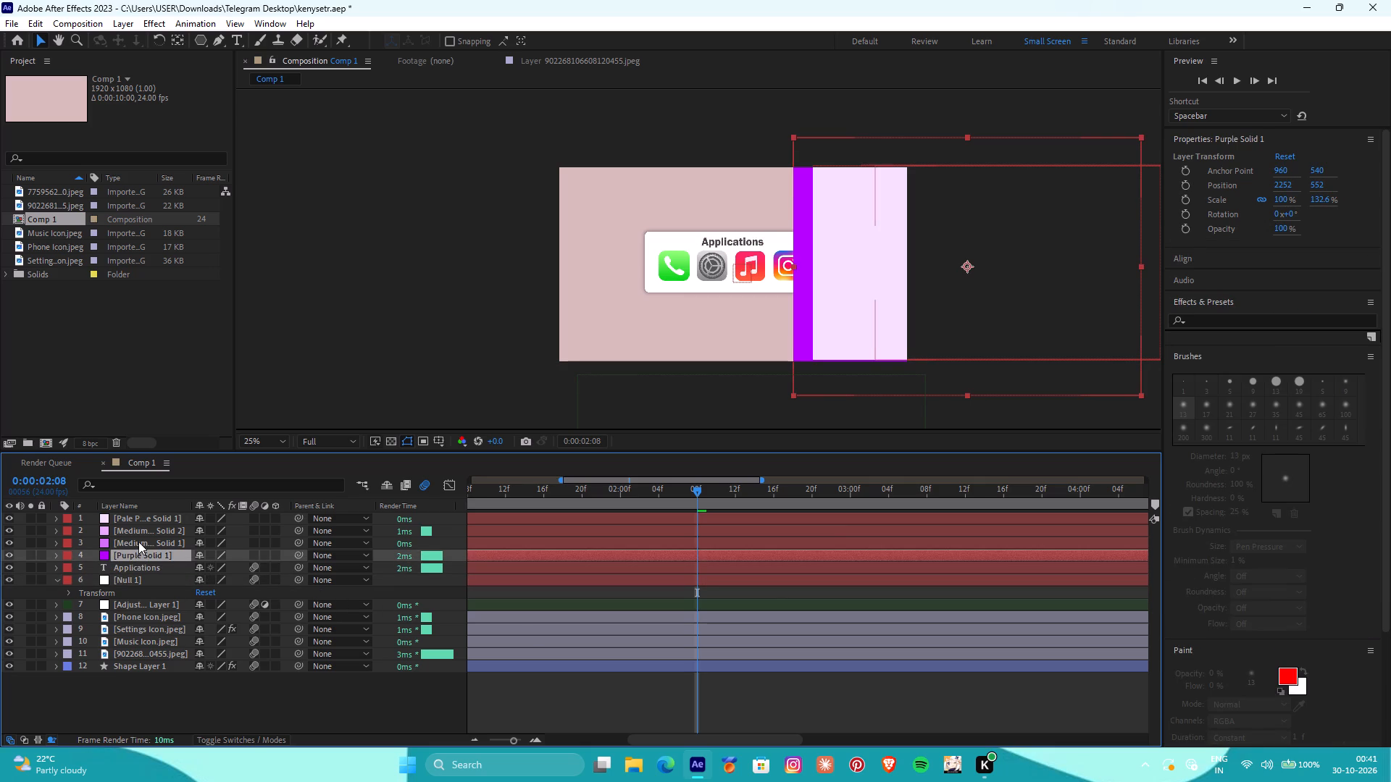
{"action": "left_click", "coordinate": [138, 542]}
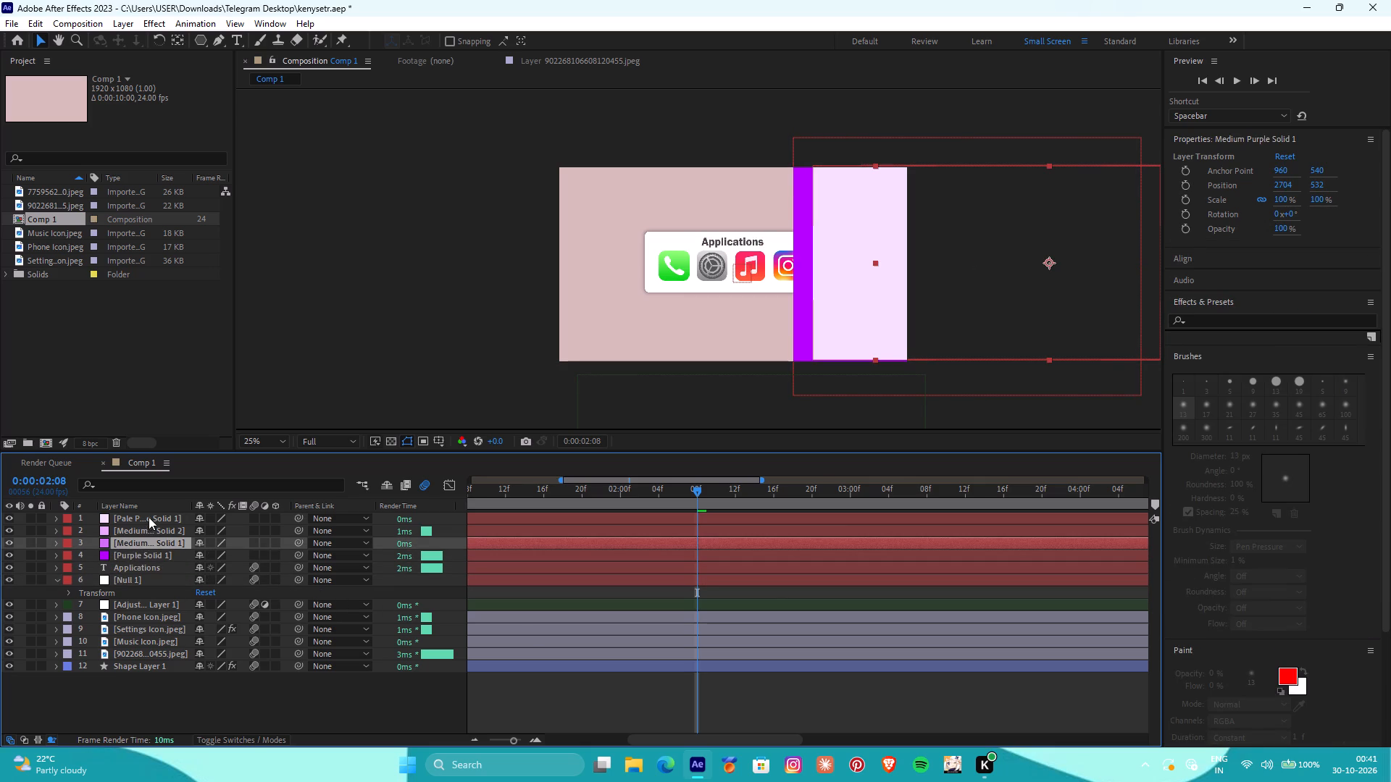
{"action": "left_click", "coordinate": [149, 515]}
{"action": "left_click_drag", "start_coordinate": [149, 515], "coordinate": [146, 531]}
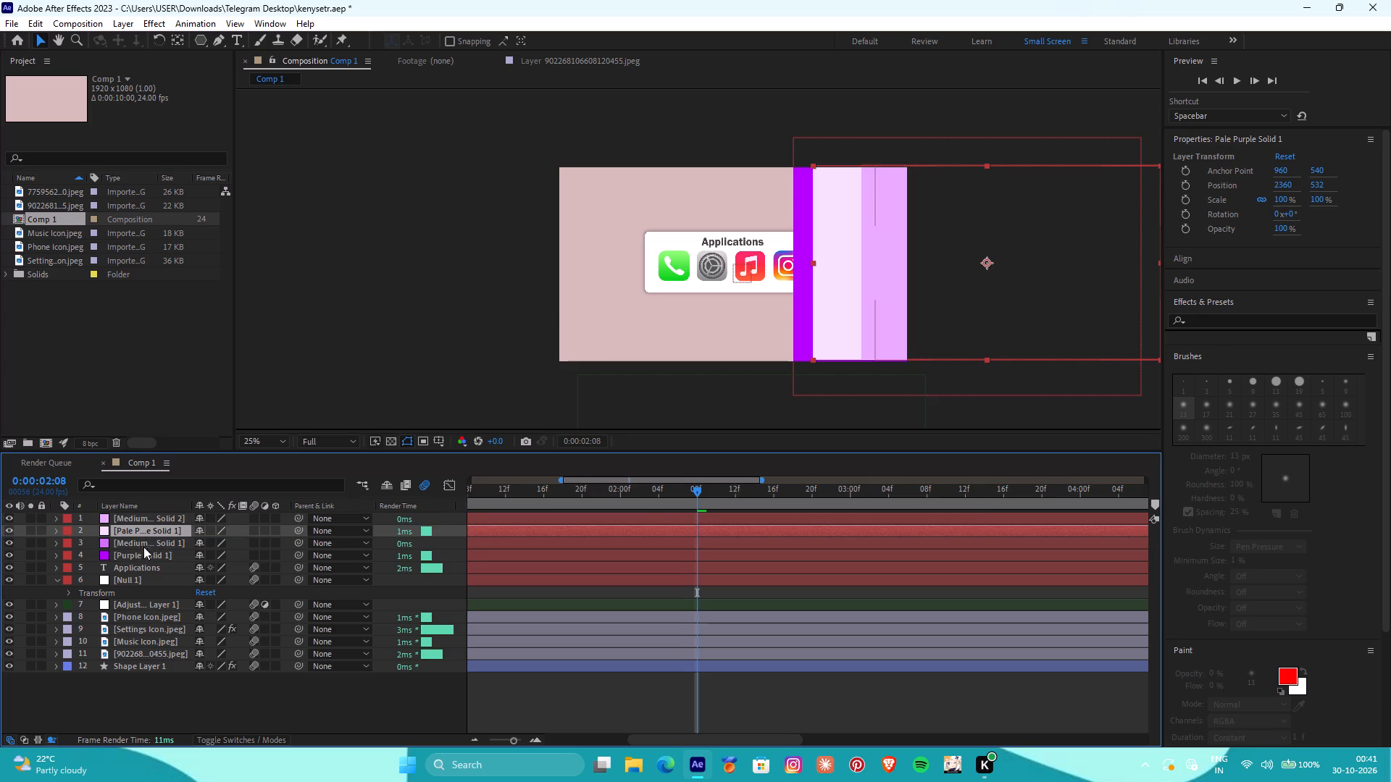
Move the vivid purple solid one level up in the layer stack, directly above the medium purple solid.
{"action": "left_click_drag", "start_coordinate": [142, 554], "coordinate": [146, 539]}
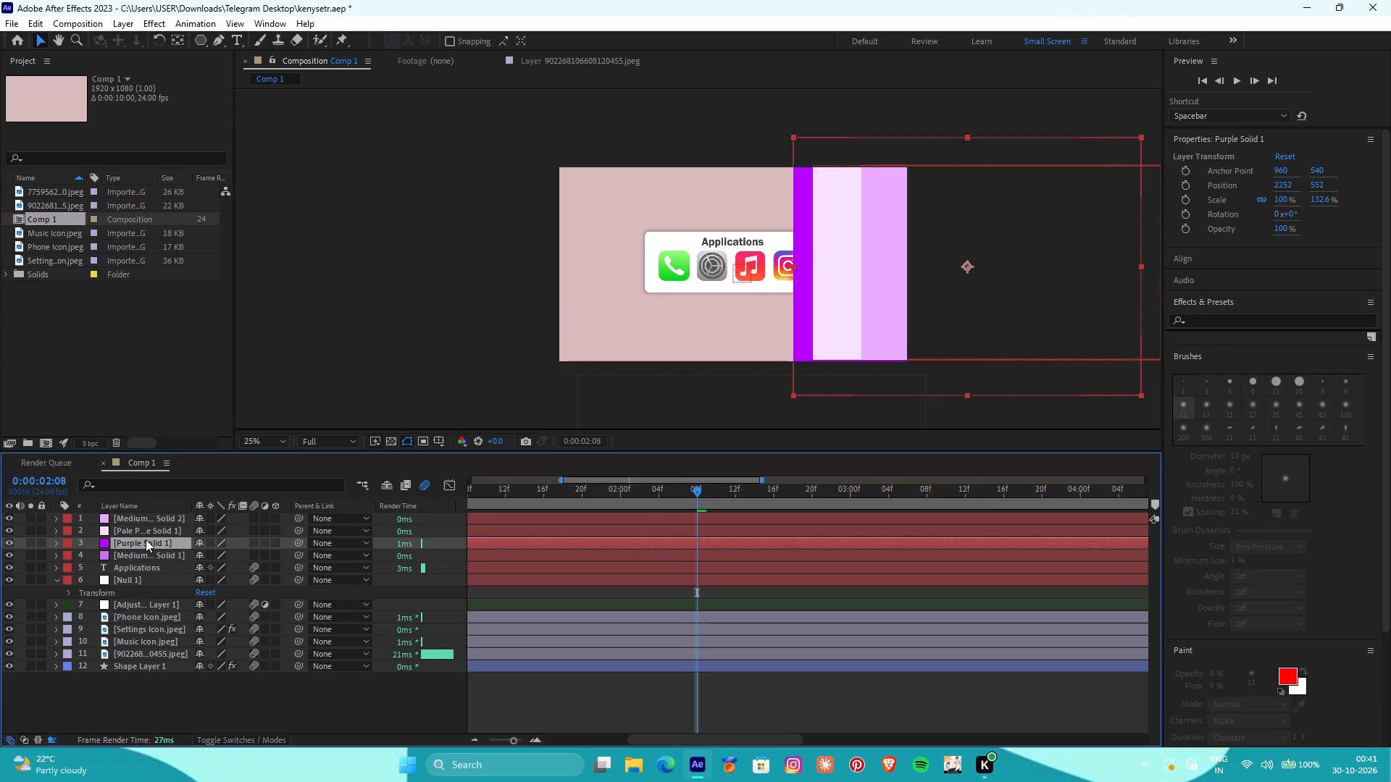
Shift the vivid purple solid slightly leftward to about position 2224, 552.
{"action": "left_click", "coordinate": [966, 266]}
{"action": "left_click", "coordinate": [936, 371]}
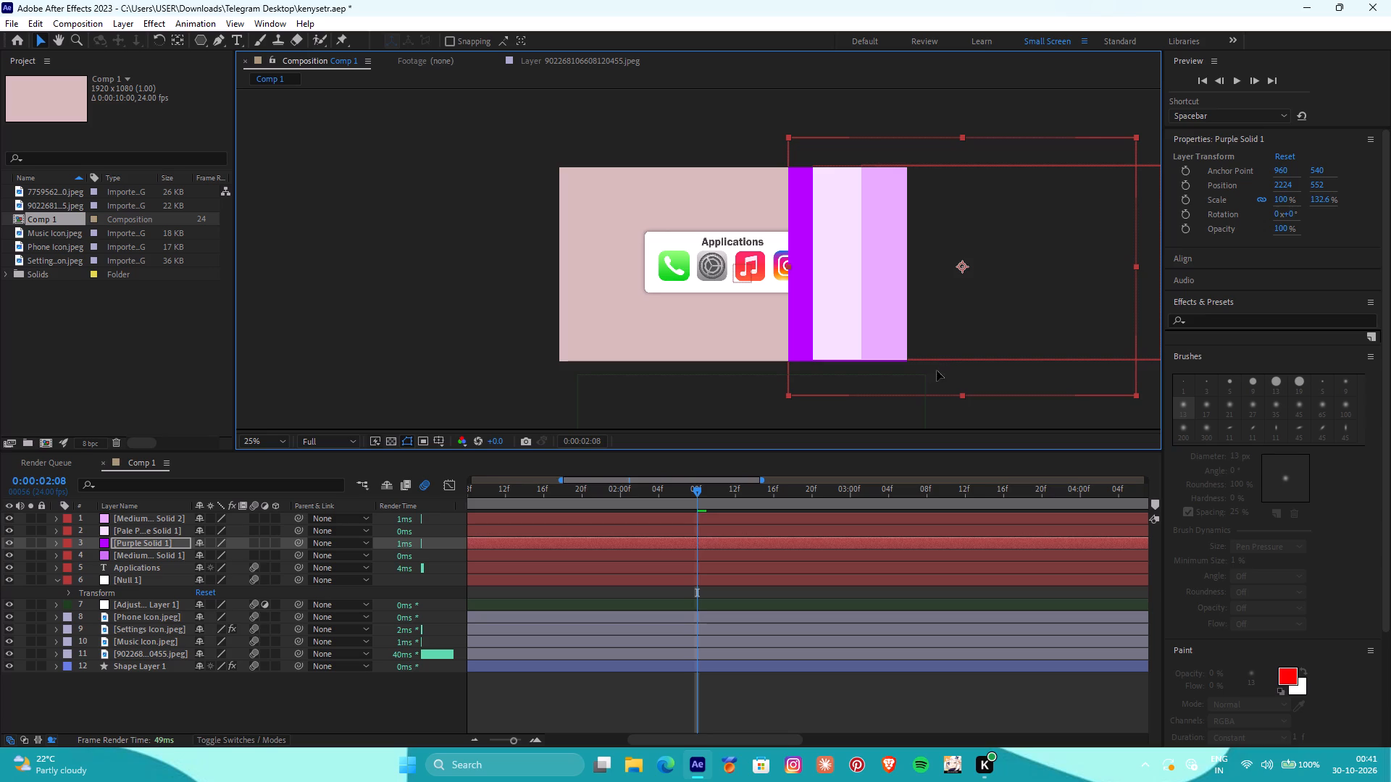
Reposition the medium purple solid to about 2656, 524, just behind the light purple solid's leading edge.
{"action": "left_click", "coordinate": [575, 550]}
{"action": "left_click_drag", "start_coordinate": [1052, 254], "coordinate": [1061, 252]}
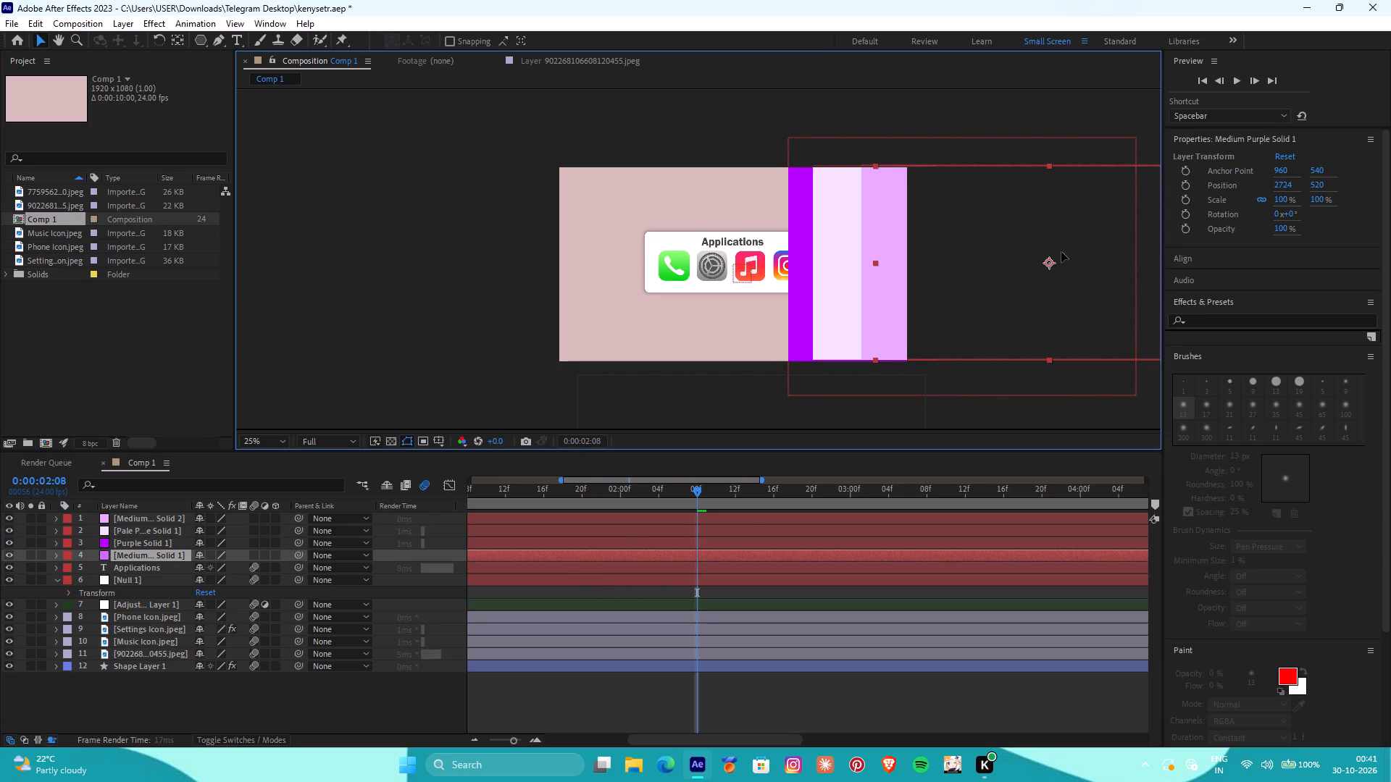
{"action": "left_click_drag", "start_coordinate": [1061, 252], "coordinate": [1064, 254]}
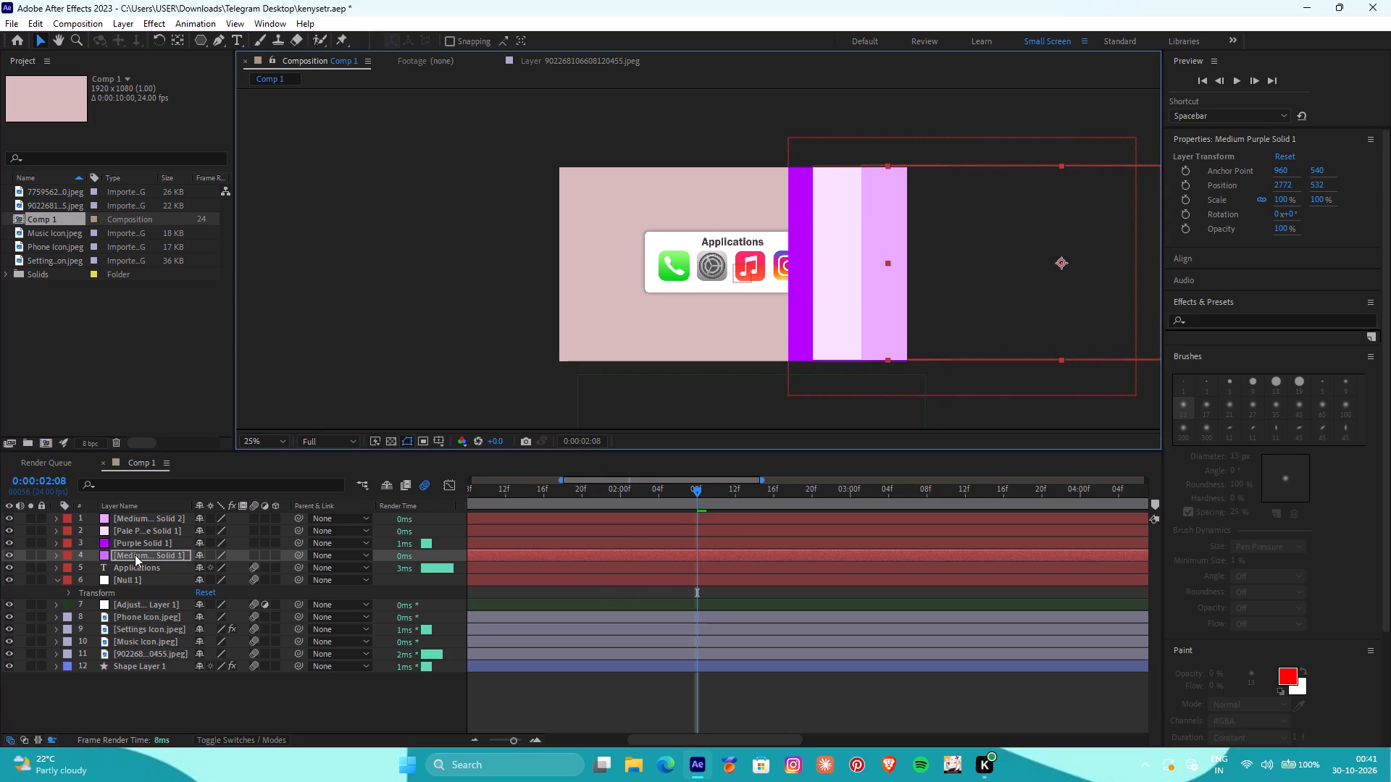
{"action": "left_click_drag", "start_coordinate": [136, 554], "coordinate": [153, 512]}
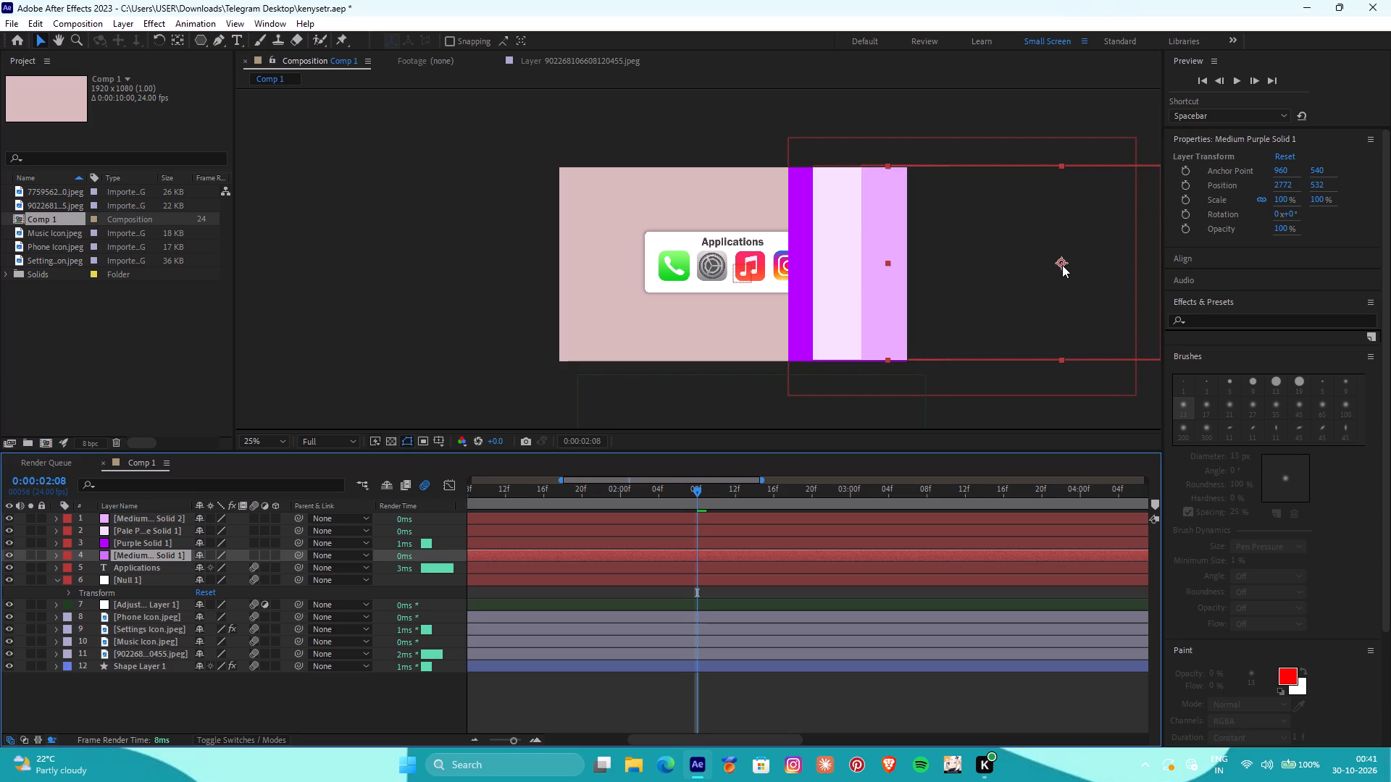
{"action": "left_click_drag", "start_coordinate": [1062, 264], "coordinate": [1046, 263]}
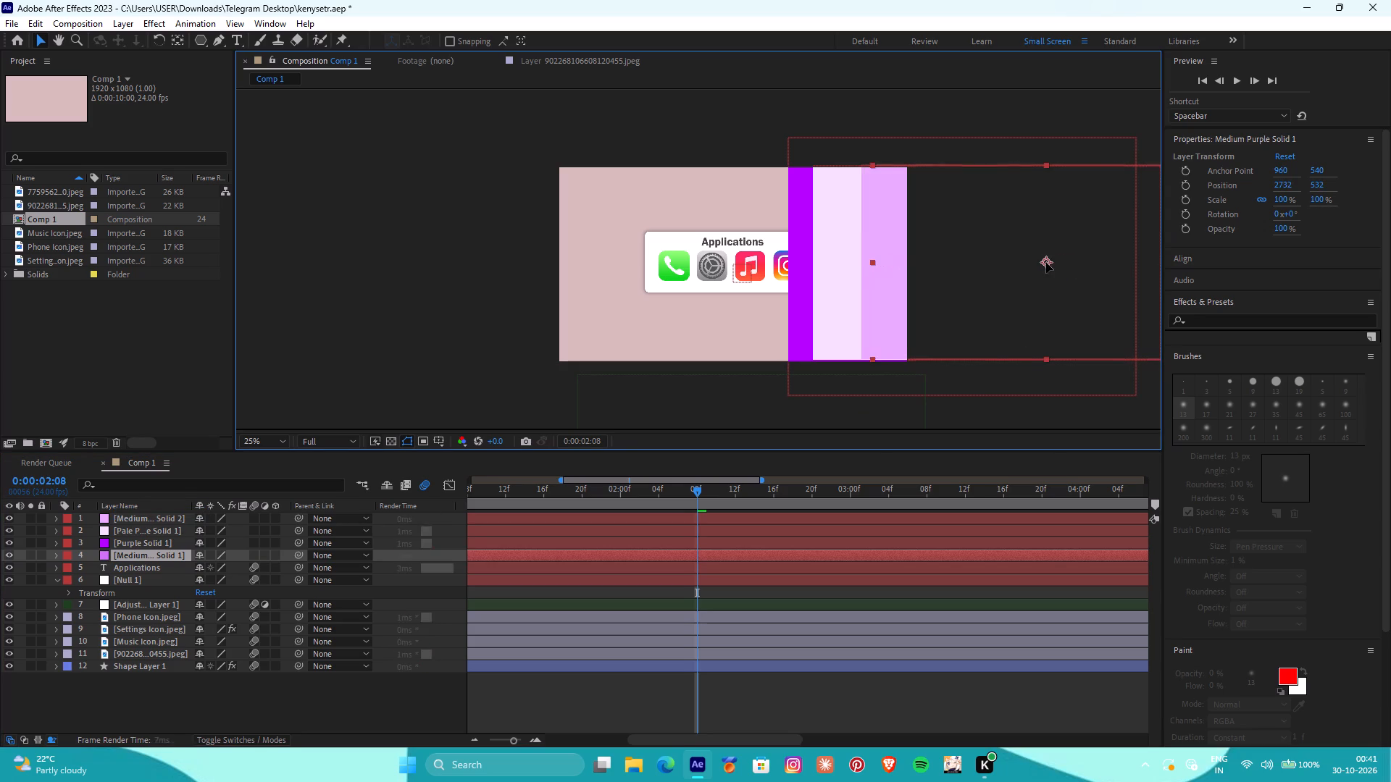
{"action": "left_click_drag", "start_coordinate": [1046, 263], "coordinate": [1041, 262]}
Move the medium purple solid to the top of the layer stack, above the light purple solid.
{"action": "left_click_drag", "start_coordinate": [156, 552], "coordinate": [154, 539]}
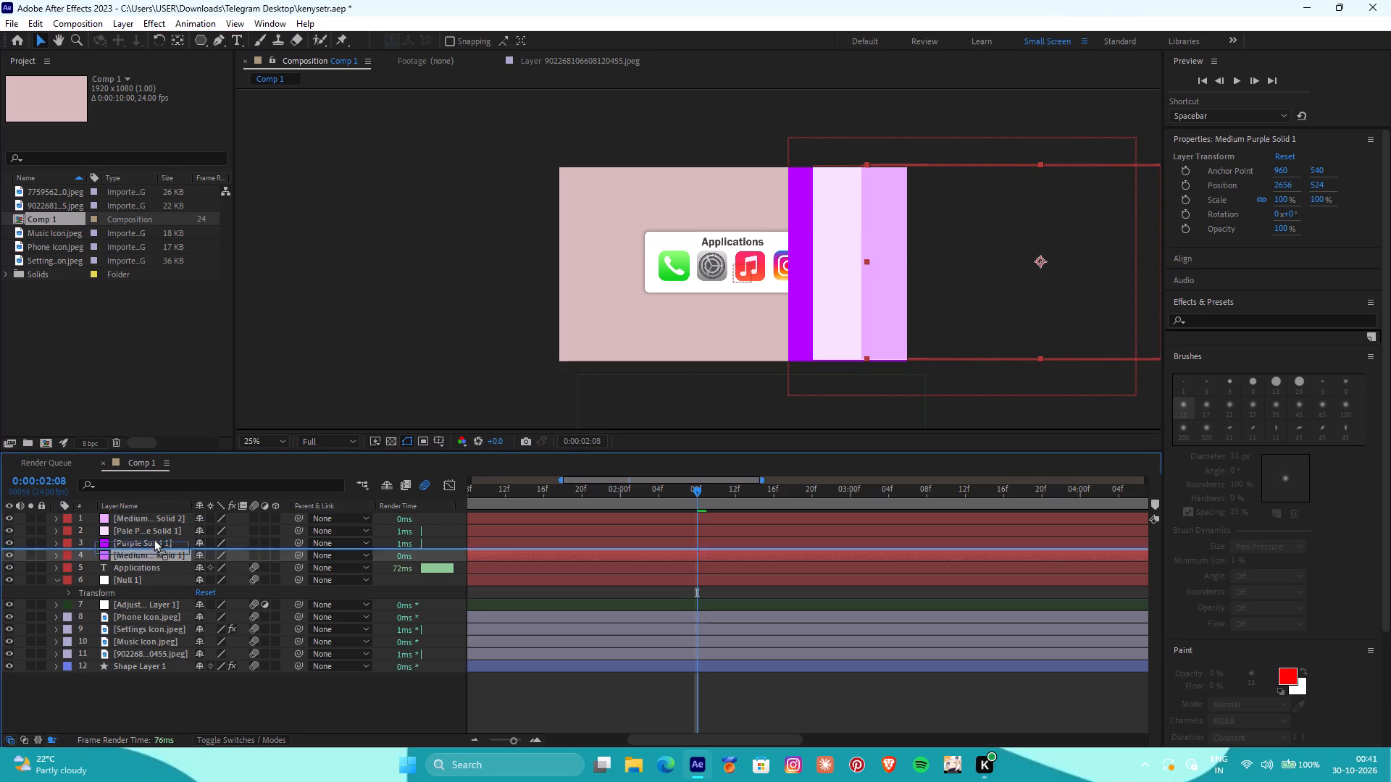
{"action": "left_click_drag", "start_coordinate": [154, 539], "coordinate": [158, 516]}
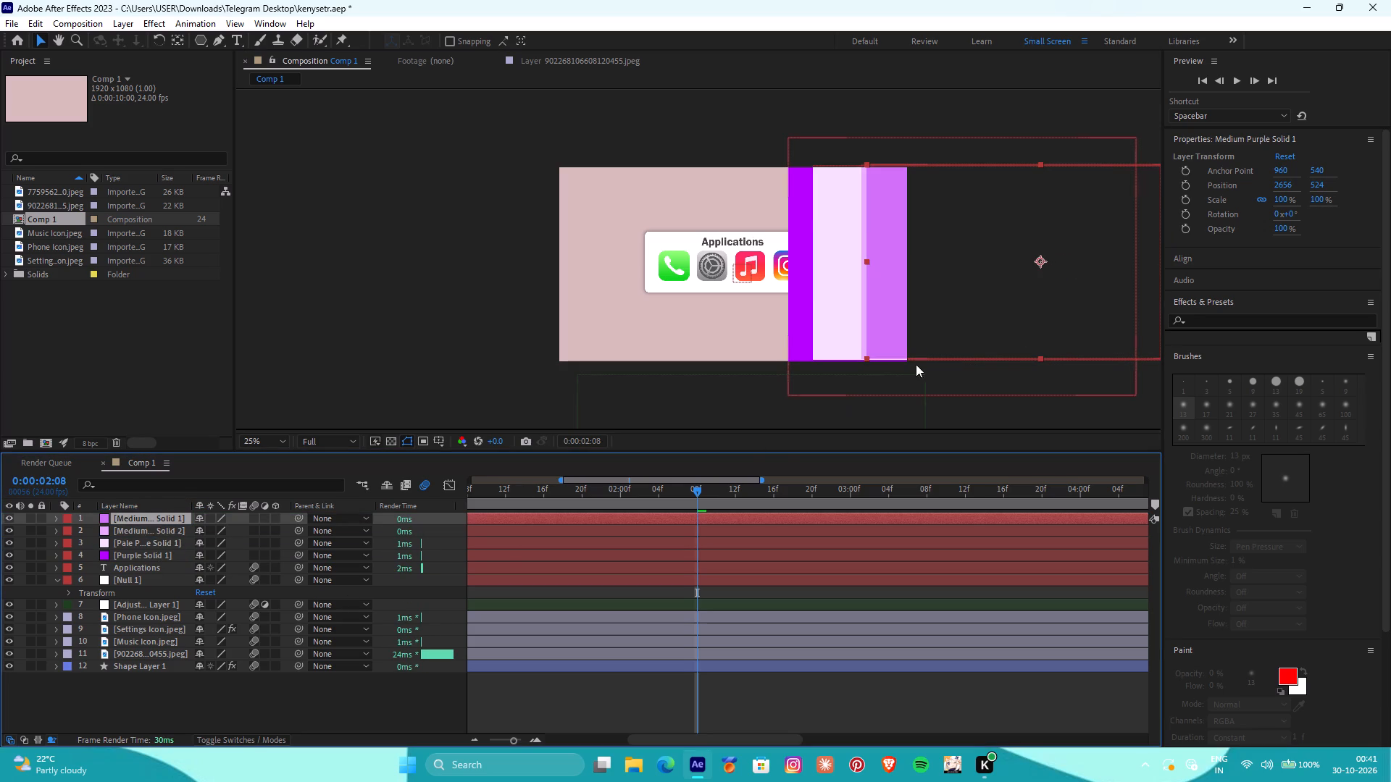
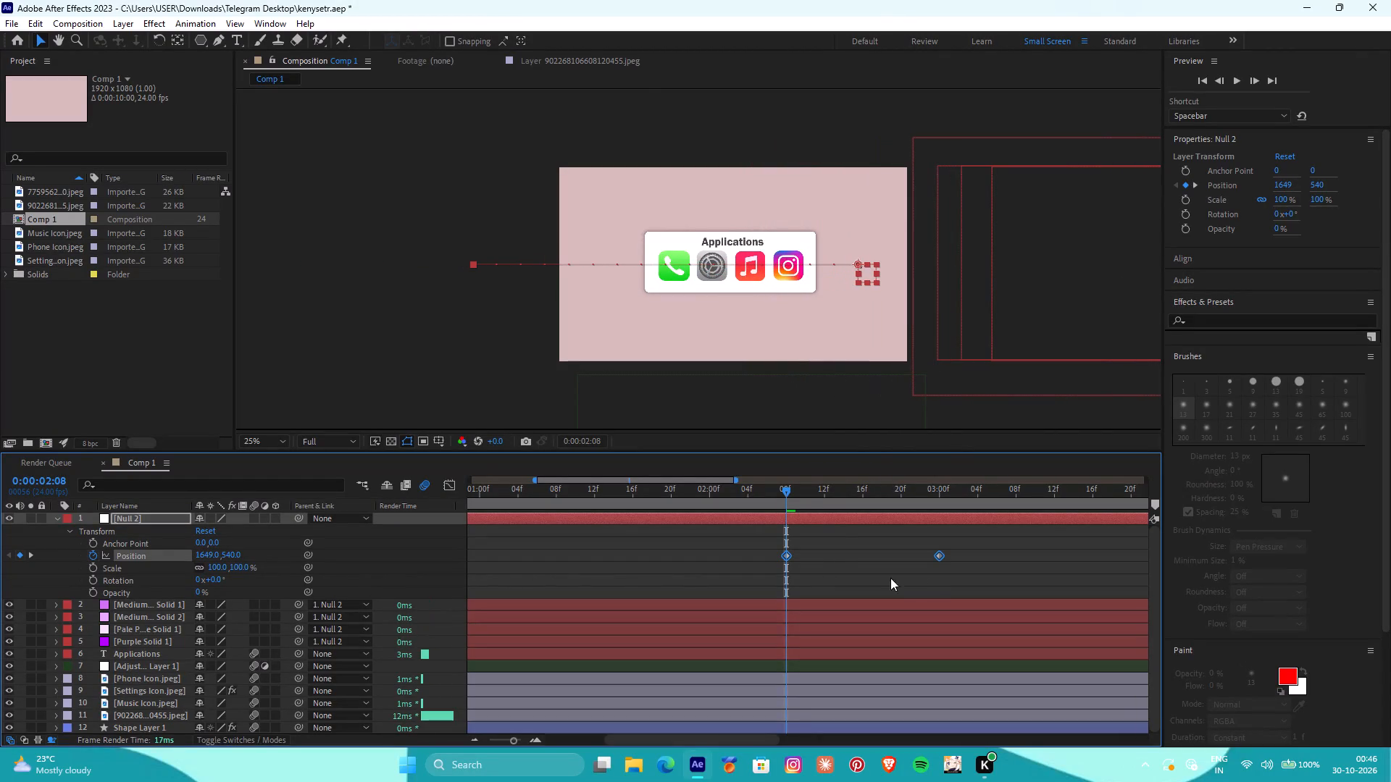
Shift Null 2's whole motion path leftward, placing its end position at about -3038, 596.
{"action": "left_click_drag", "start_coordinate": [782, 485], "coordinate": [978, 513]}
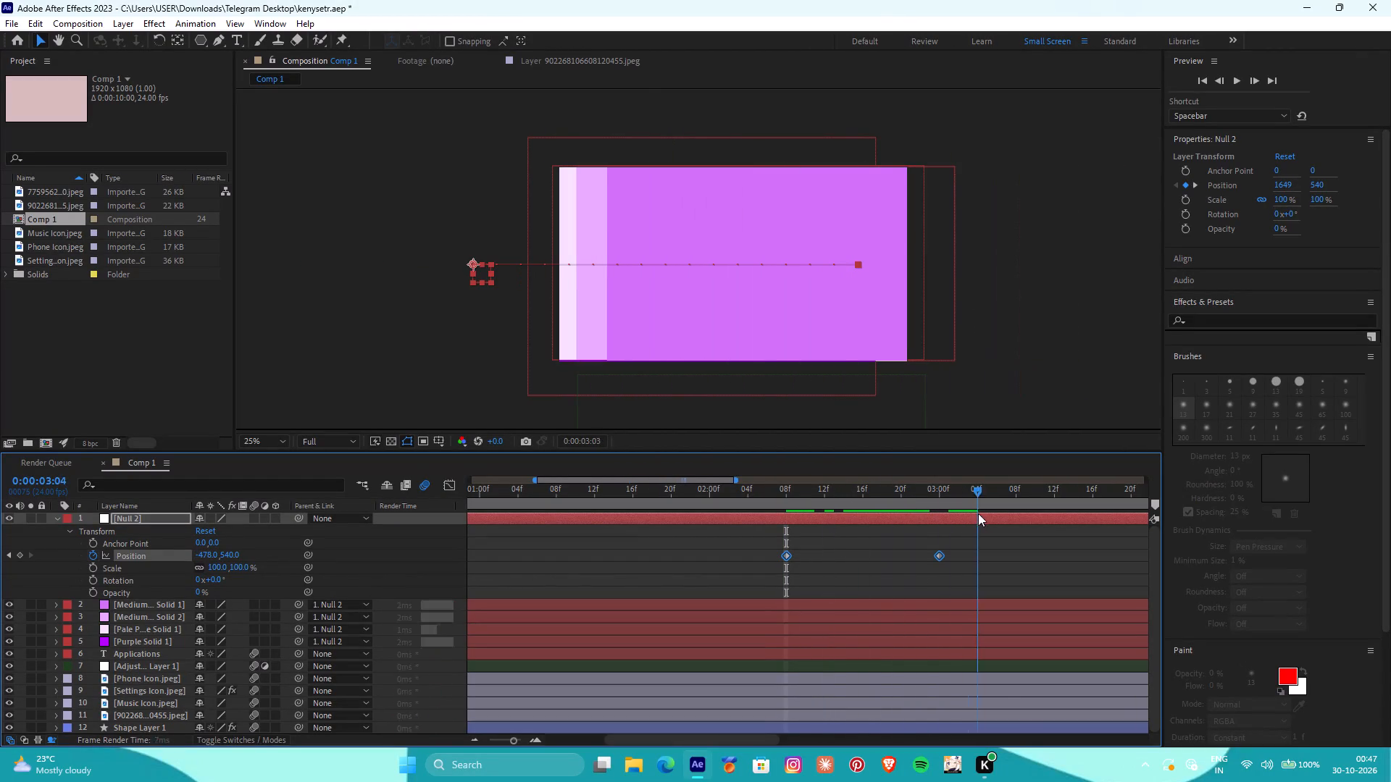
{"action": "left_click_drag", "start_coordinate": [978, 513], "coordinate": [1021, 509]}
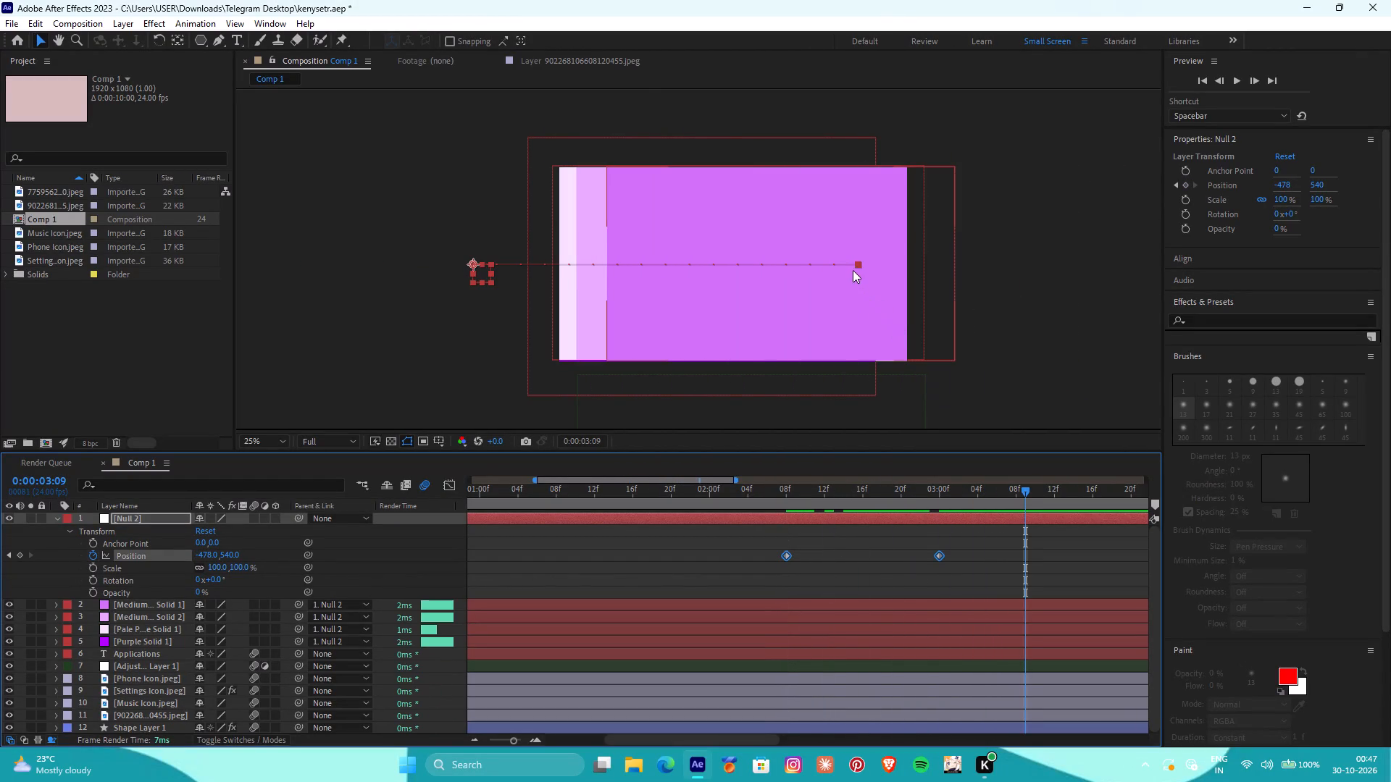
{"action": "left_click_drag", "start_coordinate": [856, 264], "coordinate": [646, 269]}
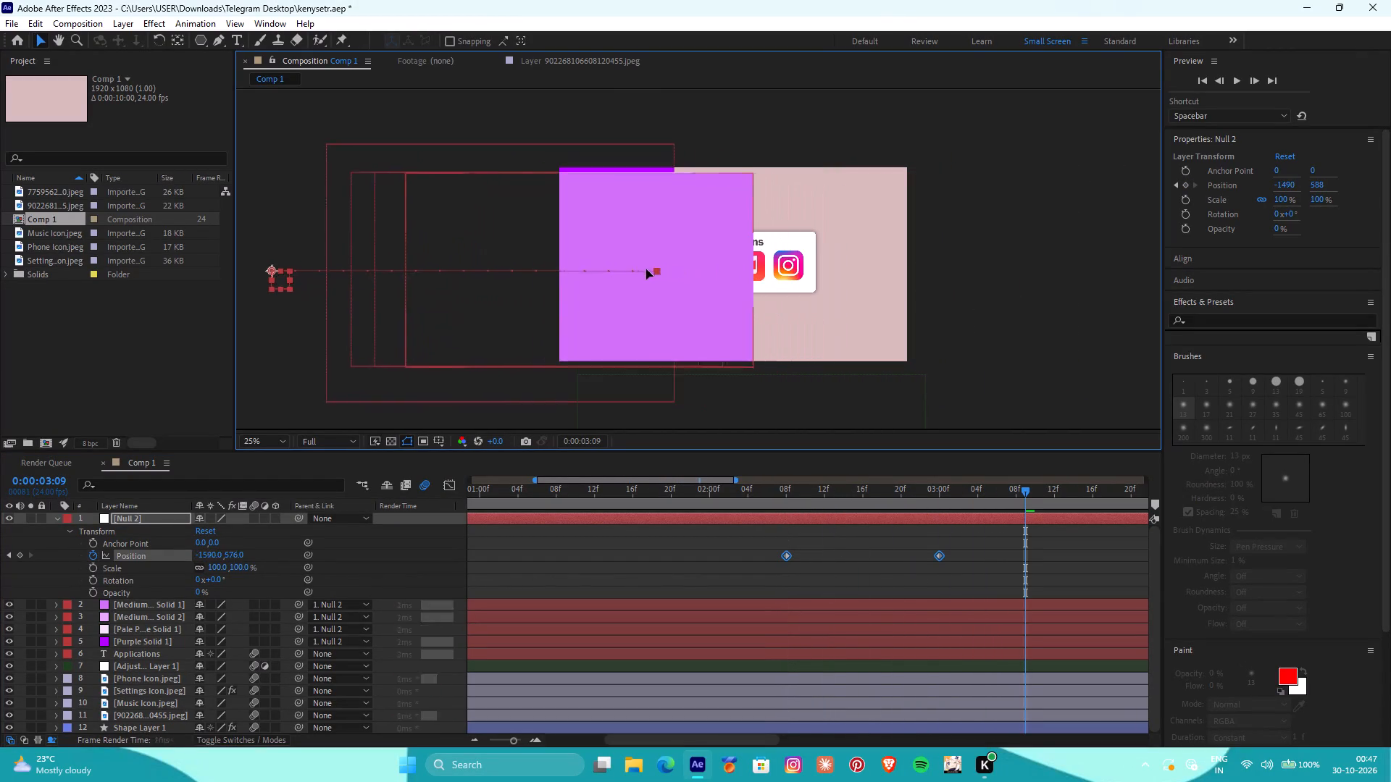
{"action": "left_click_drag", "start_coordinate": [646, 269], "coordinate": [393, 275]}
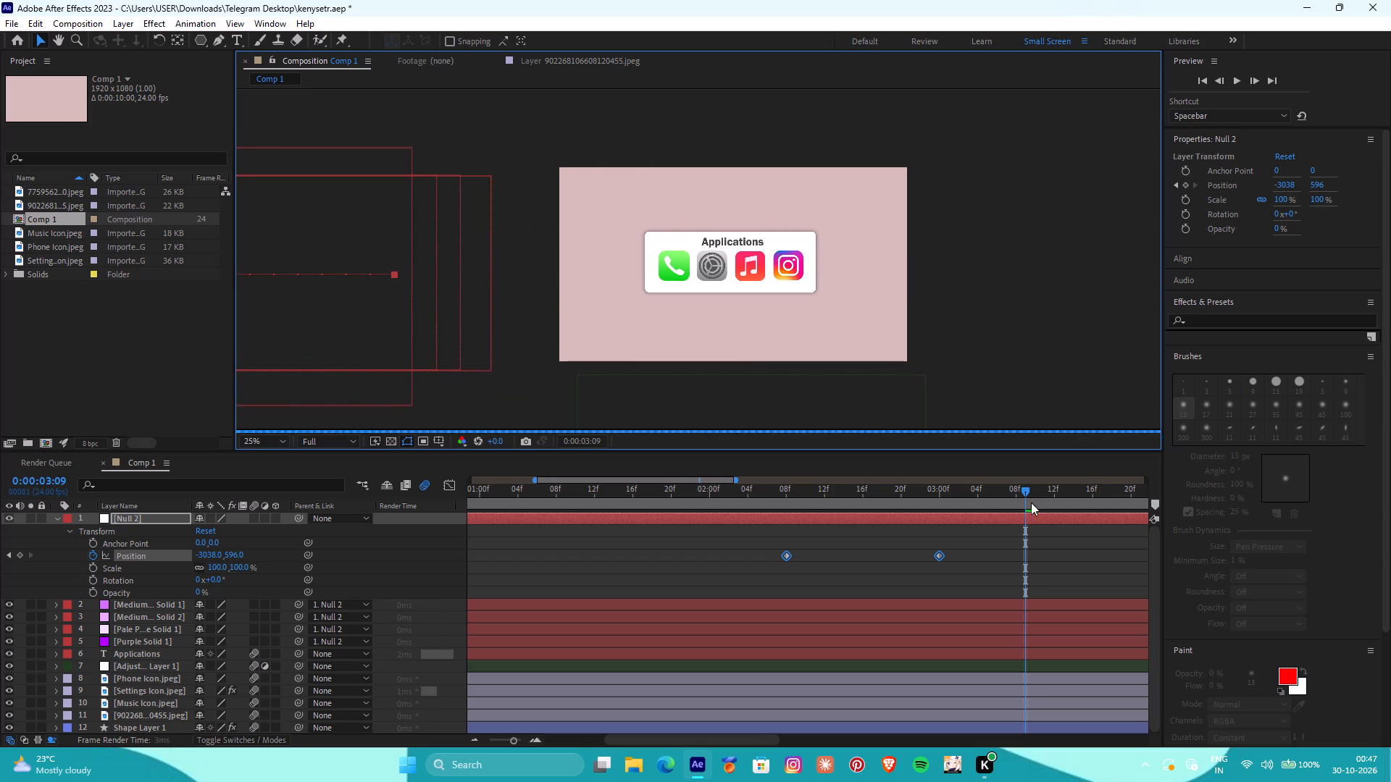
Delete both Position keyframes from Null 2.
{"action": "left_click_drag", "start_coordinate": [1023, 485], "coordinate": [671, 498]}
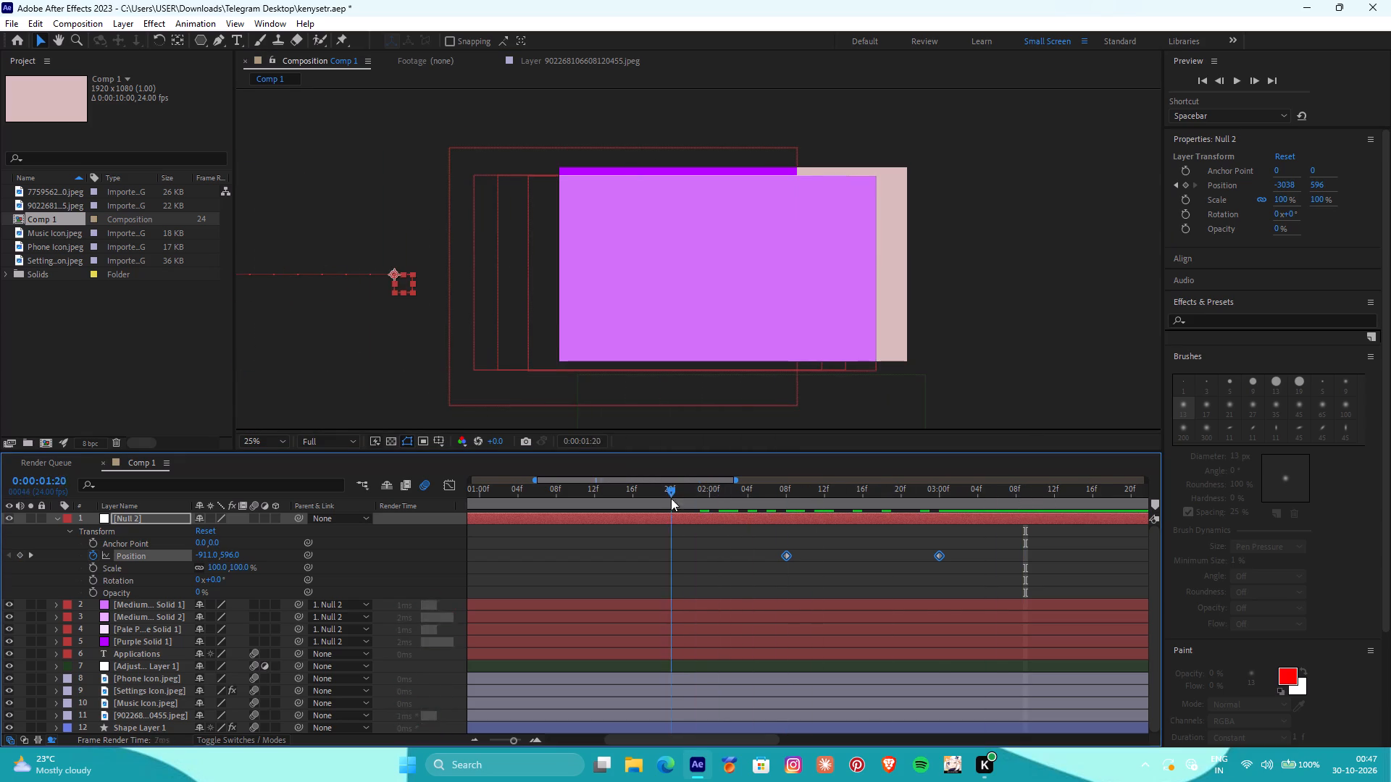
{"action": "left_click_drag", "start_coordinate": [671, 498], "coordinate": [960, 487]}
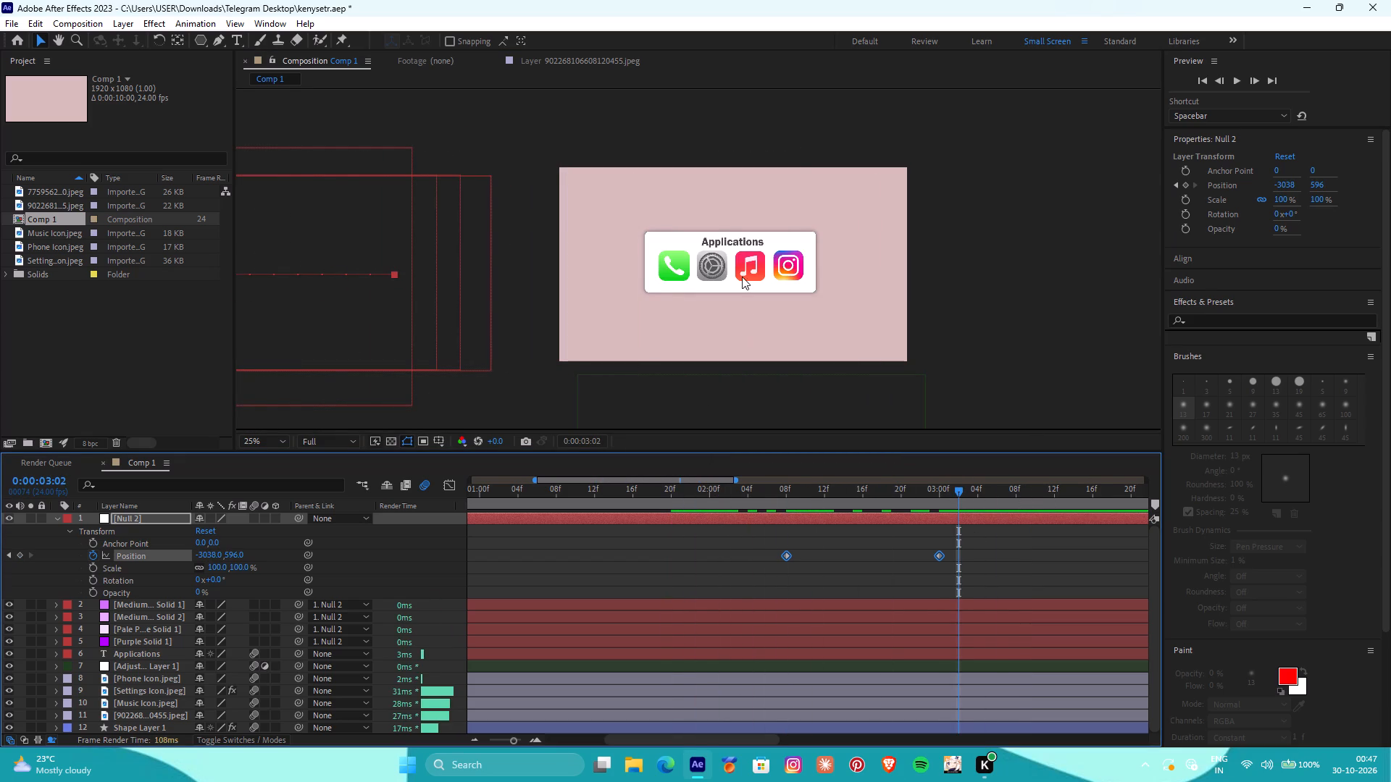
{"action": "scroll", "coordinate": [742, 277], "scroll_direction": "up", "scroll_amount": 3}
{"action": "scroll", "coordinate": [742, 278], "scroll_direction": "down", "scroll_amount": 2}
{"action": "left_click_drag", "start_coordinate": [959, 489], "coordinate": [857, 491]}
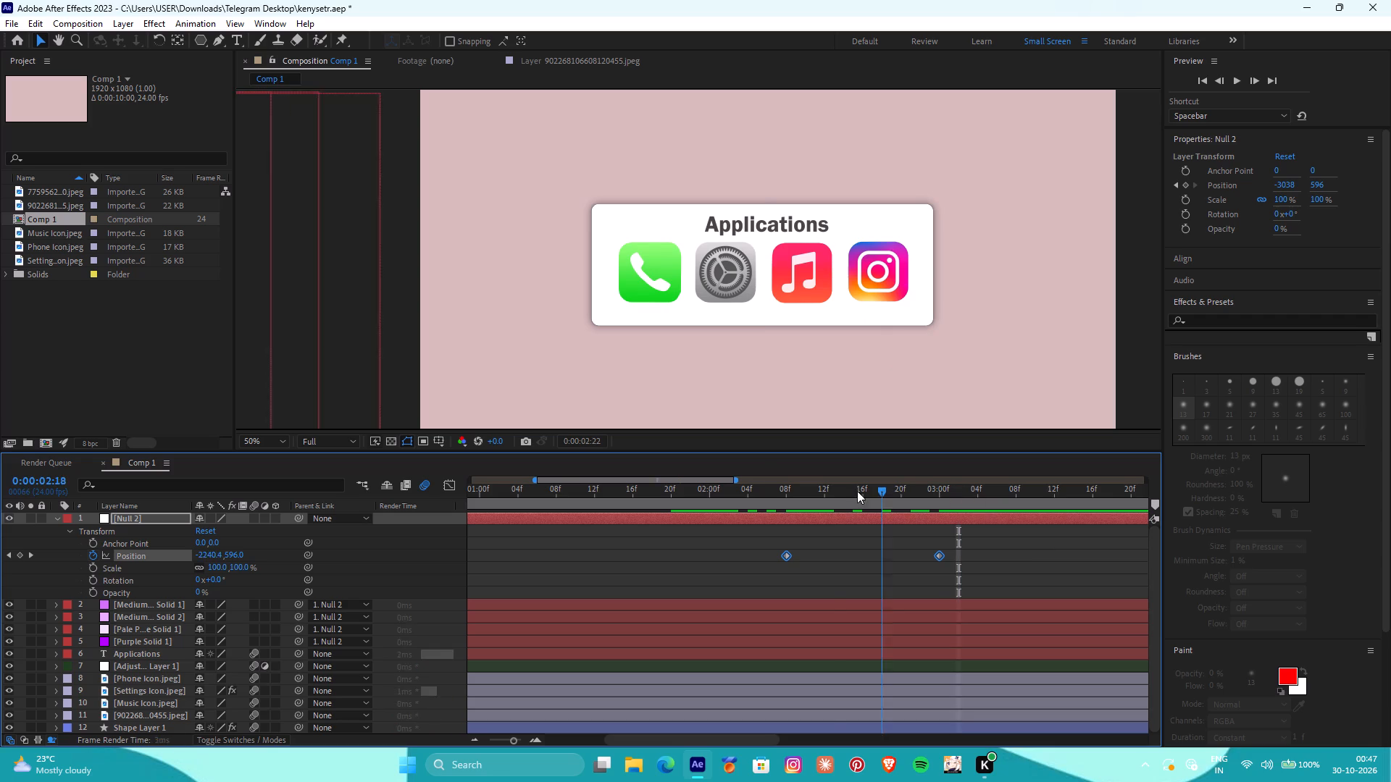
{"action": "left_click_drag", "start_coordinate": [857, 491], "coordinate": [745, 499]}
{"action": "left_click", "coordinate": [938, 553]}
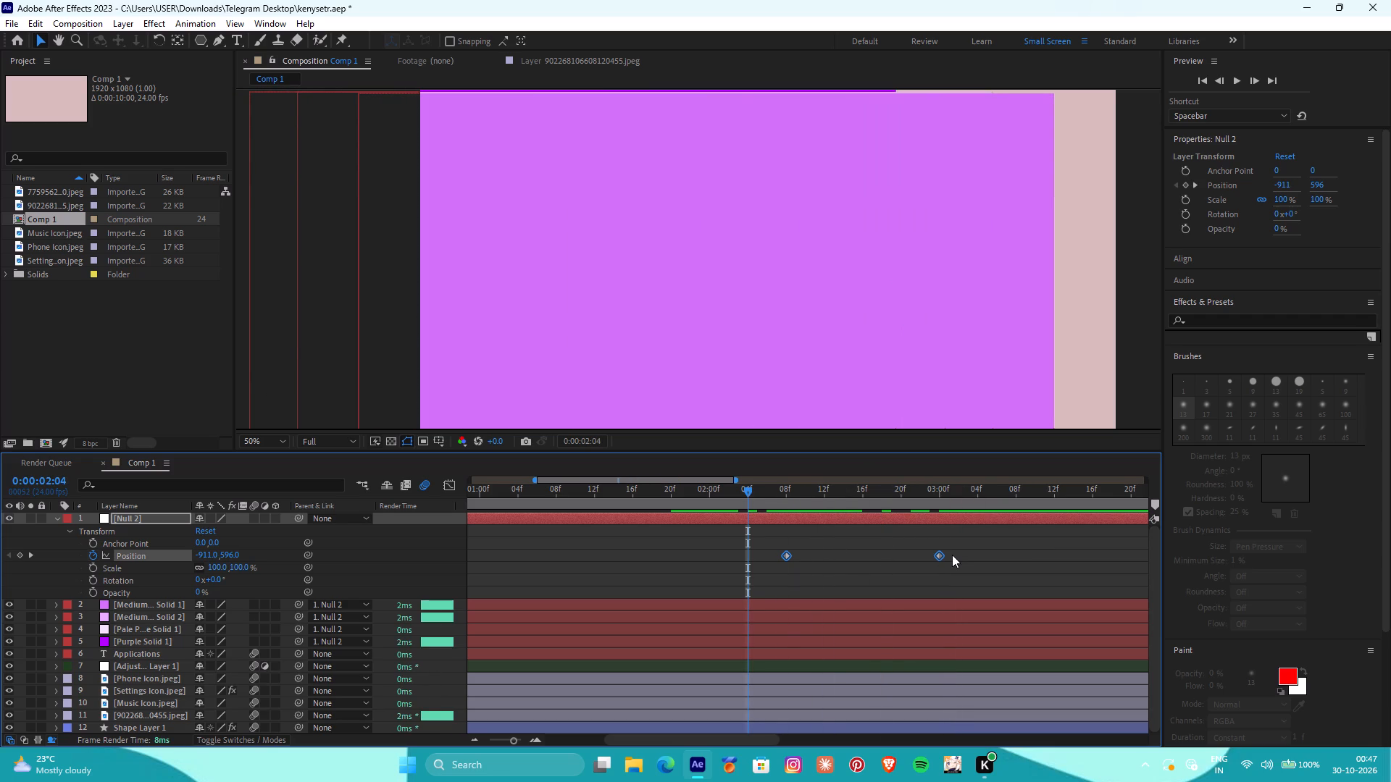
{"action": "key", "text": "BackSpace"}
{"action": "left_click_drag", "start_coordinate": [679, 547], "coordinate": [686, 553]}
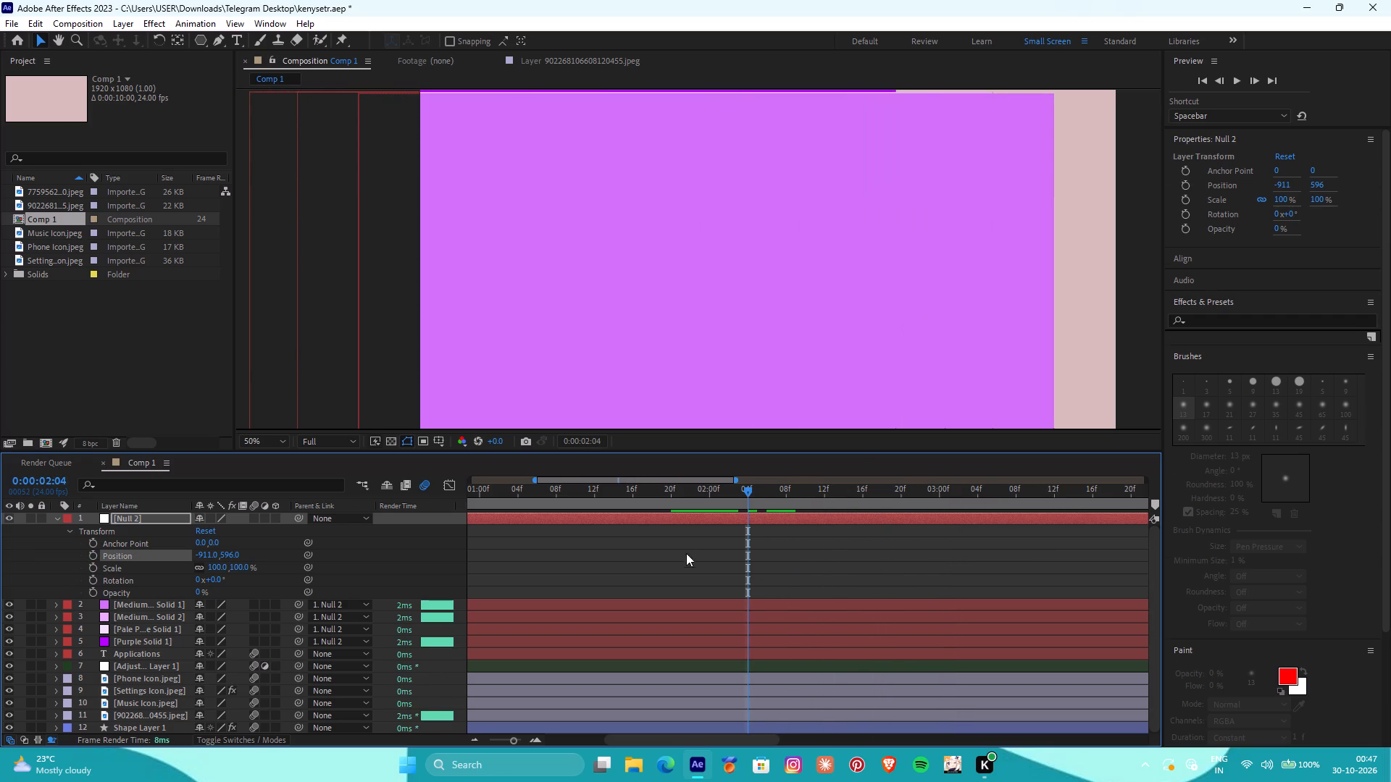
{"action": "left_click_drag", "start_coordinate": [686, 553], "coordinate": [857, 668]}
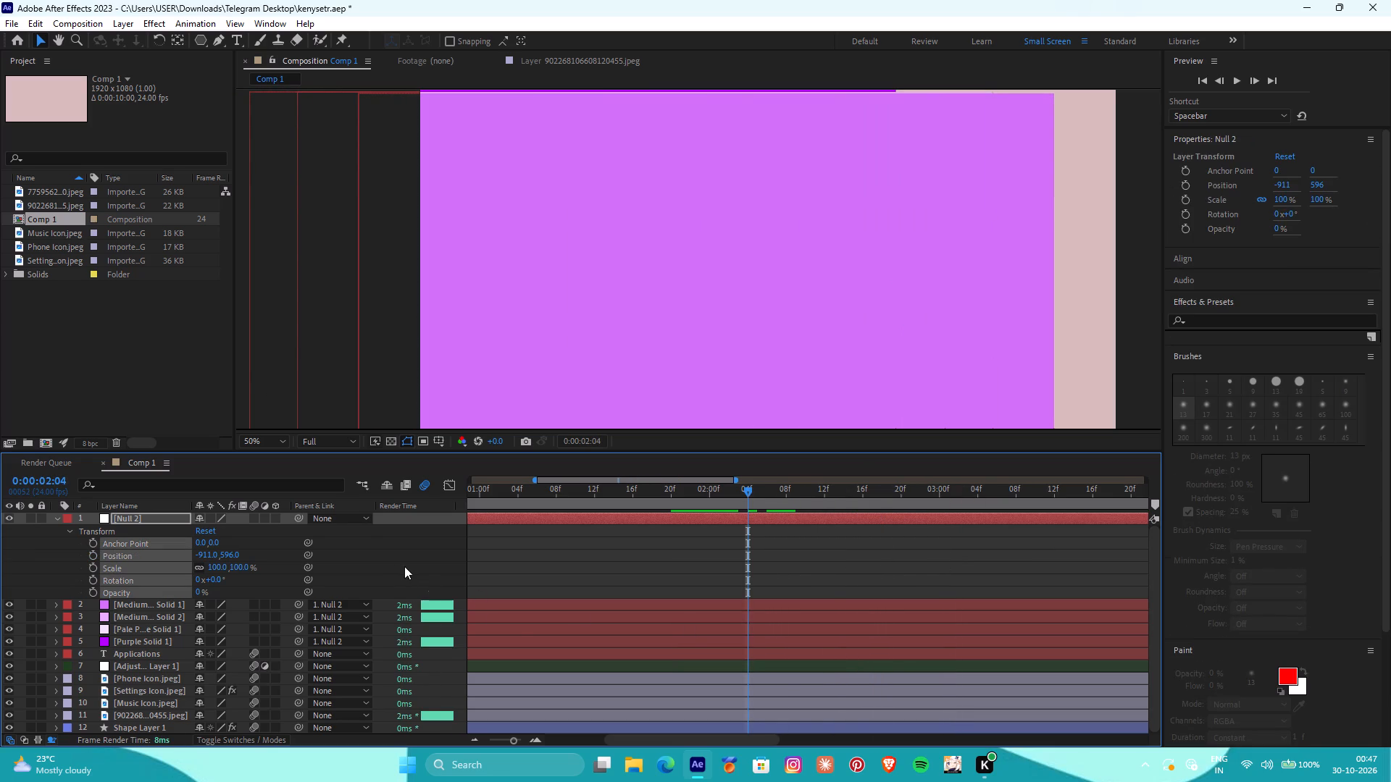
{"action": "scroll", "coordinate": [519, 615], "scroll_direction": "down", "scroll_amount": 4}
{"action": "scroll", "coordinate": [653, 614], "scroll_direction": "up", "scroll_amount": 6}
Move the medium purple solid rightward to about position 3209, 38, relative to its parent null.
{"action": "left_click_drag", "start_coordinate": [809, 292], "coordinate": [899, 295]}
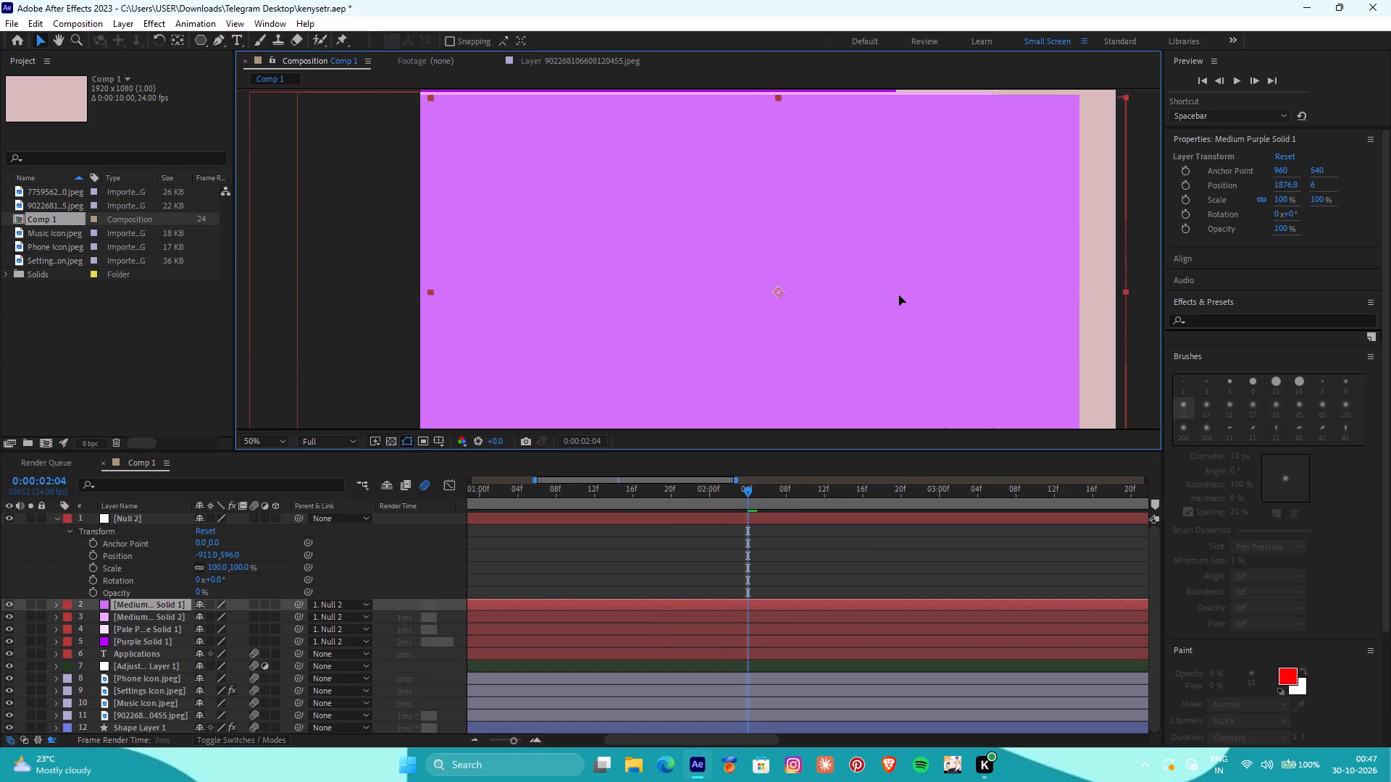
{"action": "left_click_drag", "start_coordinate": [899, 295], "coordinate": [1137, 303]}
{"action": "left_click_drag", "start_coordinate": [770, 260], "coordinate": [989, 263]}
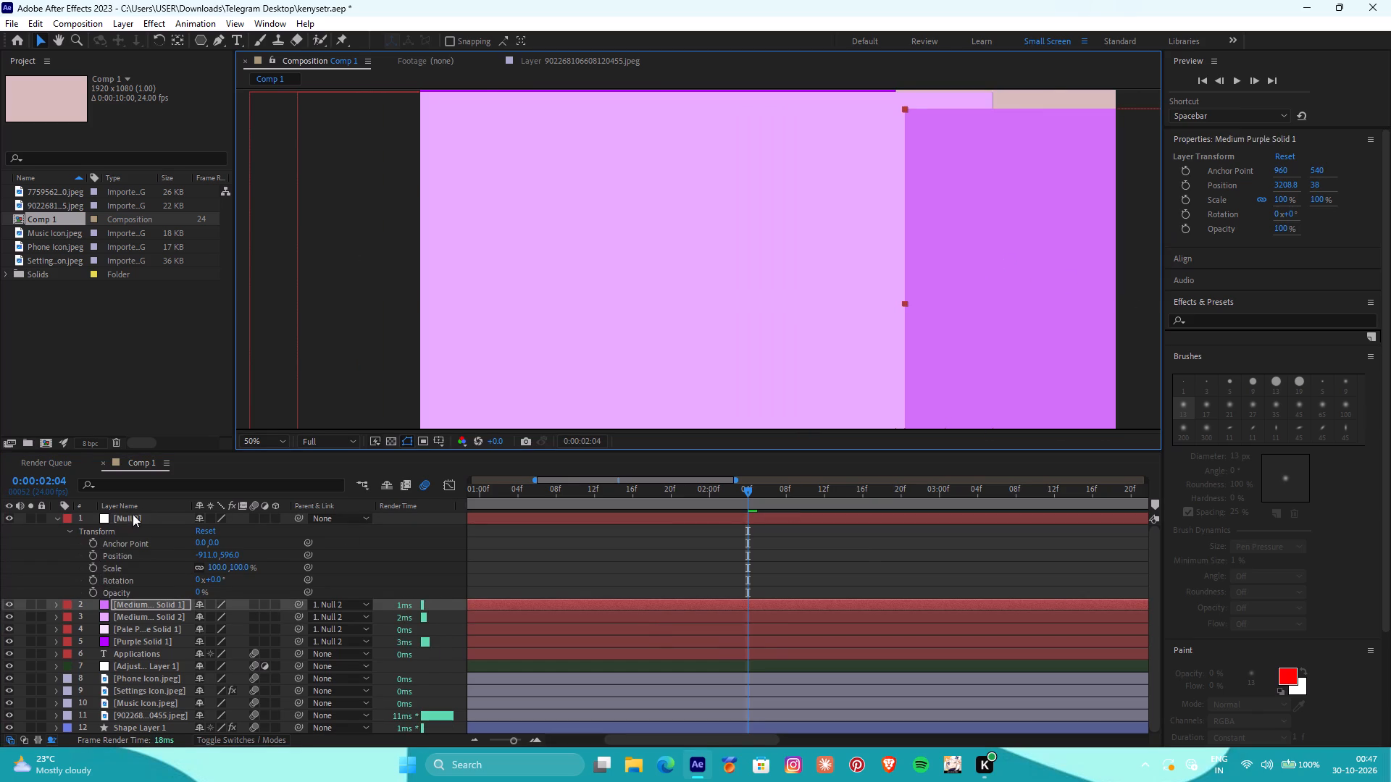
Delete the Null 2 layer that the four purple-shaded solids are parented to.
{"action": "left_click", "coordinate": [119, 522]}
{"action": "key", "text": "BackSpace"}
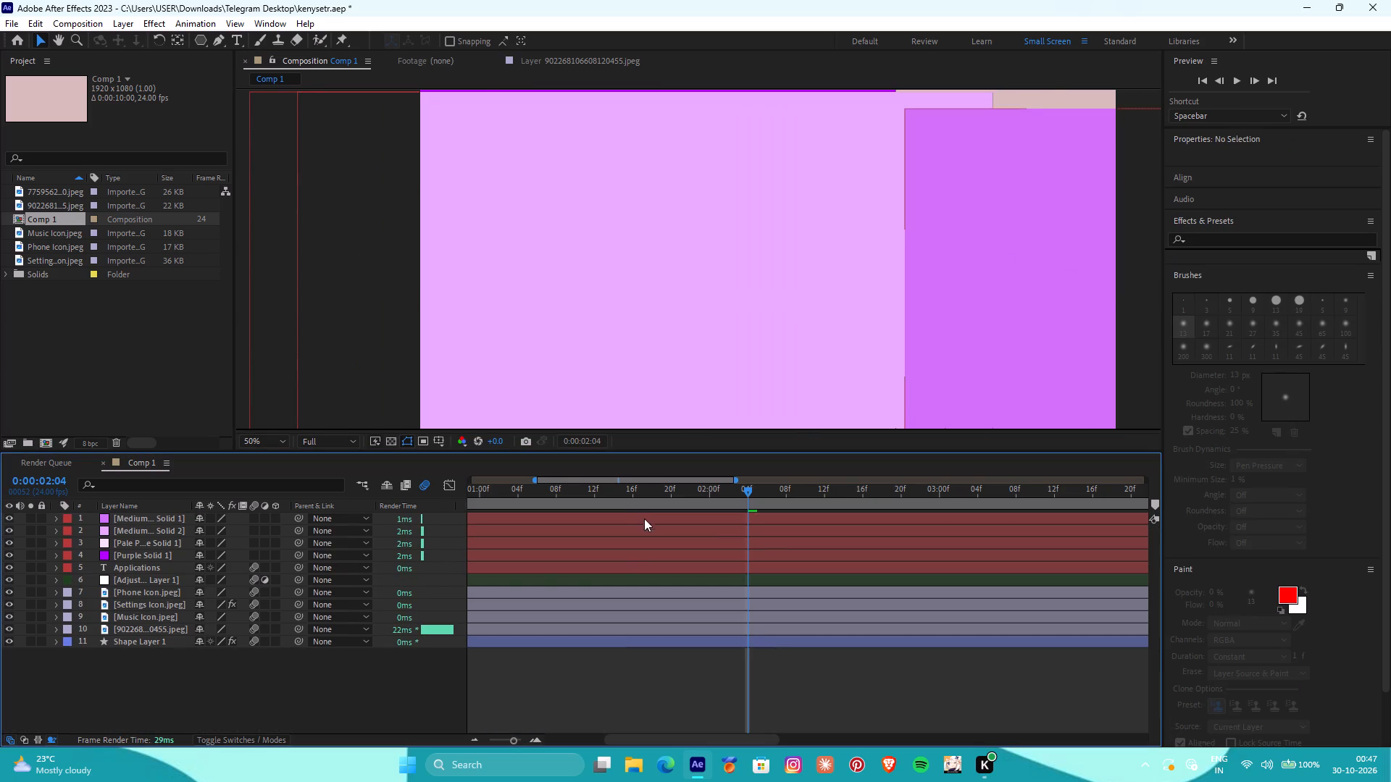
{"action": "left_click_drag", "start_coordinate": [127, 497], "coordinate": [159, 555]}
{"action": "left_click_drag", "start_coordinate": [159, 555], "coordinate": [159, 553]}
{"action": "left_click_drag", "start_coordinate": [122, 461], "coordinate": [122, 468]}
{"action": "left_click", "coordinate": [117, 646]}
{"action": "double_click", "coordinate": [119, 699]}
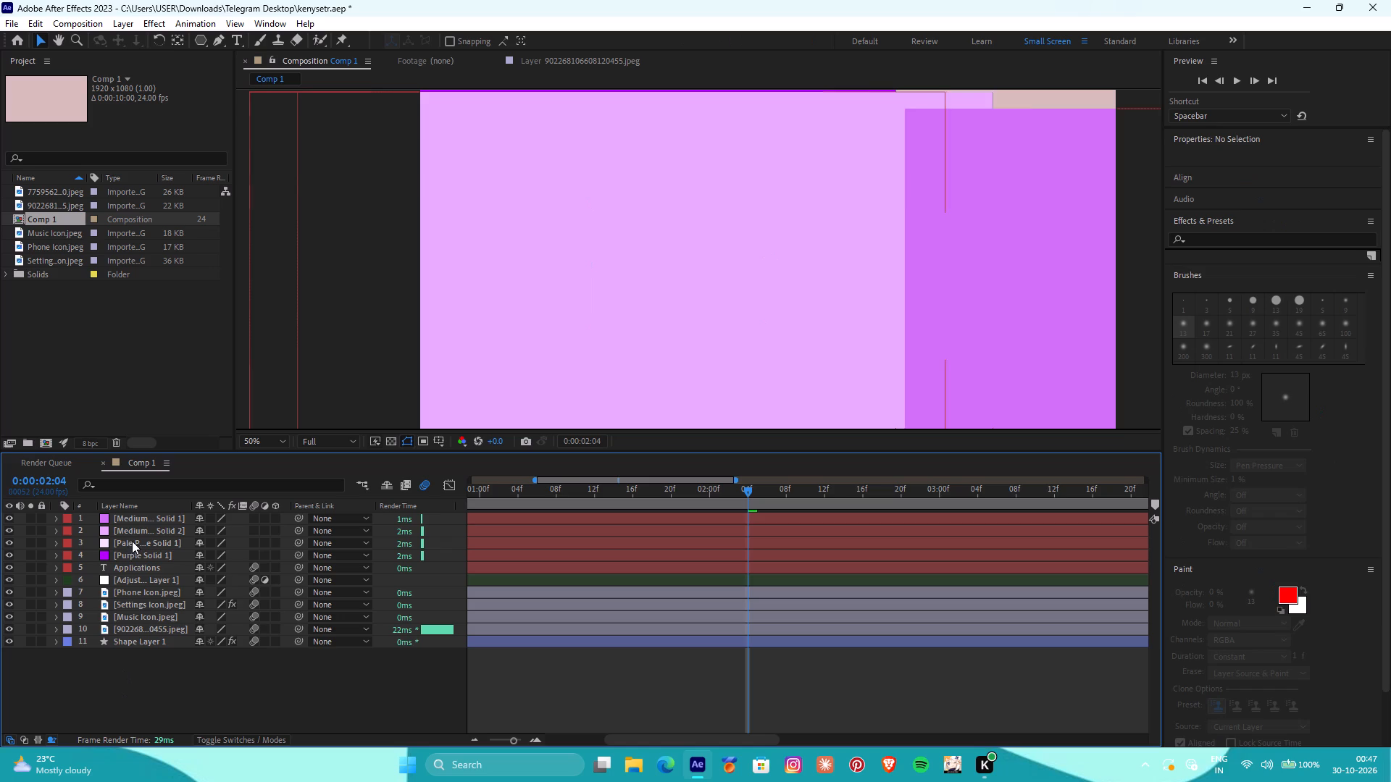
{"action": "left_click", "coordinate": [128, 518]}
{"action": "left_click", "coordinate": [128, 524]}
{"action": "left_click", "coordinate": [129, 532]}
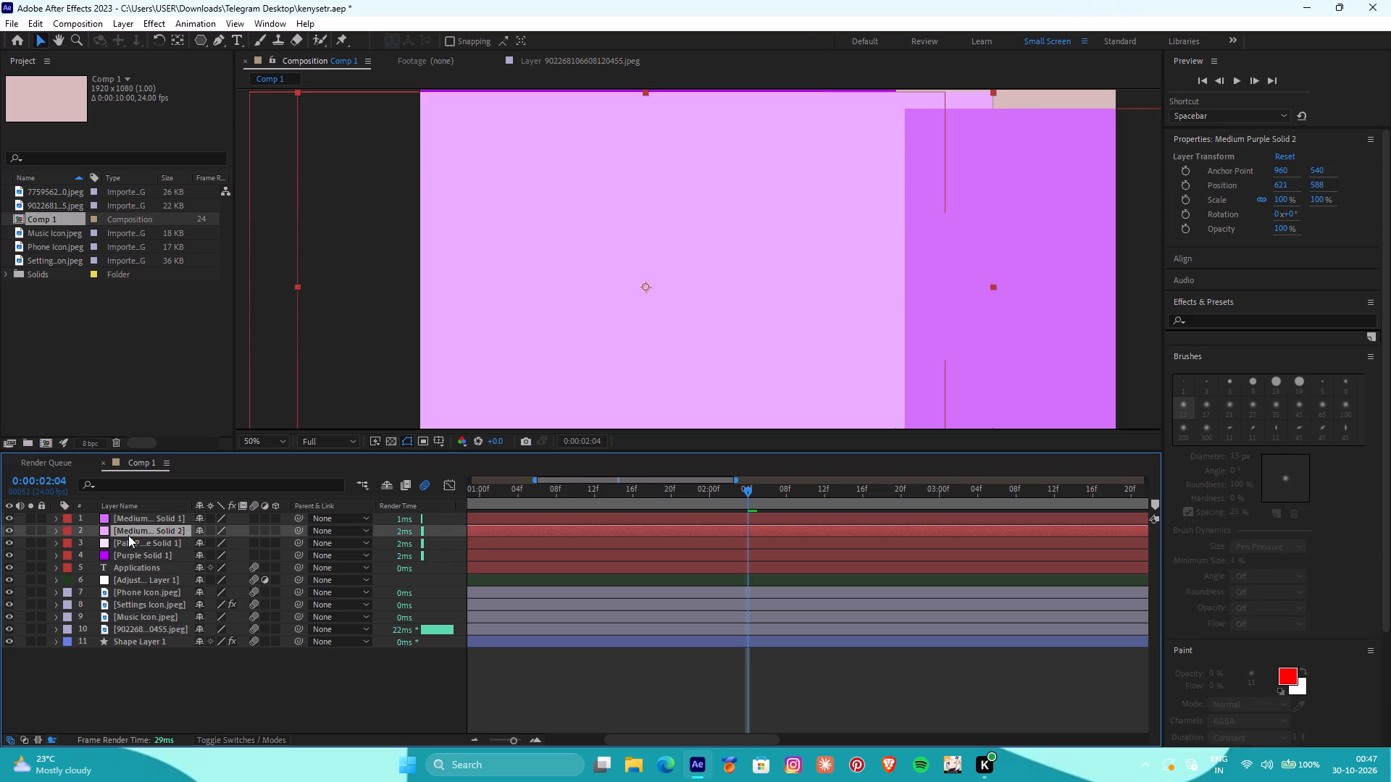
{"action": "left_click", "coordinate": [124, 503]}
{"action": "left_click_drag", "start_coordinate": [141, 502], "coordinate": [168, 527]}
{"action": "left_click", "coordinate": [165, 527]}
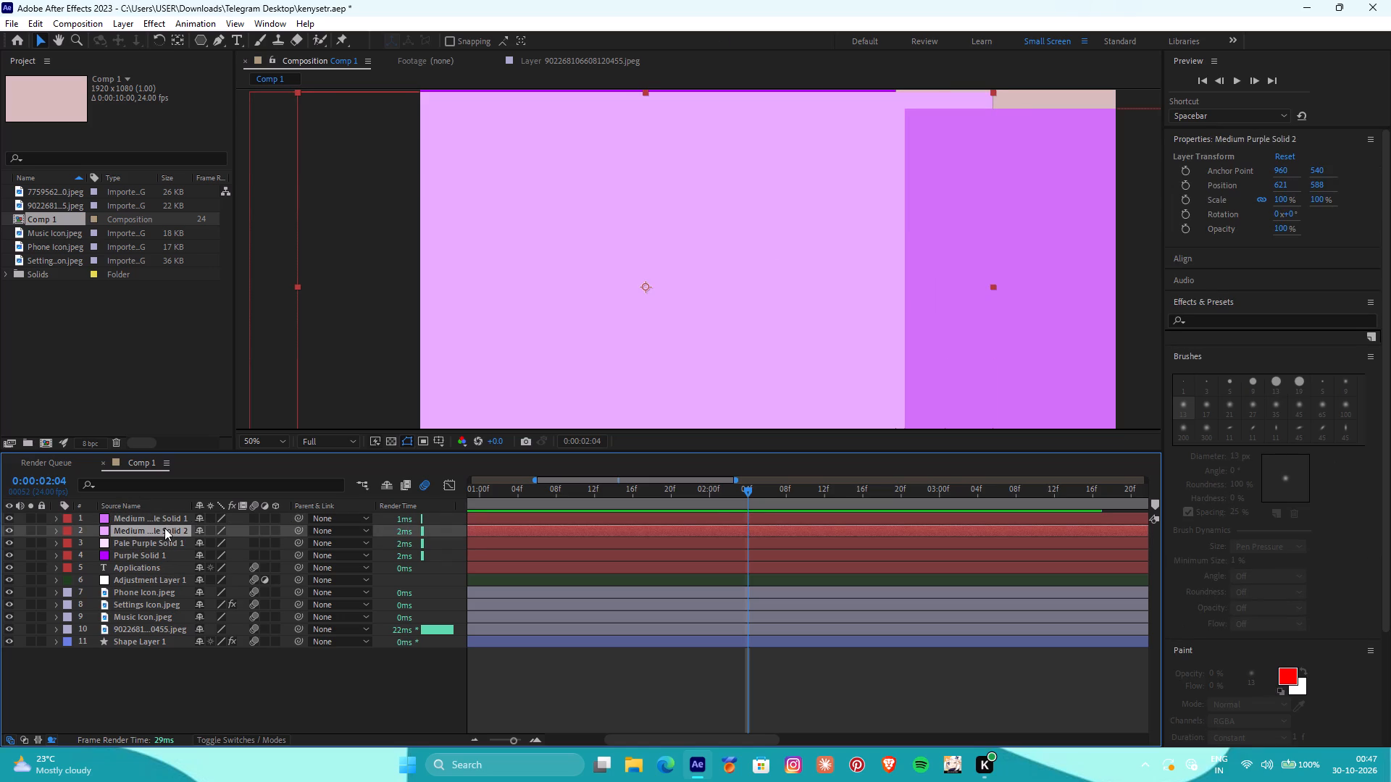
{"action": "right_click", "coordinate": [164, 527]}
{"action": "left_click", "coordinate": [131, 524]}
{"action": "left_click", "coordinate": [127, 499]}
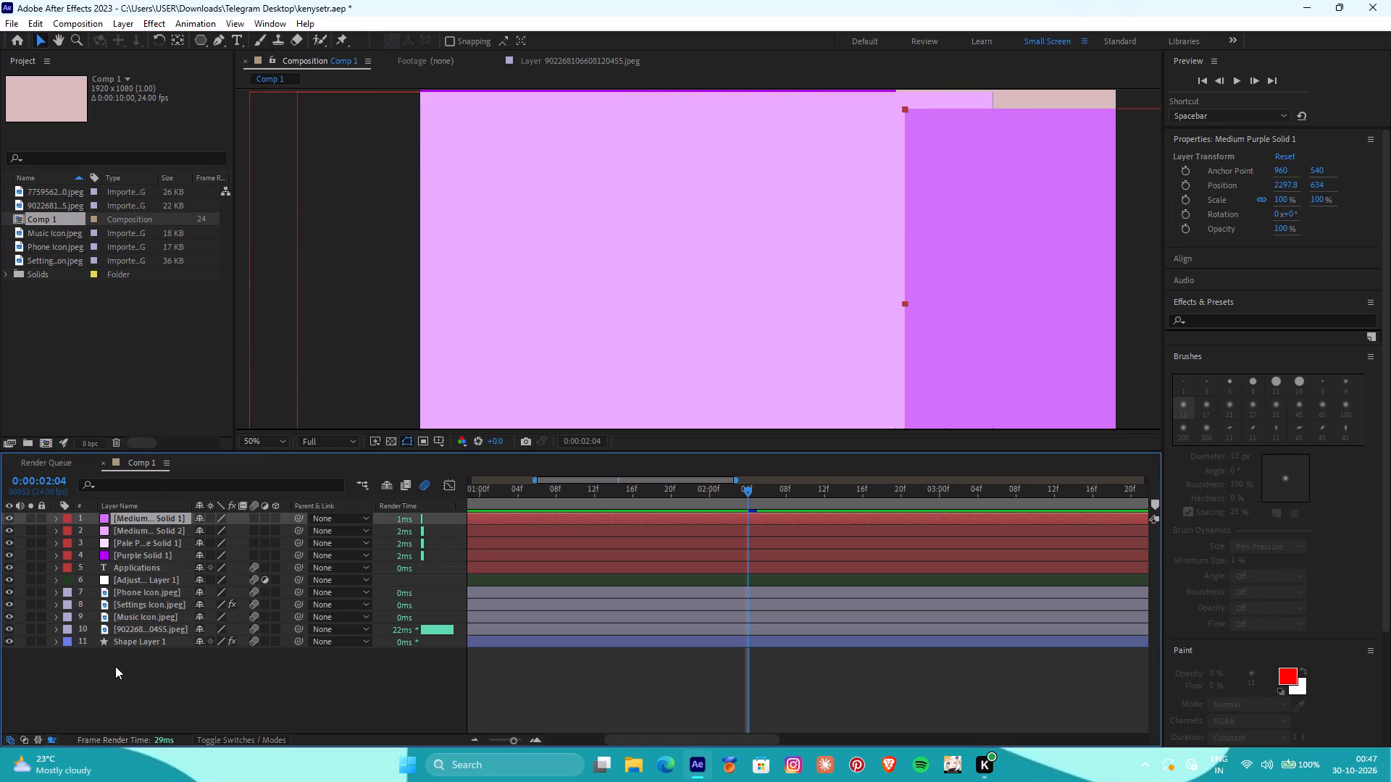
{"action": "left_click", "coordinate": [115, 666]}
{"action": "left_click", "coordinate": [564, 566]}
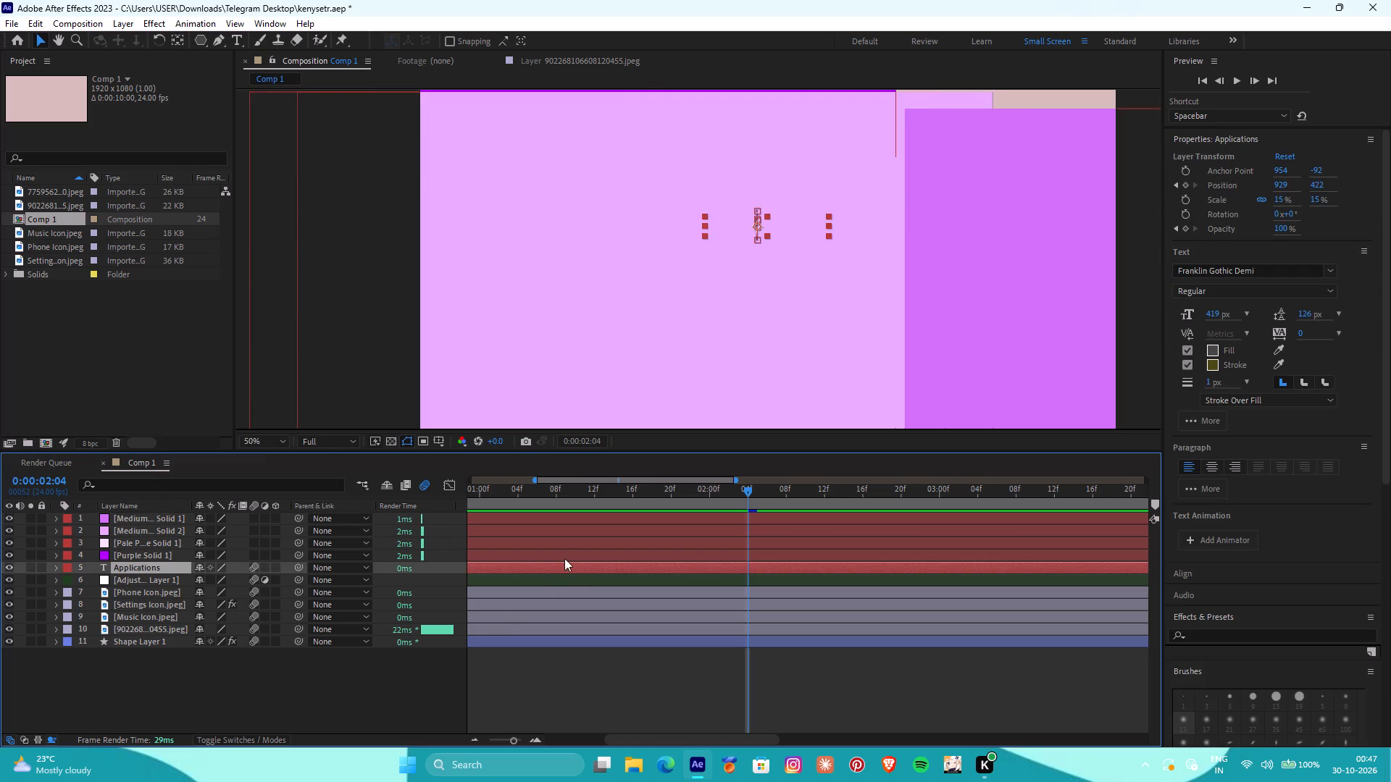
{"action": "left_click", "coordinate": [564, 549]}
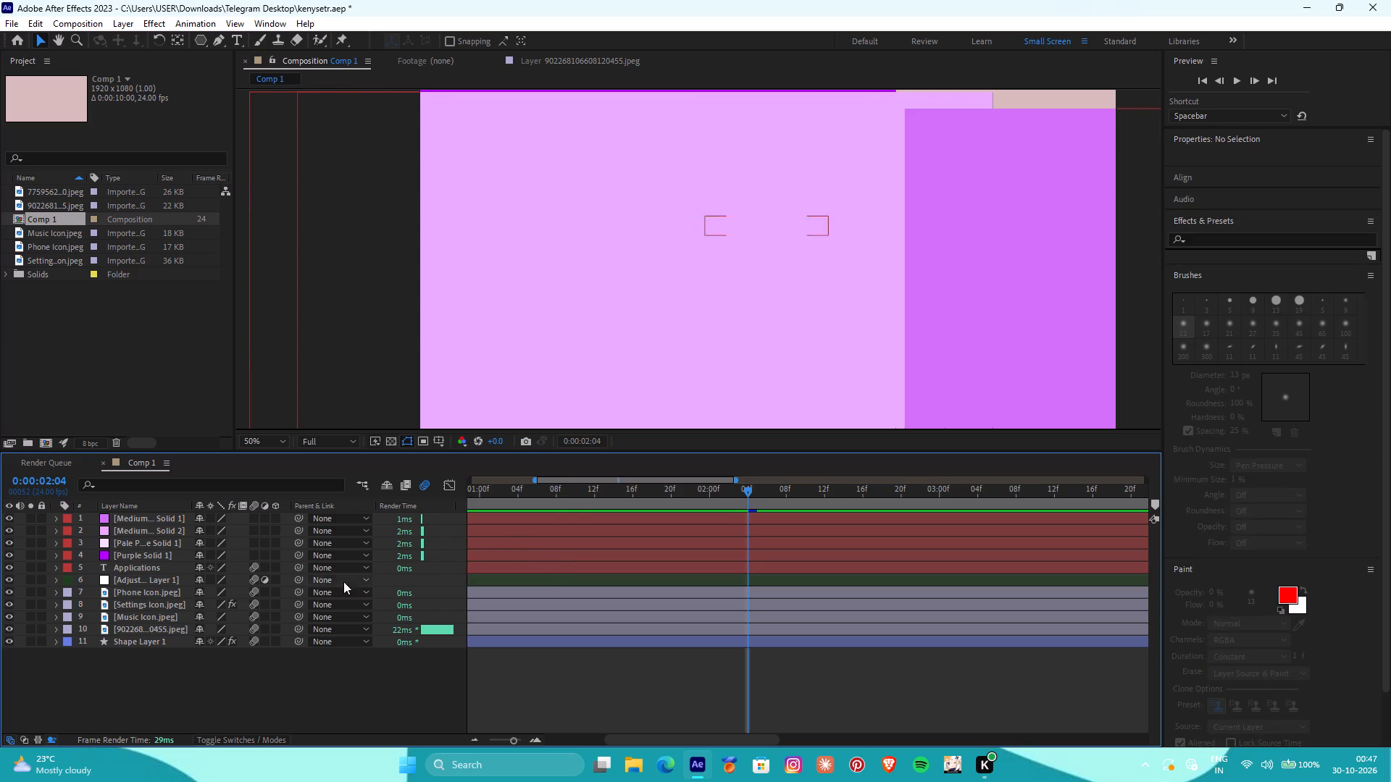
Delete all four purple-shaded solid layers above the Applications text layer.
{"action": "left_click", "coordinate": [159, 555], "text": "ctrl"}
{"action": "left_click", "coordinate": [152, 542], "text": "ctrl"}
{"action": "left_click", "coordinate": [149, 528], "text": "ctrl"}
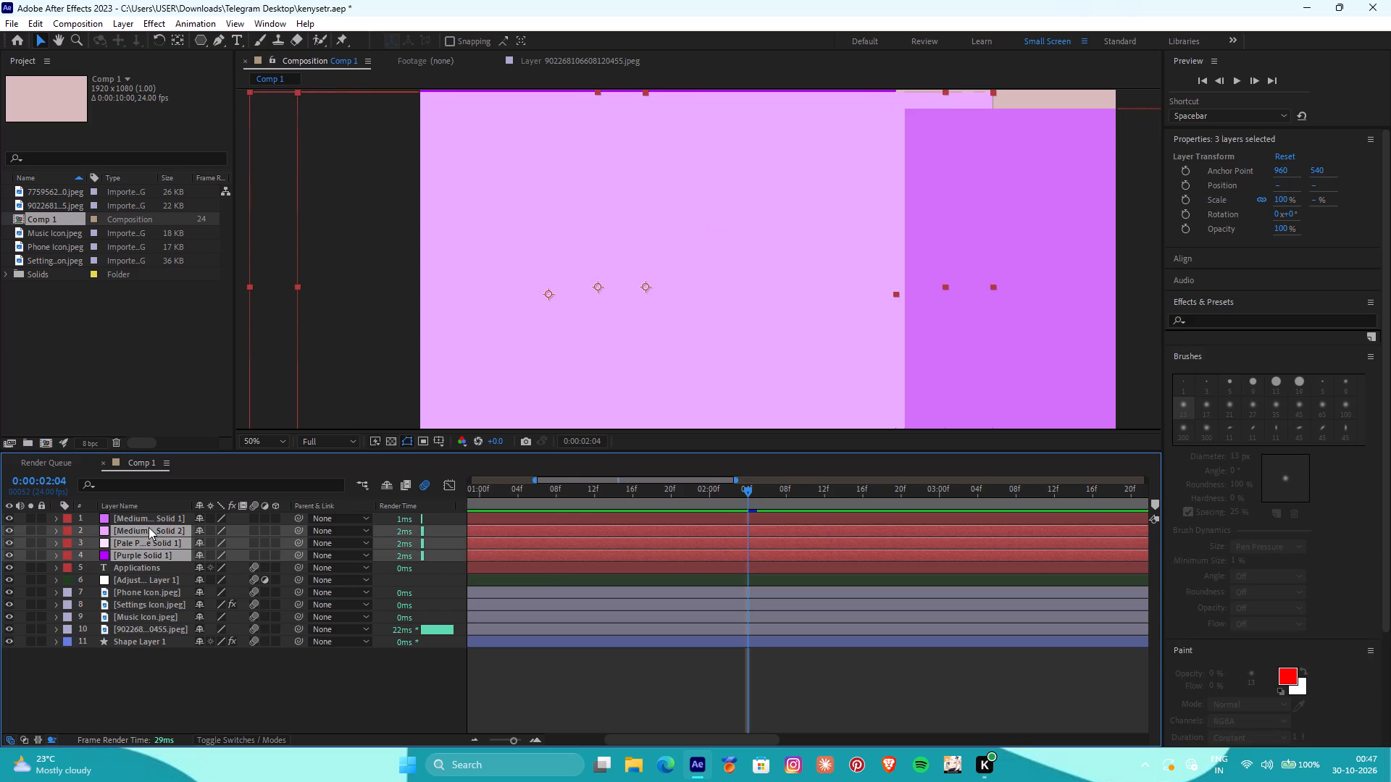
{"action": "left_click", "coordinate": [147, 517], "text": "ctrl"}
{"action": "key", "text": "BackSpace"}
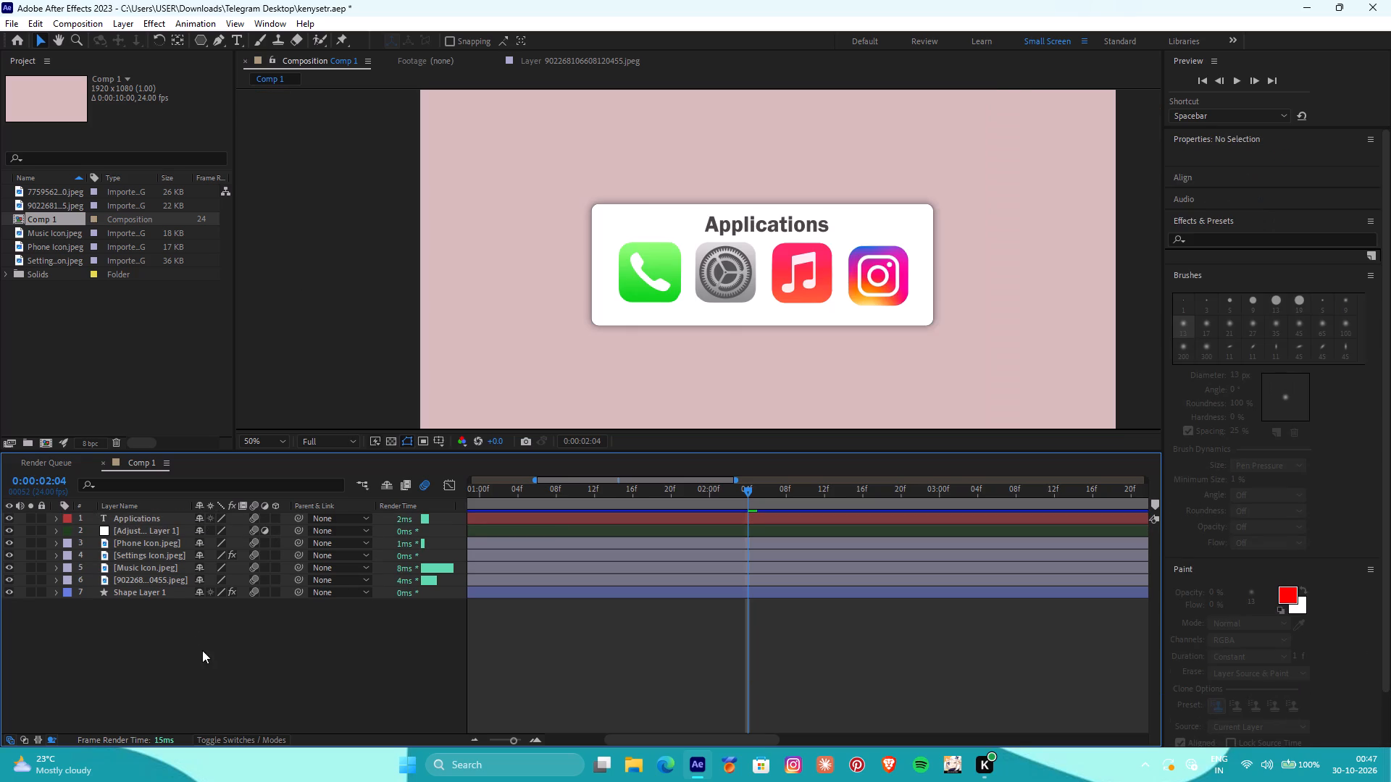
Review the app icon card animation from its opening frames to 0:00:02:05.
{"action": "left_click_drag", "start_coordinate": [204, 652], "coordinate": [210, 653]}
{"action": "scroll", "coordinate": [863, 308], "scroll_direction": "down", "scroll_amount": 2}
{"action": "scroll", "coordinate": [859, 343], "scroll_direction": "up", "scroll_amount": 1}
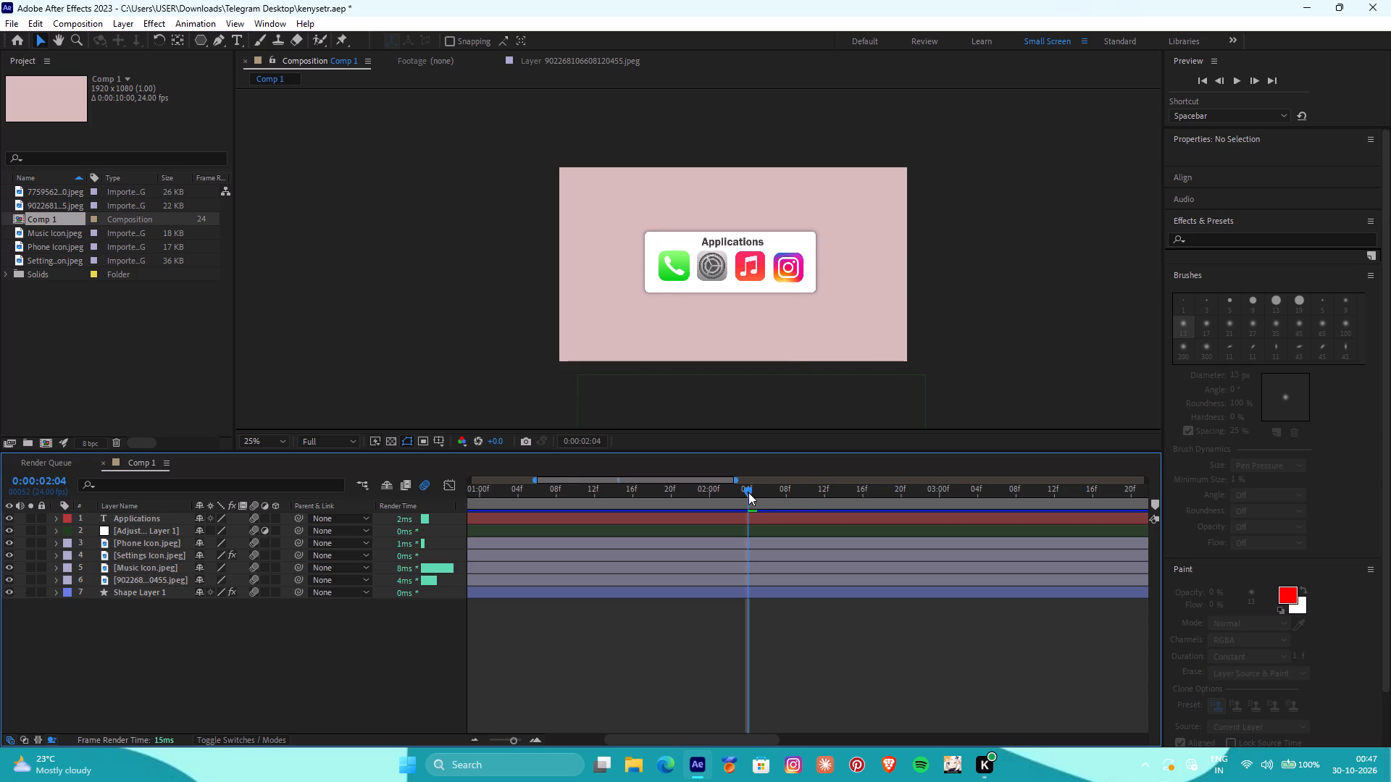
{"action": "left_click_drag", "start_coordinate": [743, 492], "coordinate": [554, 569]}
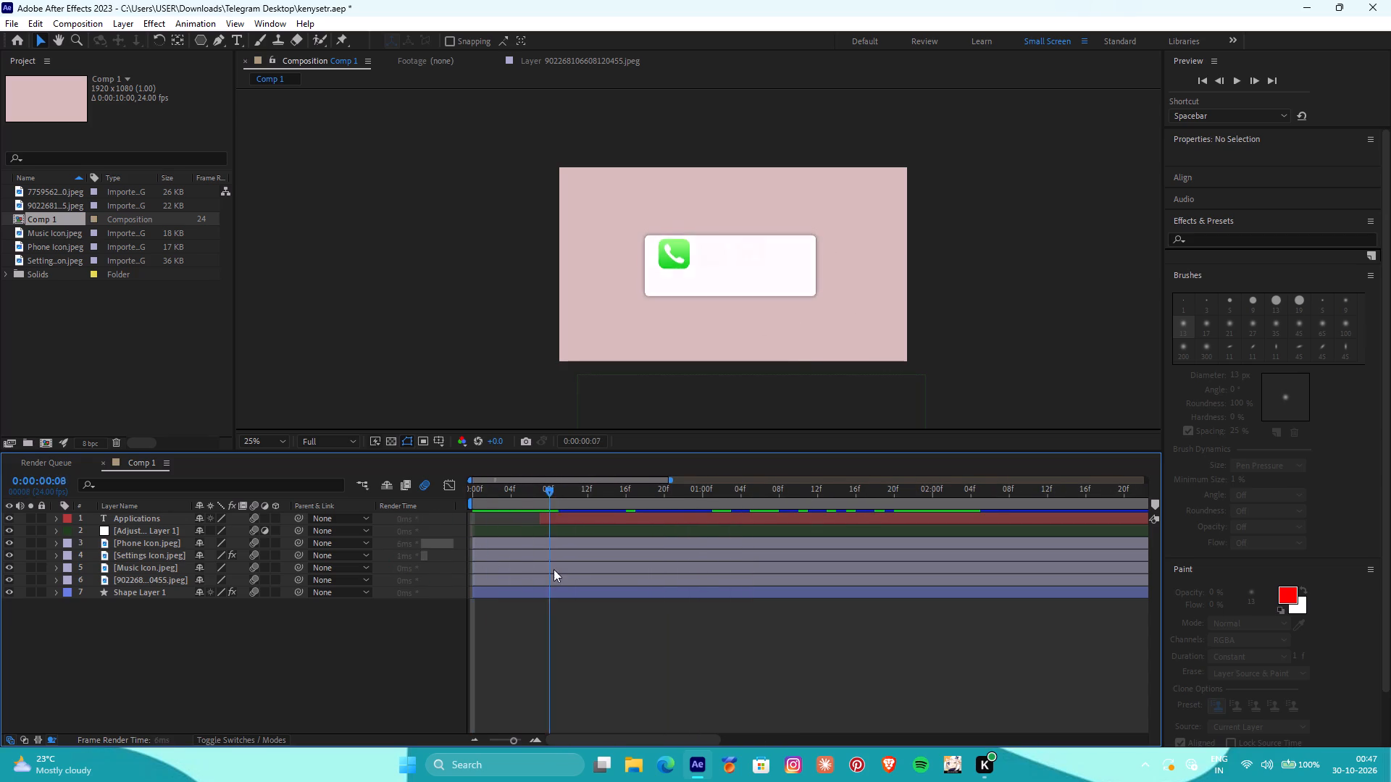
{"action": "left_click_drag", "start_coordinate": [554, 569], "coordinate": [509, 553]}
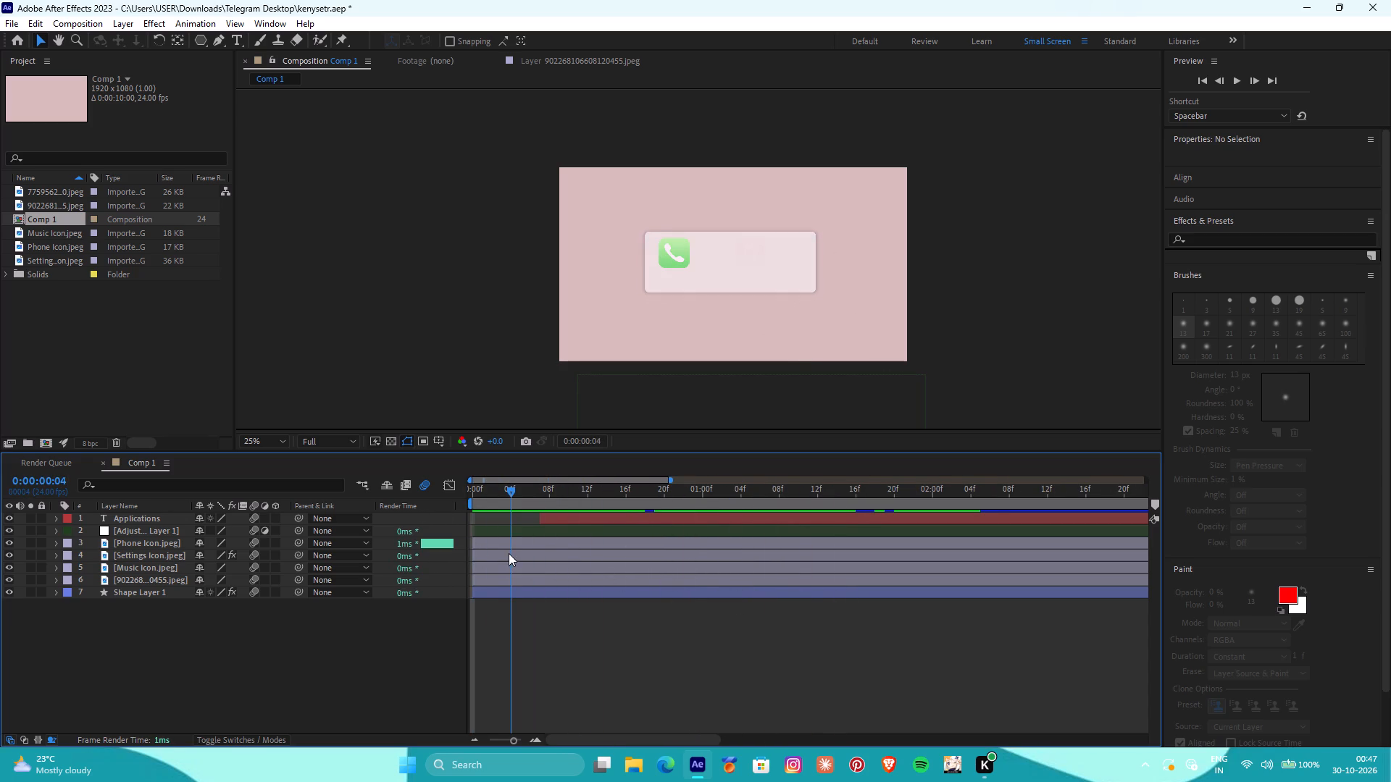
{"action": "left_click_drag", "start_coordinate": [509, 553], "coordinate": [486, 563]}
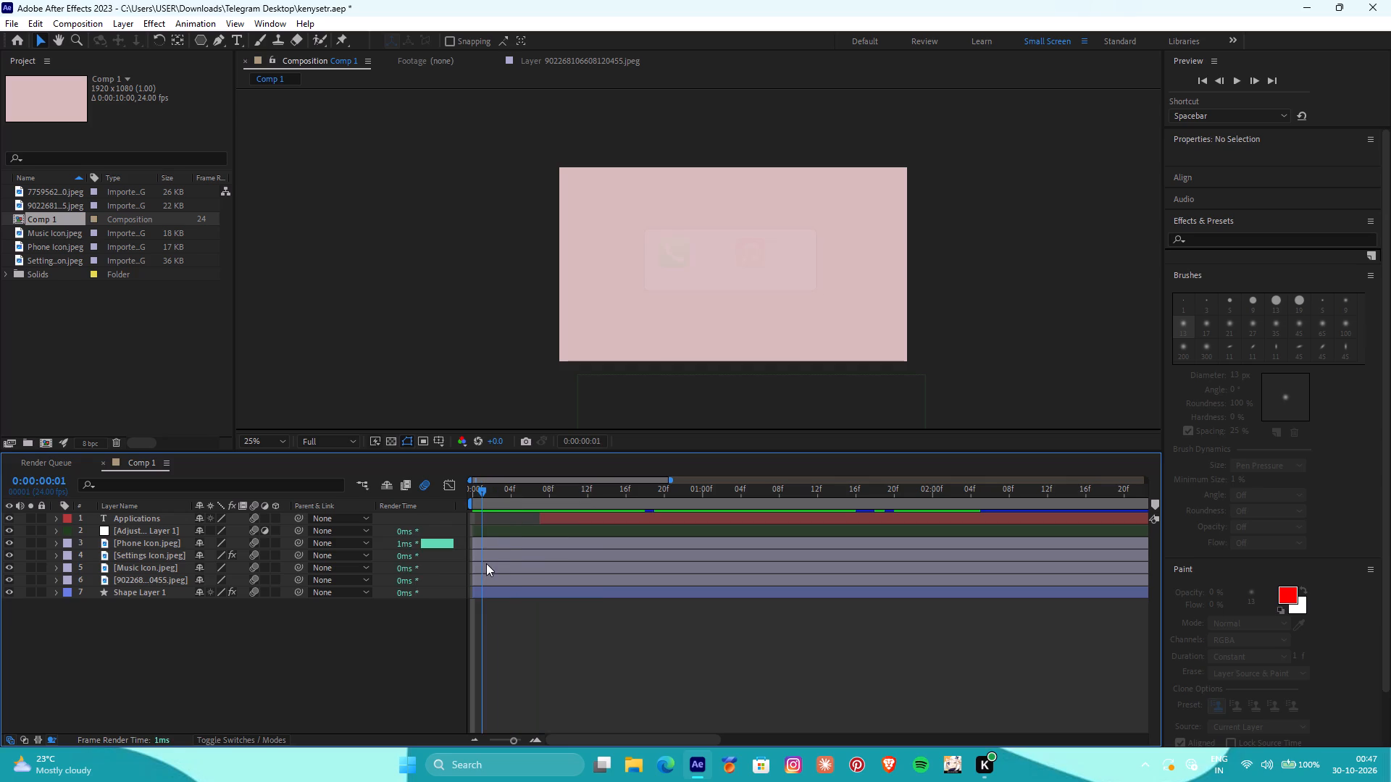
{"action": "left_click_drag", "start_coordinate": [486, 563], "coordinate": [594, 547]}
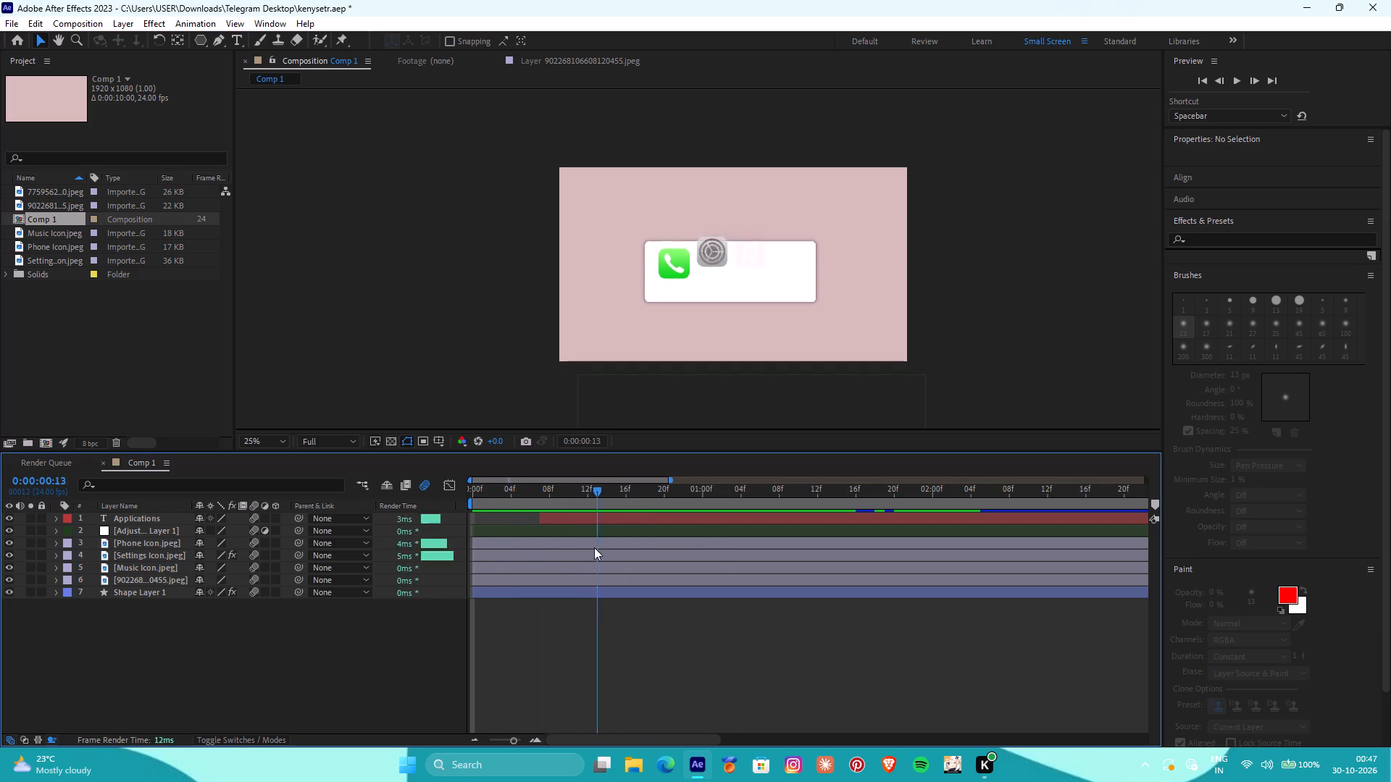
{"action": "left_click_drag", "start_coordinate": [594, 547], "coordinate": [815, 497]}
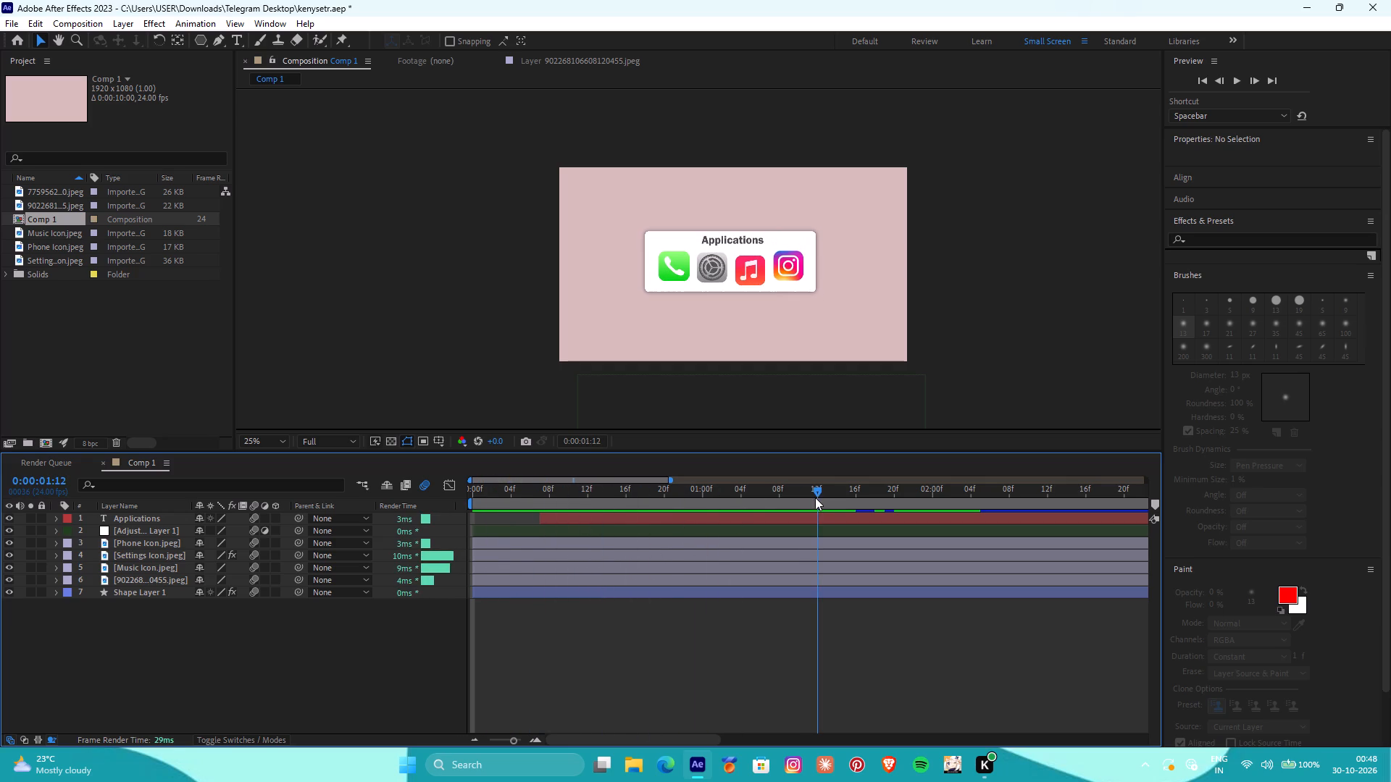
{"action": "left_click_drag", "start_coordinate": [815, 497], "coordinate": [861, 497]}
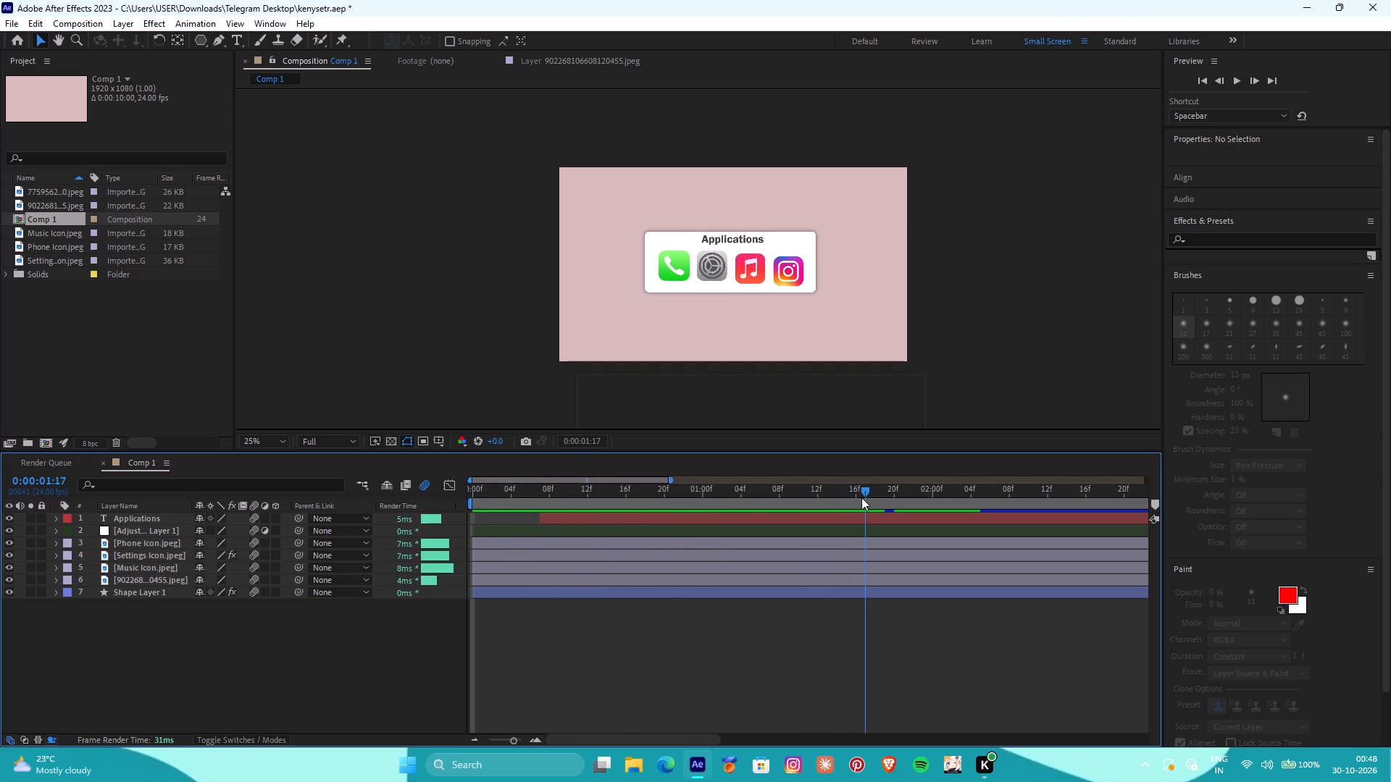
{"action": "left_click_drag", "start_coordinate": [861, 497], "coordinate": [872, 489]}
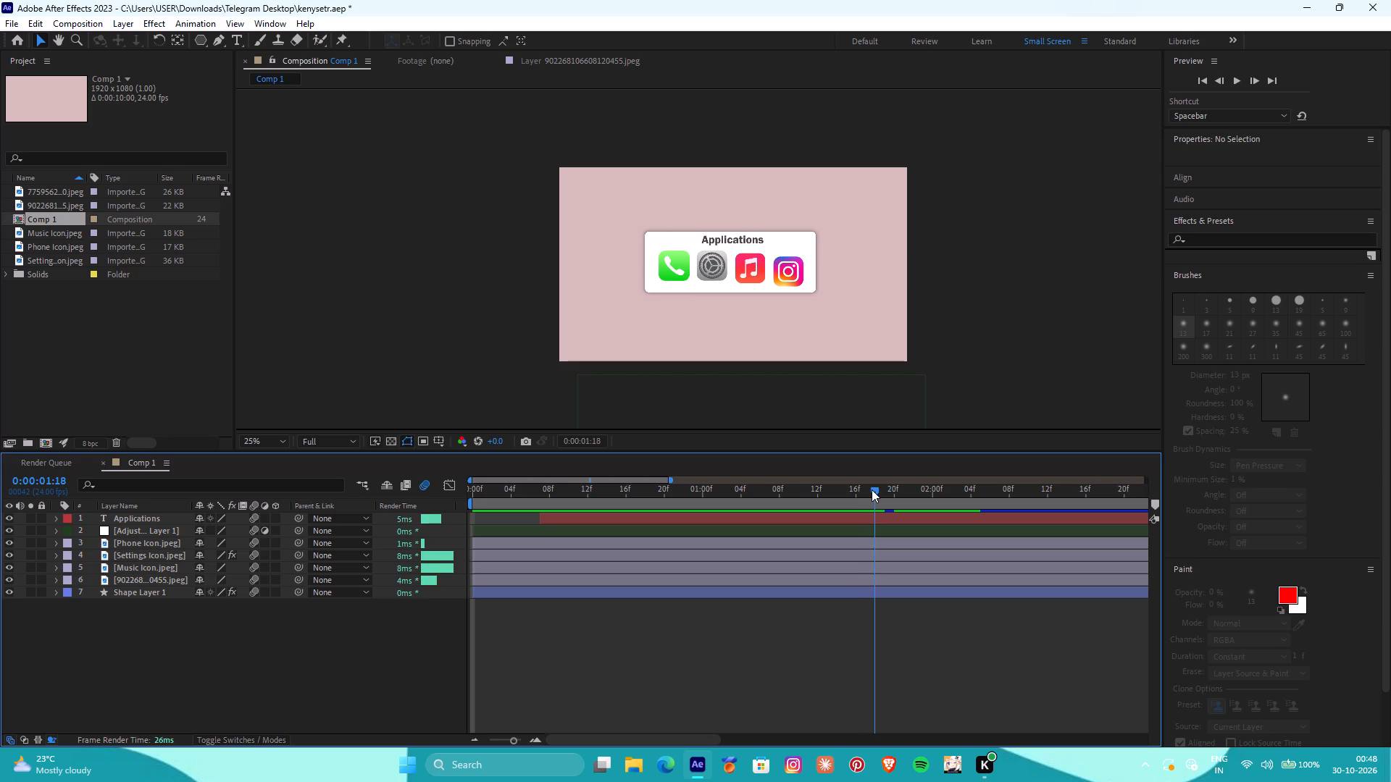
{"action": "left_click_drag", "start_coordinate": [872, 489], "coordinate": [879, 492]}
{"action": "left_click_drag", "start_coordinate": [879, 492], "coordinate": [880, 491]}
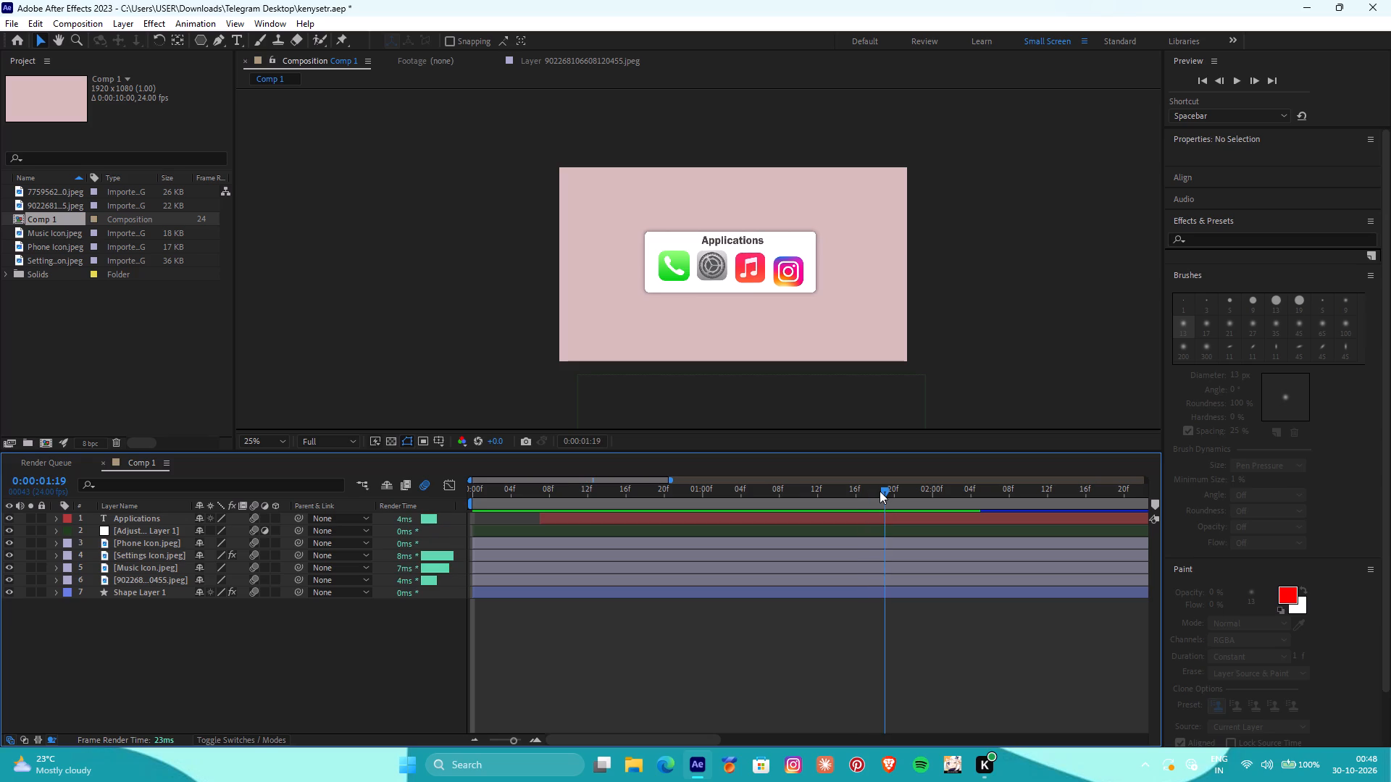
{"action": "left_click_drag", "start_coordinate": [880, 491], "coordinate": [904, 495]}
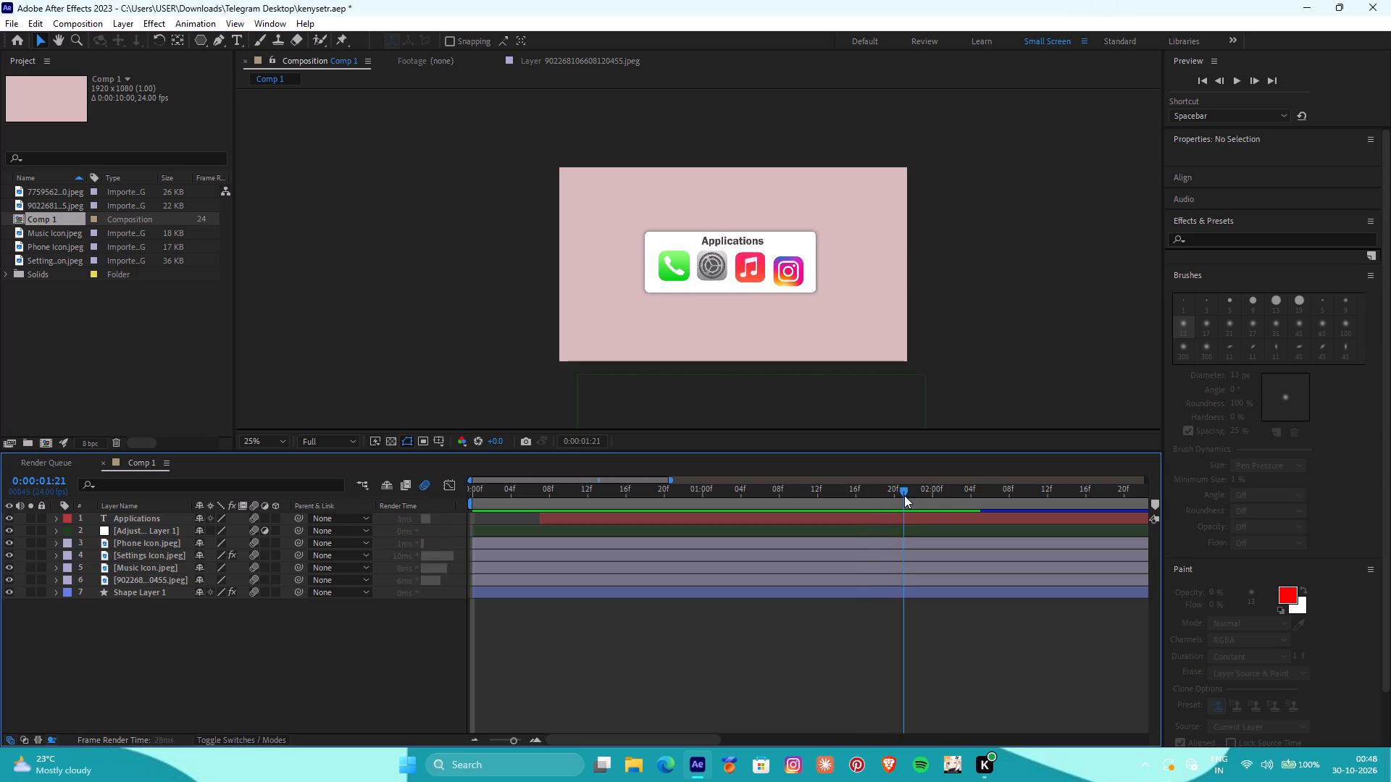
{"action": "left_click_drag", "start_coordinate": [904, 495], "coordinate": [977, 502]}
Add a new null object to Comp 1 above the Applications text layer.
{"action": "scroll", "coordinate": [995, 578], "scroll_direction": "up", "scroll_amount": 3}
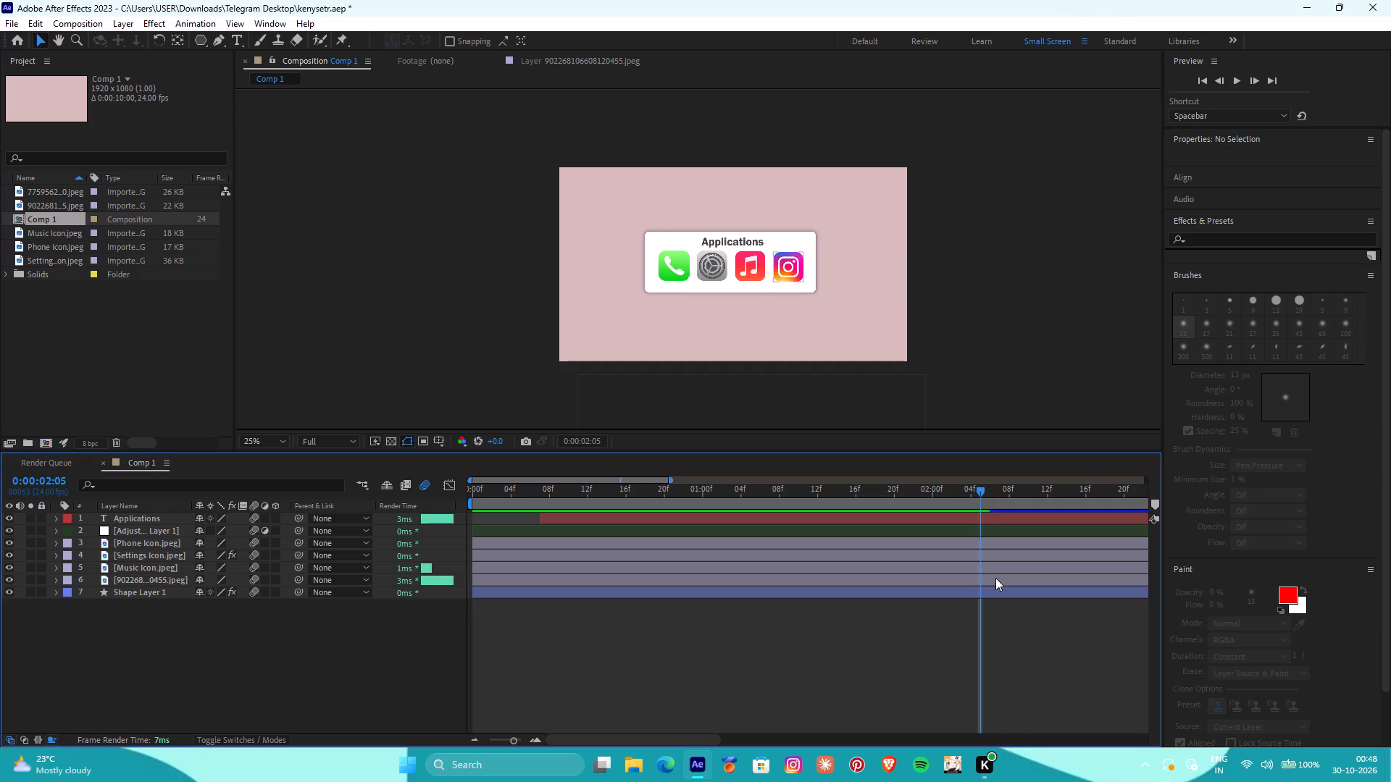
{"action": "scroll", "coordinate": [995, 578], "scroll_direction": "up", "scroll_amount": 2}
{"action": "right_click", "coordinate": [993, 728]}
{"action": "left_click", "coordinate": [1035, 547]}
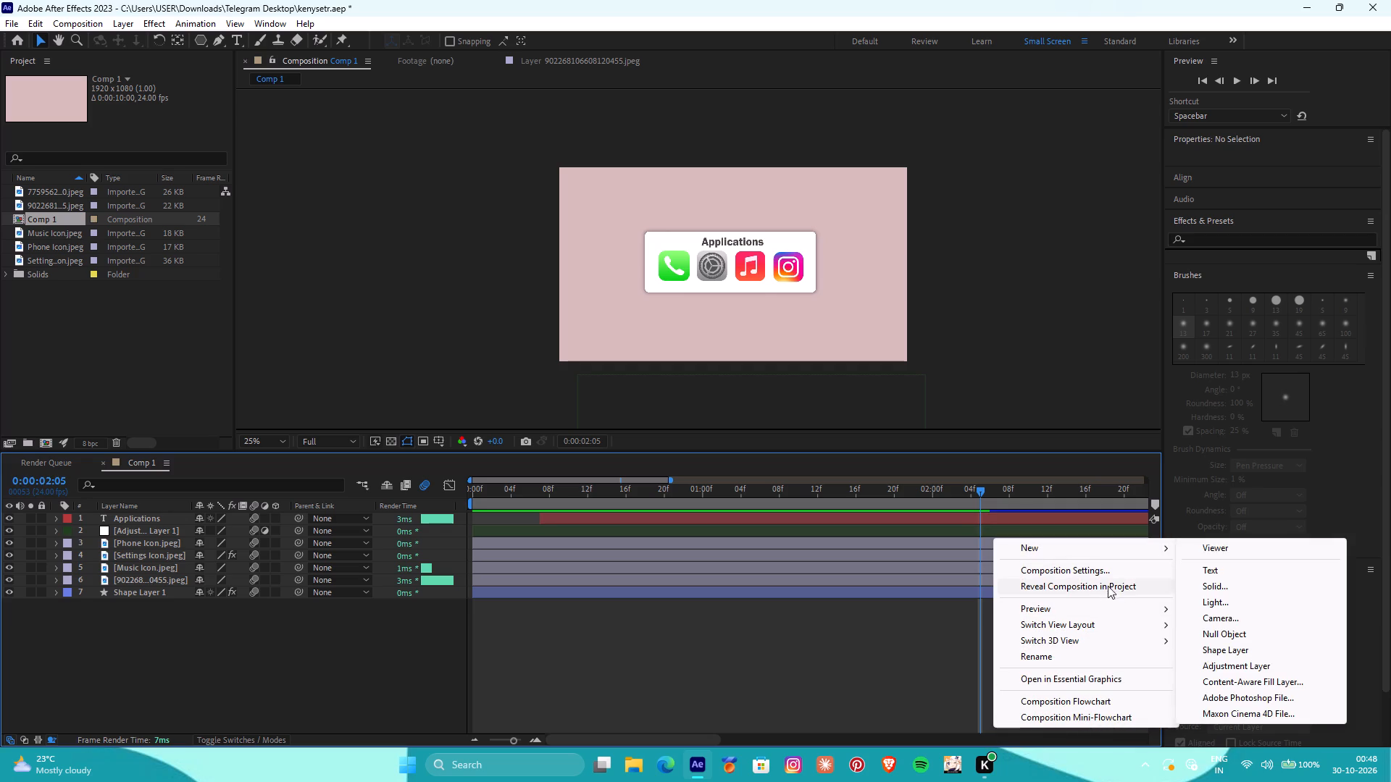
{"action": "left_click", "coordinate": [1143, 550]}
{"action": "left_click", "coordinate": [1237, 639]}
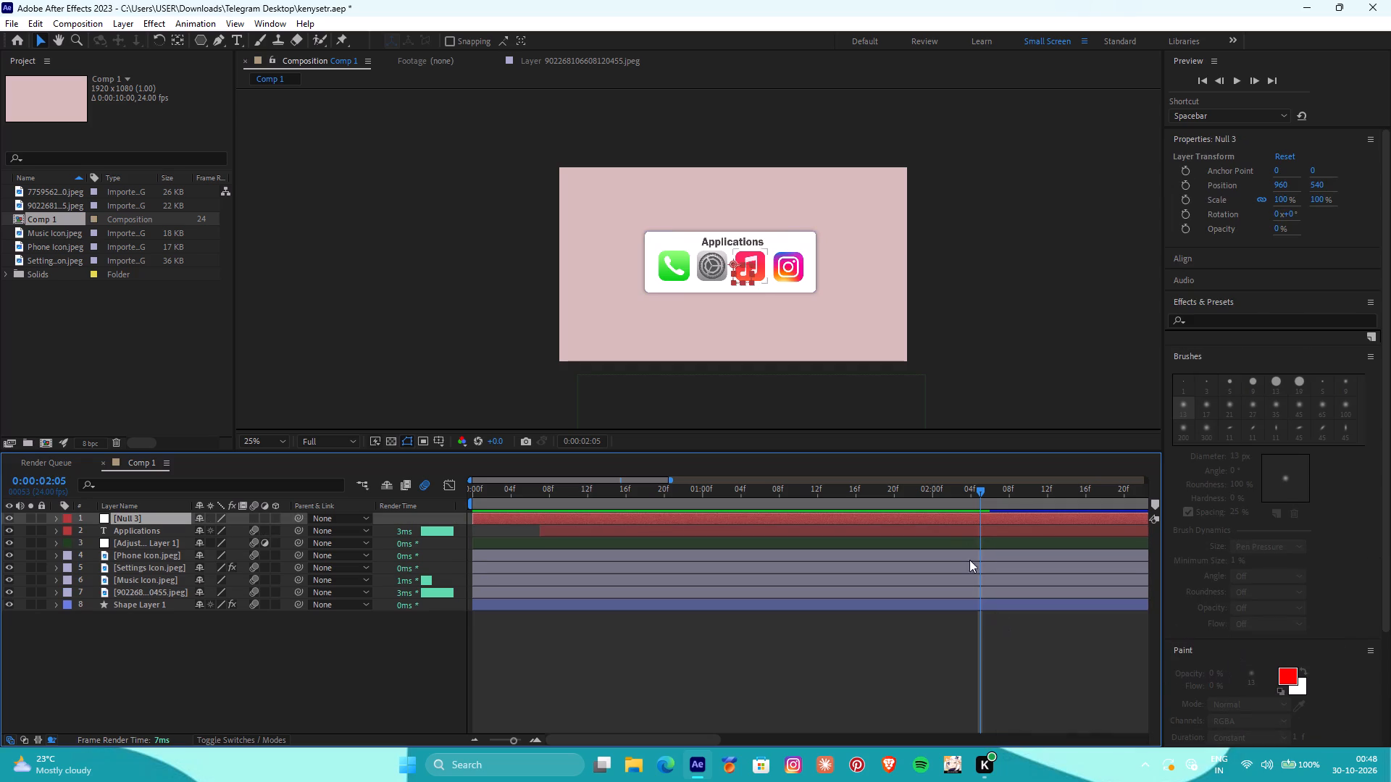
Split the new null at 0:00:02:05 and delete its earlier part.
{"action": "left_click", "coordinate": [964, 517]}
{"action": "key", "text": "ctrl+shift+d"}
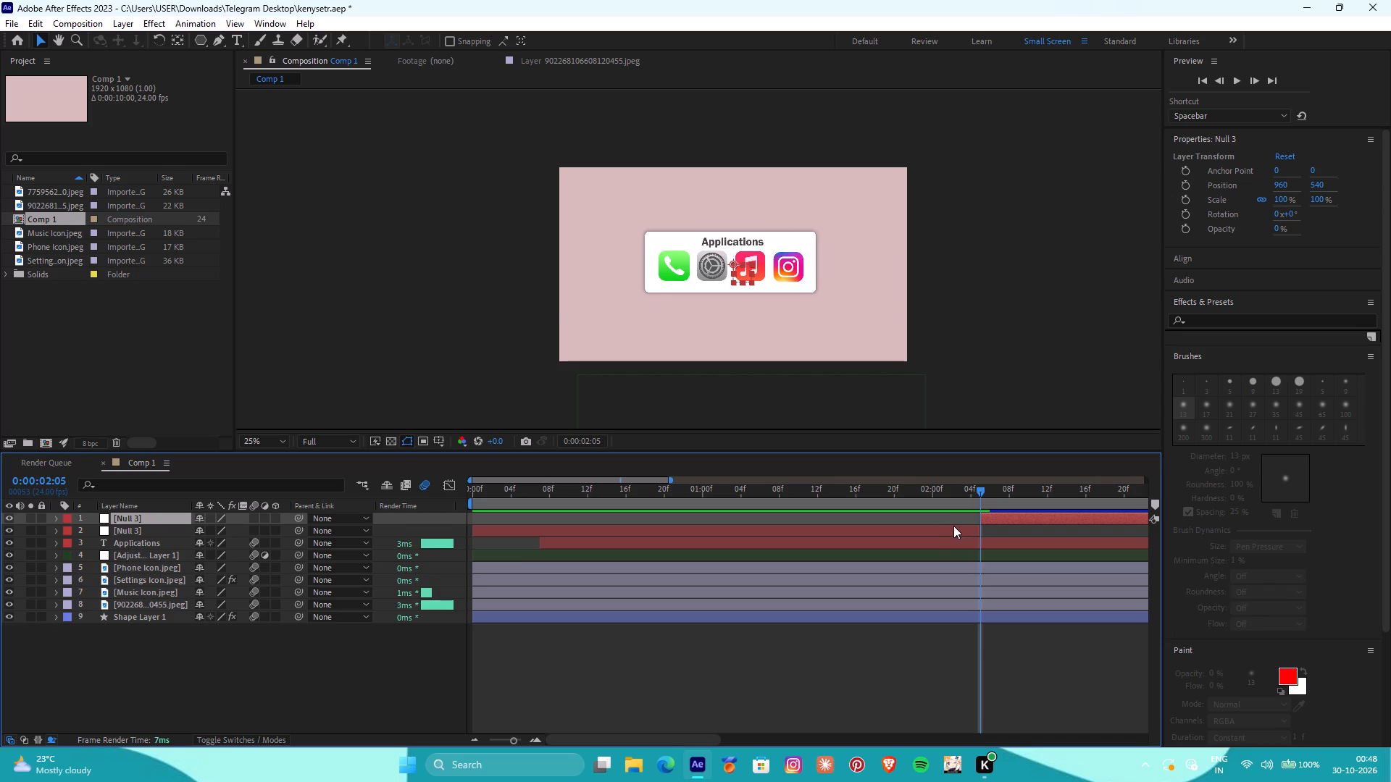
{"action": "left_click", "coordinate": [943, 529]}
{"action": "key", "text": "BackSpace"}
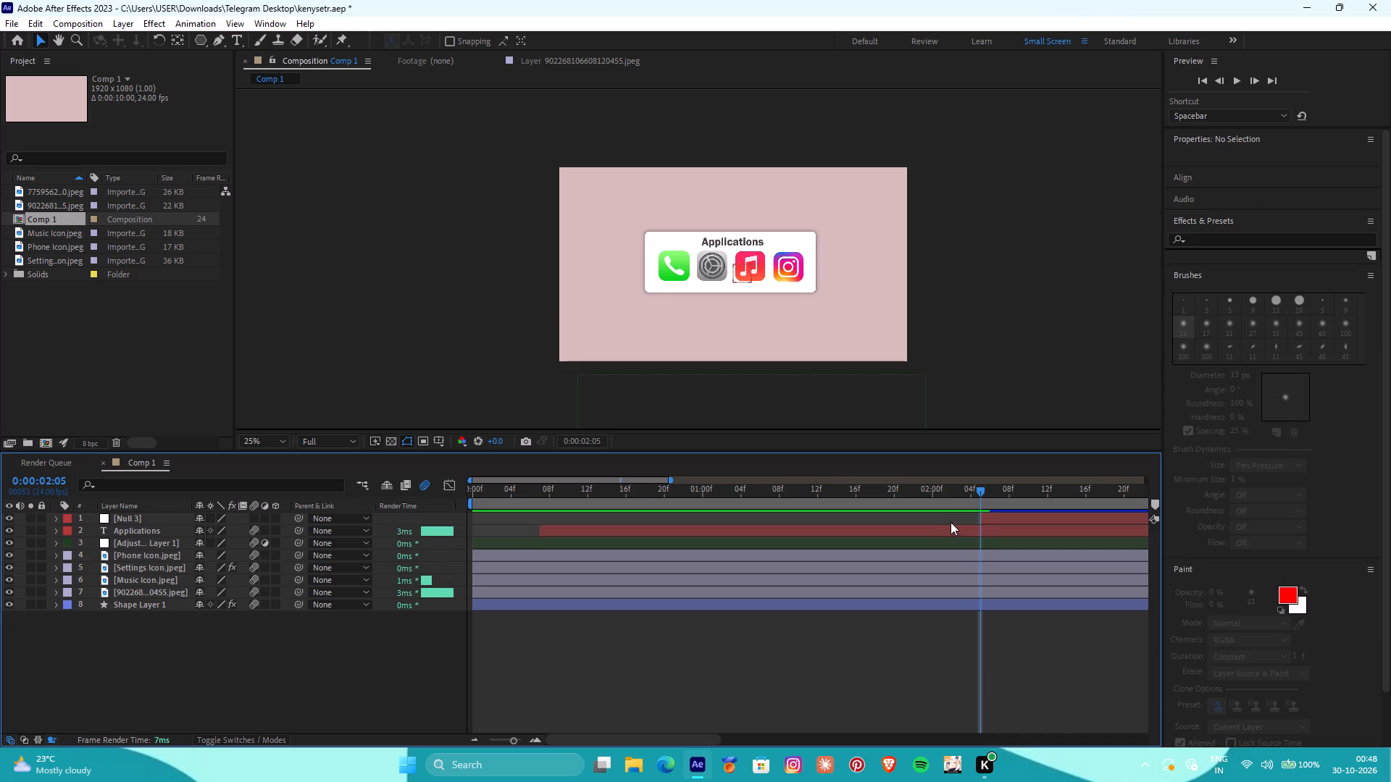
Parent the Applications text, adjustment layer, four icon layers and Shape Layer 1 to Null 3.
{"action": "left_click", "coordinate": [979, 489]}
{"action": "left_click", "coordinate": [1034, 523]}
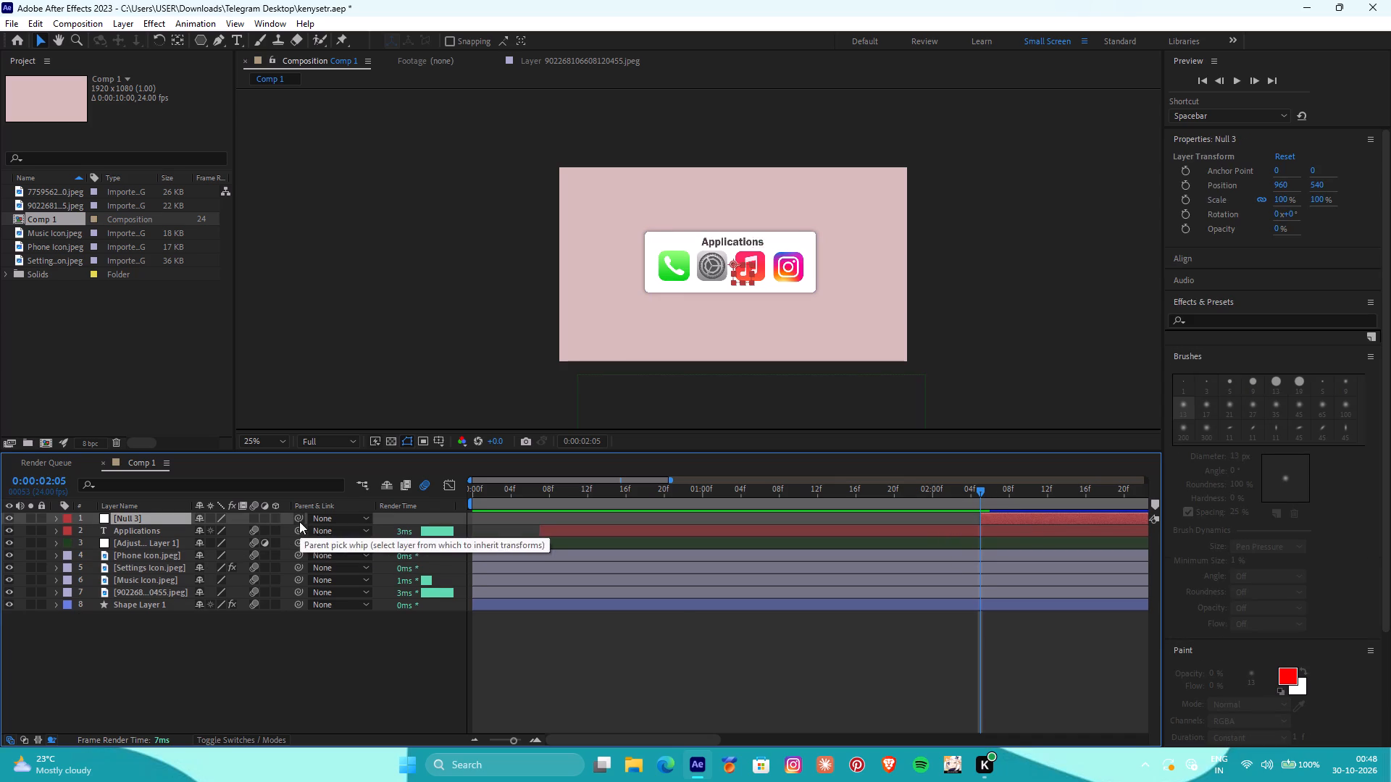
{"action": "left_click_drag", "start_coordinate": [295, 619], "coordinate": [300, 529]}
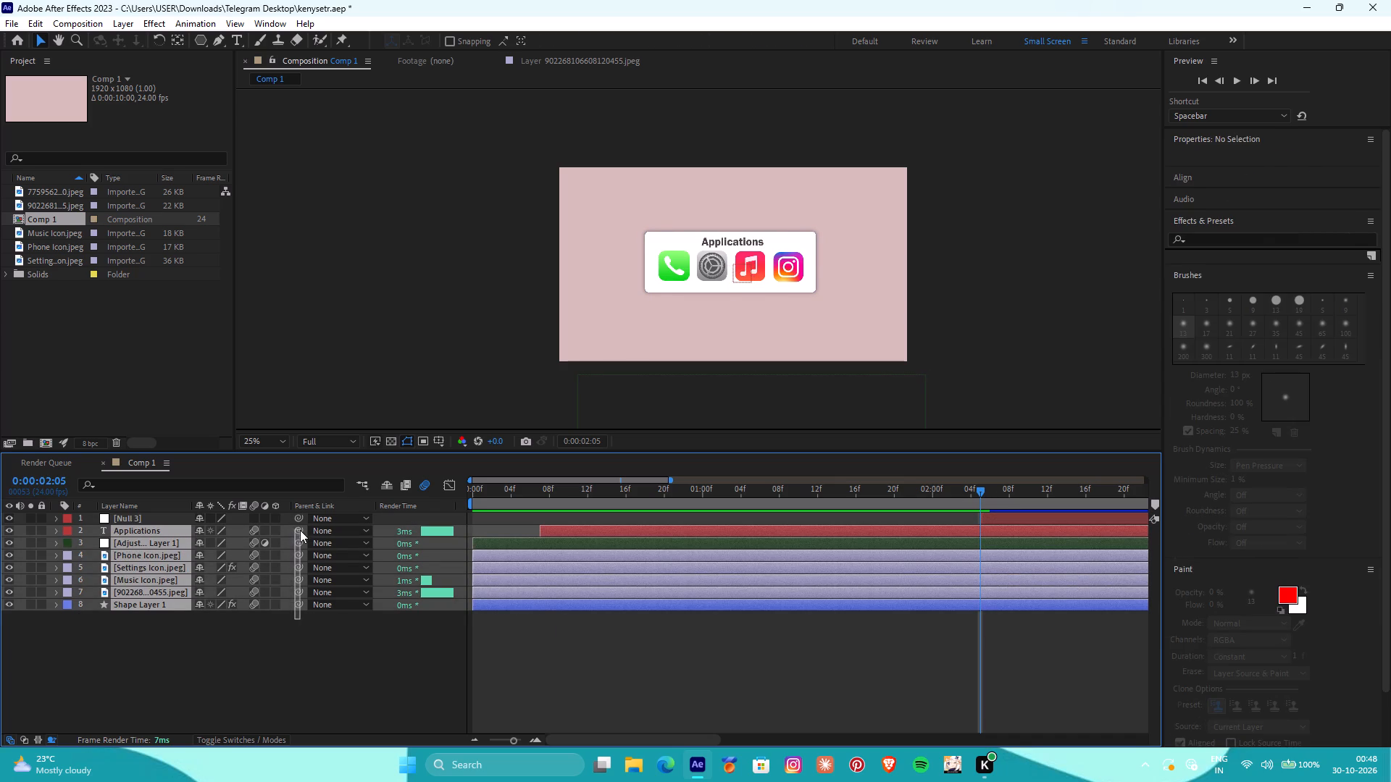
{"action": "left_click_drag", "start_coordinate": [298, 531], "coordinate": [272, 514]}
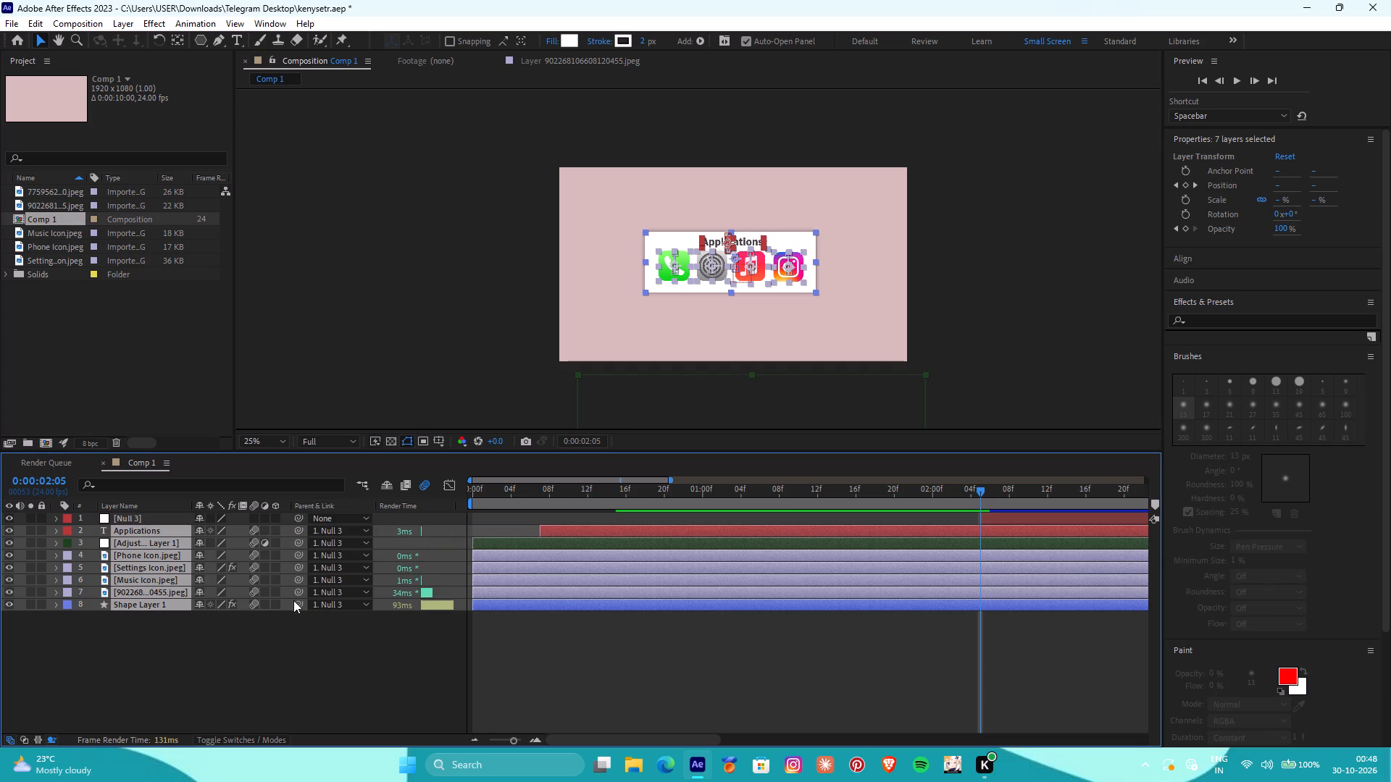
{"action": "left_click", "coordinate": [301, 623]}
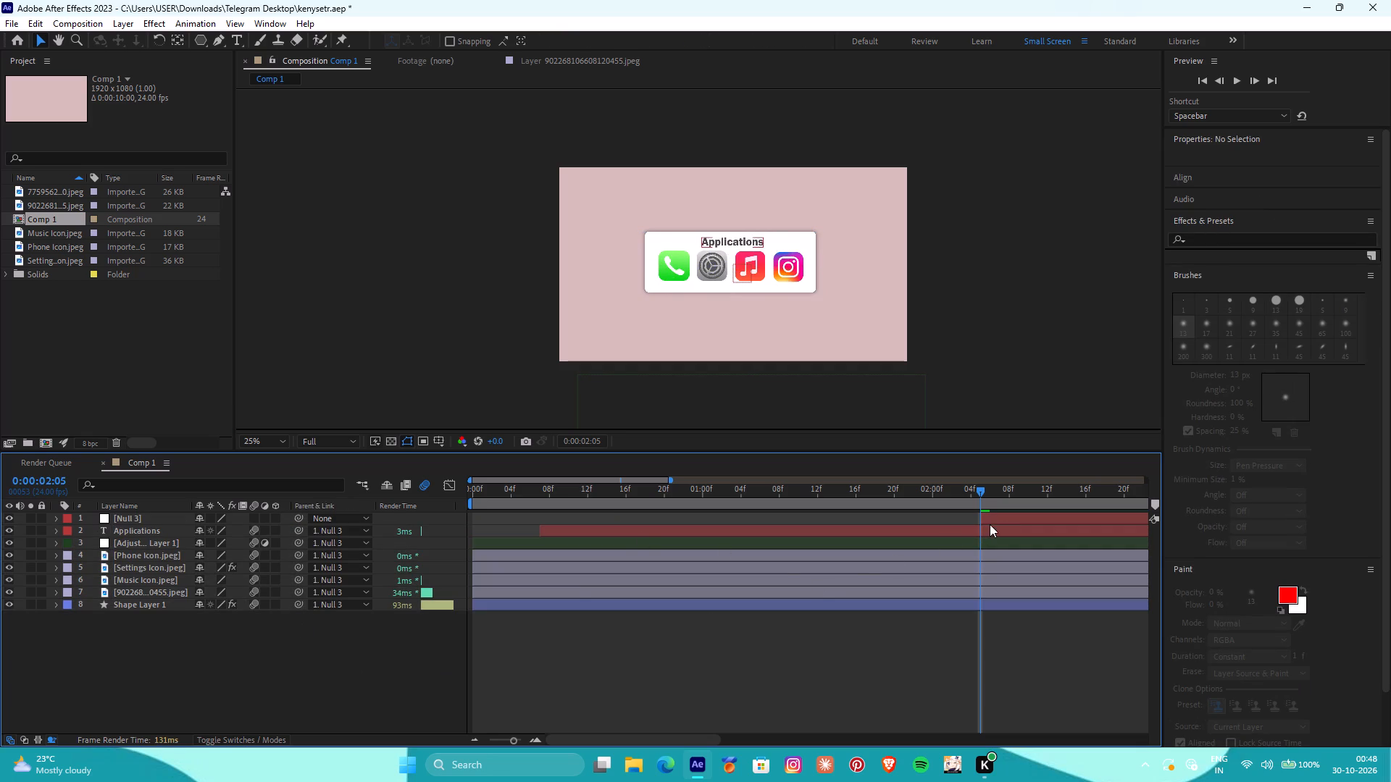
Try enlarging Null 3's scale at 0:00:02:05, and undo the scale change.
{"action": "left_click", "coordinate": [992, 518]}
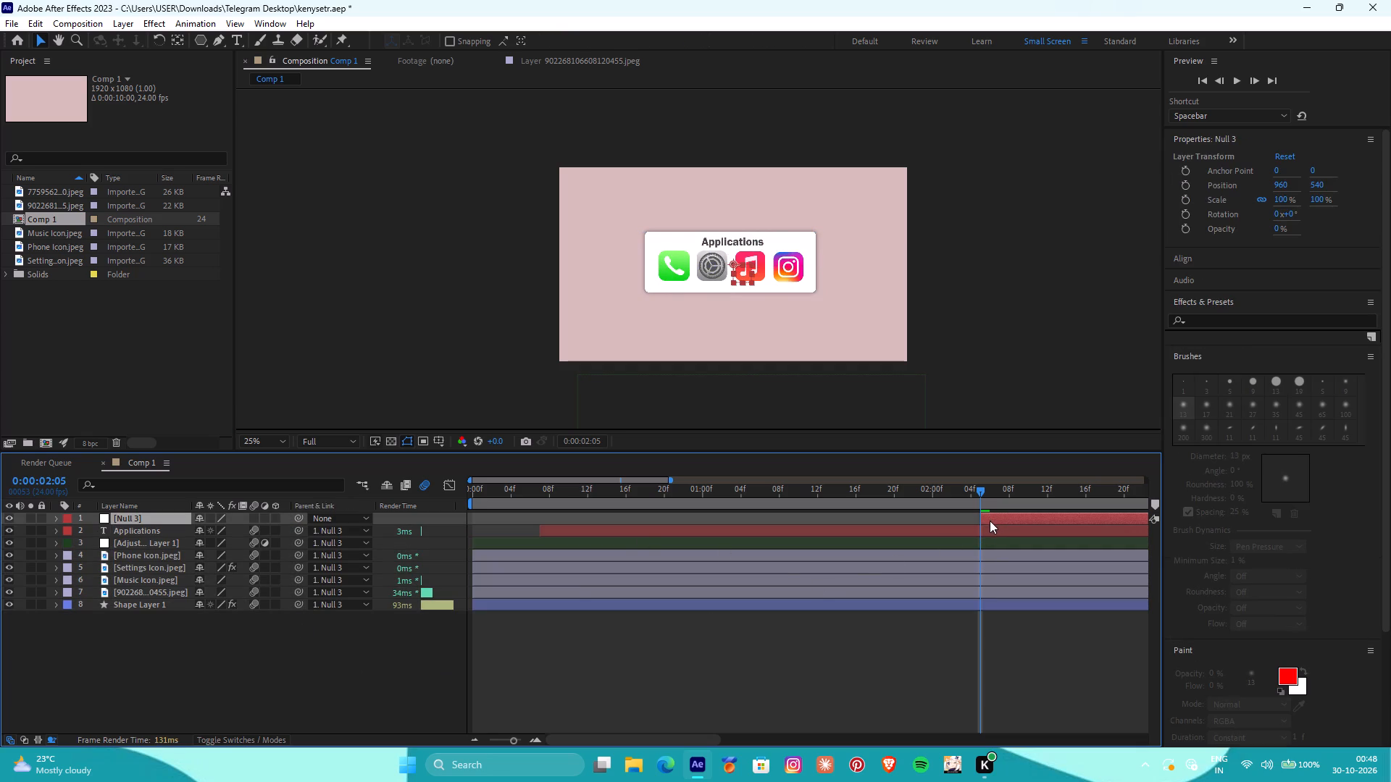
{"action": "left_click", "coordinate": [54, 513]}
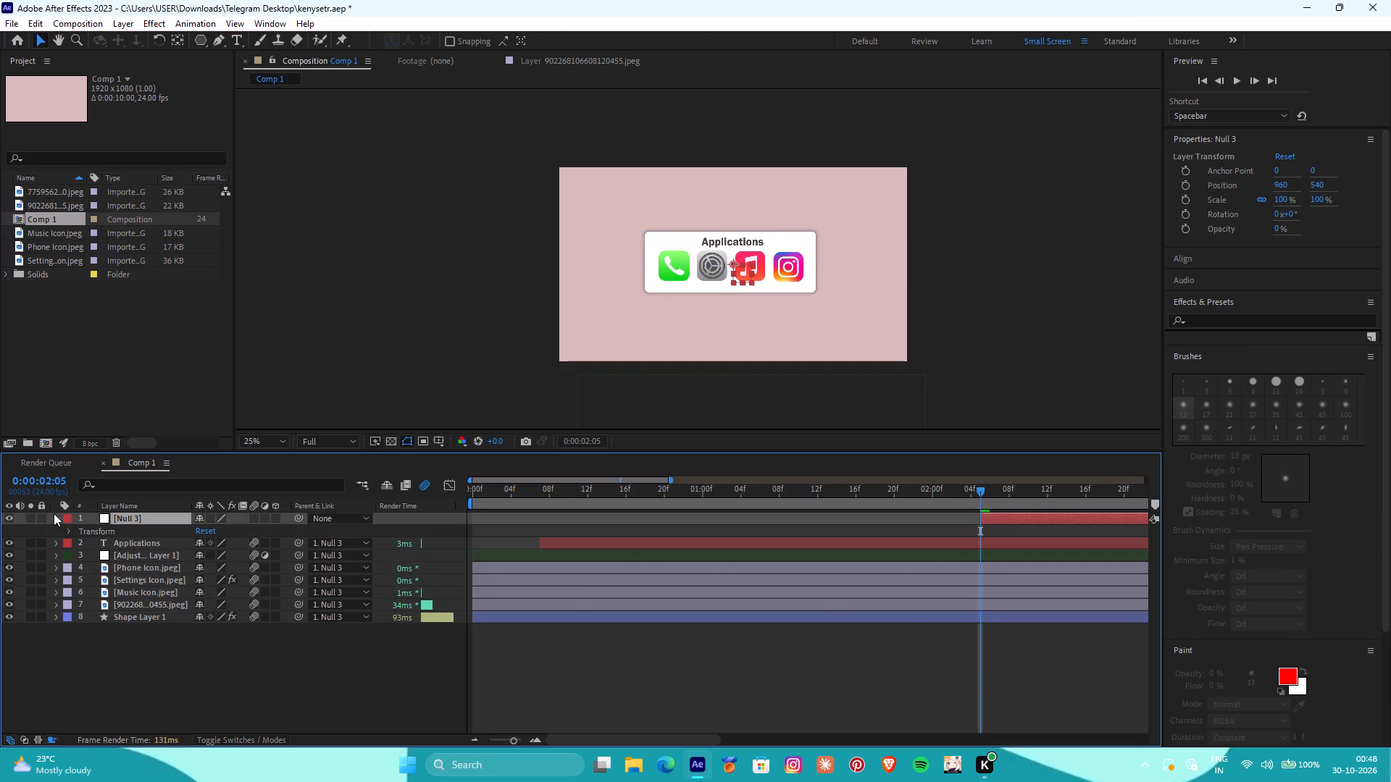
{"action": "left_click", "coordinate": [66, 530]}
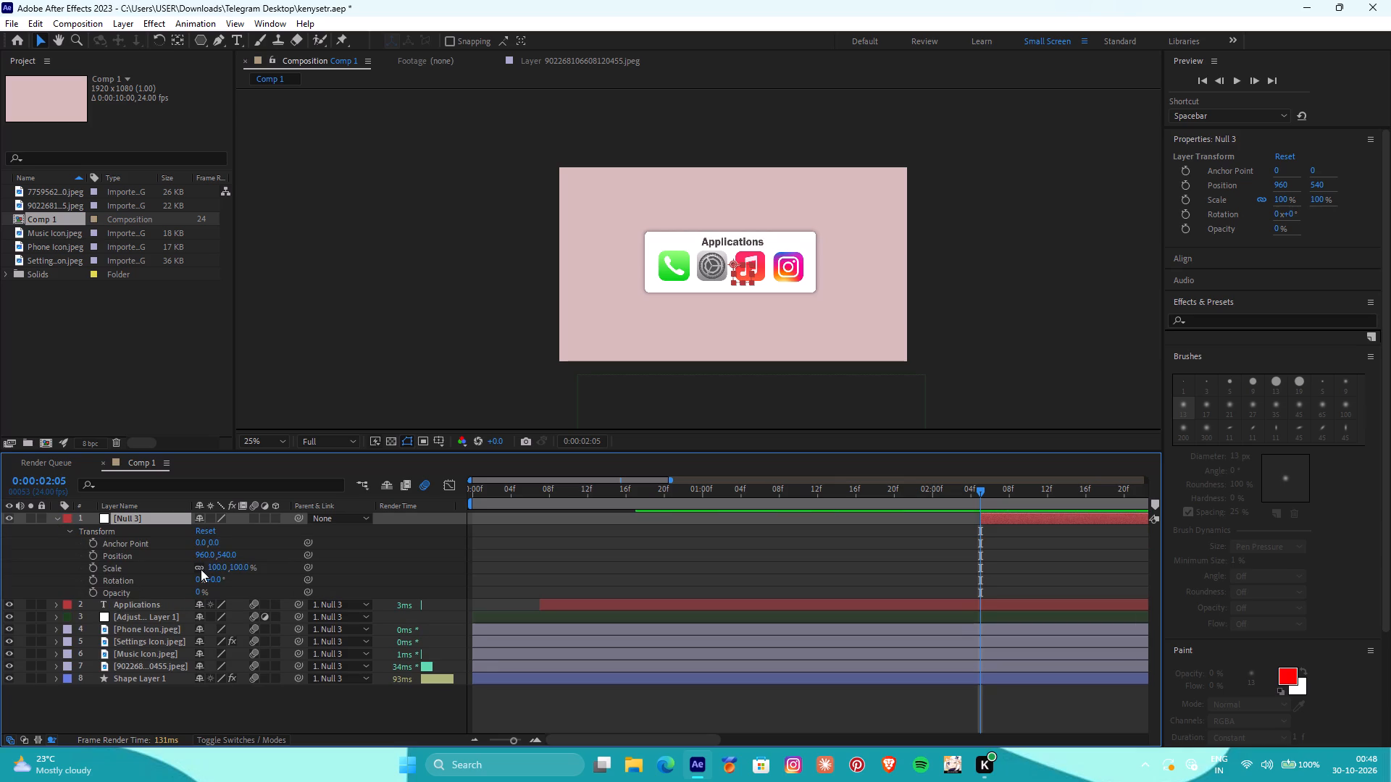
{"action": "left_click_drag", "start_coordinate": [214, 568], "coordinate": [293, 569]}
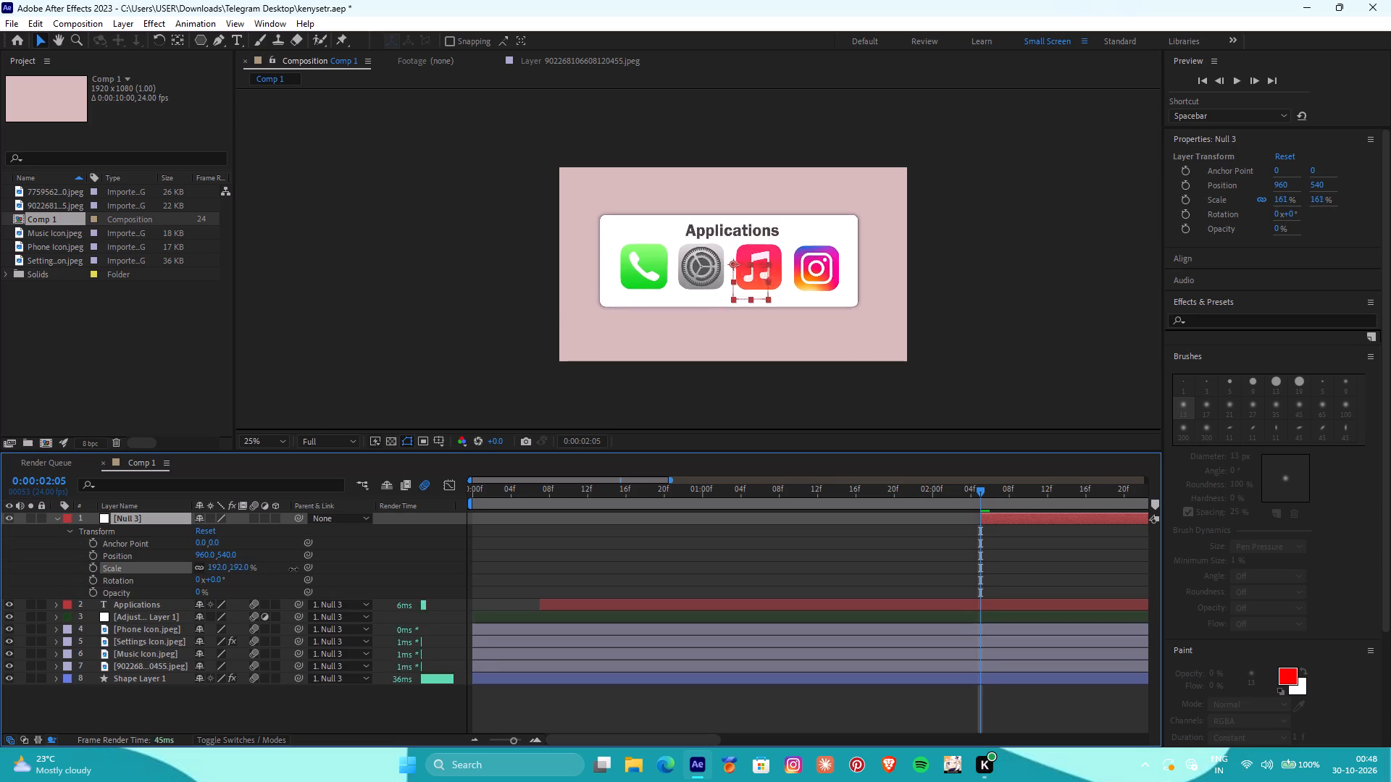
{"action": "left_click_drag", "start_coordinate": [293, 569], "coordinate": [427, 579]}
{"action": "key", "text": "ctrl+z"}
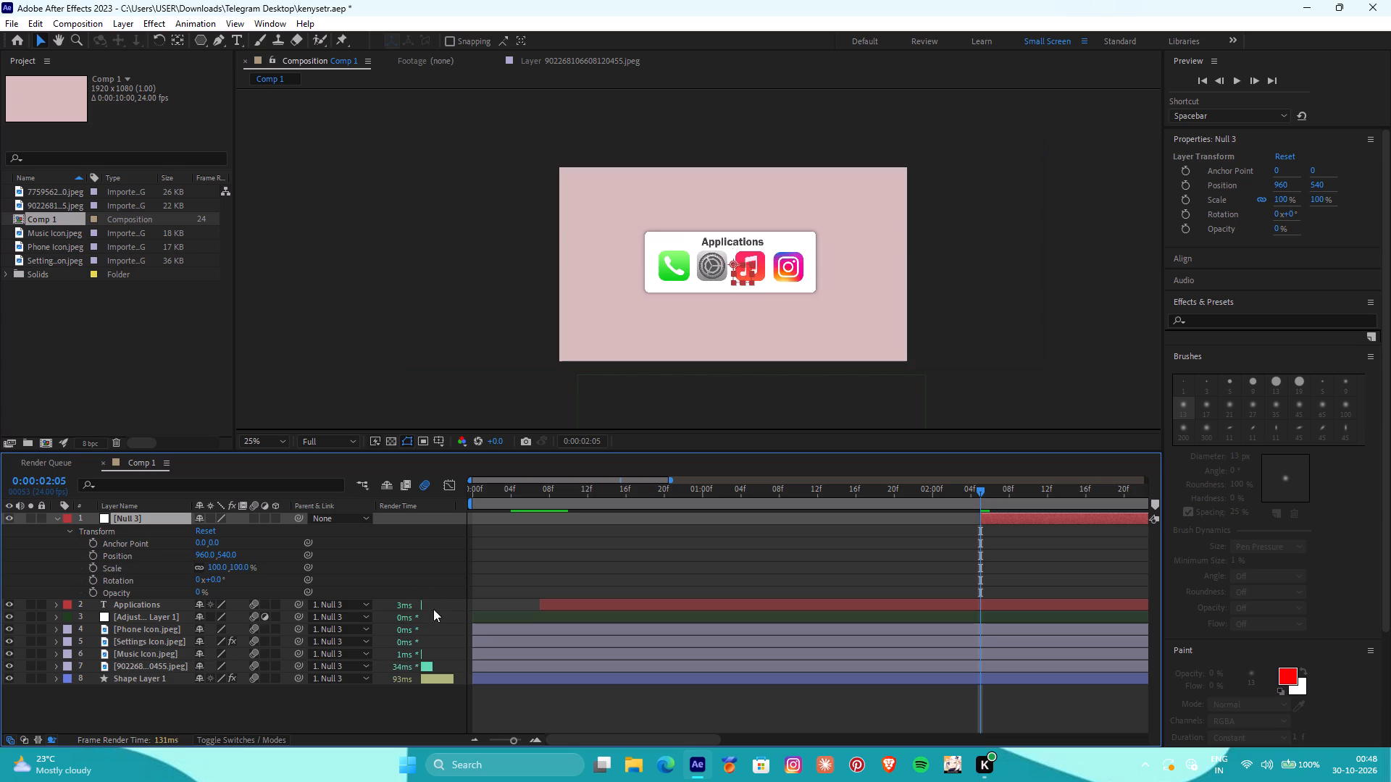
Extend the start of the Null 3 layer back to about 0:00:01:20.
{"action": "left_click", "coordinate": [1005, 518]}
{"action": "left_click_drag", "start_coordinate": [982, 517], "coordinate": [914, 516]}
{"action": "left_click_drag", "start_coordinate": [914, 516], "coordinate": [894, 518]}
Animate Null 3's scale with keyframes from 100% at 0:00:02:01 up to about 350% at 0:00:02:10.
{"action": "left_click_drag", "start_coordinate": [980, 489], "coordinate": [950, 492]}
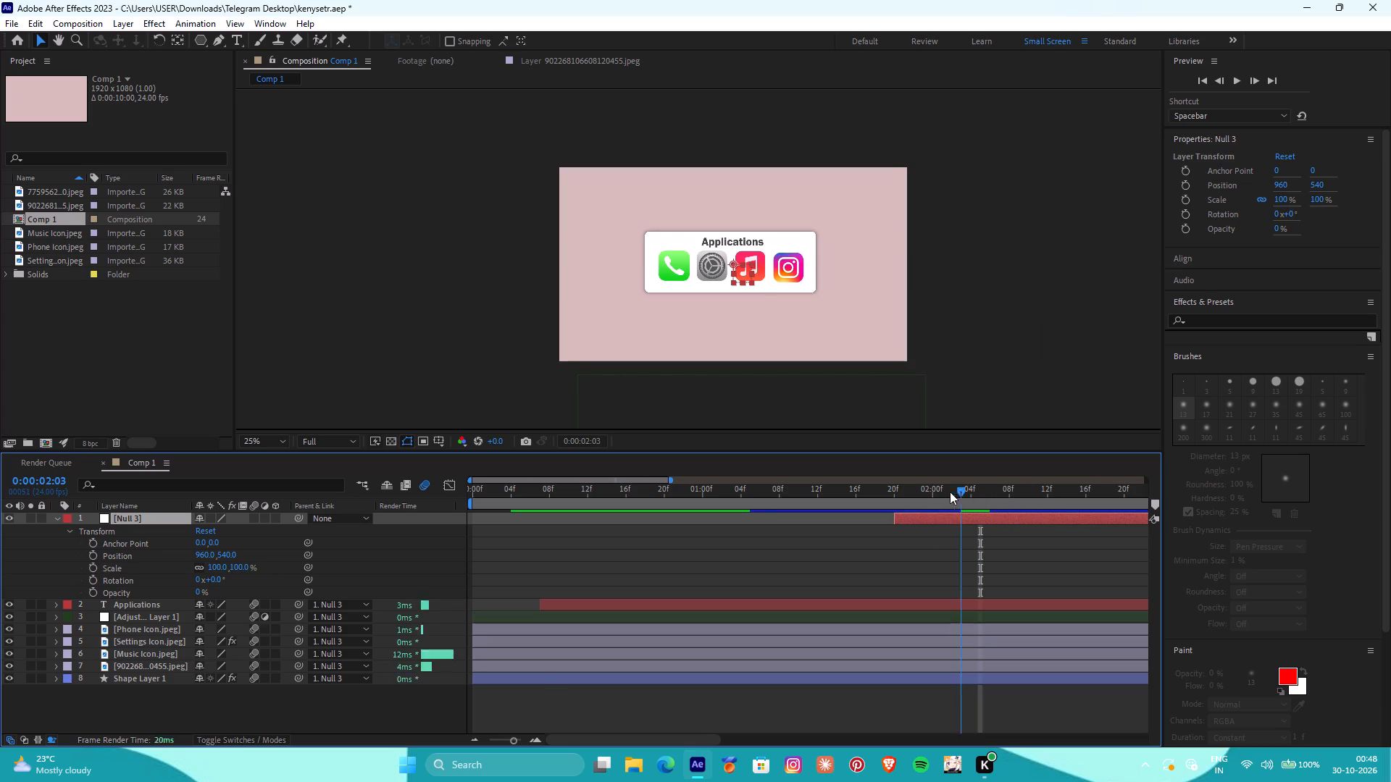
{"action": "left_click_drag", "start_coordinate": [950, 492], "coordinate": [937, 492]}
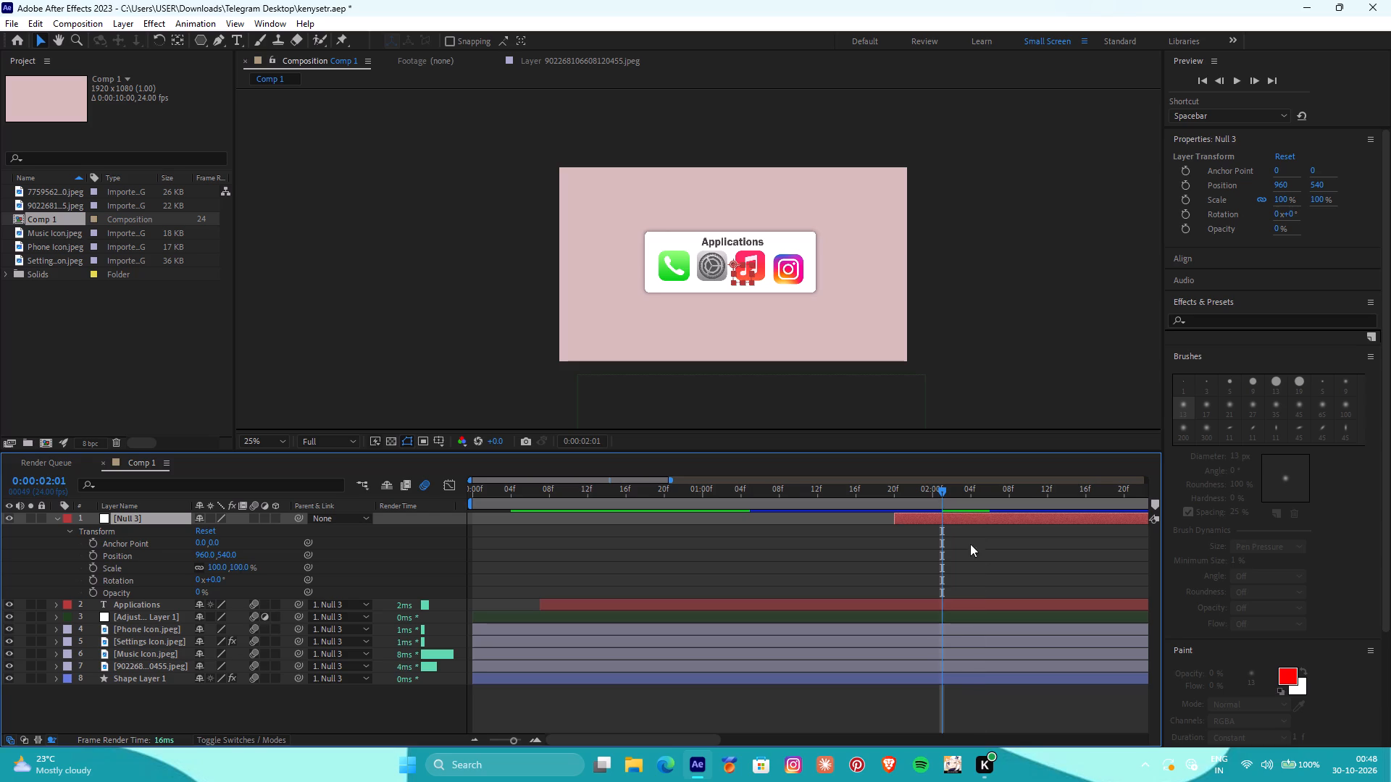
{"action": "left_click", "coordinate": [91, 566]}
{"action": "left_click_drag", "start_coordinate": [941, 489], "coordinate": [979, 490]}
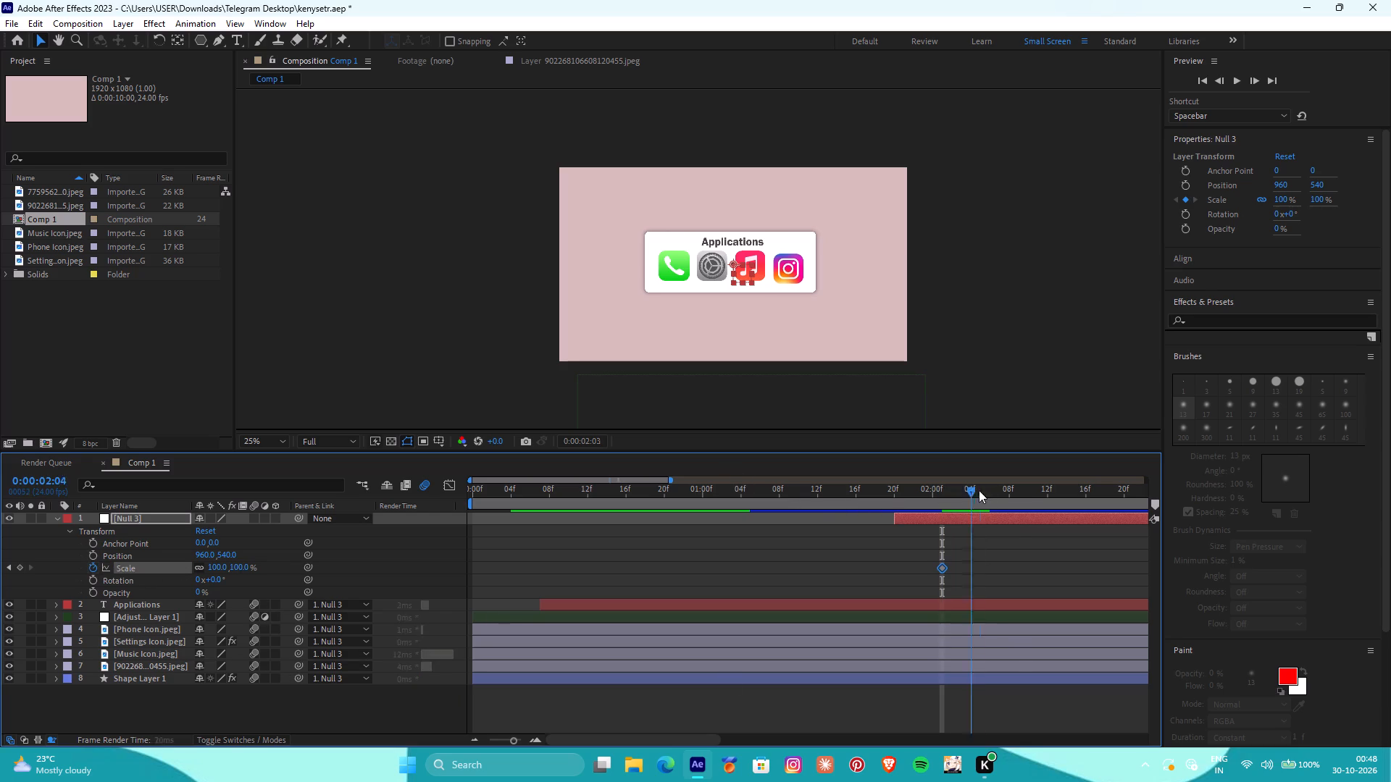
{"action": "left_click_drag", "start_coordinate": [979, 490], "coordinate": [1025, 498]}
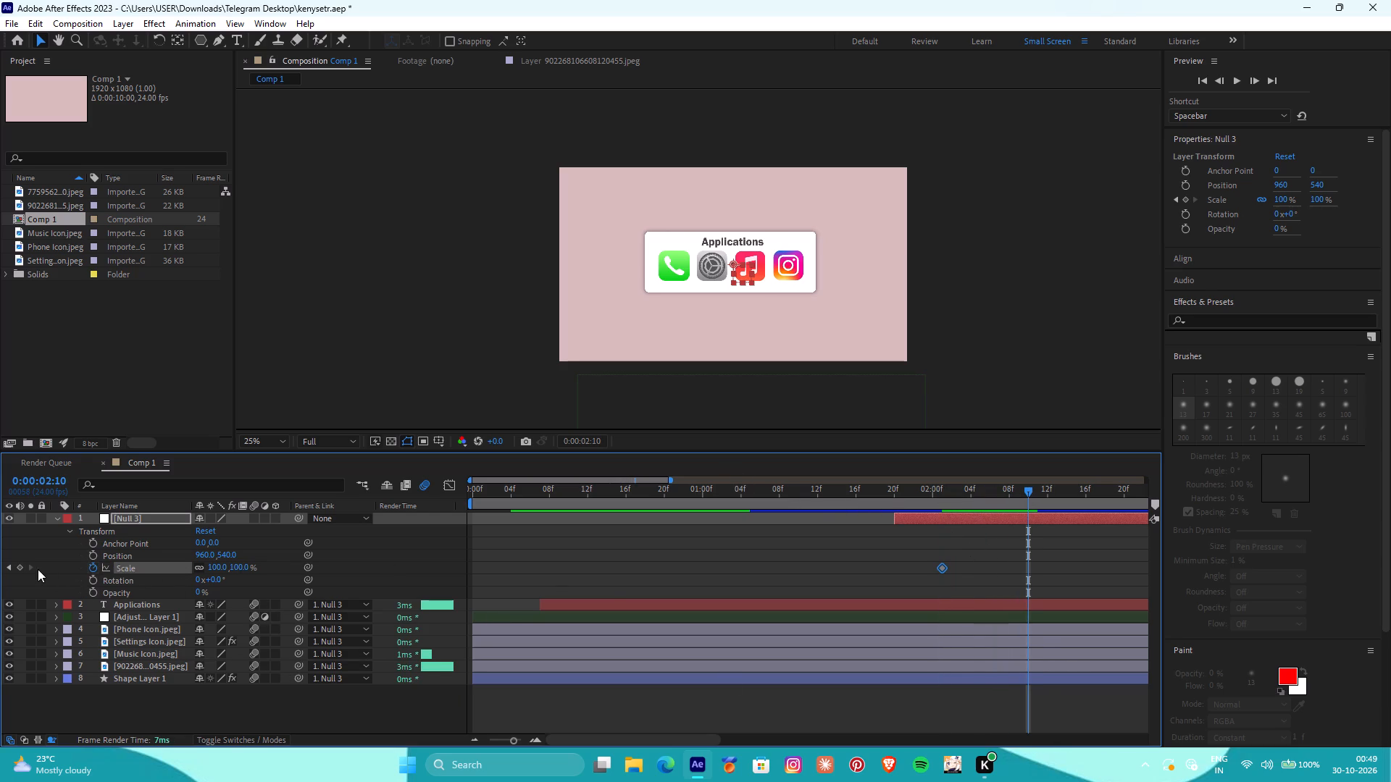
{"action": "left_click_drag", "start_coordinate": [233, 568], "coordinate": [250, 567]}
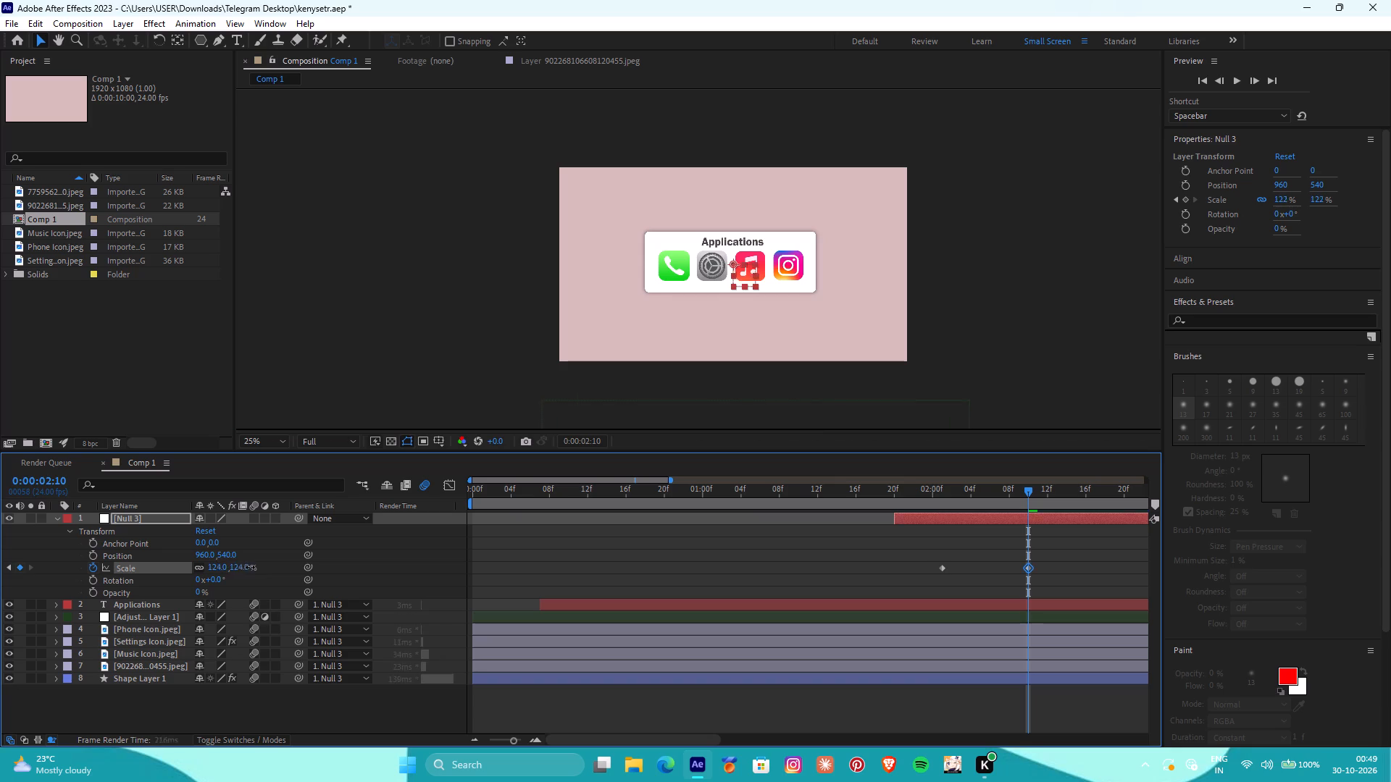
{"action": "left_click_drag", "start_coordinate": [250, 567], "coordinate": [551, 562]}
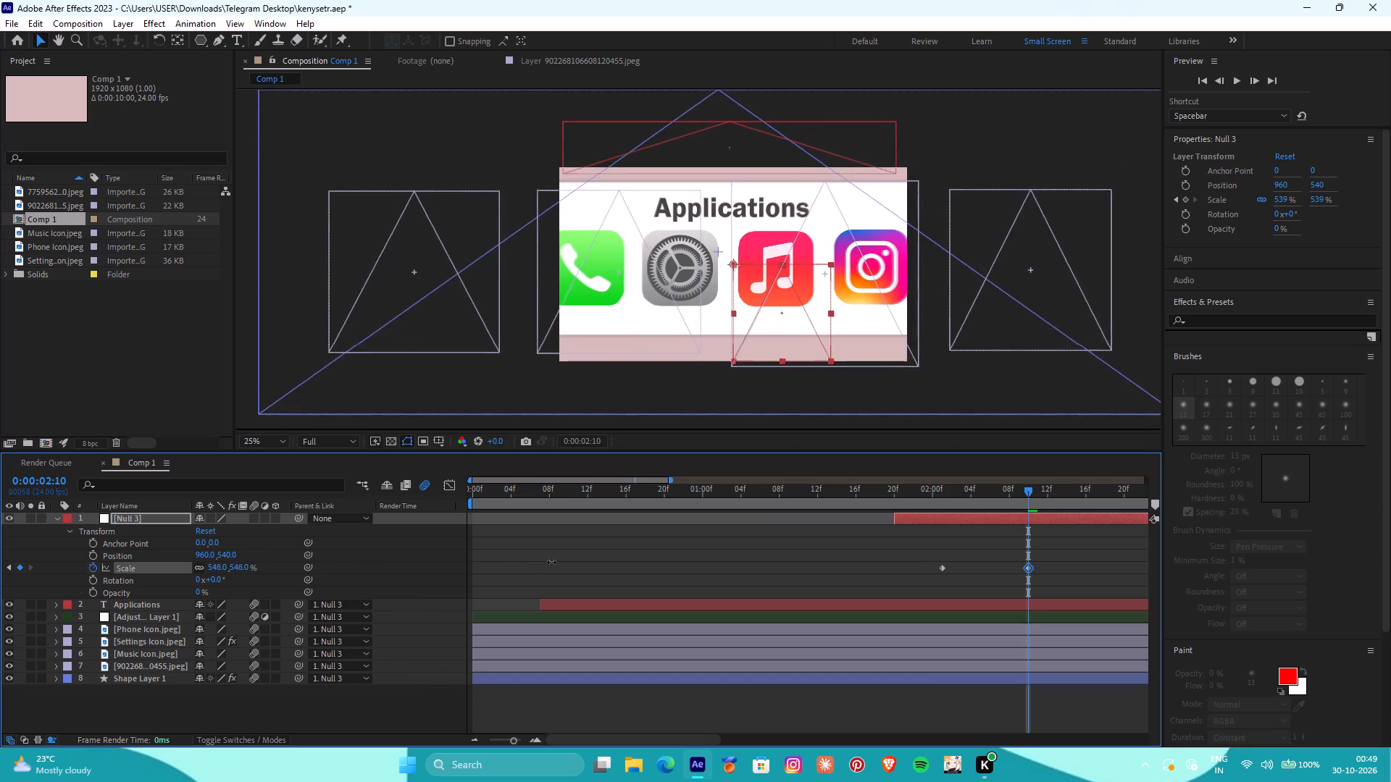
Set Null 3's scale keyframe at 0:00:02:10 to 358% so the card overfills the frame, and check the zoom.
{"action": "left_click_drag", "start_coordinate": [551, 562], "coordinate": [309, 569]}
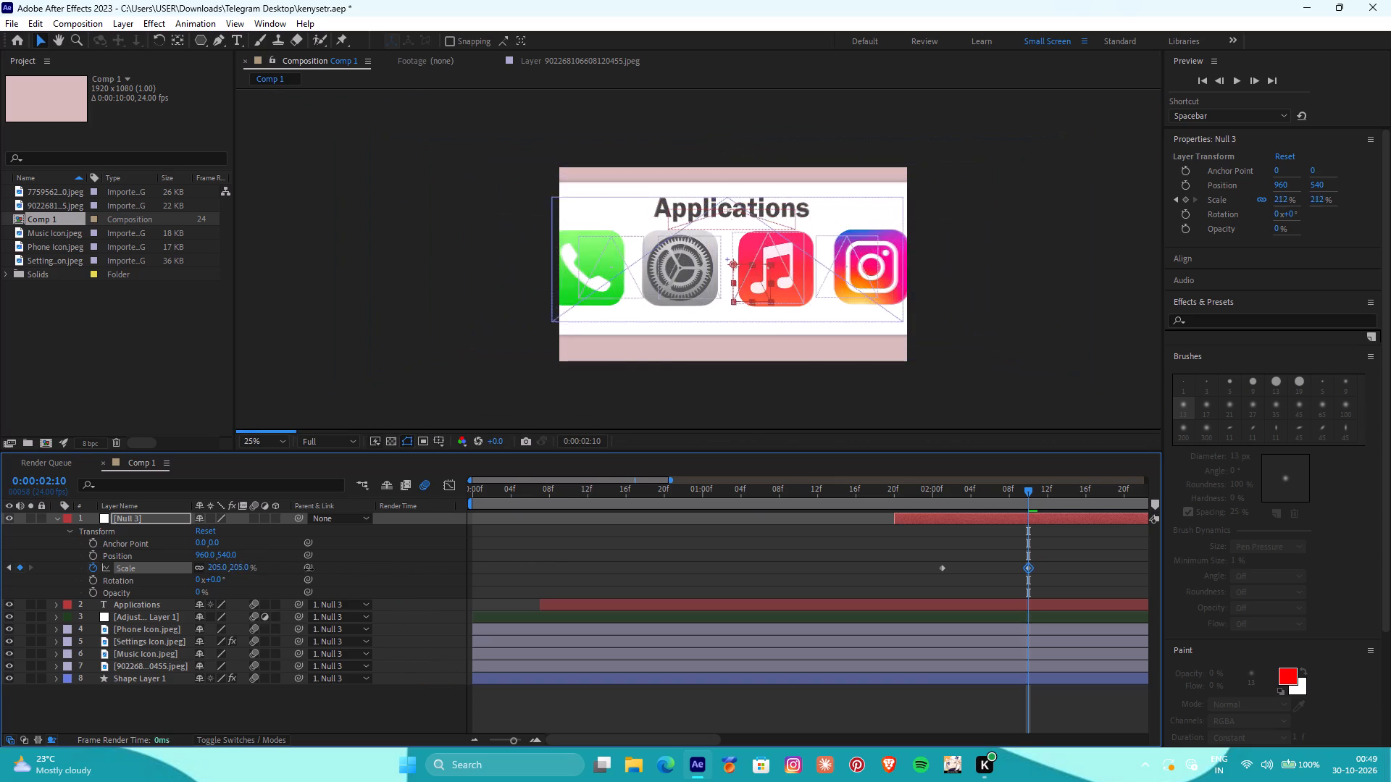
{"action": "left_click_drag", "start_coordinate": [309, 569], "coordinate": [372, 563]}
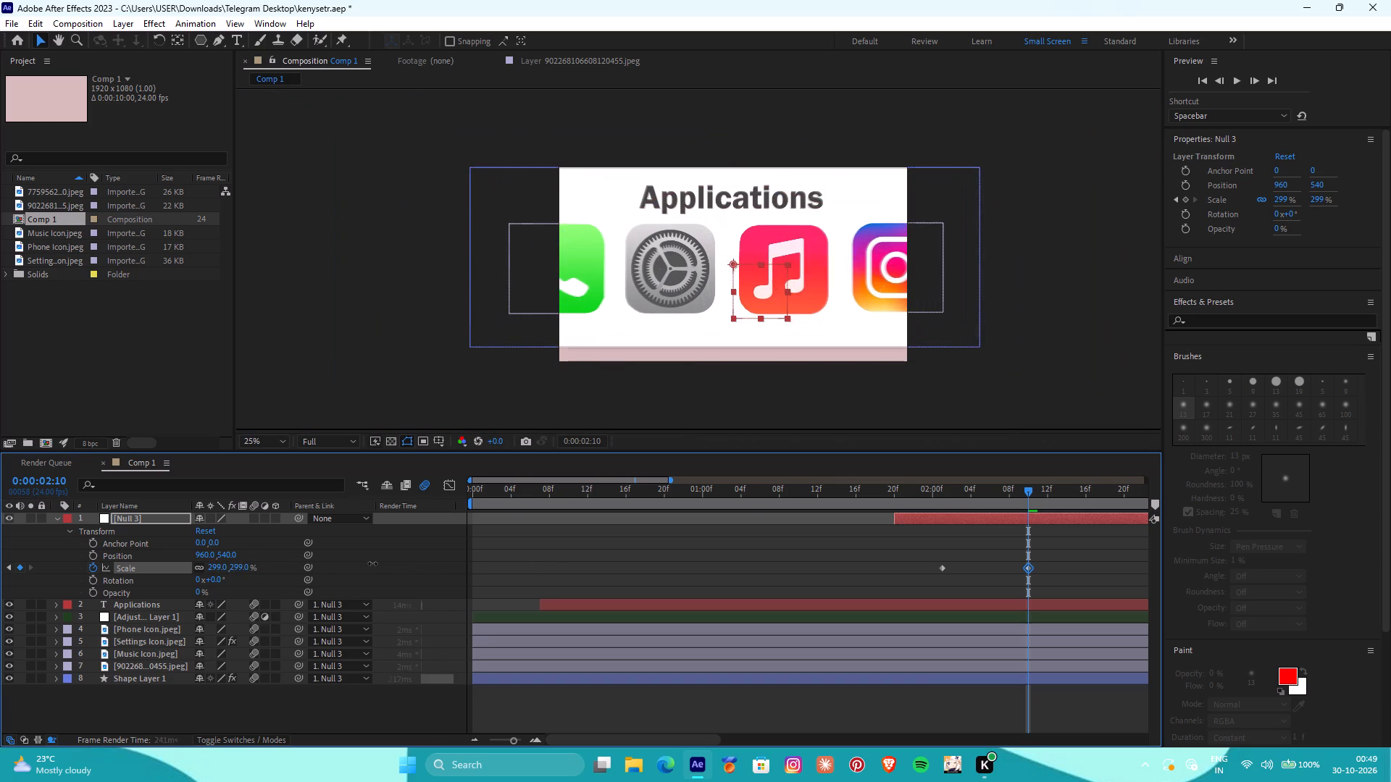
{"action": "left_click_drag", "start_coordinate": [372, 563], "coordinate": [406, 564]}
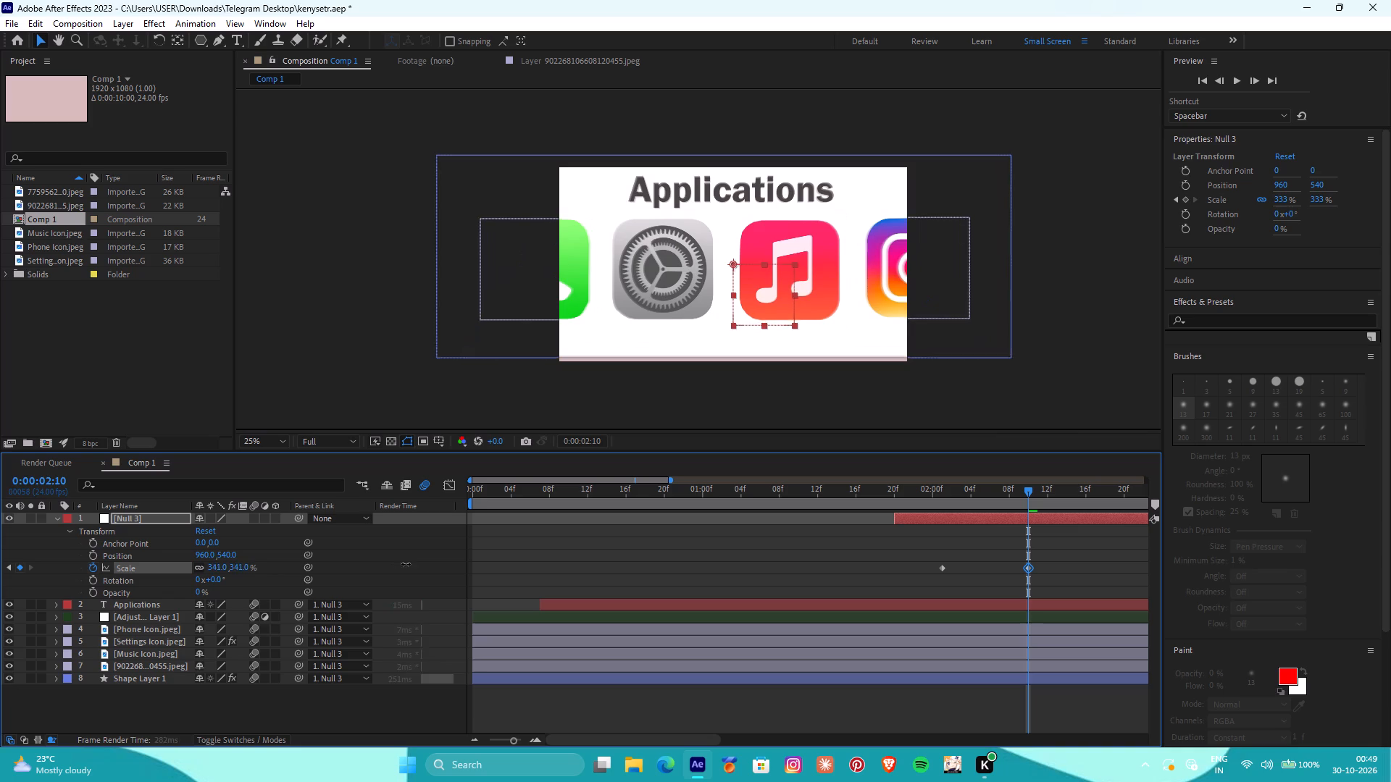
{"action": "left_click_drag", "start_coordinate": [406, 564], "coordinate": [416, 564]}
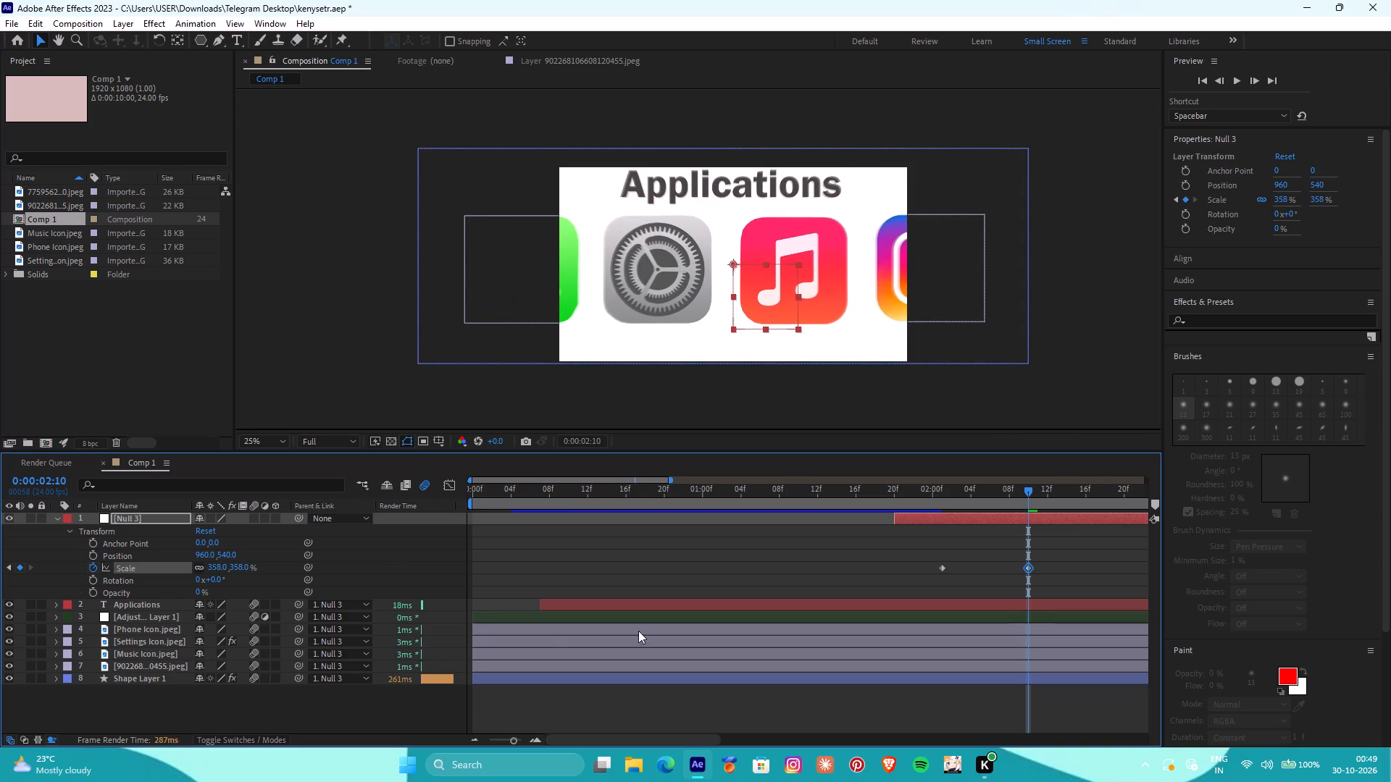
{"action": "left_click_drag", "start_coordinate": [1028, 487], "coordinate": [942, 503]}
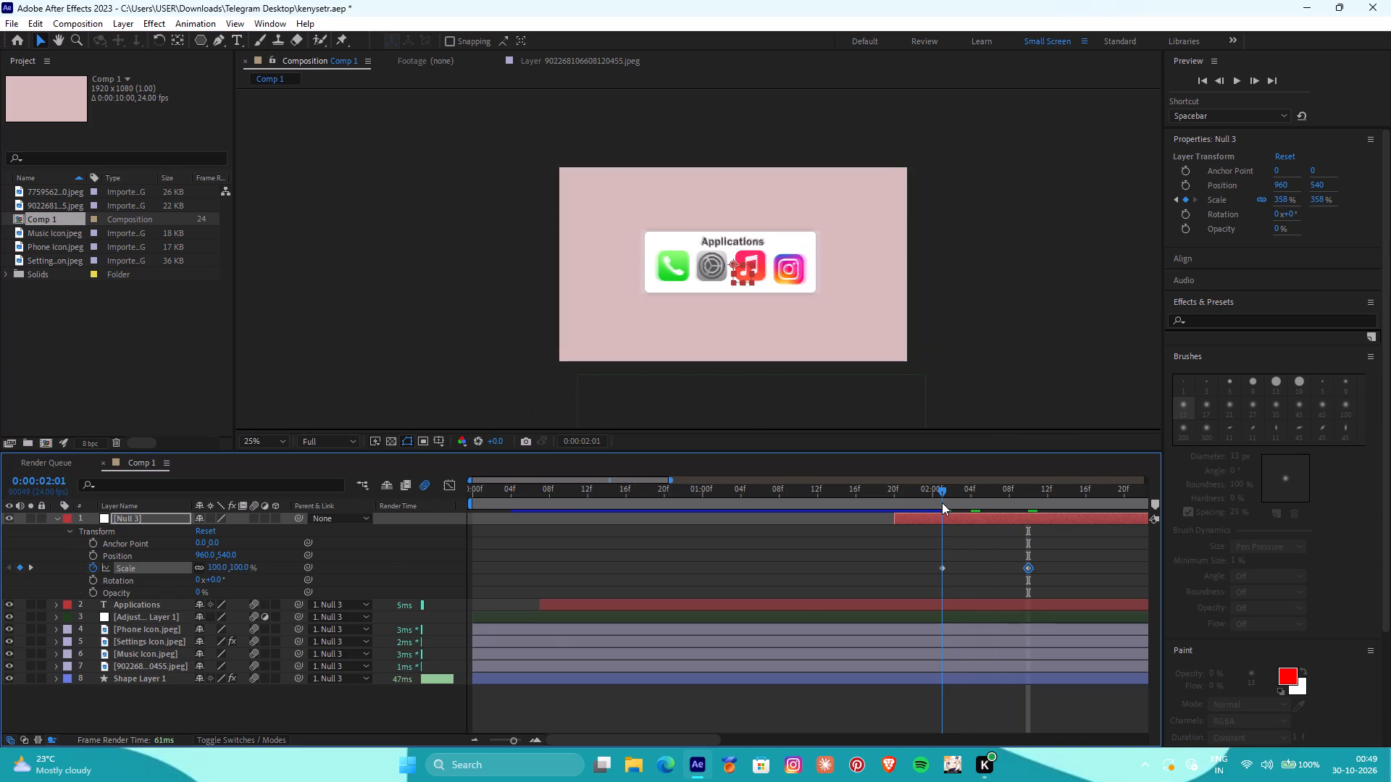
{"action": "left_click_drag", "start_coordinate": [942, 503], "coordinate": [1032, 506]}
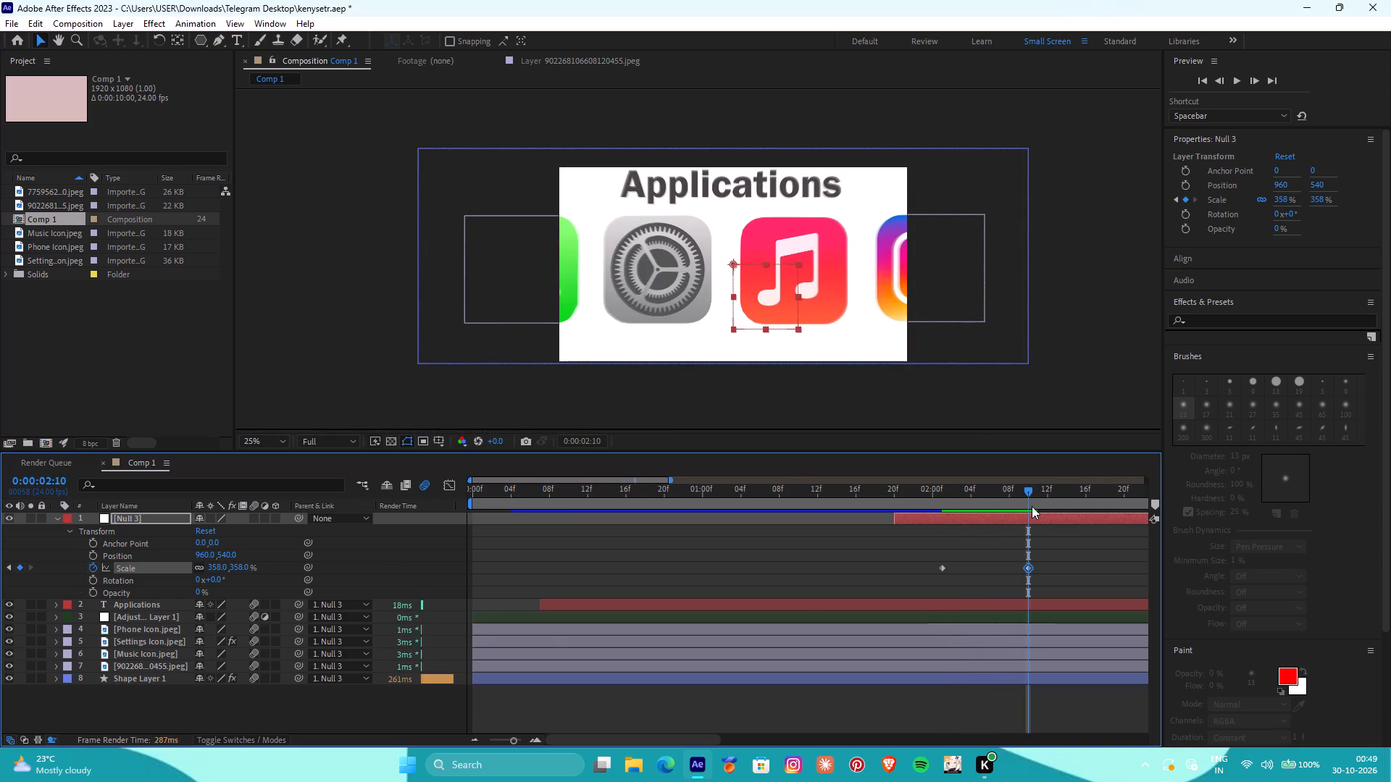
Add Null 3 opacity keyframes of 0% at 0:00:02:01 and 0:00:02:10.
{"action": "left_click_drag", "start_coordinate": [1032, 506], "coordinate": [945, 523]}
{"action": "left_click", "coordinate": [96, 590]}
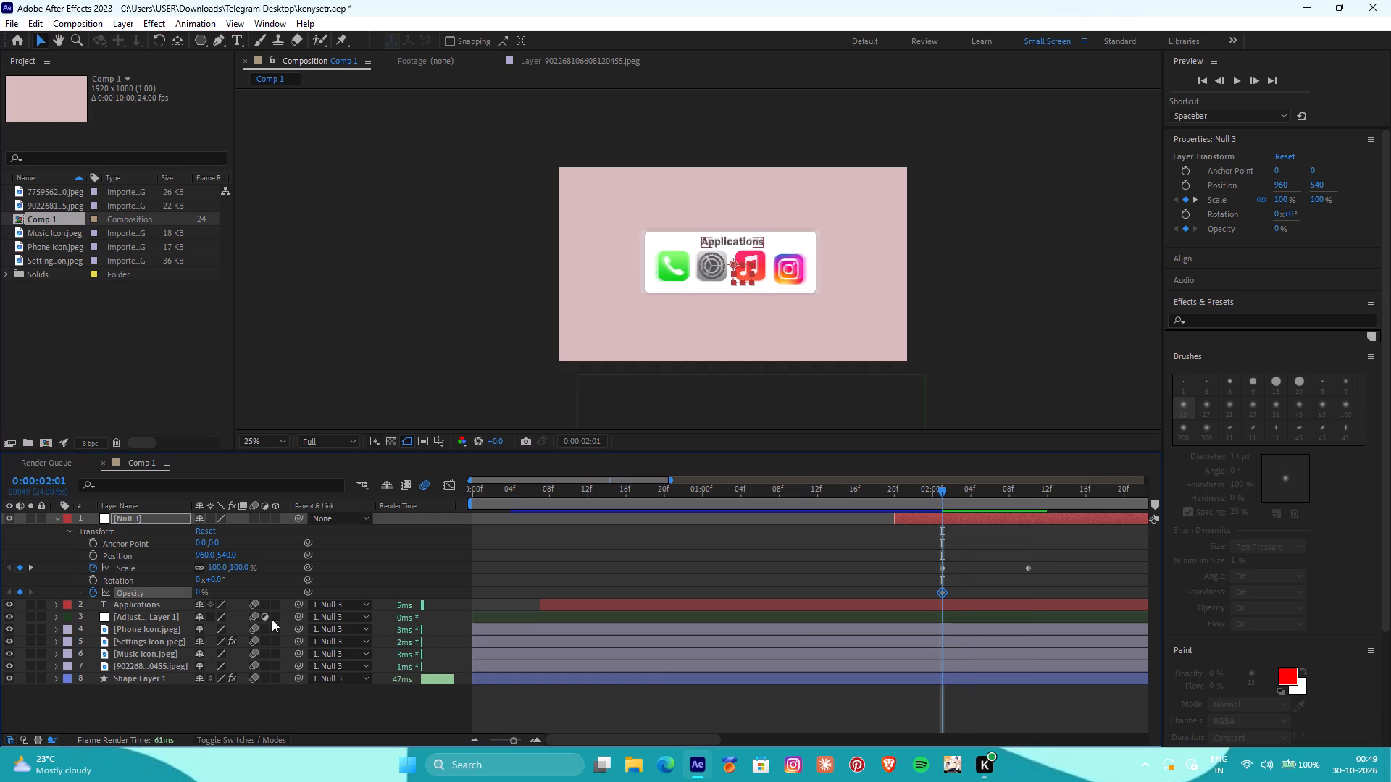
{"action": "left_click_drag", "start_coordinate": [939, 487], "coordinate": [945, 487]}
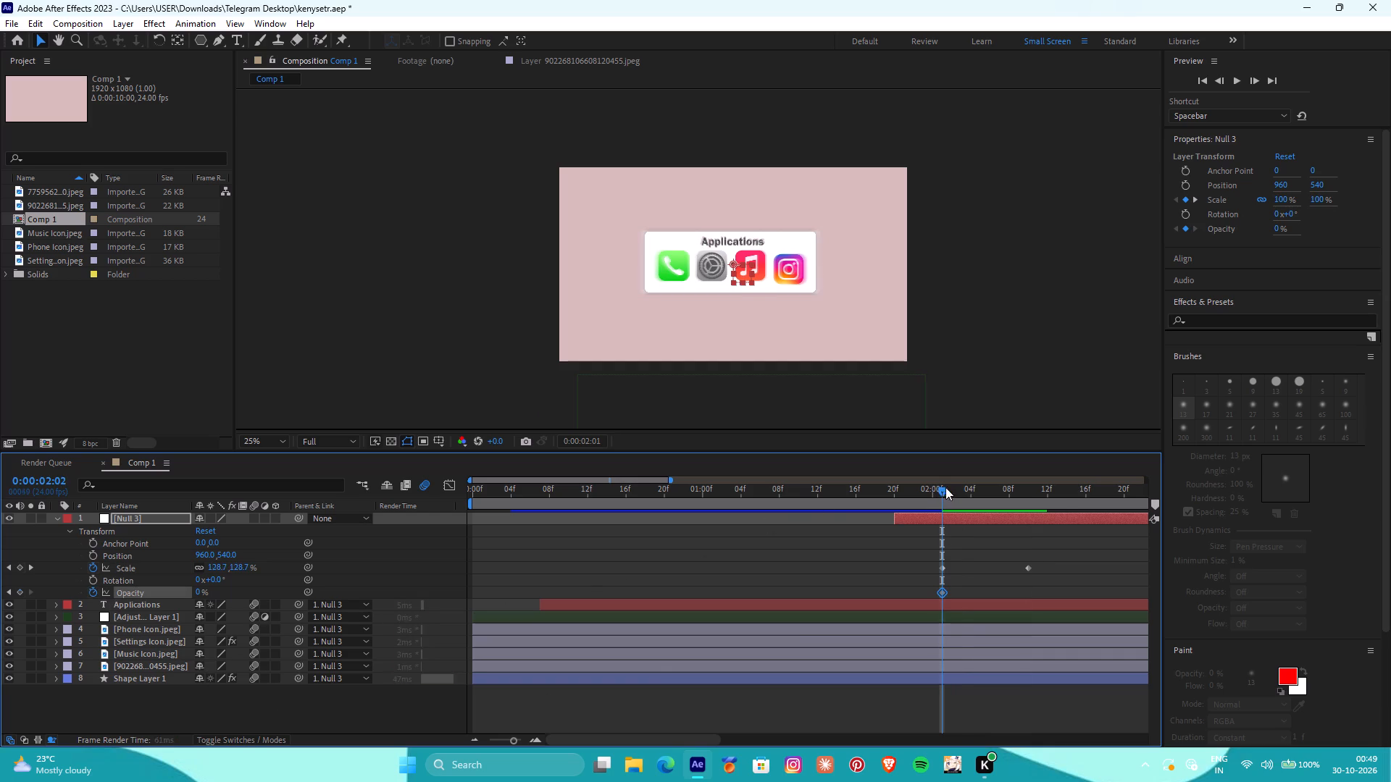
{"action": "left_click_drag", "start_coordinate": [945, 487], "coordinate": [1019, 500]}
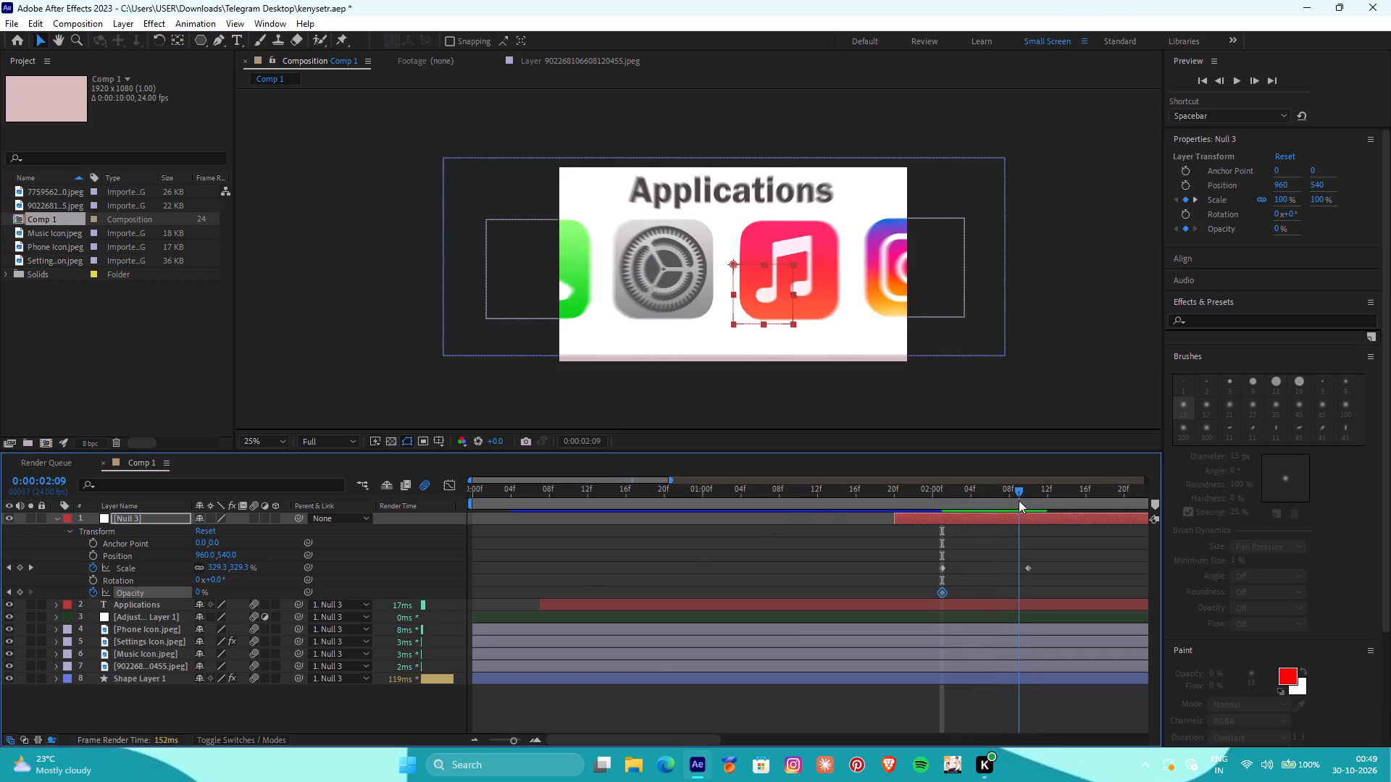
{"action": "left_click_drag", "start_coordinate": [1019, 500], "coordinate": [1024, 501]}
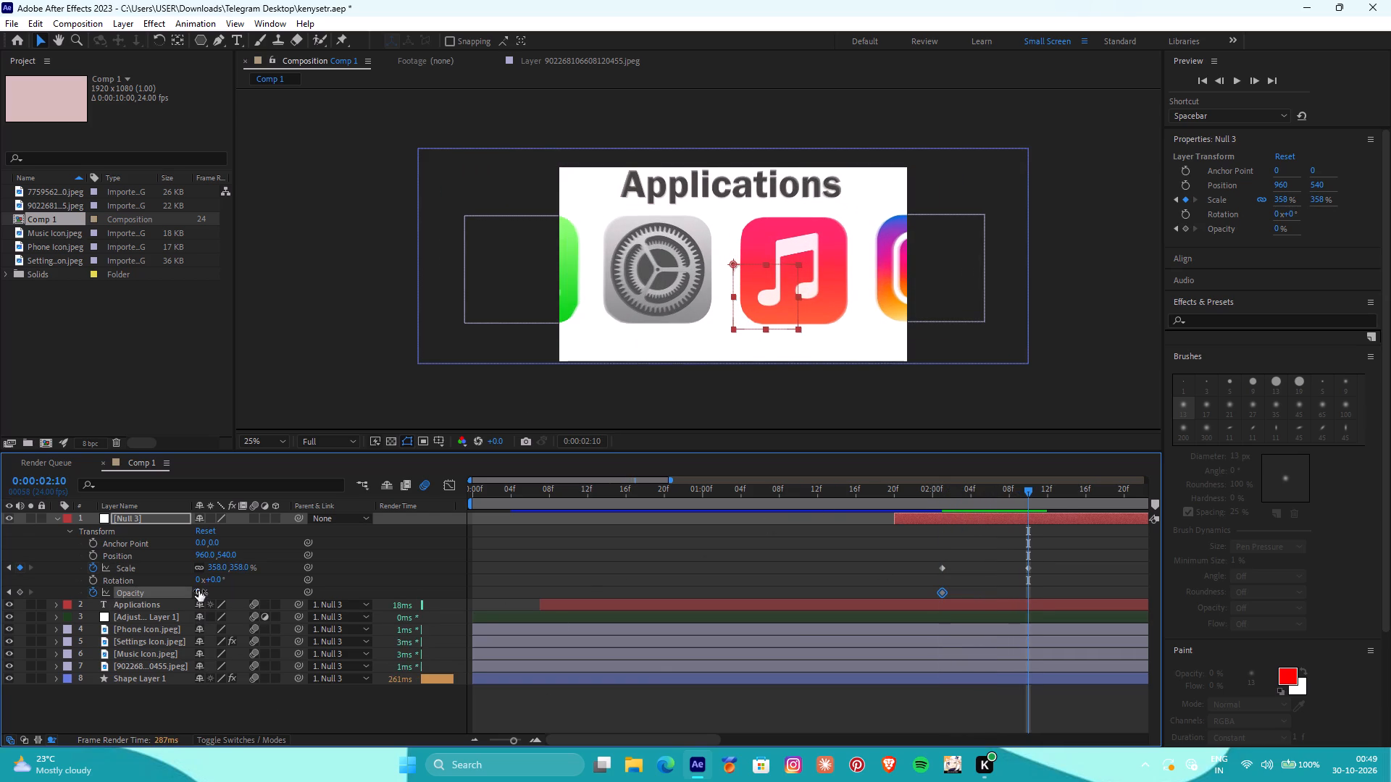
{"action": "left_click_drag", "start_coordinate": [199, 591], "coordinate": [135, 623]}
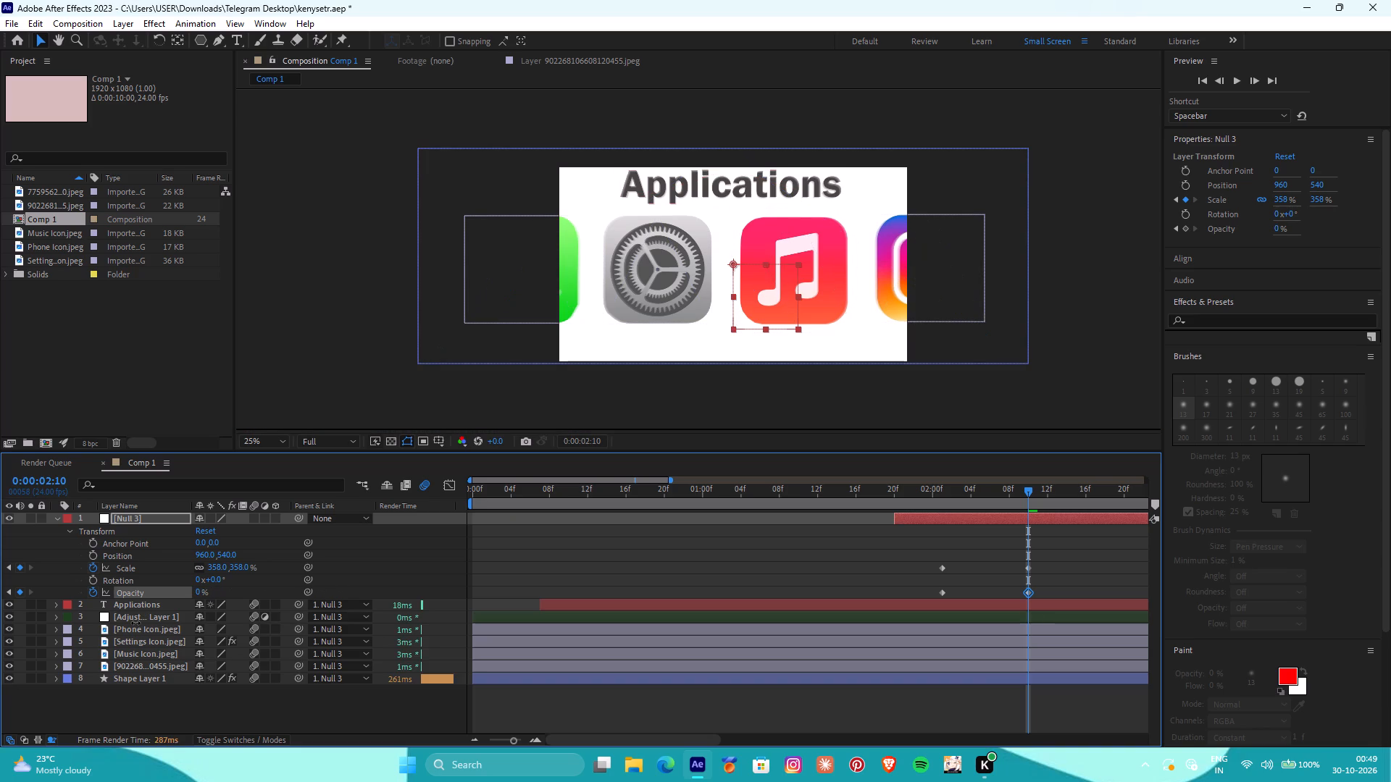
{"action": "left_click_drag", "start_coordinate": [135, 623], "coordinate": [0, 625]}
{"action": "left_click_drag", "start_coordinate": [0, 625], "coordinate": [51, 625]}
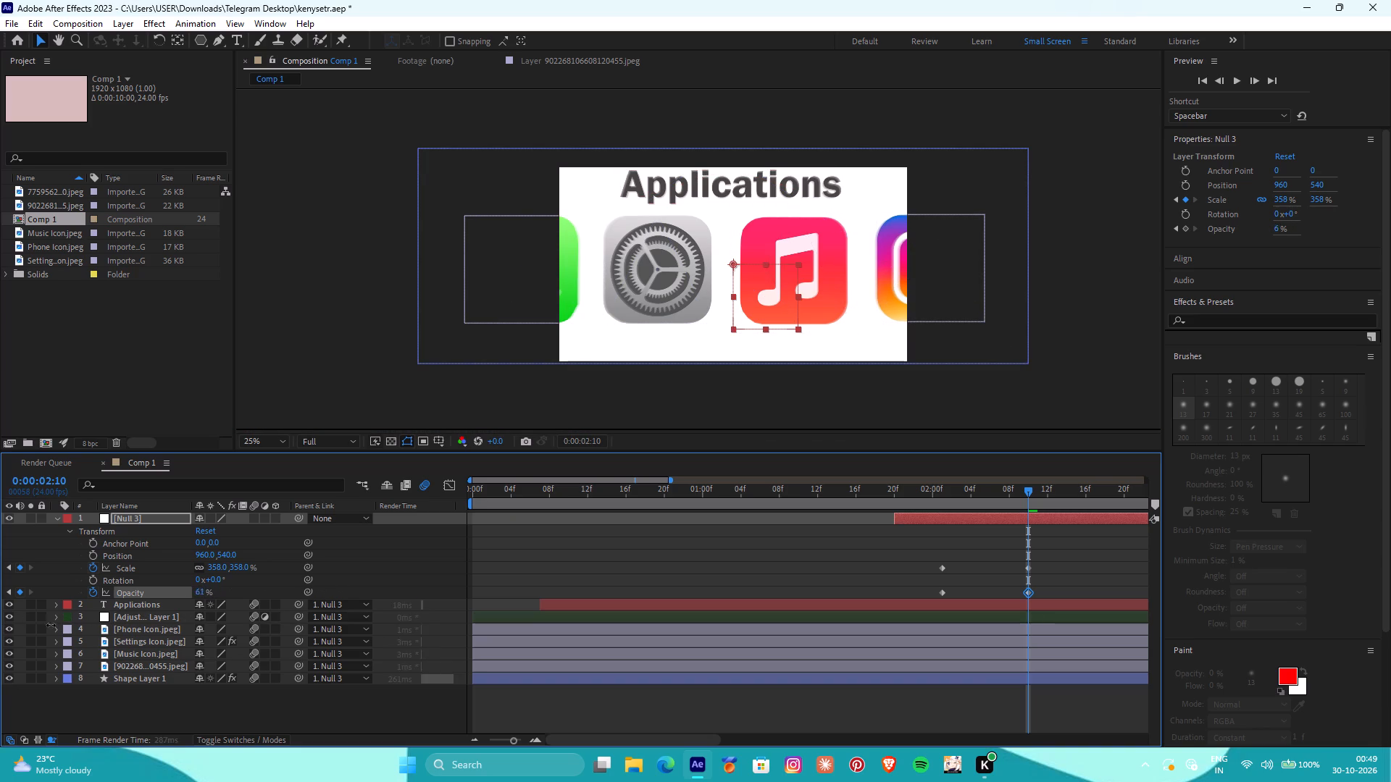
{"action": "left_click_drag", "start_coordinate": [51, 625], "coordinate": [0, 644]}
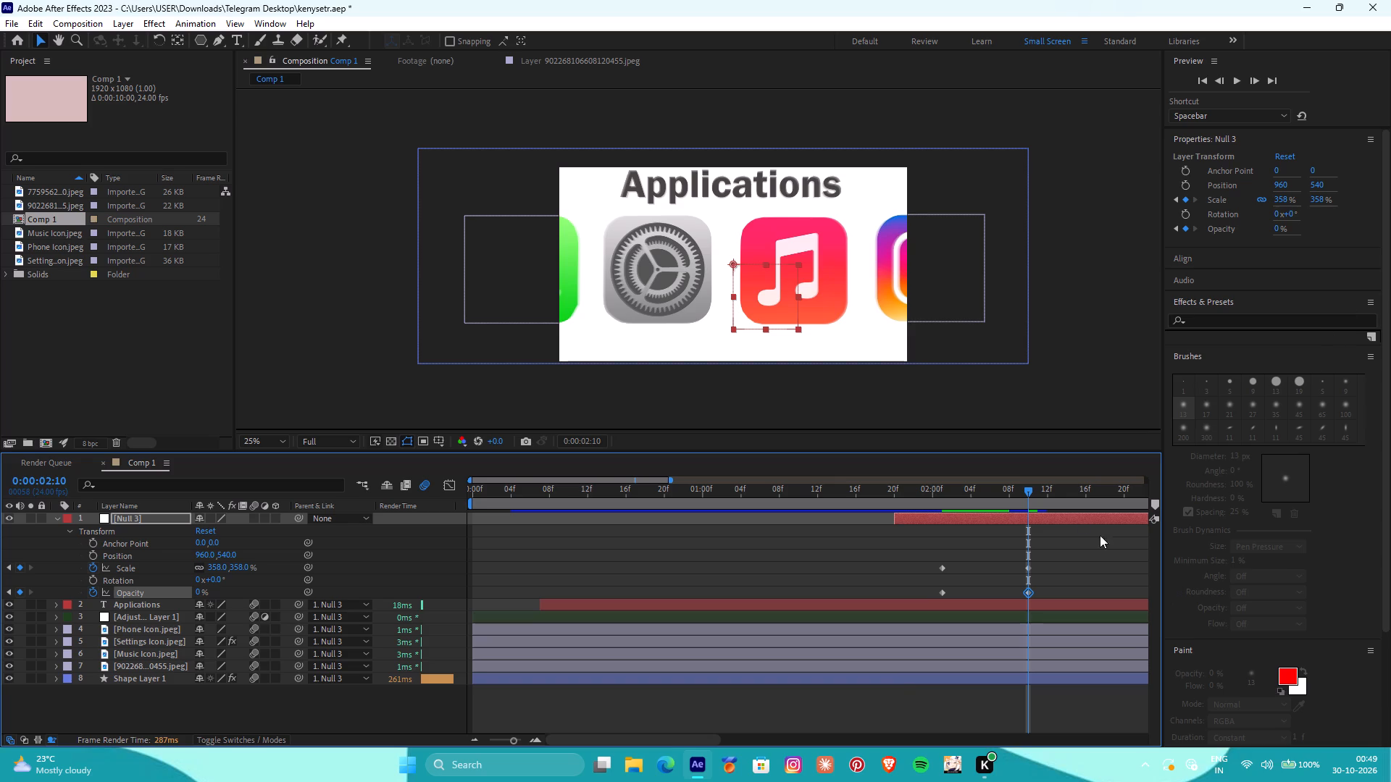
{"action": "left_click_drag", "start_coordinate": [1024, 485], "coordinate": [998, 493]}
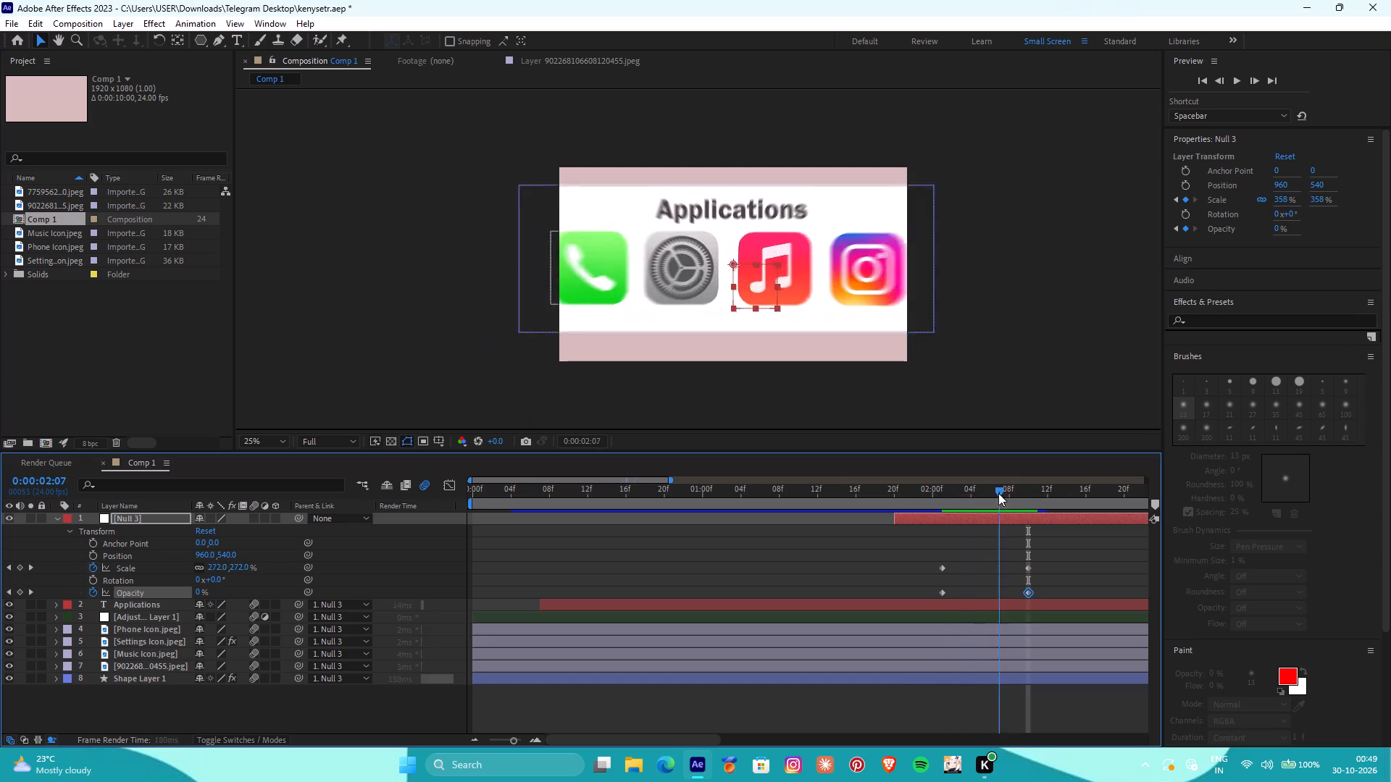
{"action": "left_click_drag", "start_coordinate": [998, 493], "coordinate": [1031, 505]}
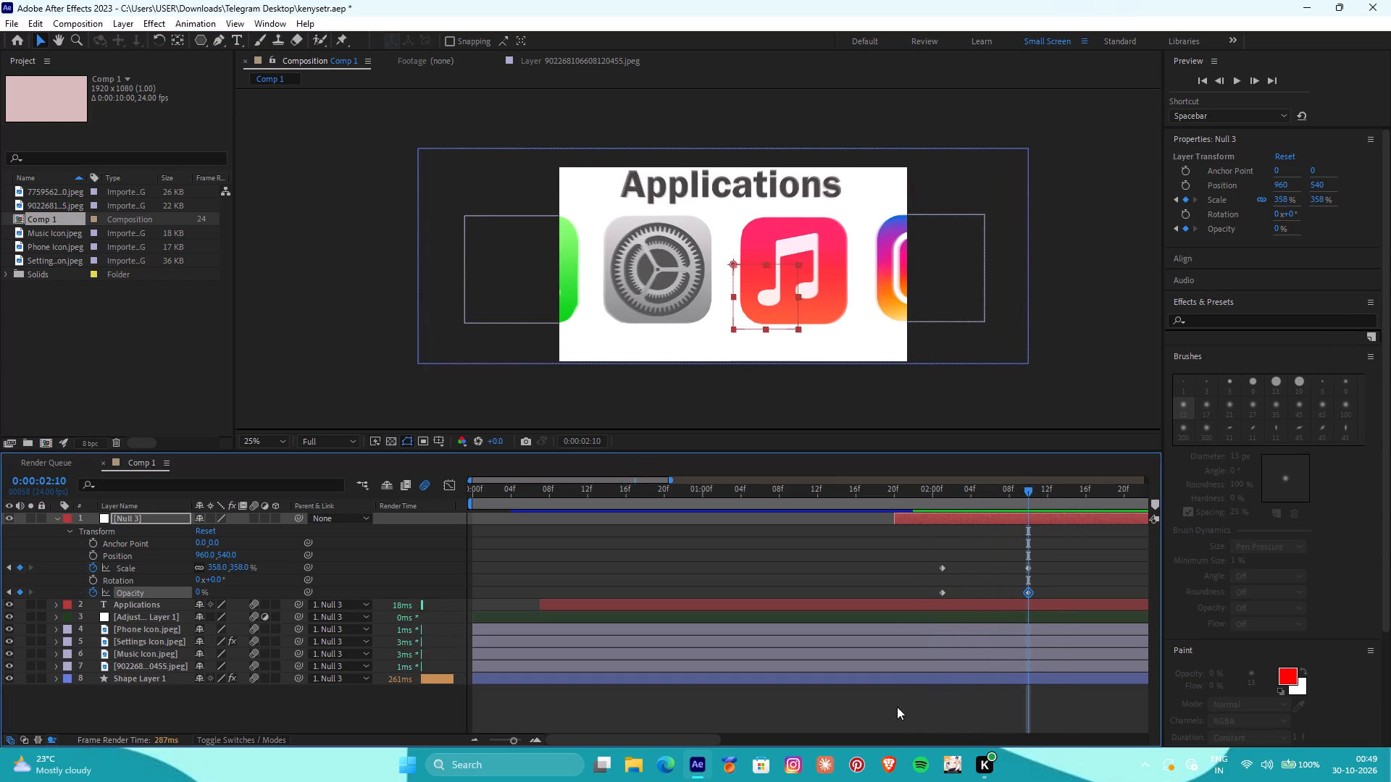
{"action": "left_click", "coordinate": [895, 707]}
Preview the zoom from 0:00:01:12, and apply Easy Ease to Null 3's four scale and opacity keyframes.
{"action": "left_click_drag", "start_coordinate": [1021, 487], "coordinate": [819, 489]}
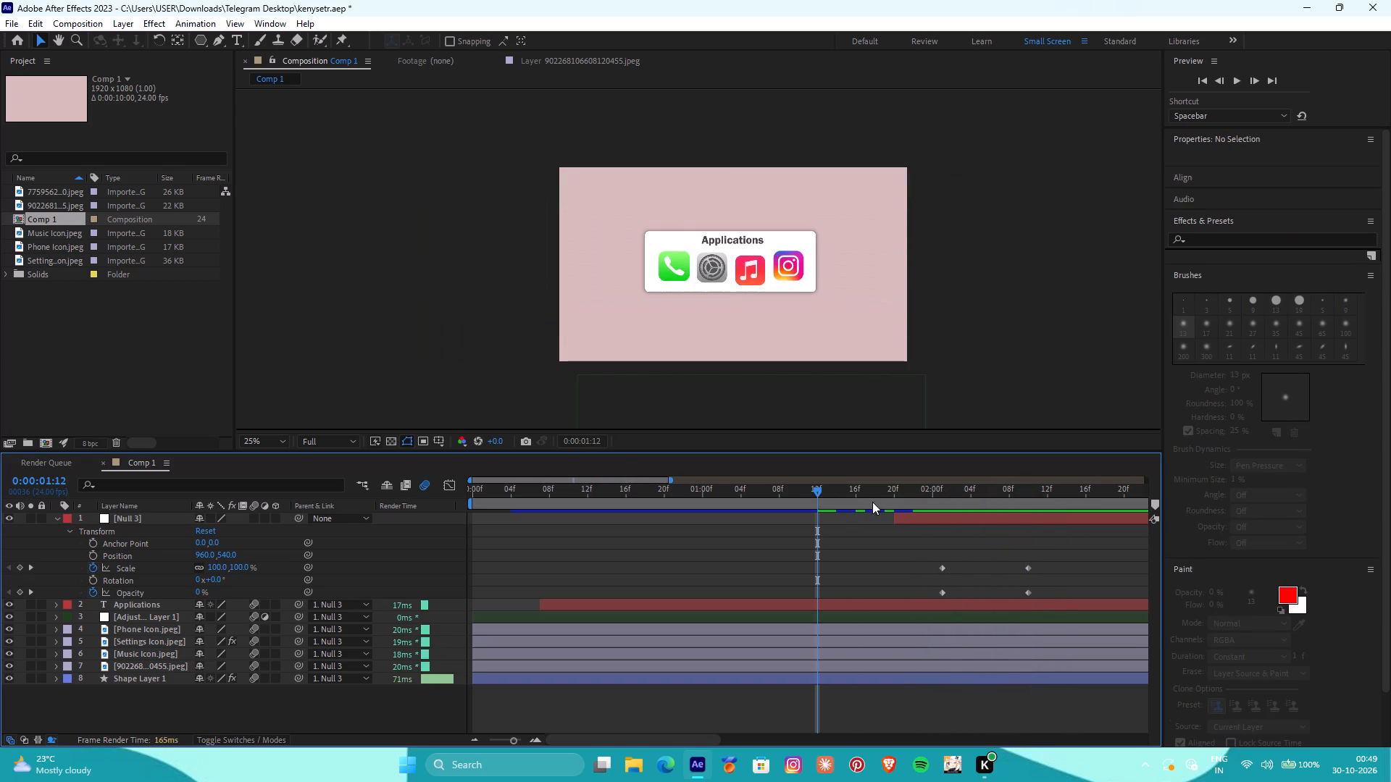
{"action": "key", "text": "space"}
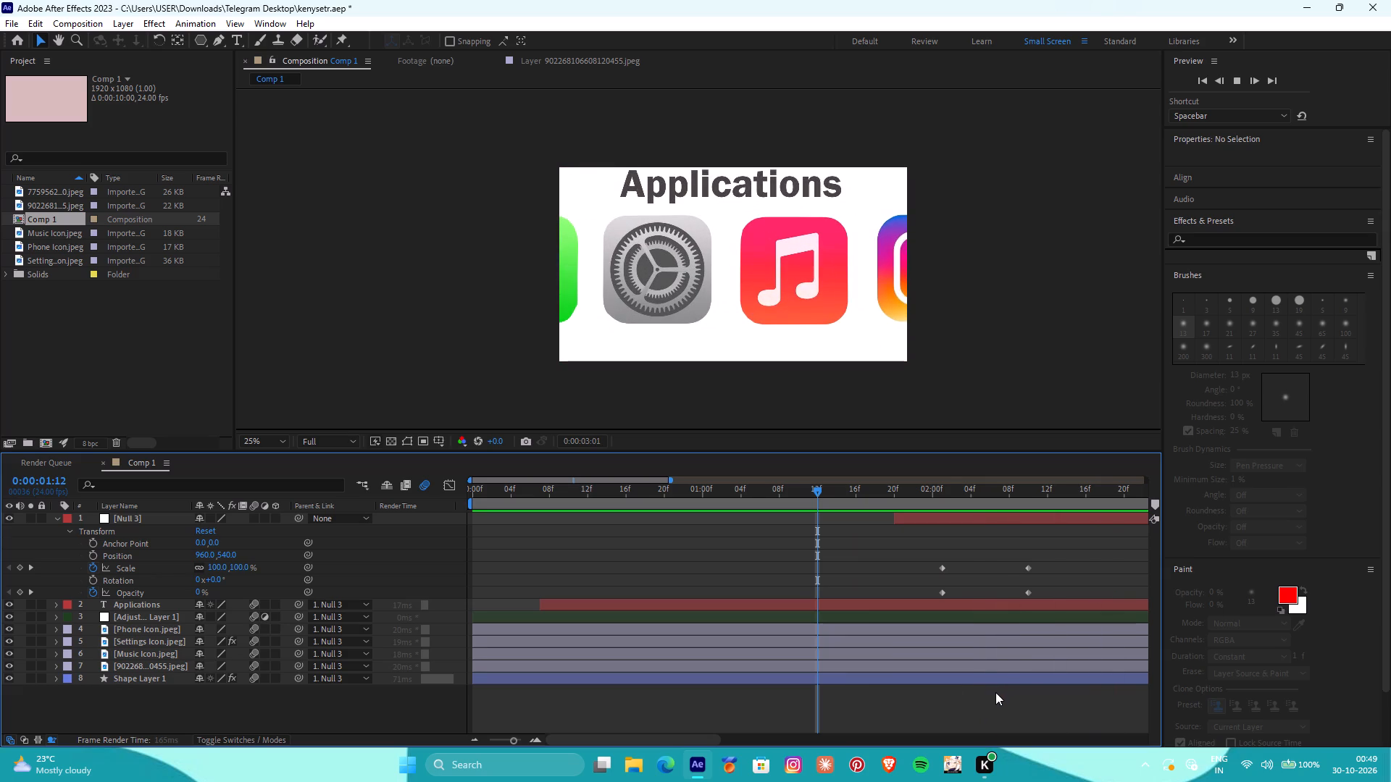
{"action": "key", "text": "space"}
{"action": "left_click_drag", "start_coordinate": [615, 542], "coordinate": [472, 622]}
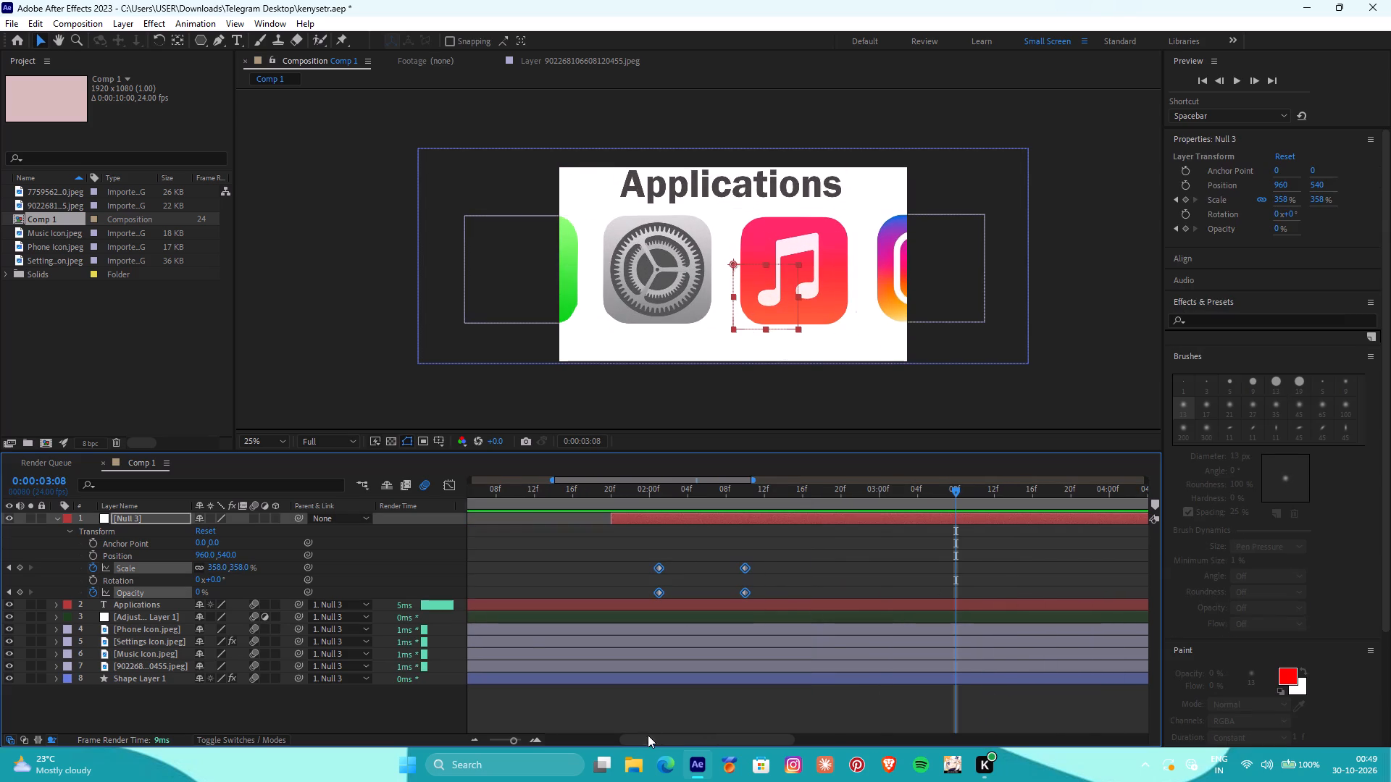
{"action": "key", "text": "F9"}
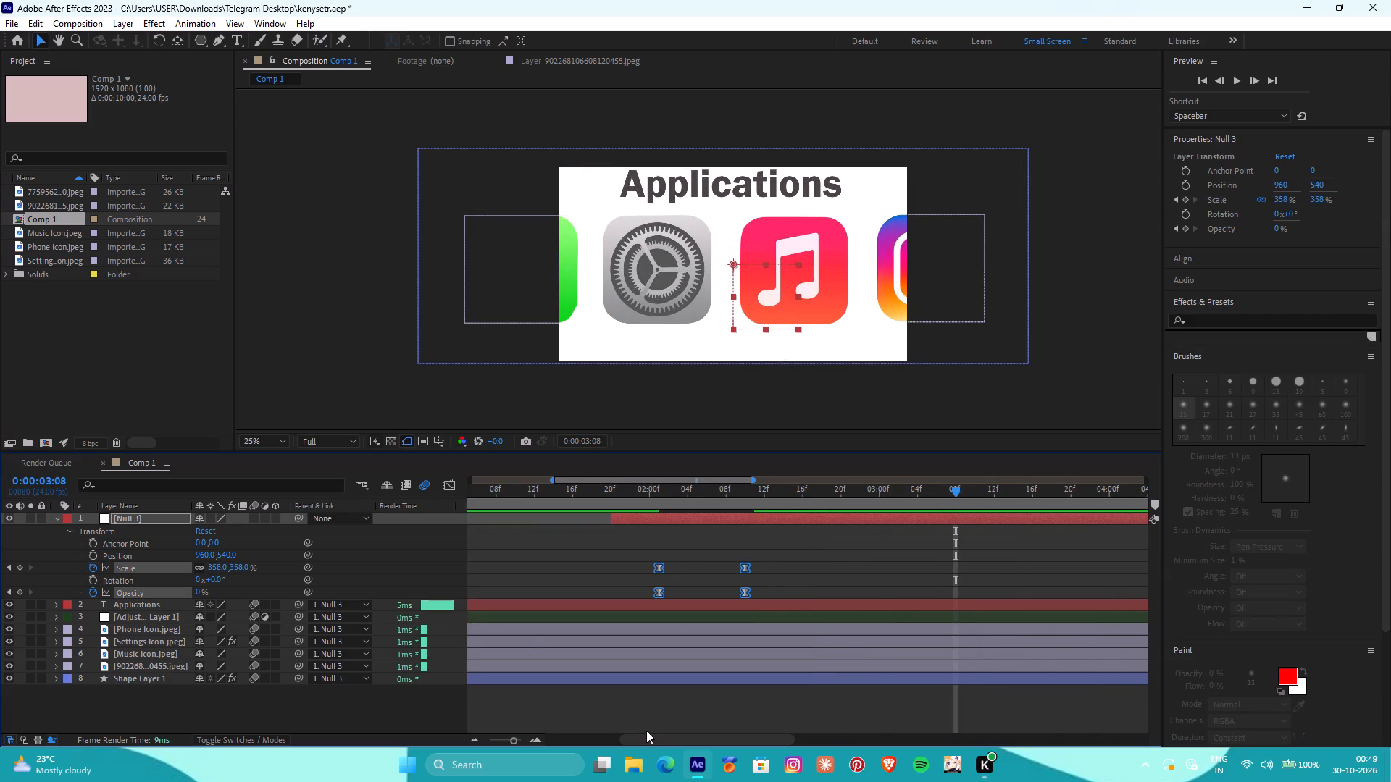
Review the eased card zoom by playing and scrubbing between about 0:00:01:08 and 0:00:02:13.
{"action": "left_click", "coordinate": [588, 489]}
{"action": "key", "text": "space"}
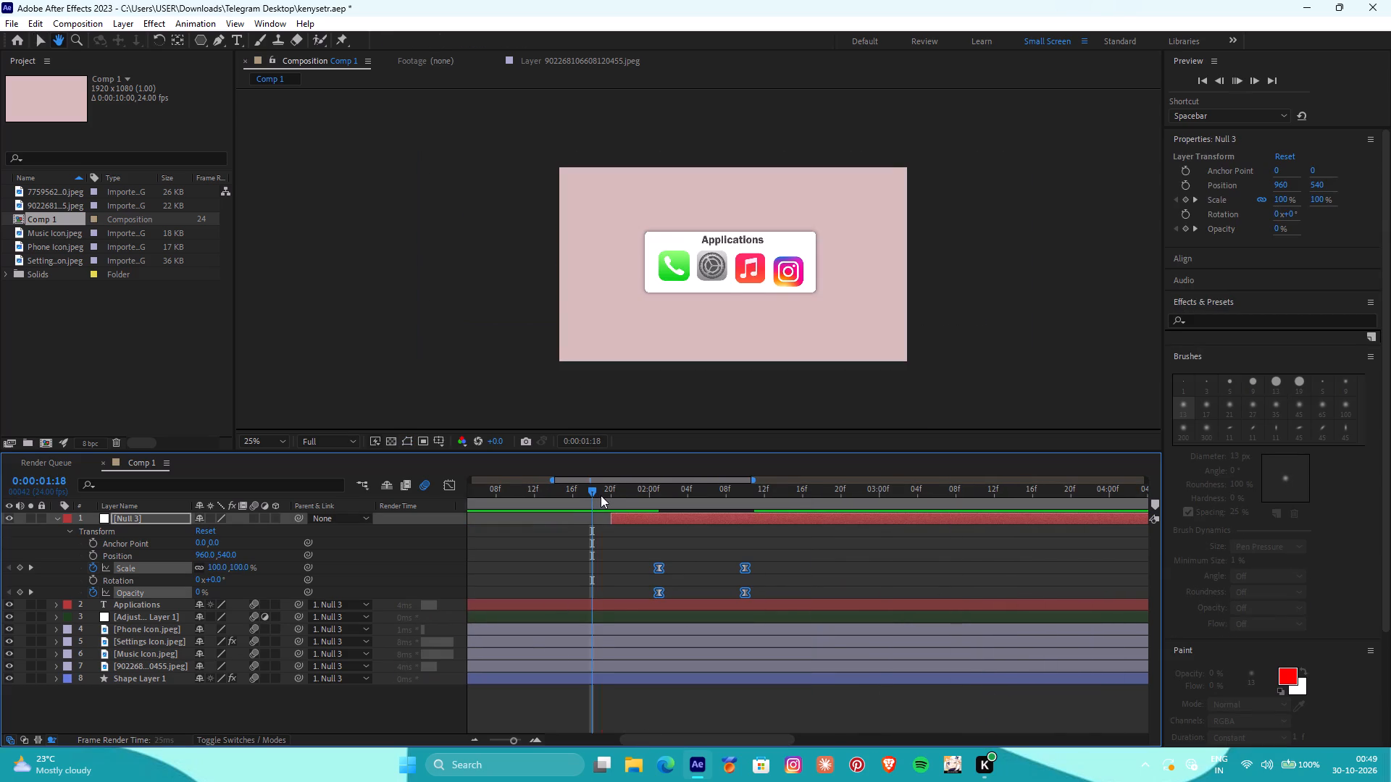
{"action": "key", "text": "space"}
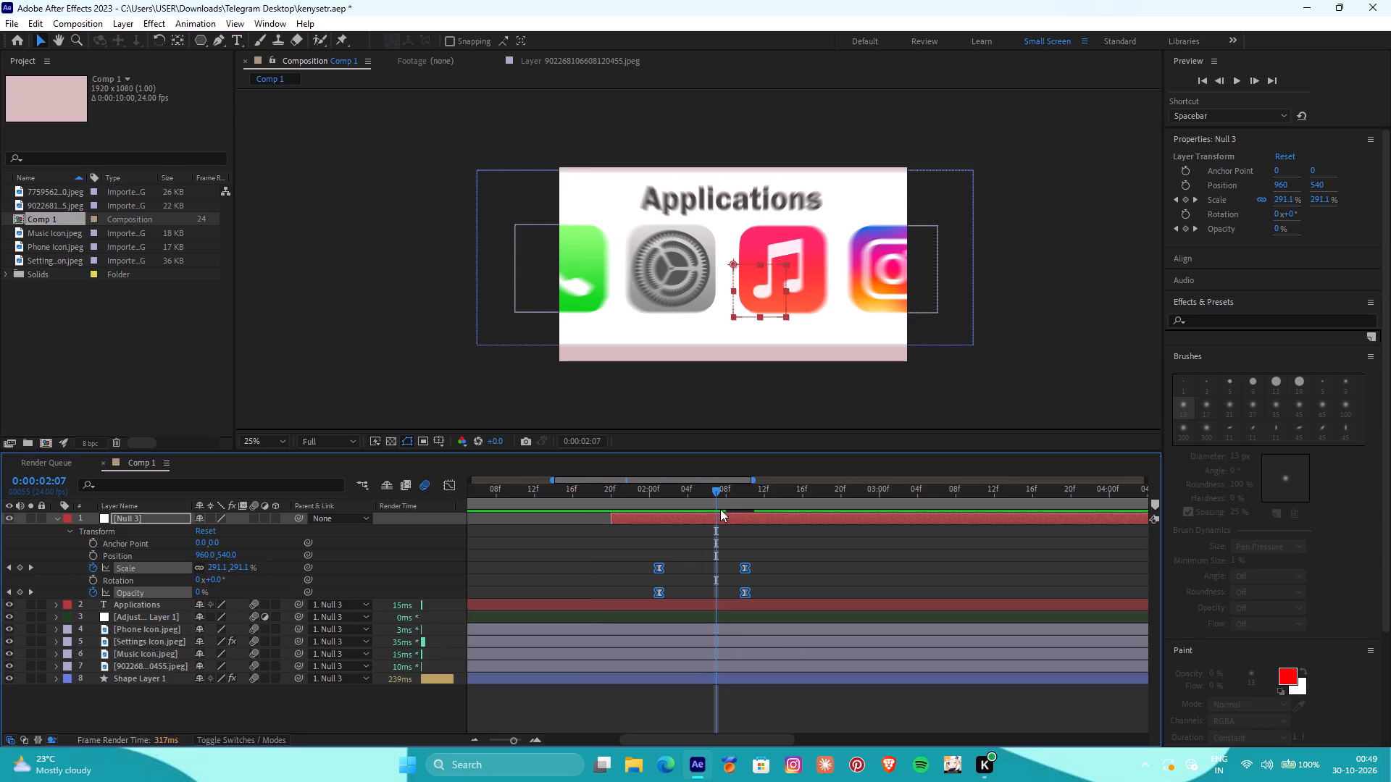
{"action": "left_click_drag", "start_coordinate": [714, 493], "coordinate": [629, 496]}
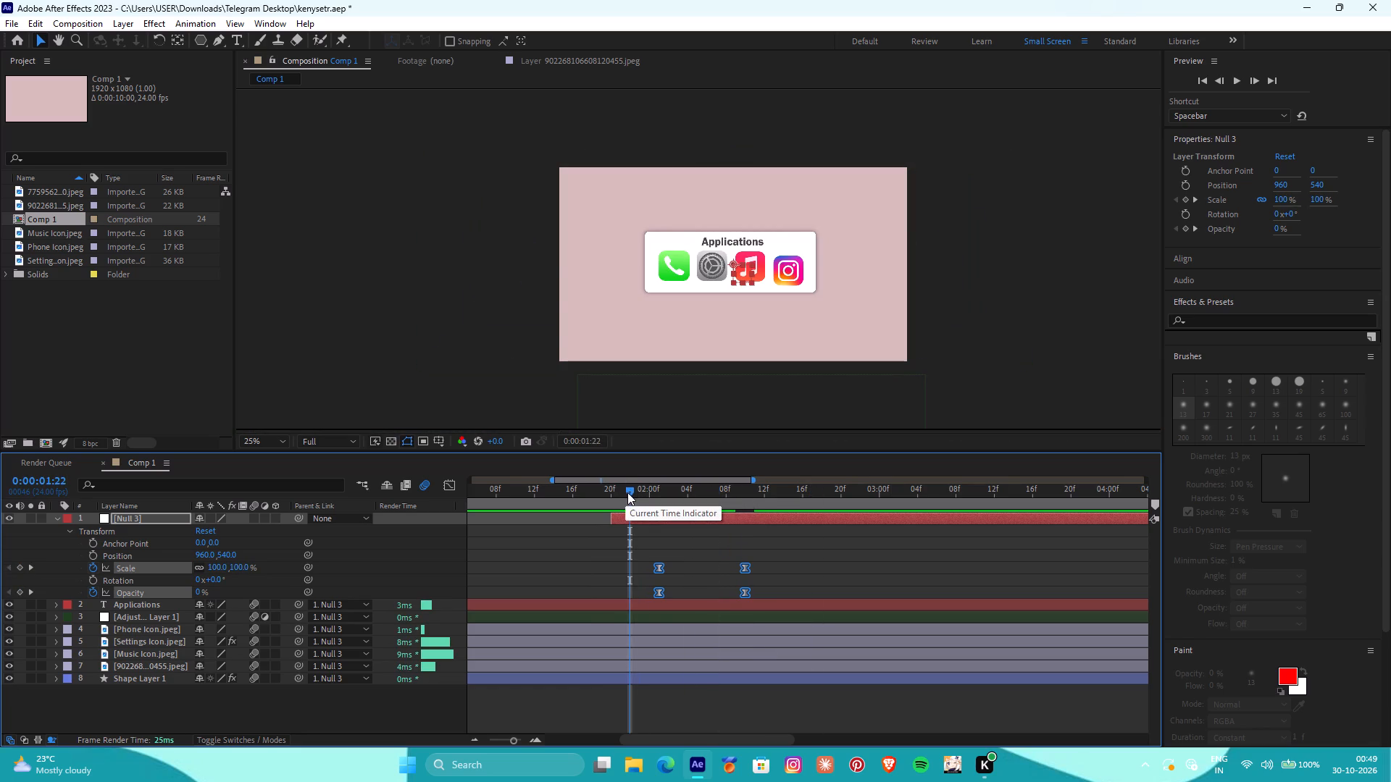
{"action": "left_click_drag", "start_coordinate": [627, 490], "coordinate": [769, 481]}
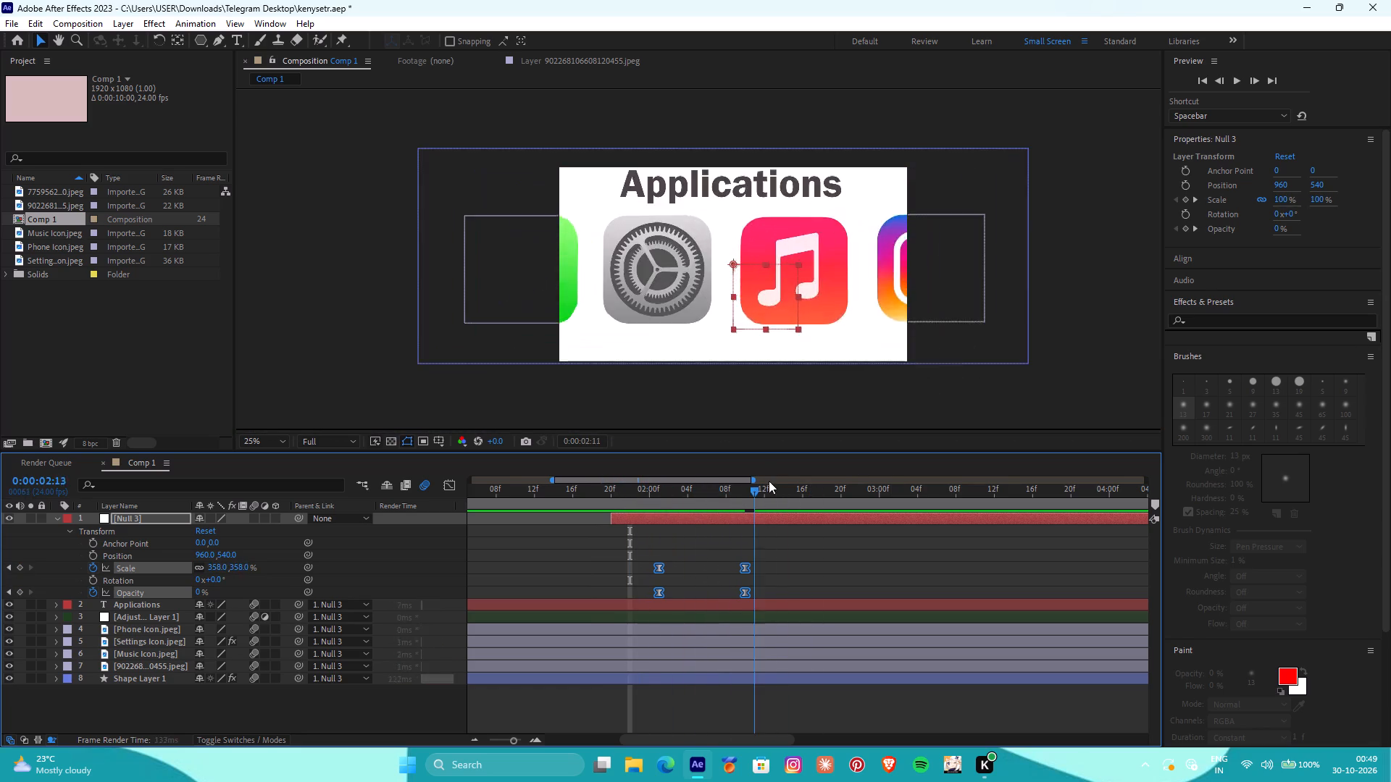
{"action": "left_click_drag", "start_coordinate": [769, 481], "coordinate": [496, 479]}
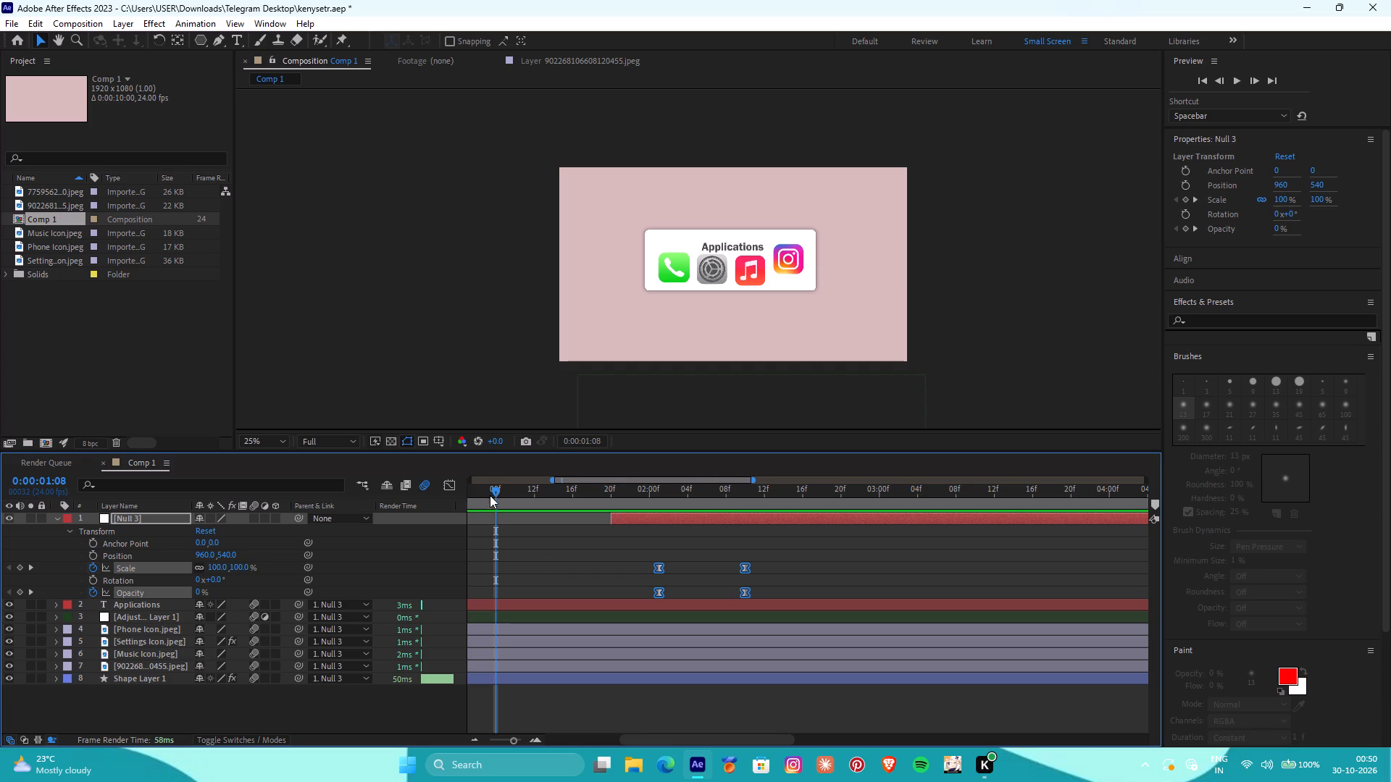
{"action": "left_click_drag", "start_coordinate": [493, 484], "coordinate": [693, 521]}
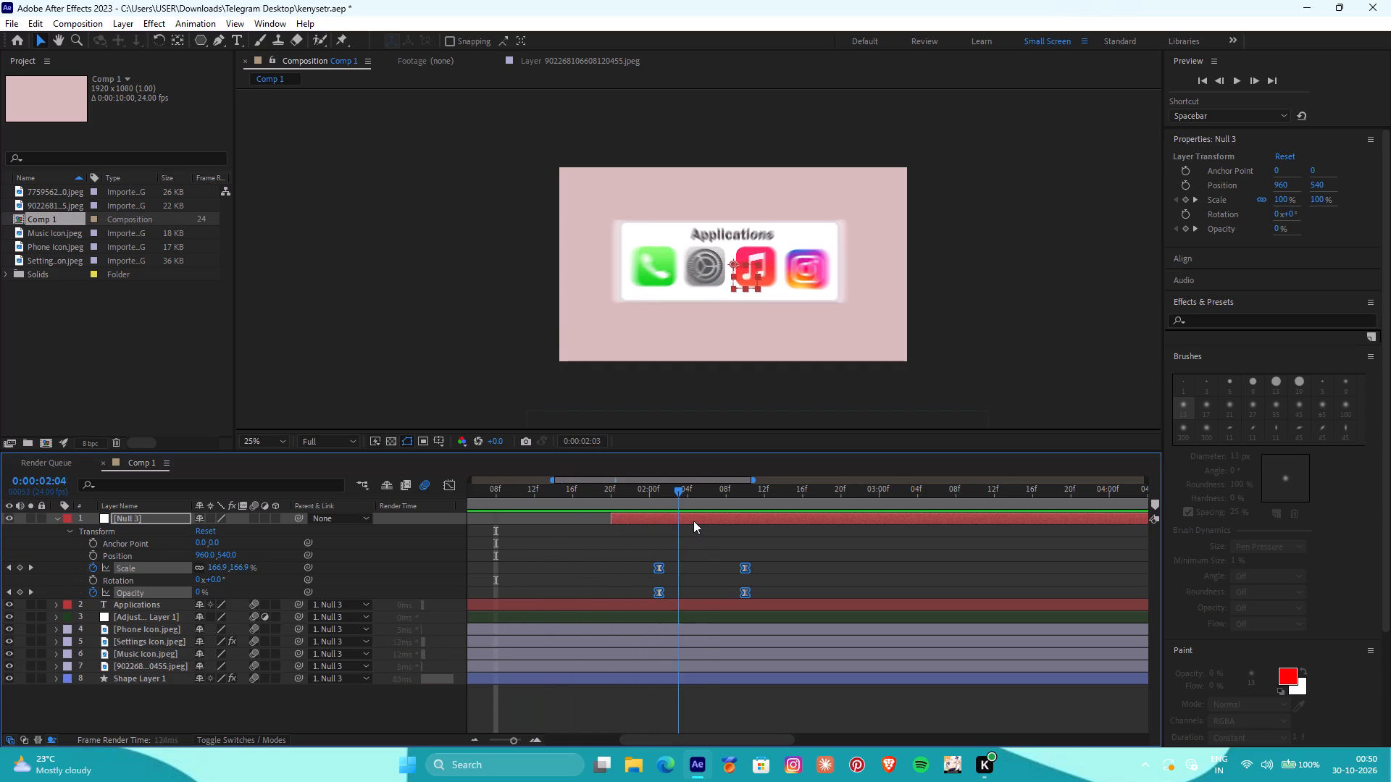
{"action": "left_click_drag", "start_coordinate": [693, 521], "coordinate": [740, 527]}
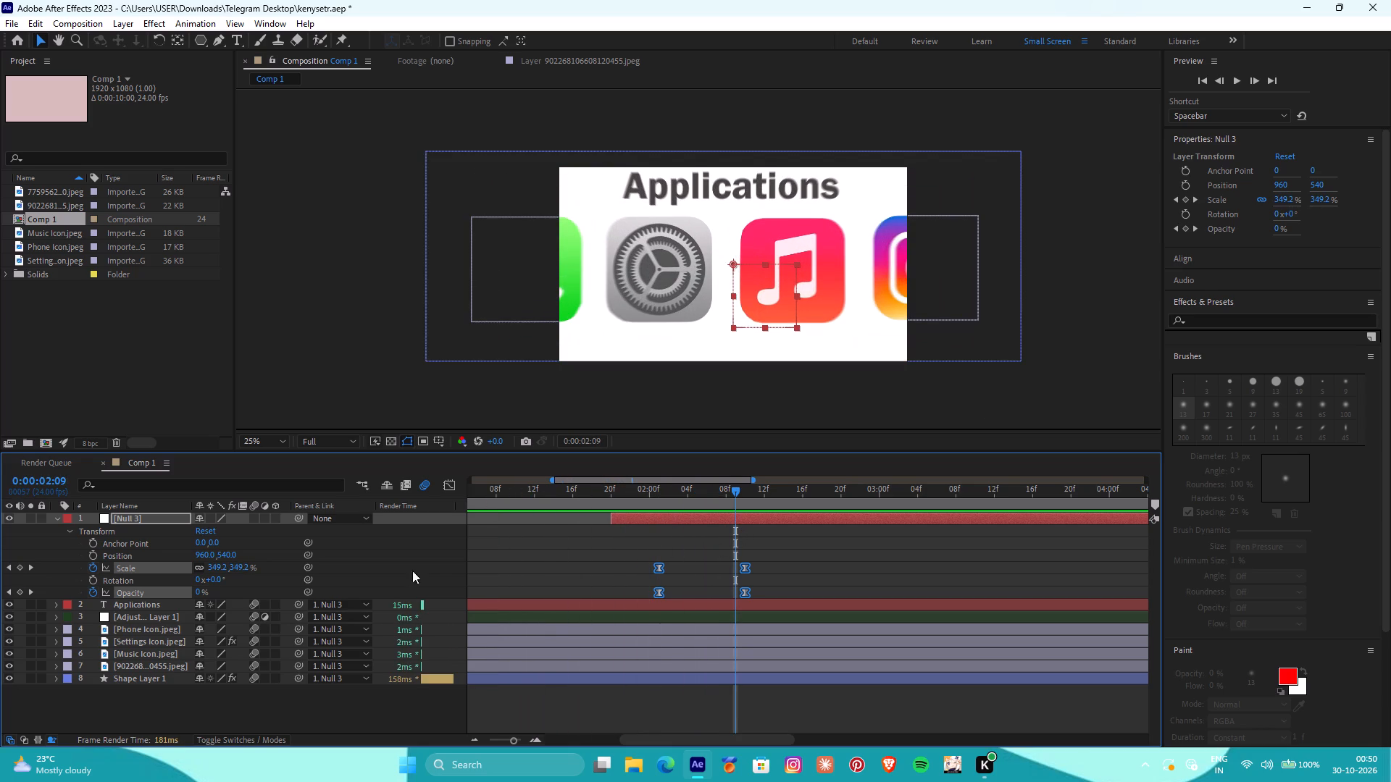
Add a Null 3 opacity keyframe of 1% at 0:00:02:09, and check the frames around the end of the zoom.
{"action": "left_click", "coordinate": [139, 597]}
{"action": "left_click", "coordinate": [64, 579]}
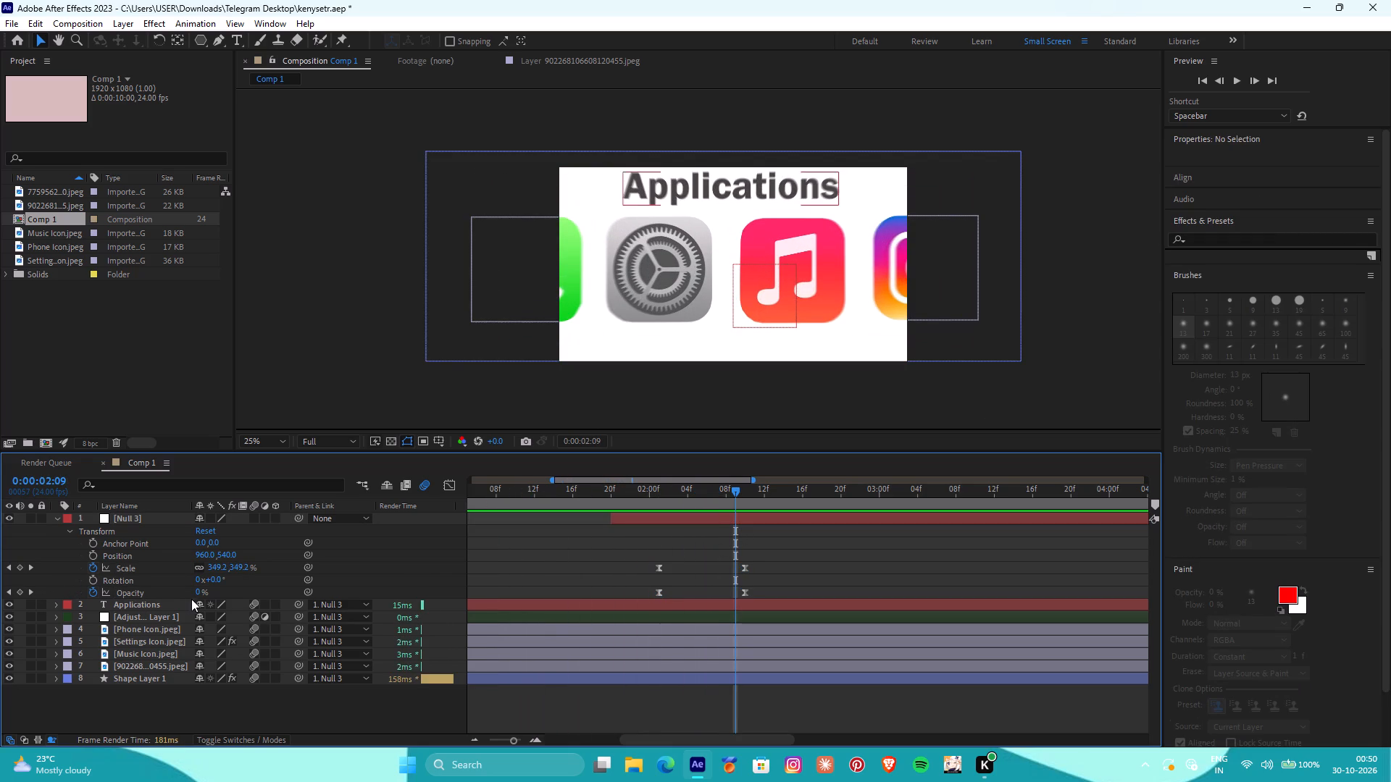
{"action": "left_click_drag", "start_coordinate": [199, 595], "coordinate": [321, 584]}
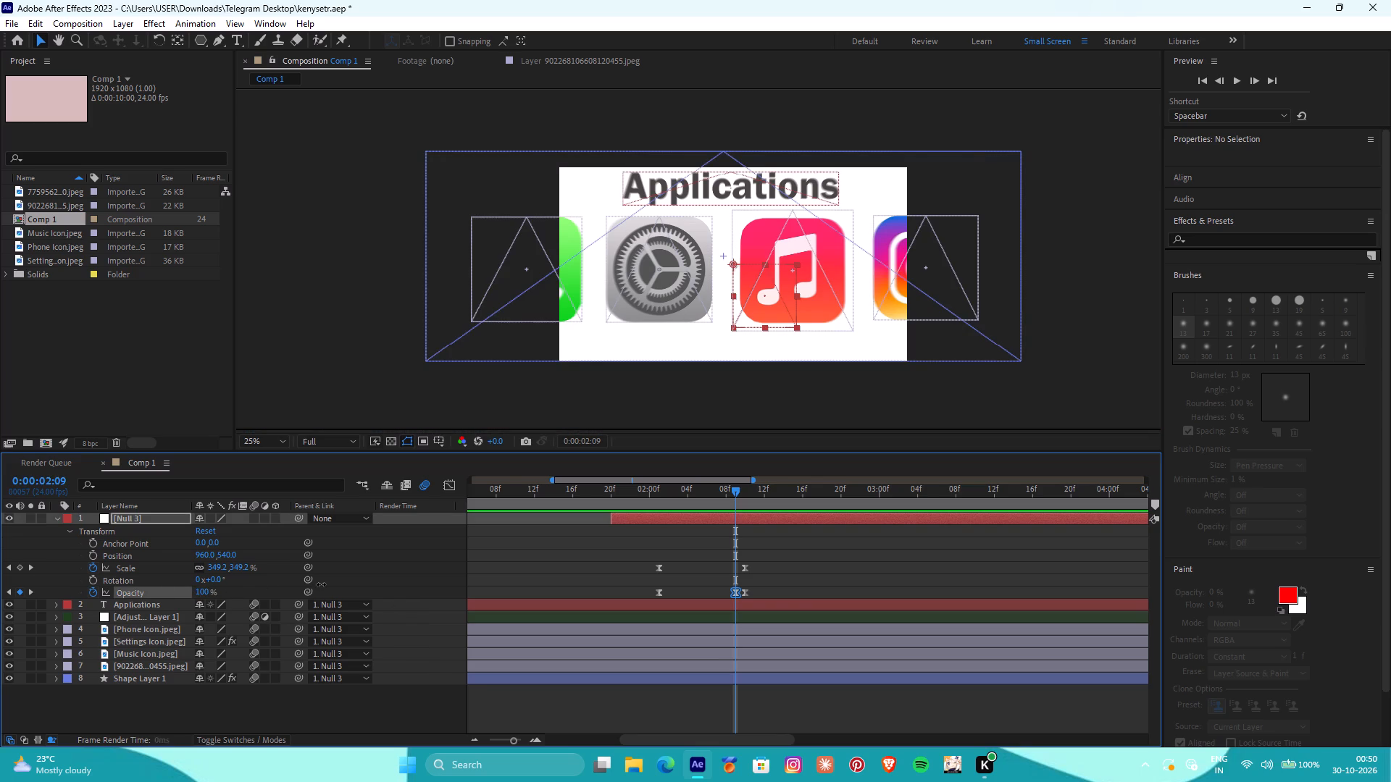
{"action": "left_click_drag", "start_coordinate": [321, 584], "coordinate": [102, 566]}
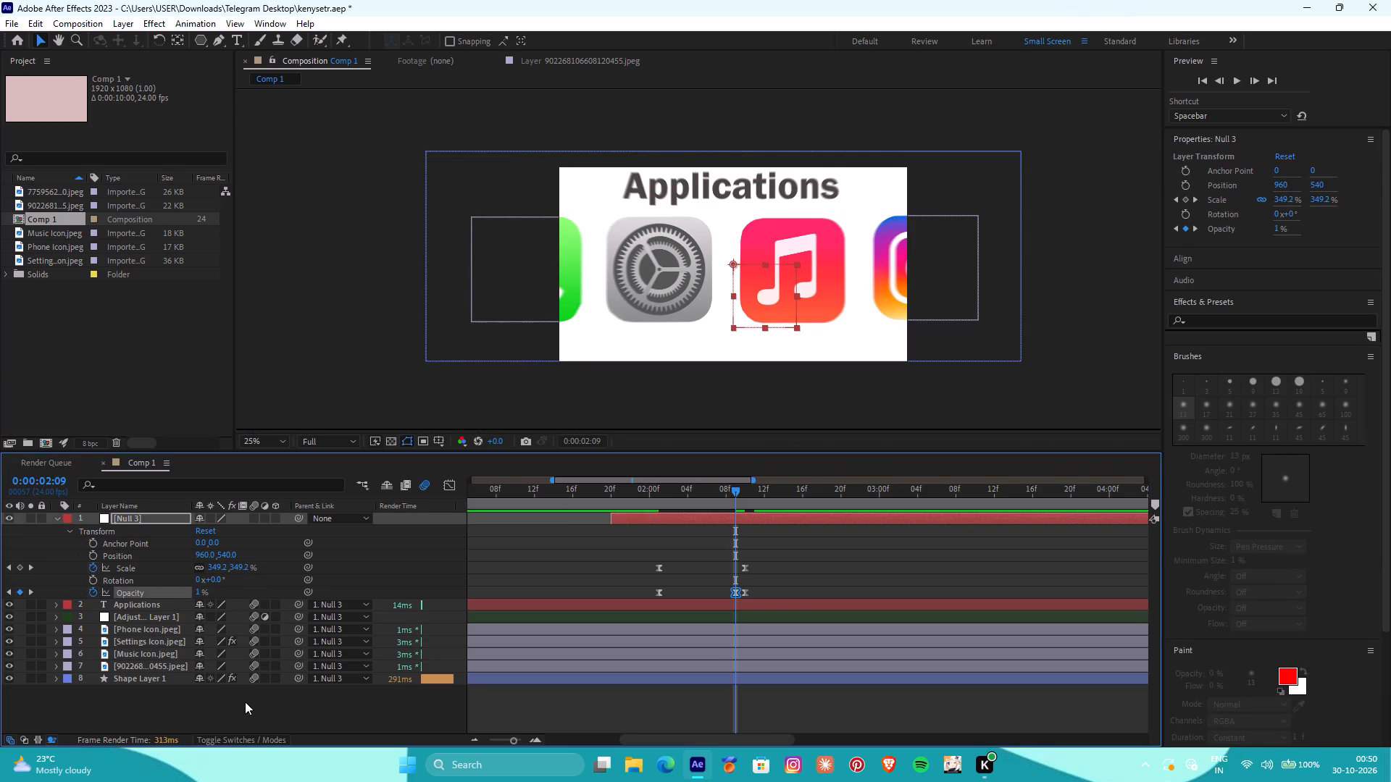
{"action": "left_click", "coordinate": [245, 702]}
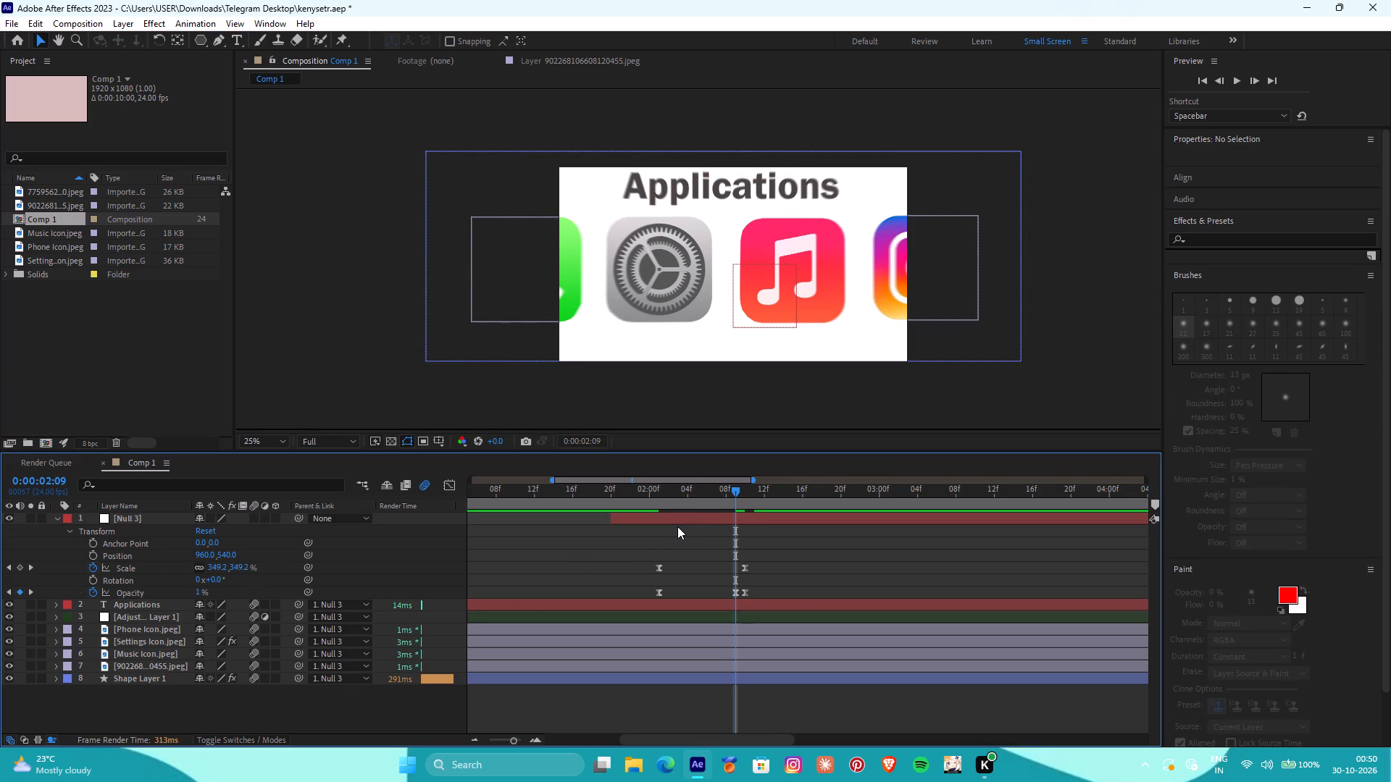
{"action": "left_click_drag", "start_coordinate": [733, 489], "coordinate": [846, 489]}
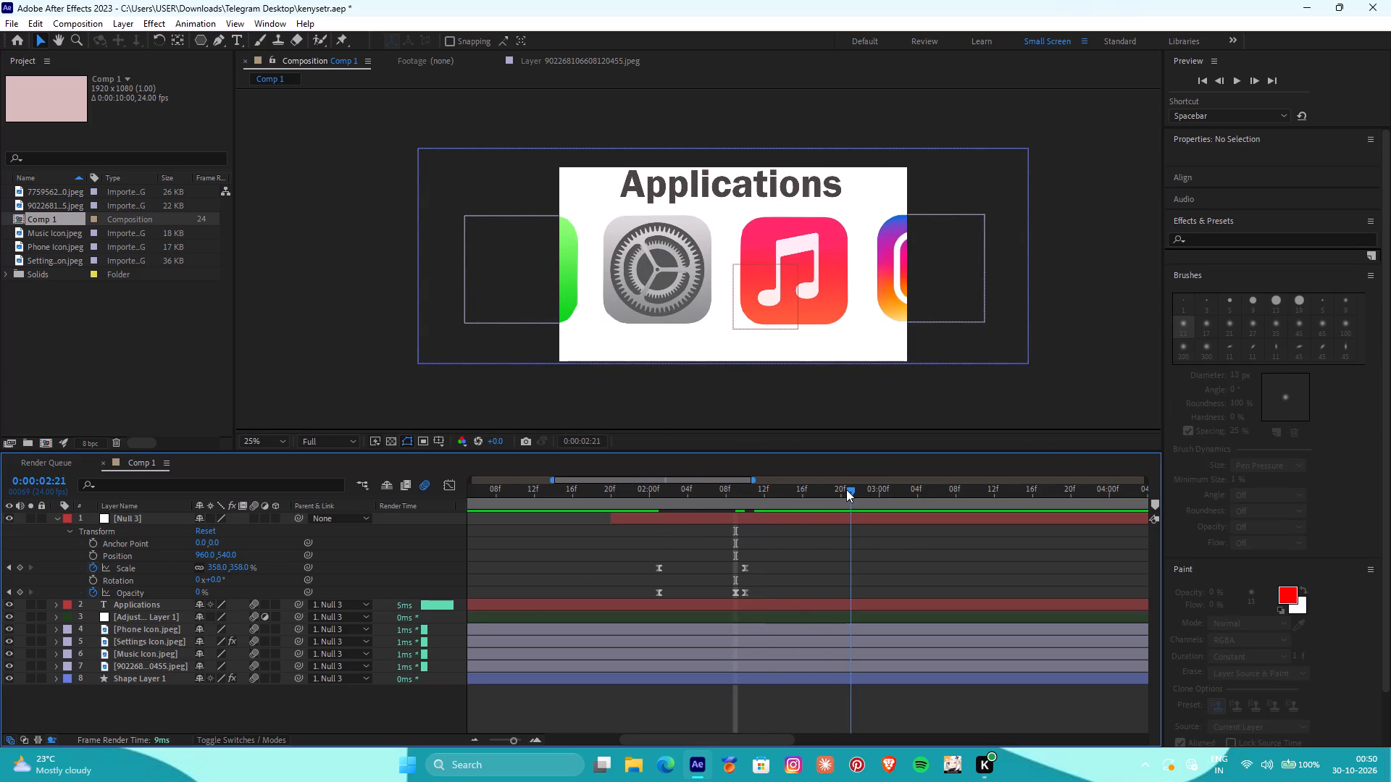
{"action": "left_click_drag", "start_coordinate": [846, 489], "coordinate": [753, 528]}
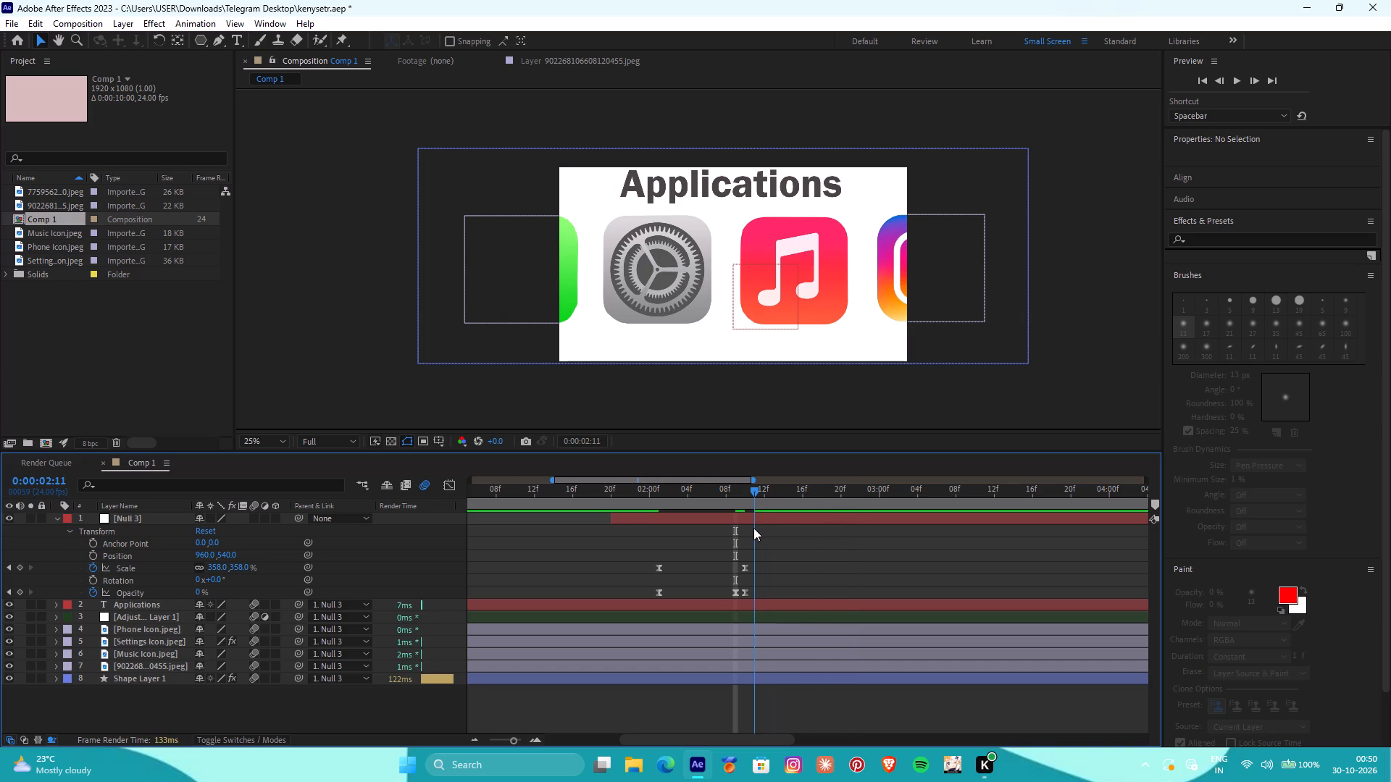
{"action": "left_click_drag", "start_coordinate": [753, 528], "coordinate": [760, 530]}
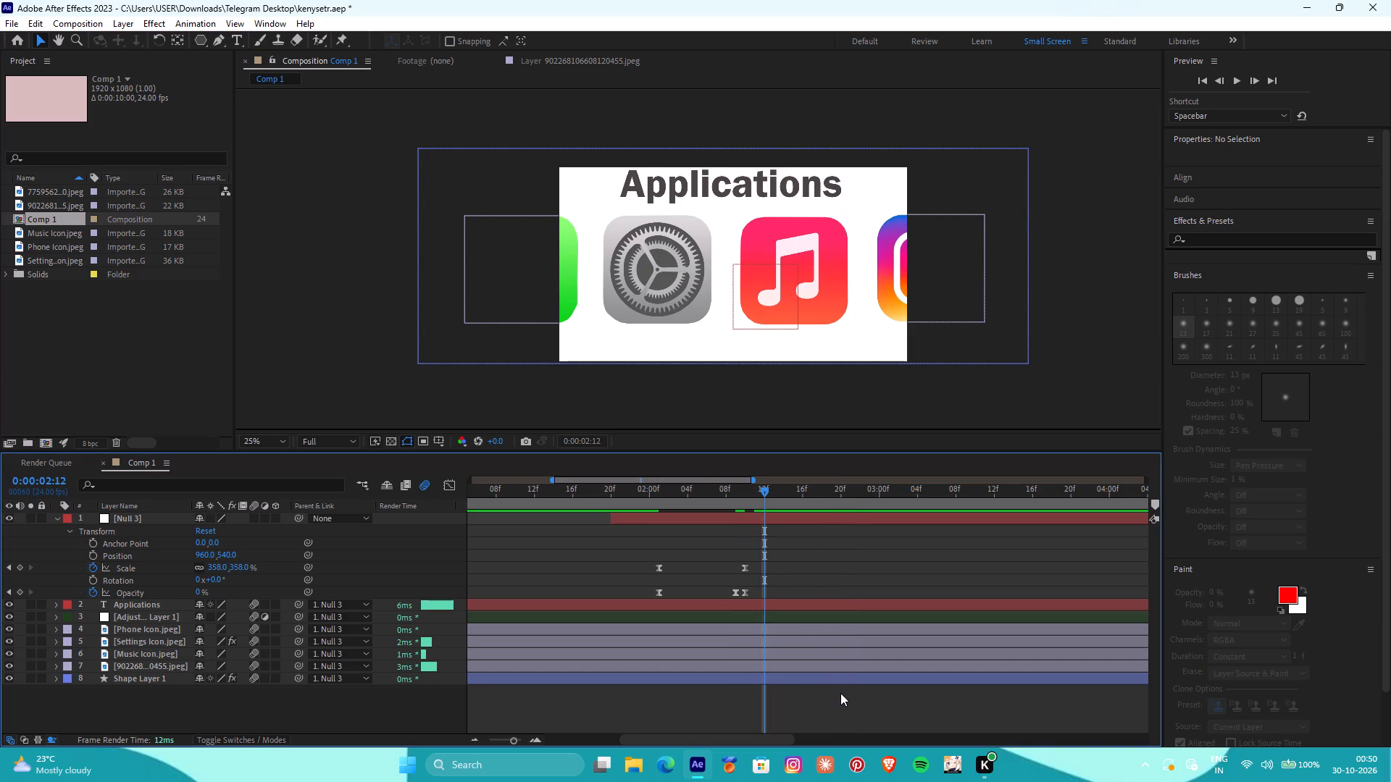
{"action": "left_click_drag", "start_coordinate": [825, 707], "coordinate": [797, 489]}
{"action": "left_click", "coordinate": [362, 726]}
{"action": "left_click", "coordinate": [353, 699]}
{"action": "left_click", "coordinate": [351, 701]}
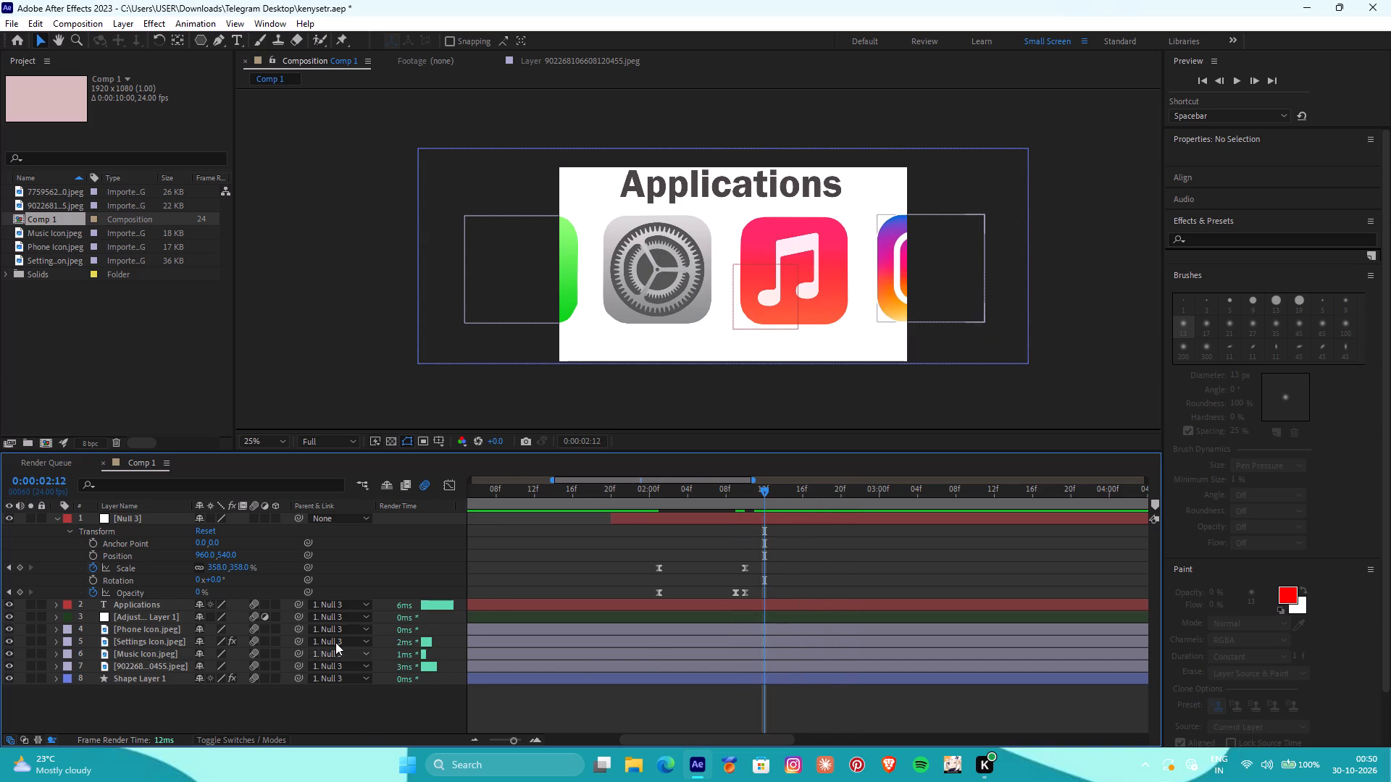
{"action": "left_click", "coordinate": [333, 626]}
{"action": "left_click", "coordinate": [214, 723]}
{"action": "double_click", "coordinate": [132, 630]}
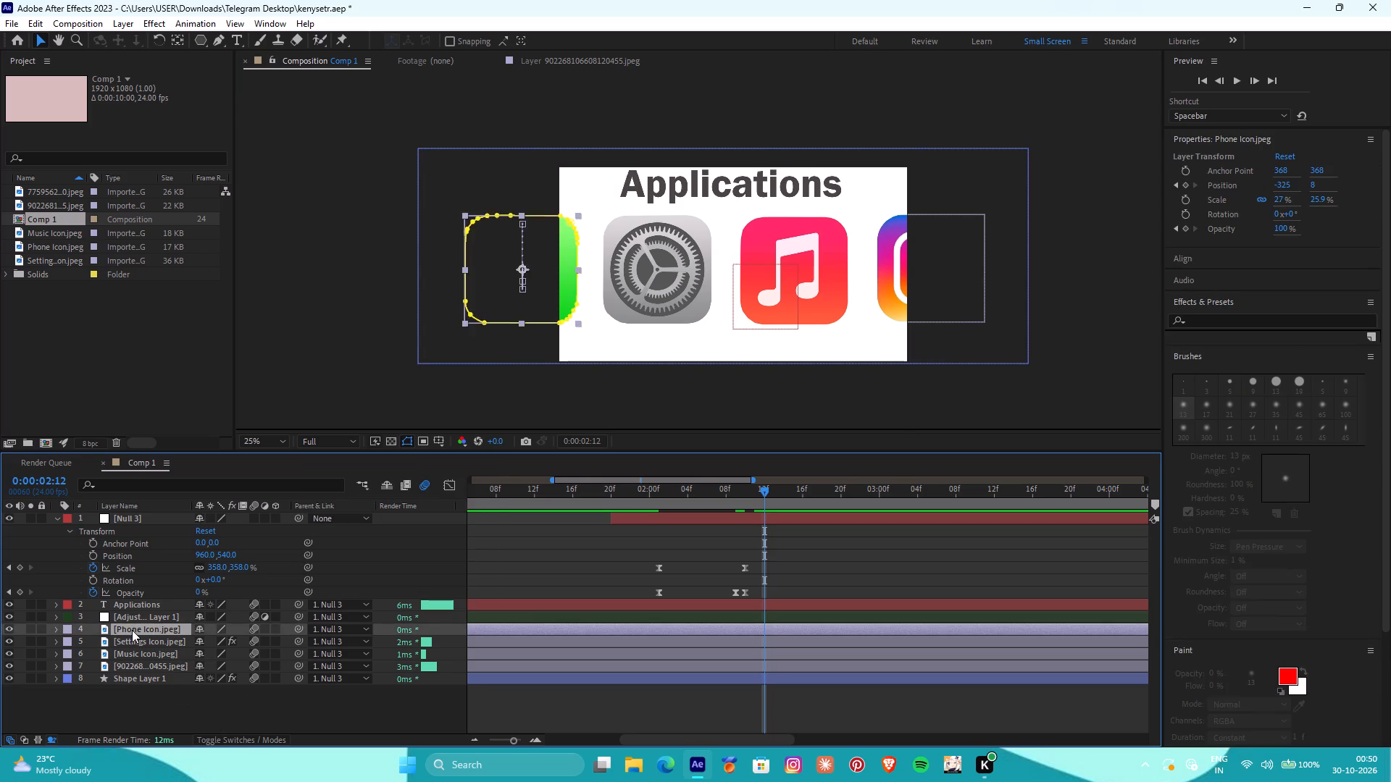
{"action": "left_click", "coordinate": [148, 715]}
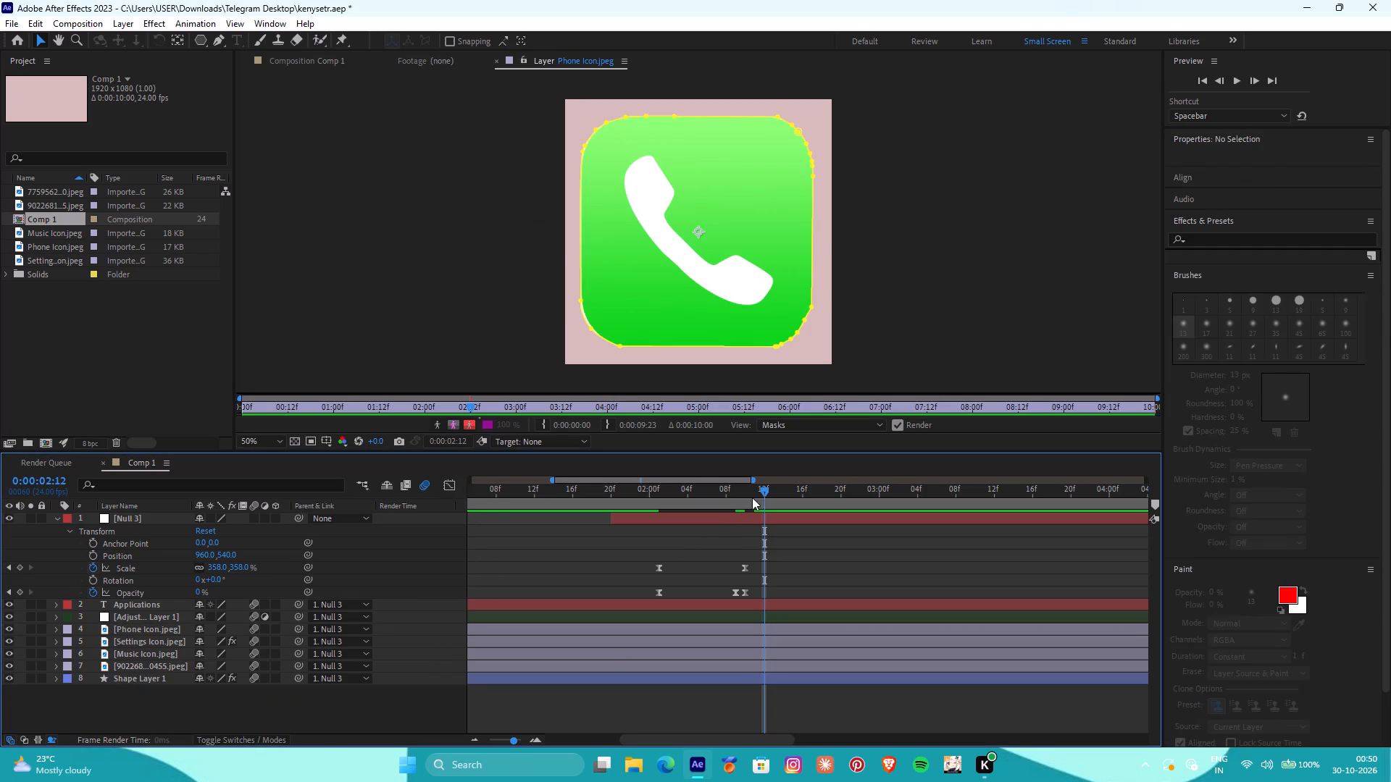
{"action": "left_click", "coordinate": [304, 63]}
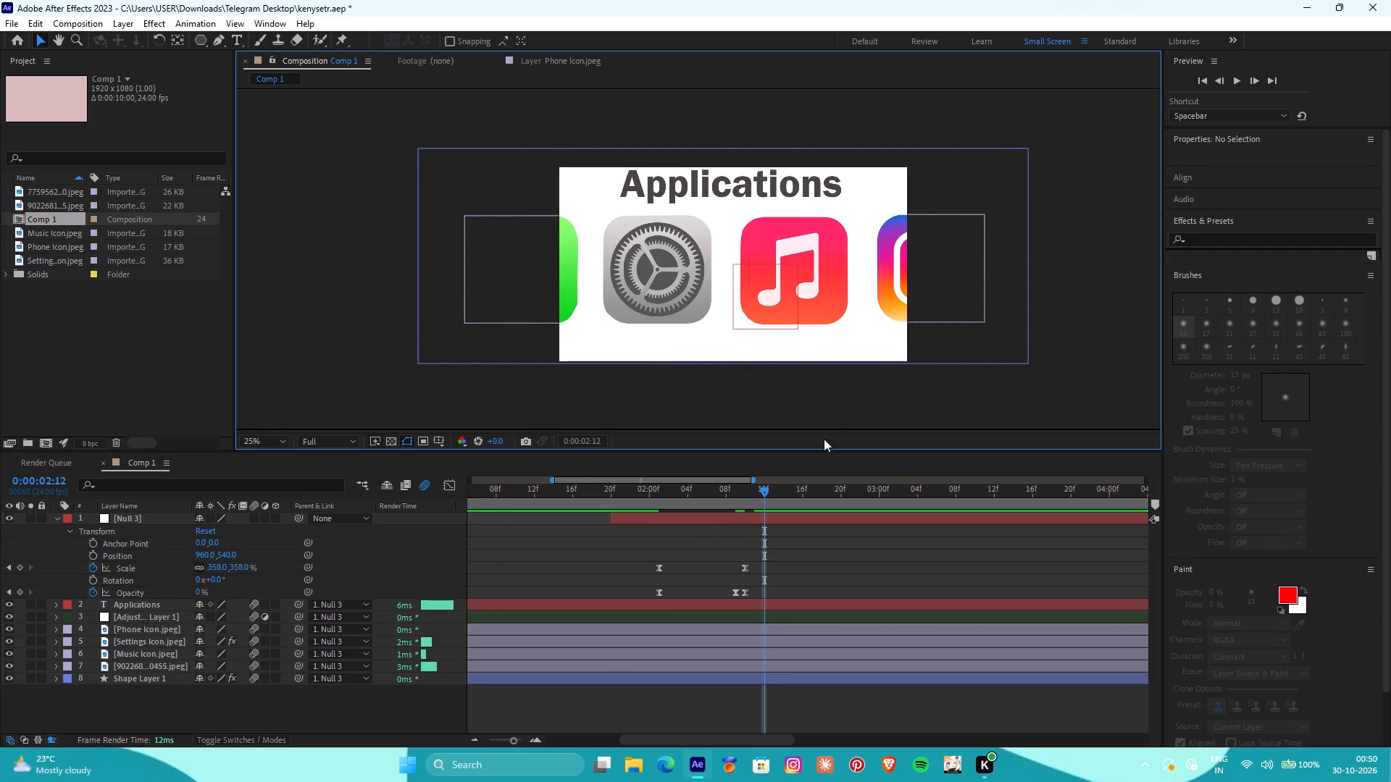
Move the current time back to about 0:00:01:22, before the card zoom starts.
{"action": "left_click_drag", "start_coordinate": [761, 490], "coordinate": [622, 519]}
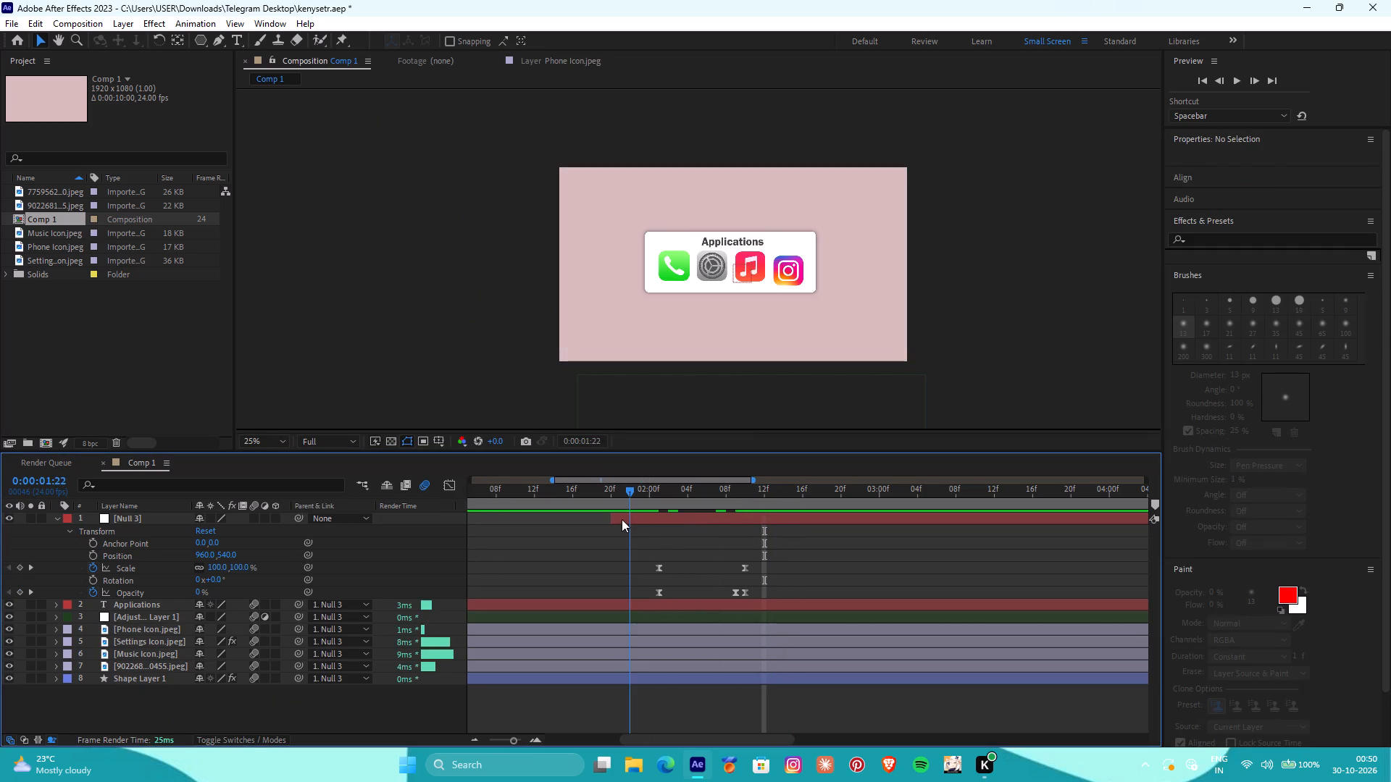
Review the app card's zoom-in animation between about 0:00:01:20 and 0:00:02:10.
{"action": "left_click_drag", "start_coordinate": [622, 519], "coordinate": [712, 534]}
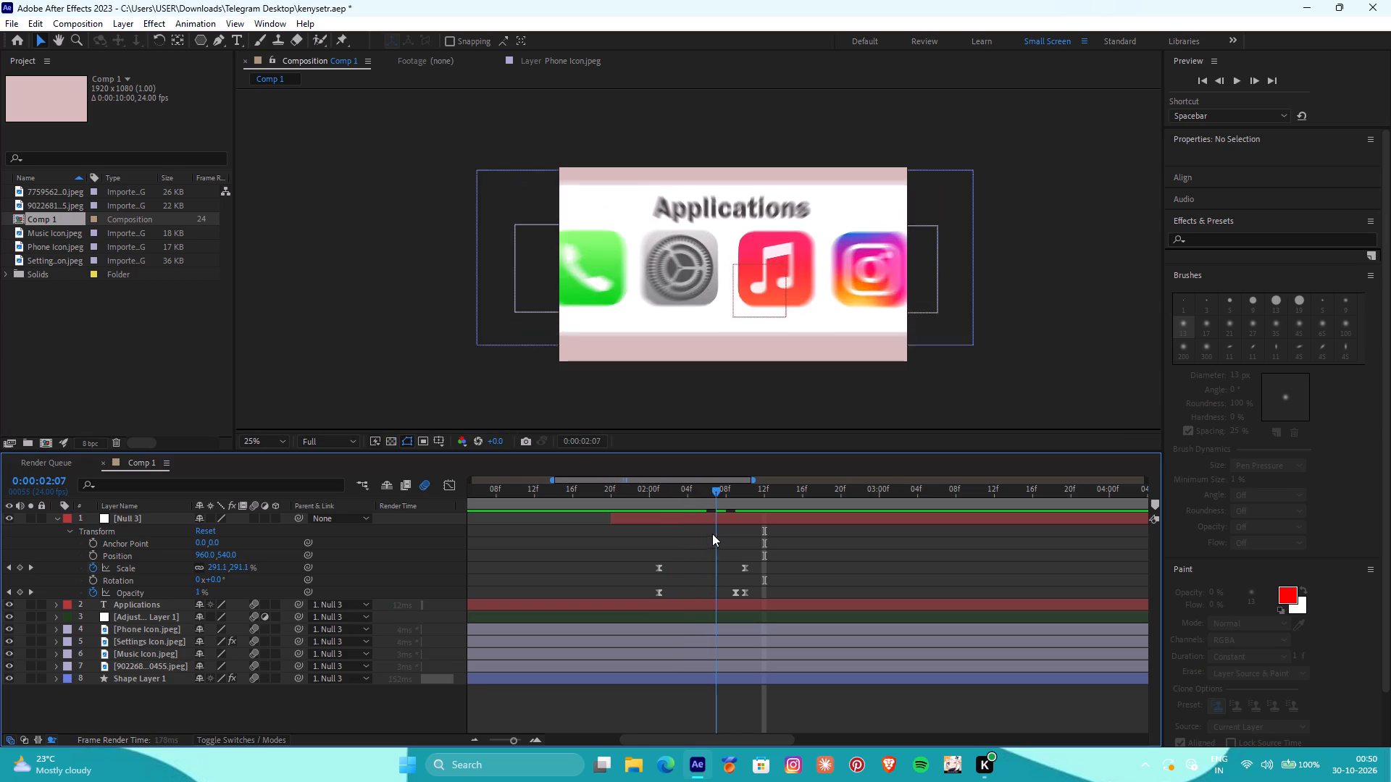
{"action": "left_click_drag", "start_coordinate": [712, 534], "coordinate": [582, 546]}
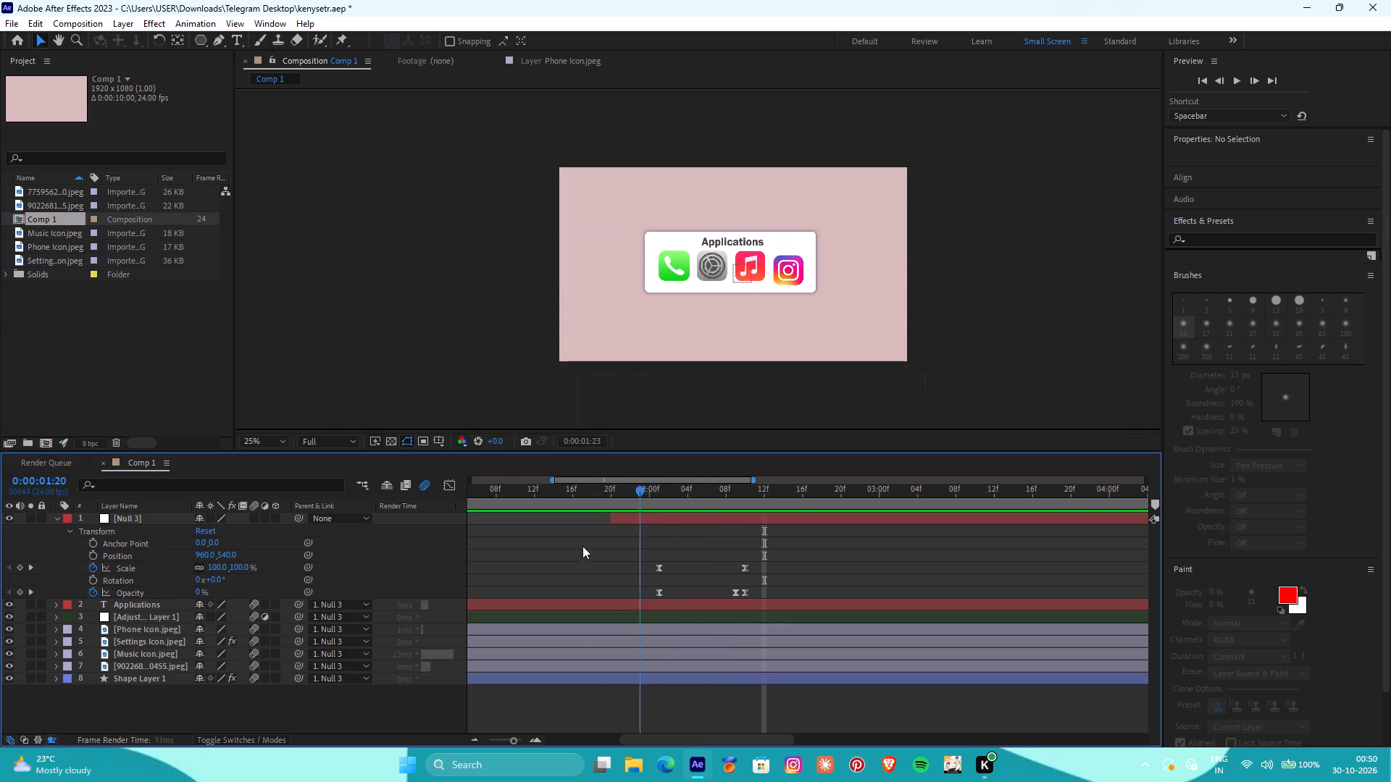
{"action": "left_click_drag", "start_coordinate": [582, 546], "coordinate": [743, 548]}
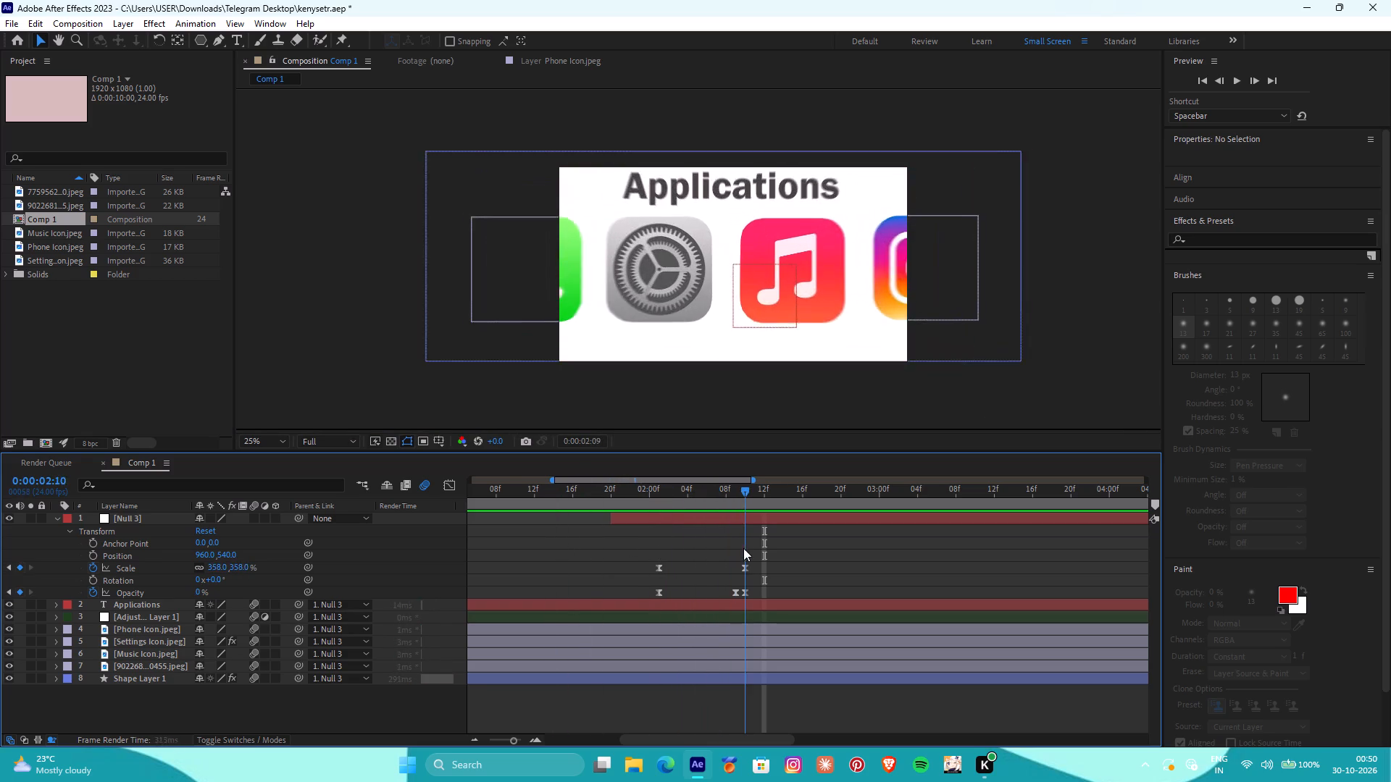
{"action": "left_click_drag", "start_coordinate": [743, 548], "coordinate": [650, 560]}
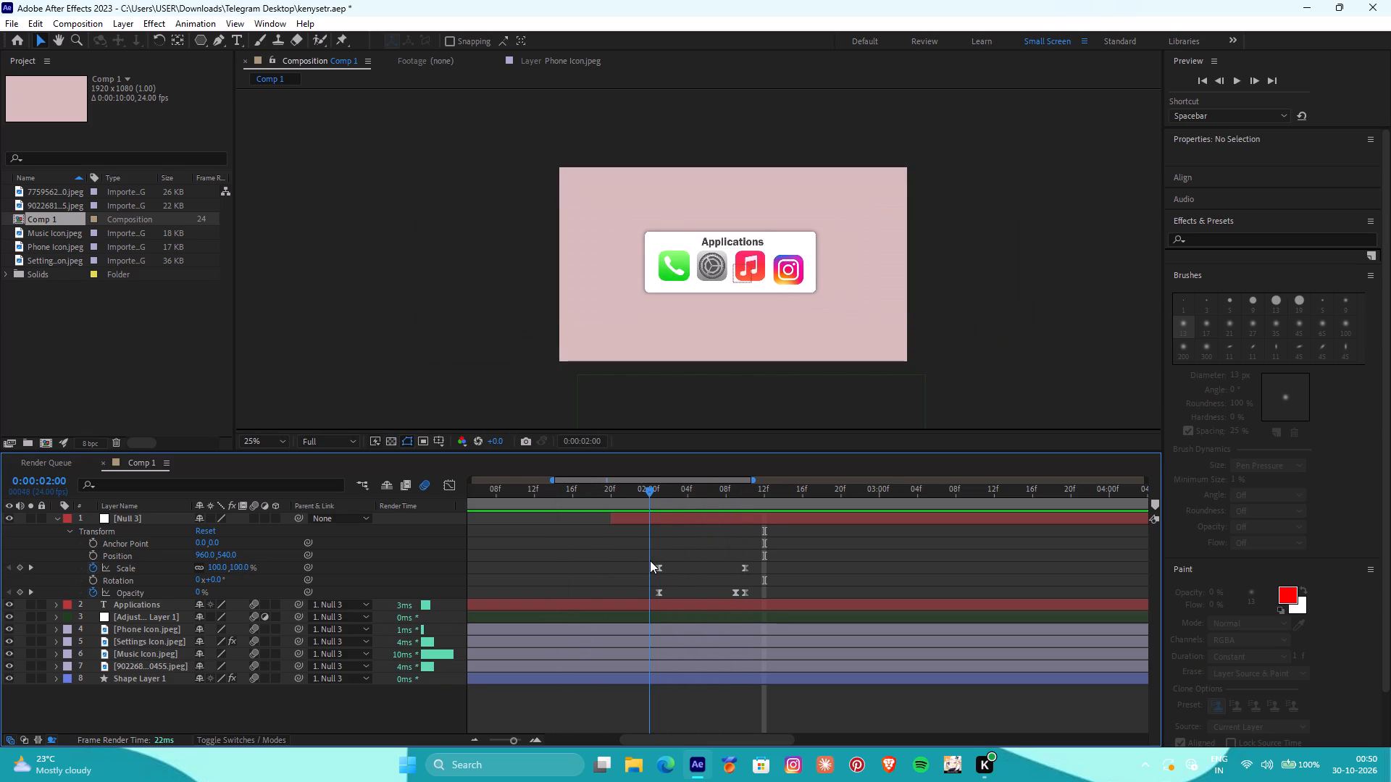
{"action": "left_click_drag", "start_coordinate": [650, 560], "coordinate": [651, 560]}
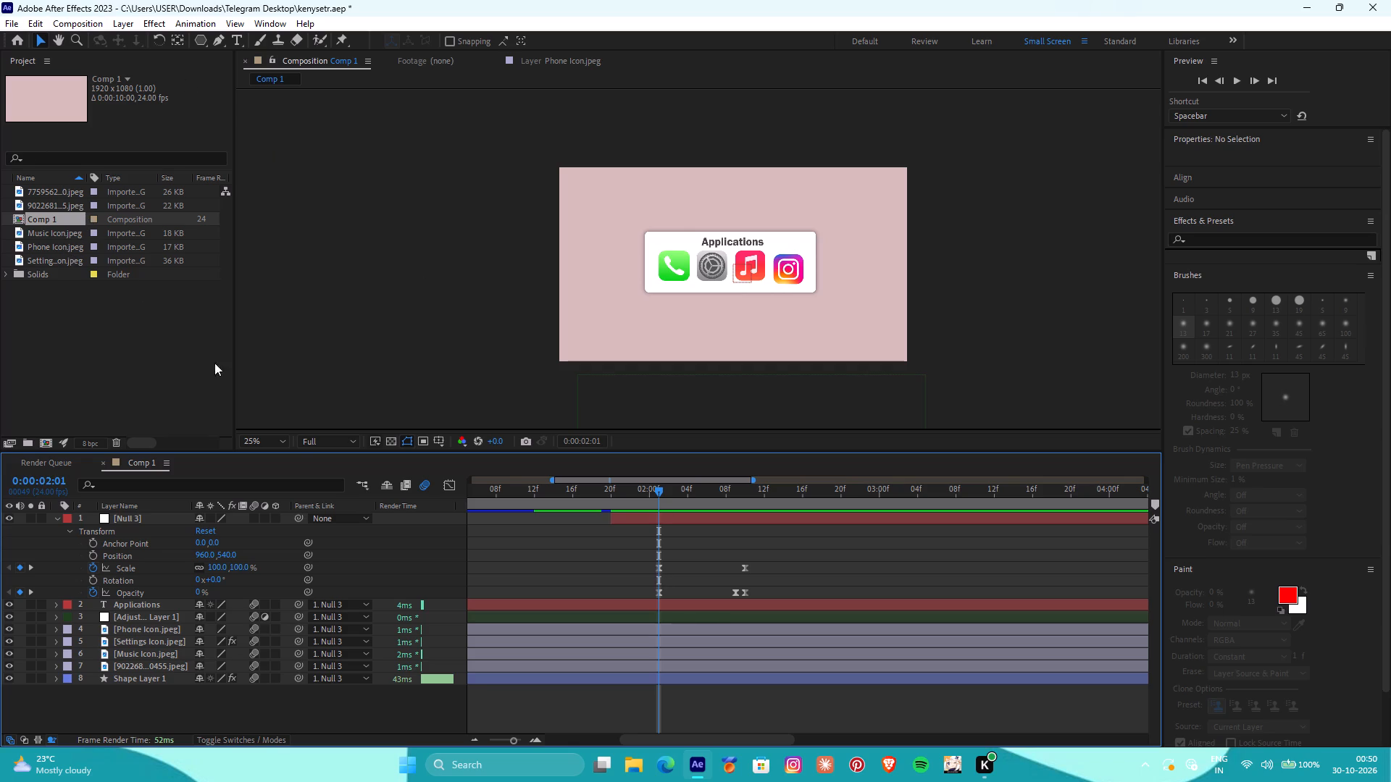
{"action": "left_click_drag", "start_coordinate": [653, 485], "coordinate": [706, 482]}
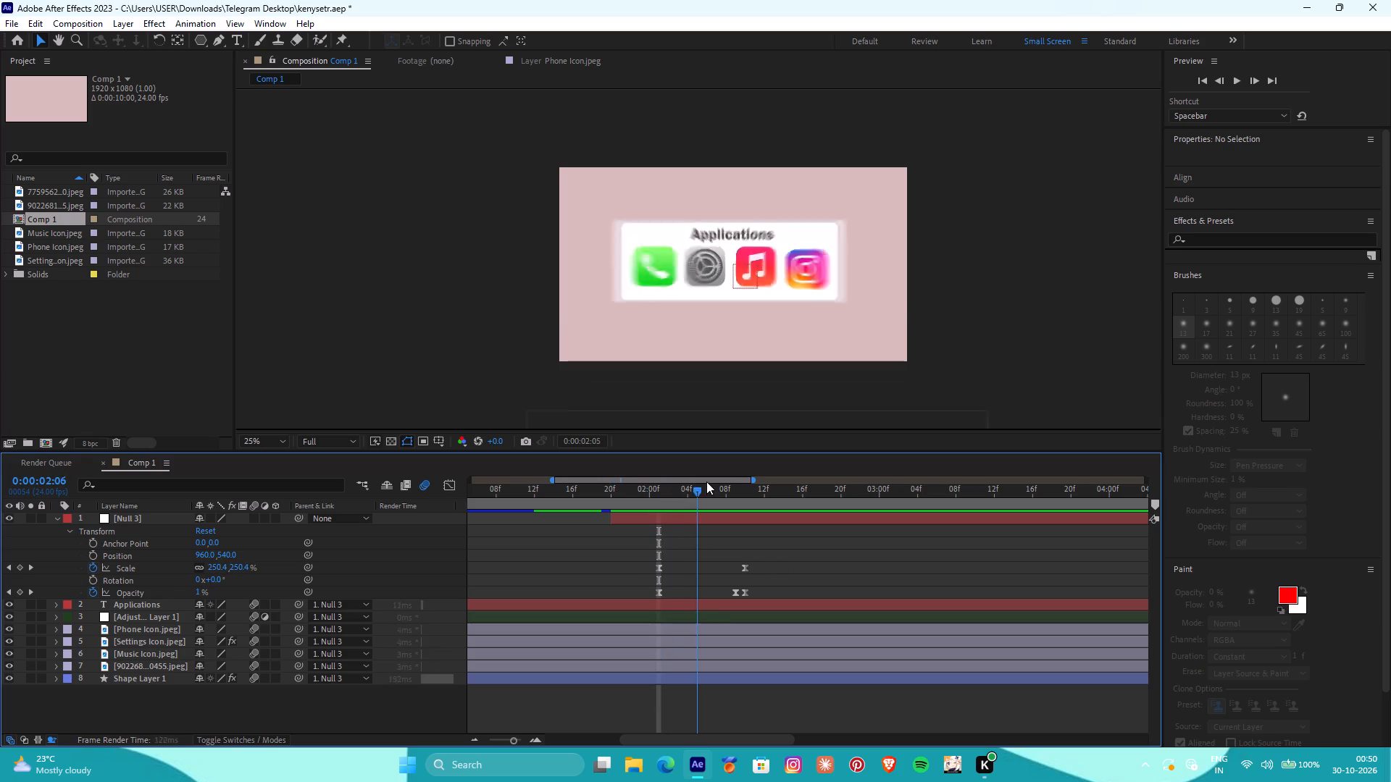
{"action": "left_click_drag", "start_coordinate": [706, 482], "coordinate": [689, 479]}
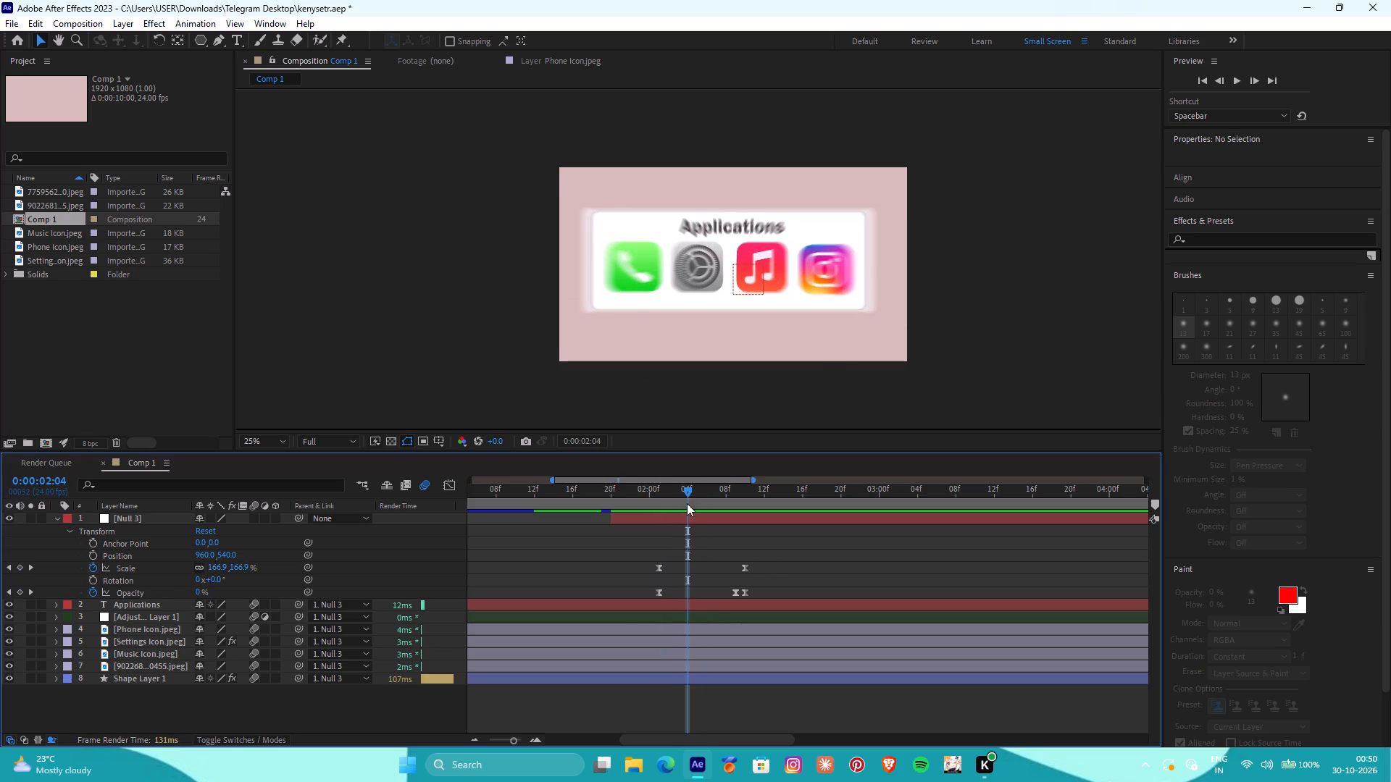
Add a two-node camera to Comp 1 with the default camera settings.
{"action": "right_click", "coordinate": [544, 700]}
{"action": "left_click", "coordinate": [646, 529]}
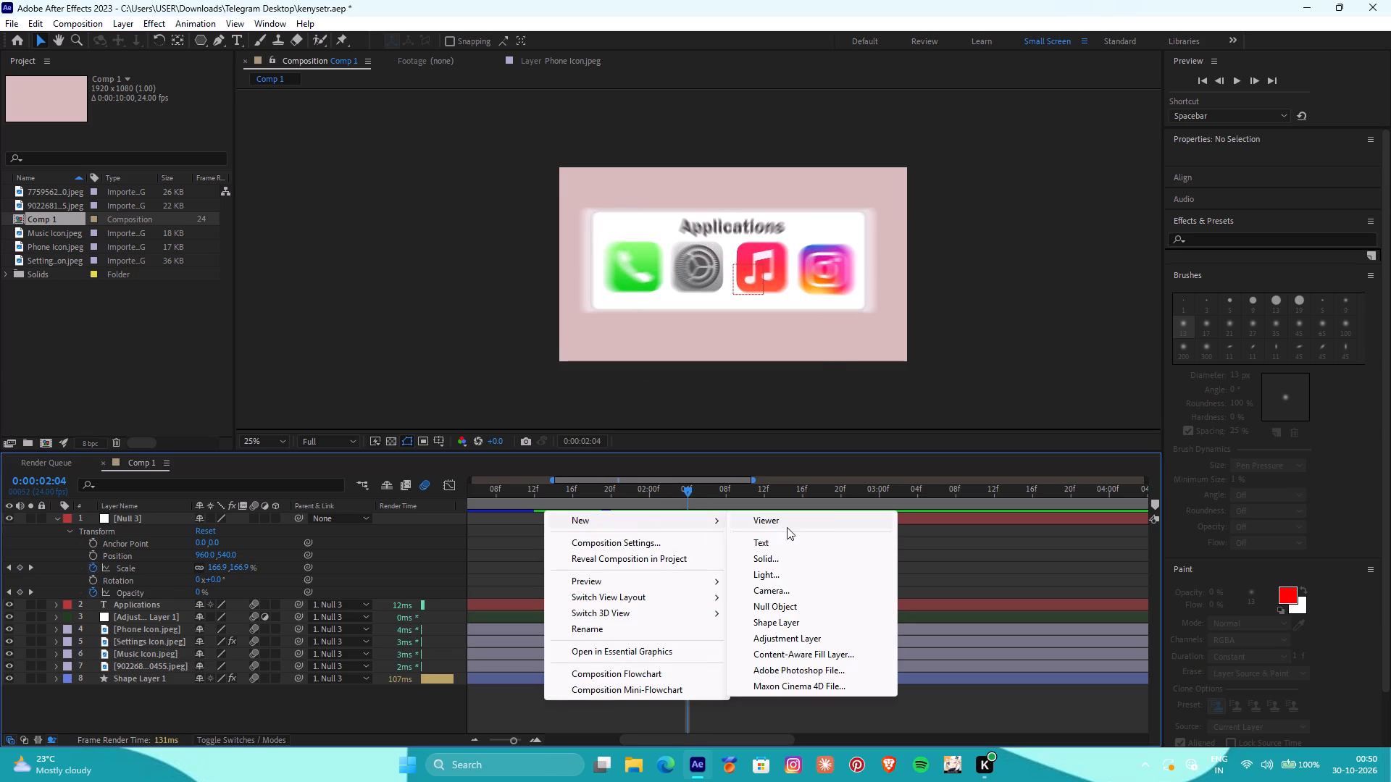
{"action": "left_click", "coordinate": [795, 587]}
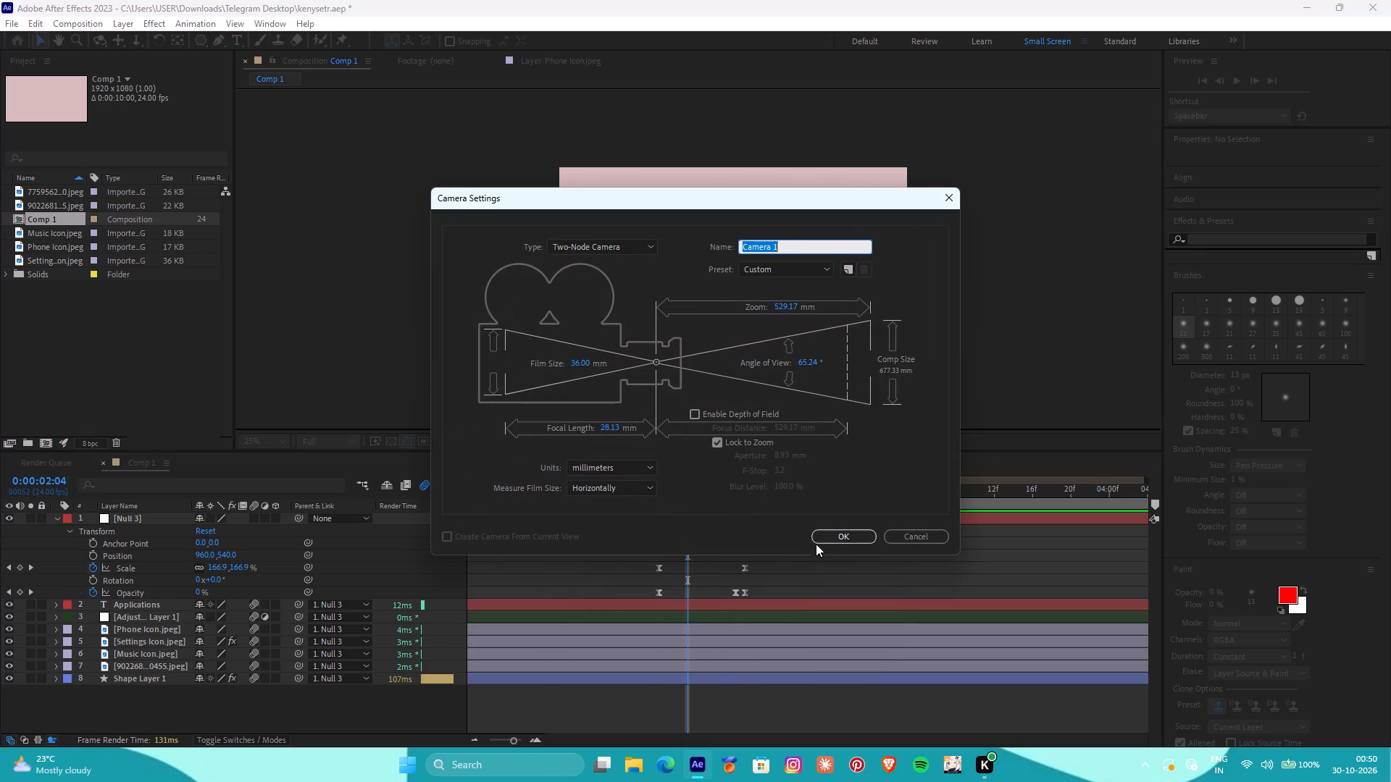
{"action": "left_click", "coordinate": [820, 541]}
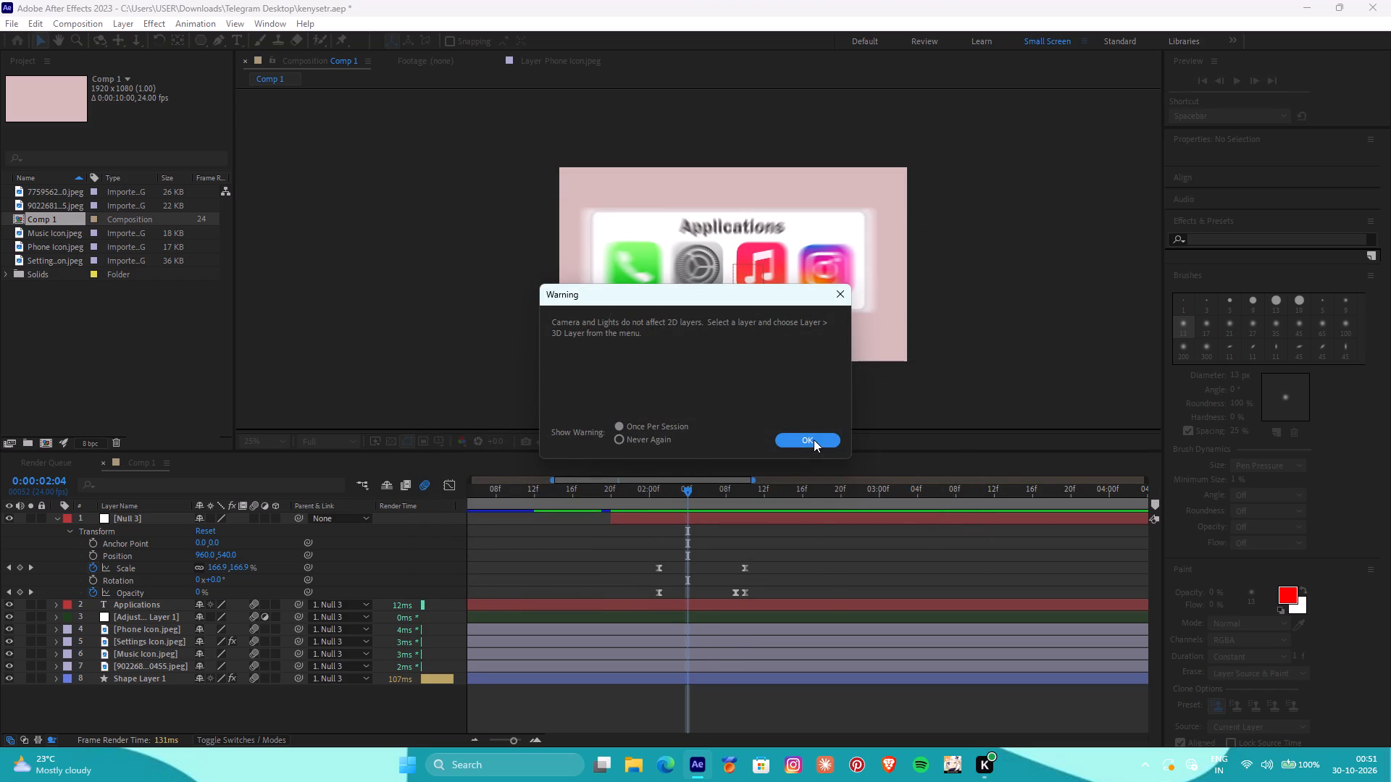
{"action": "left_click", "coordinate": [814, 440]}
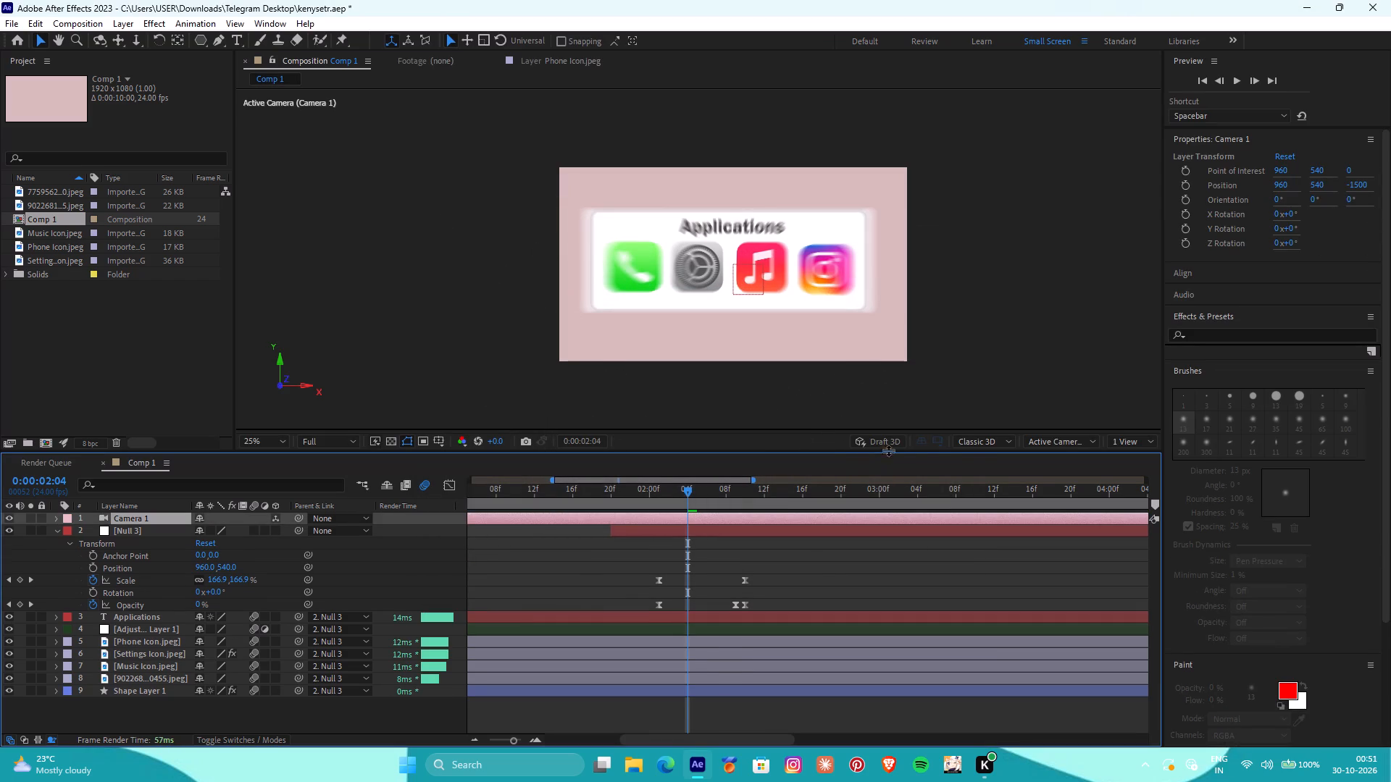
Switch the composition's 3D view to Custom View 3.
{"action": "left_click", "coordinate": [1044, 440]}
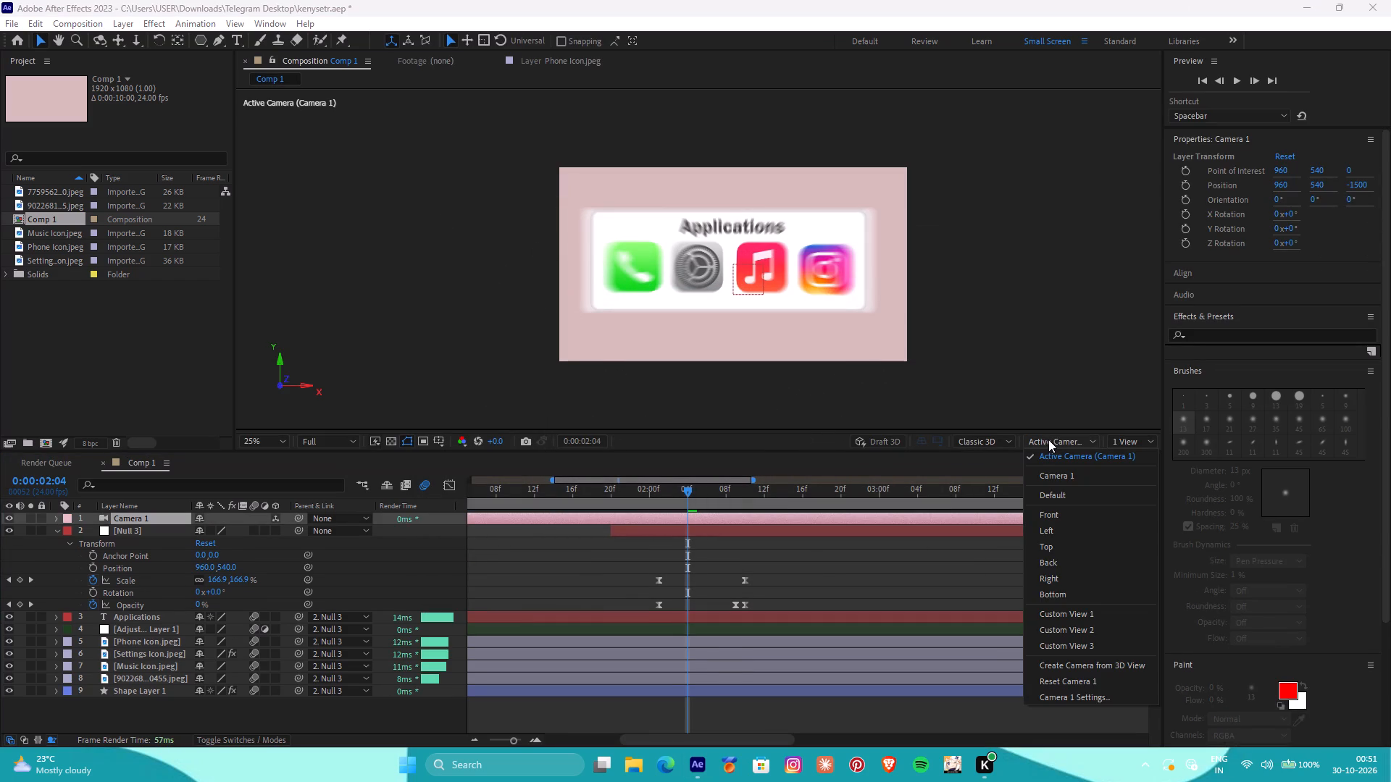
{"action": "left_click", "coordinate": [1125, 638]}
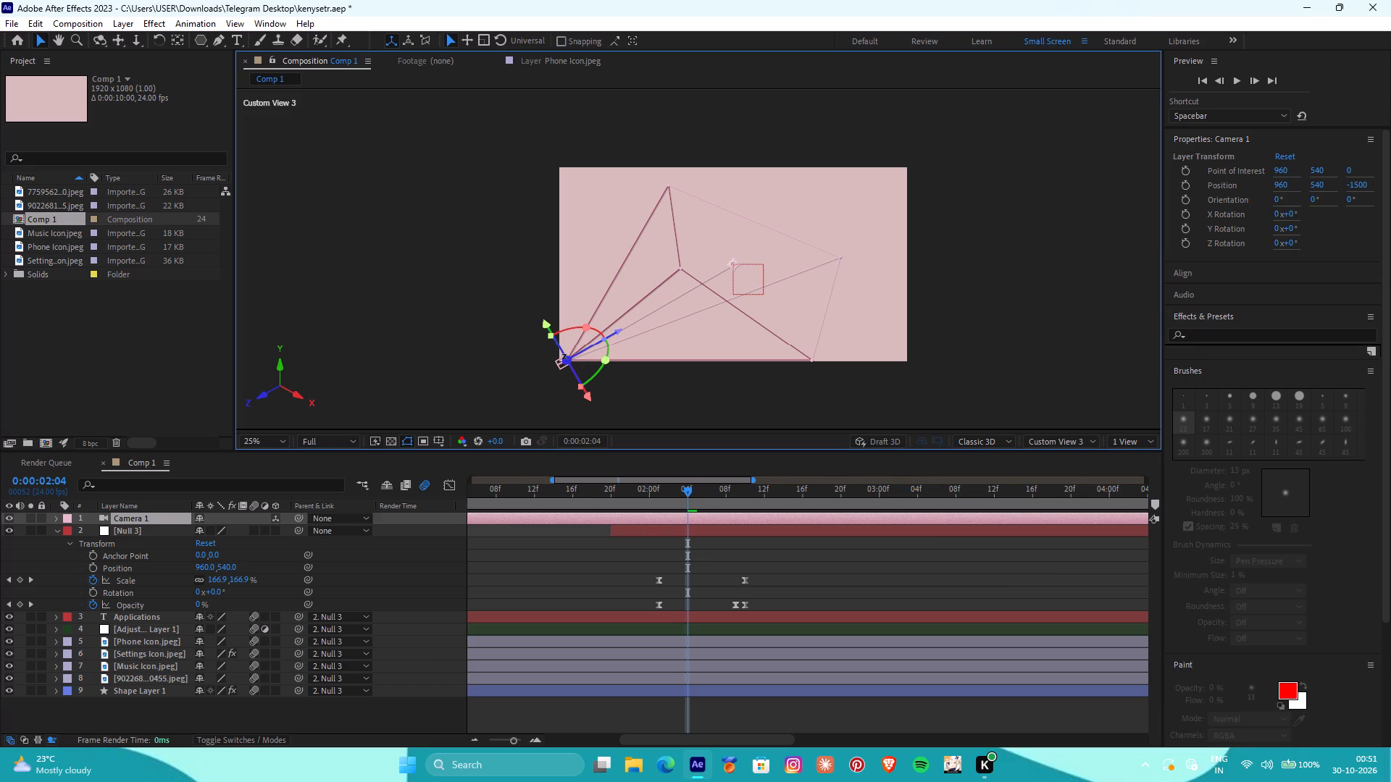
Rotate Camera 1 to about 5.8° in Z orientation and move it forward to a Z position of about -910.
{"action": "left_click_drag", "start_coordinate": [560, 354], "coordinate": [578, 340]}
{"action": "left_click", "coordinate": [806, 442]}
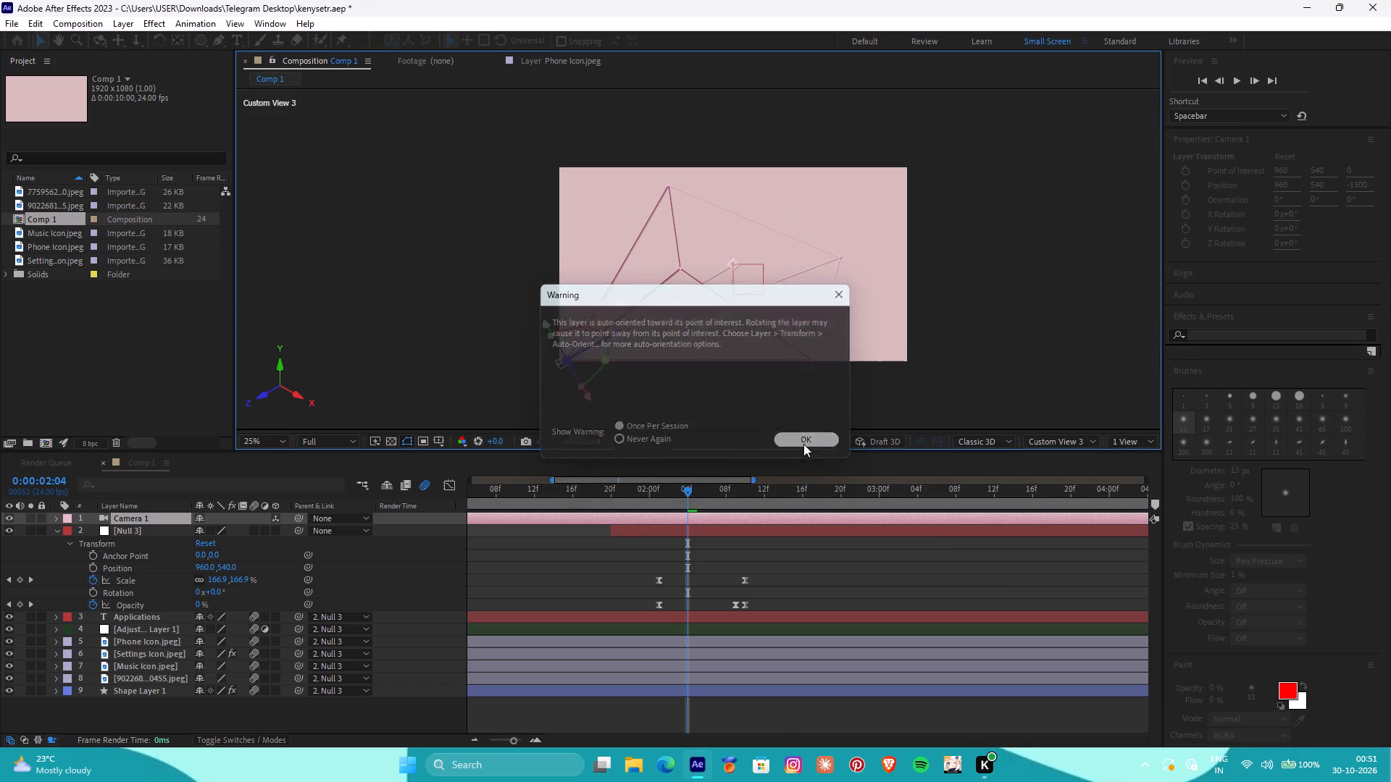
{"action": "left_click_drag", "start_coordinate": [564, 366], "coordinate": [577, 356]}
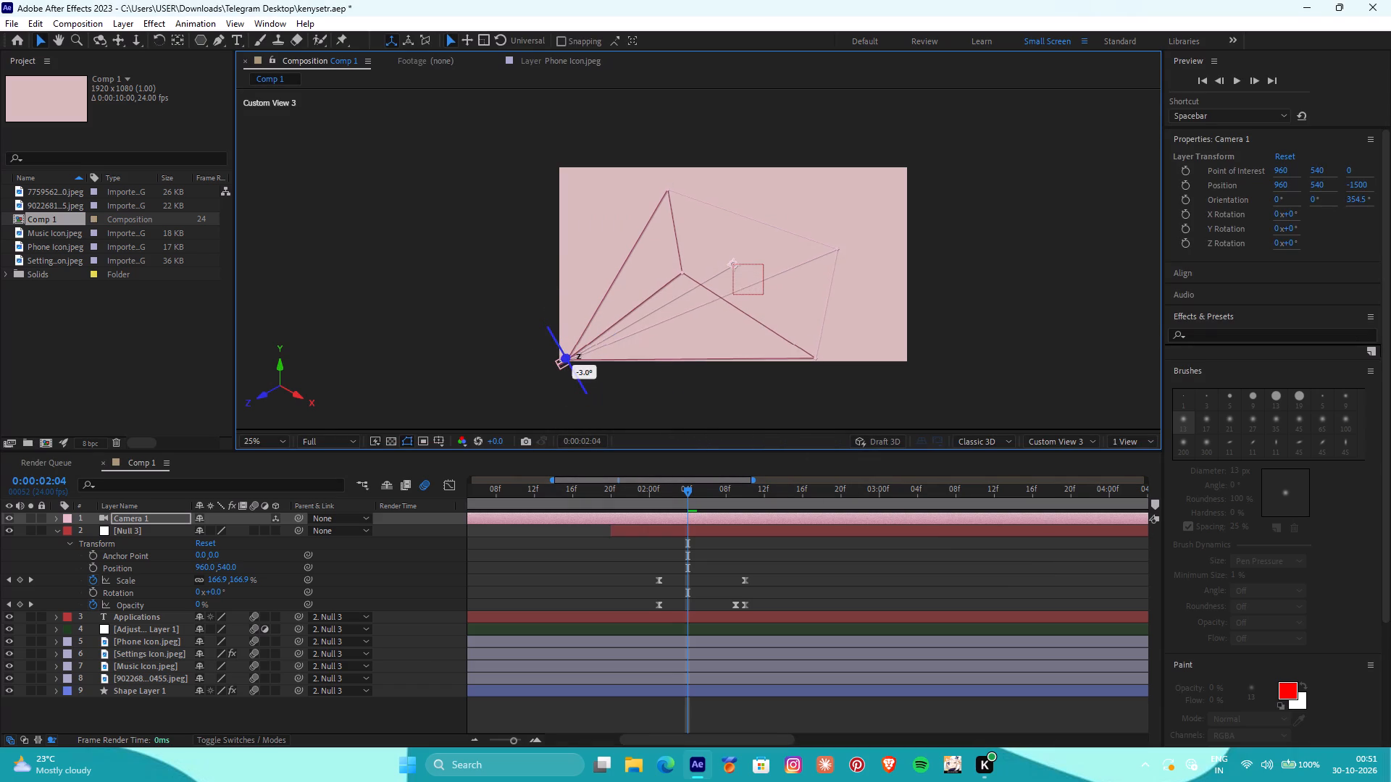
{"action": "left_click_drag", "start_coordinate": [577, 356], "coordinate": [594, 350]}
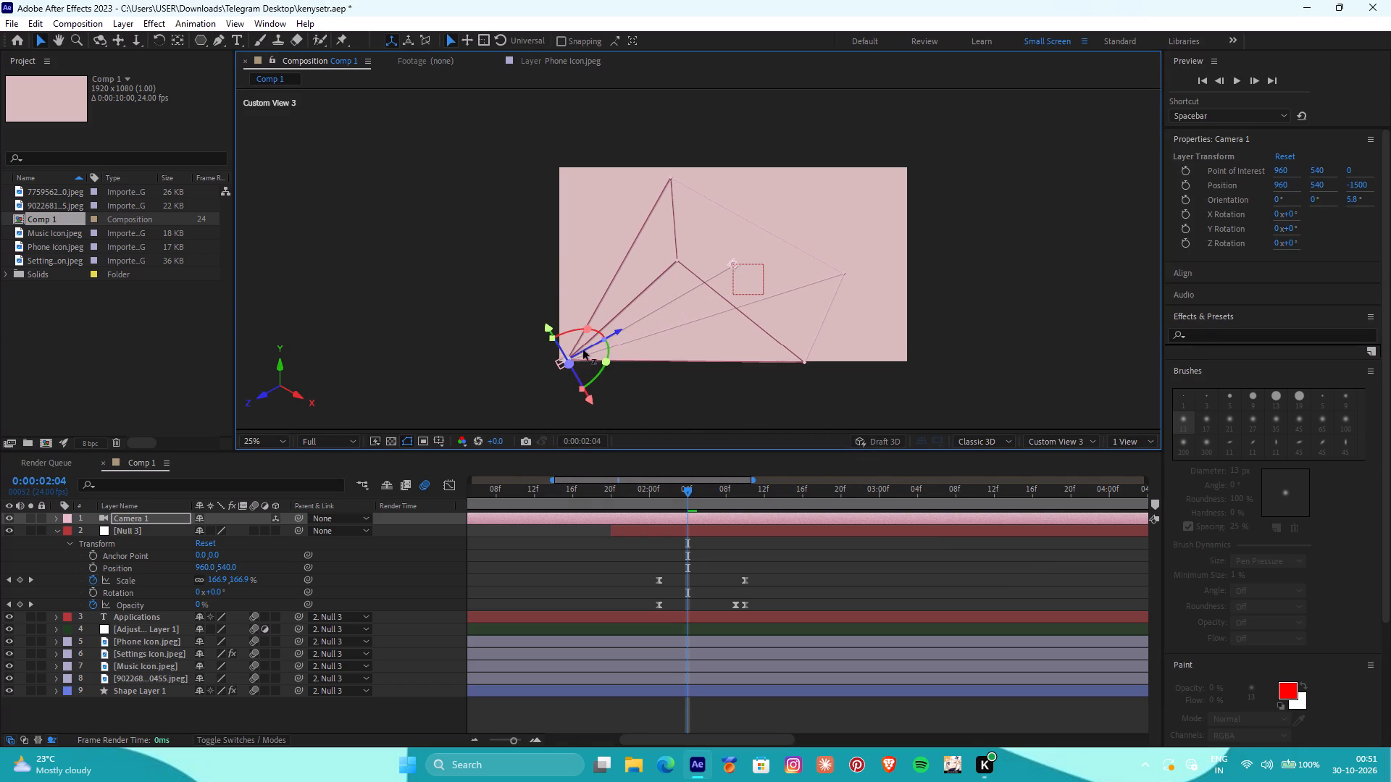
{"action": "left_click_drag", "start_coordinate": [616, 333], "coordinate": [687, 314]}
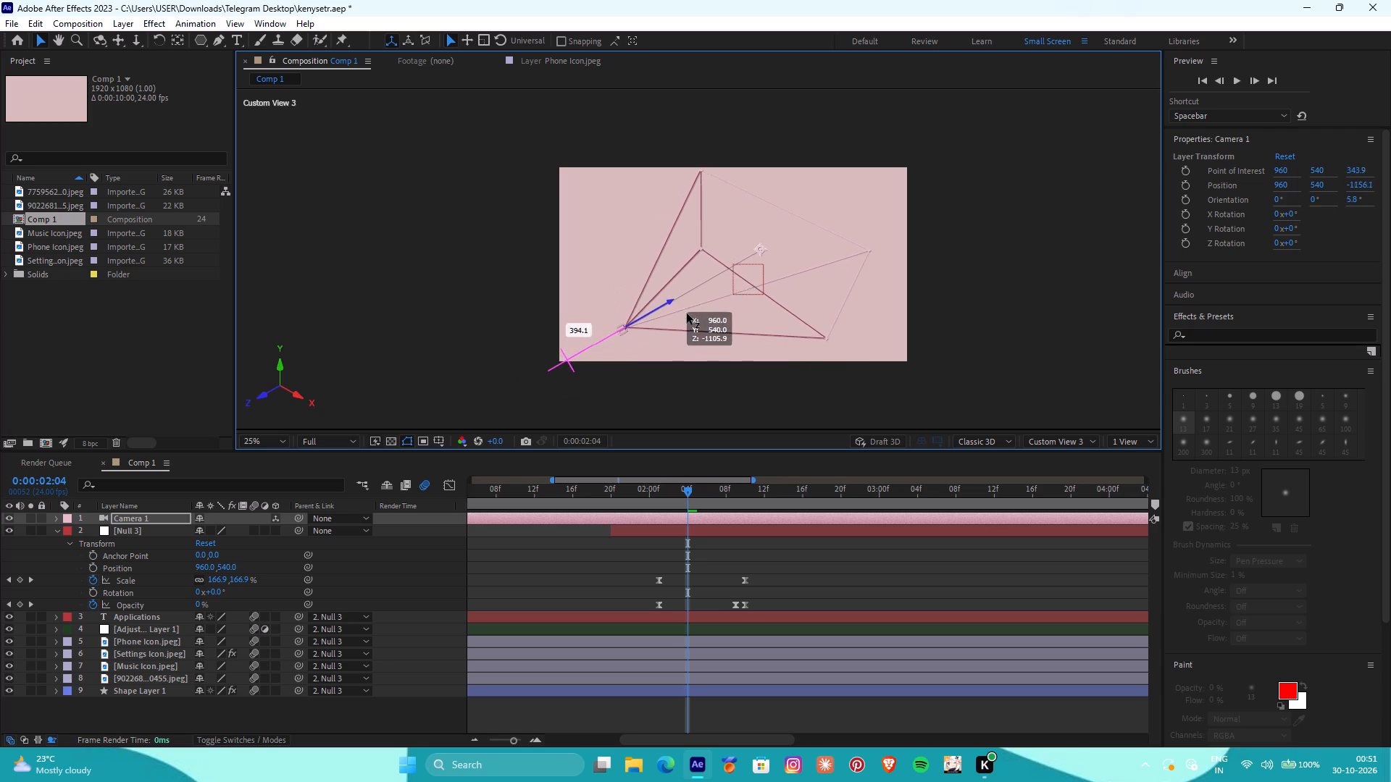
{"action": "left_click_drag", "start_coordinate": [687, 314], "coordinate": [703, 309]}
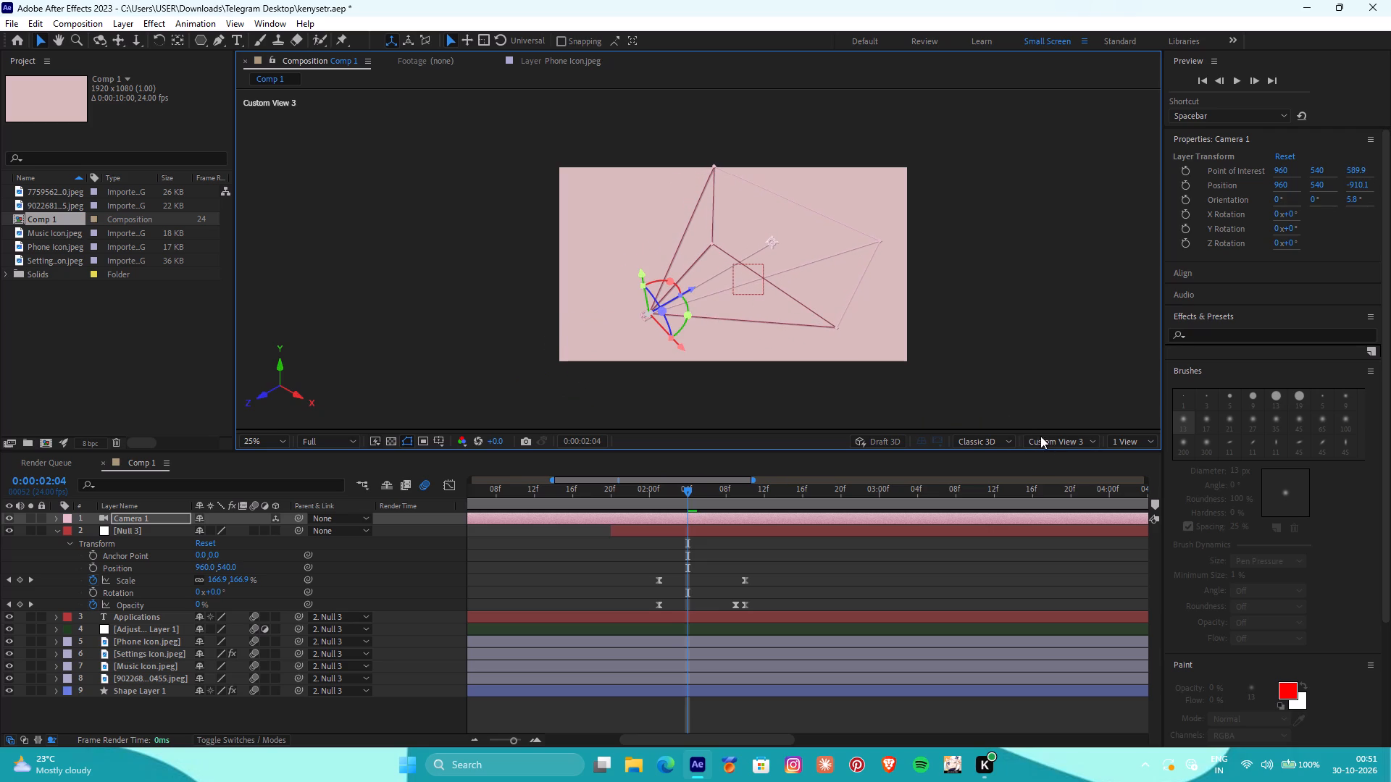
Switch the composition viewer to a two-view layout.
{"action": "left_click", "coordinate": [1122, 438]}
{"action": "left_click", "coordinate": [1136, 477]}
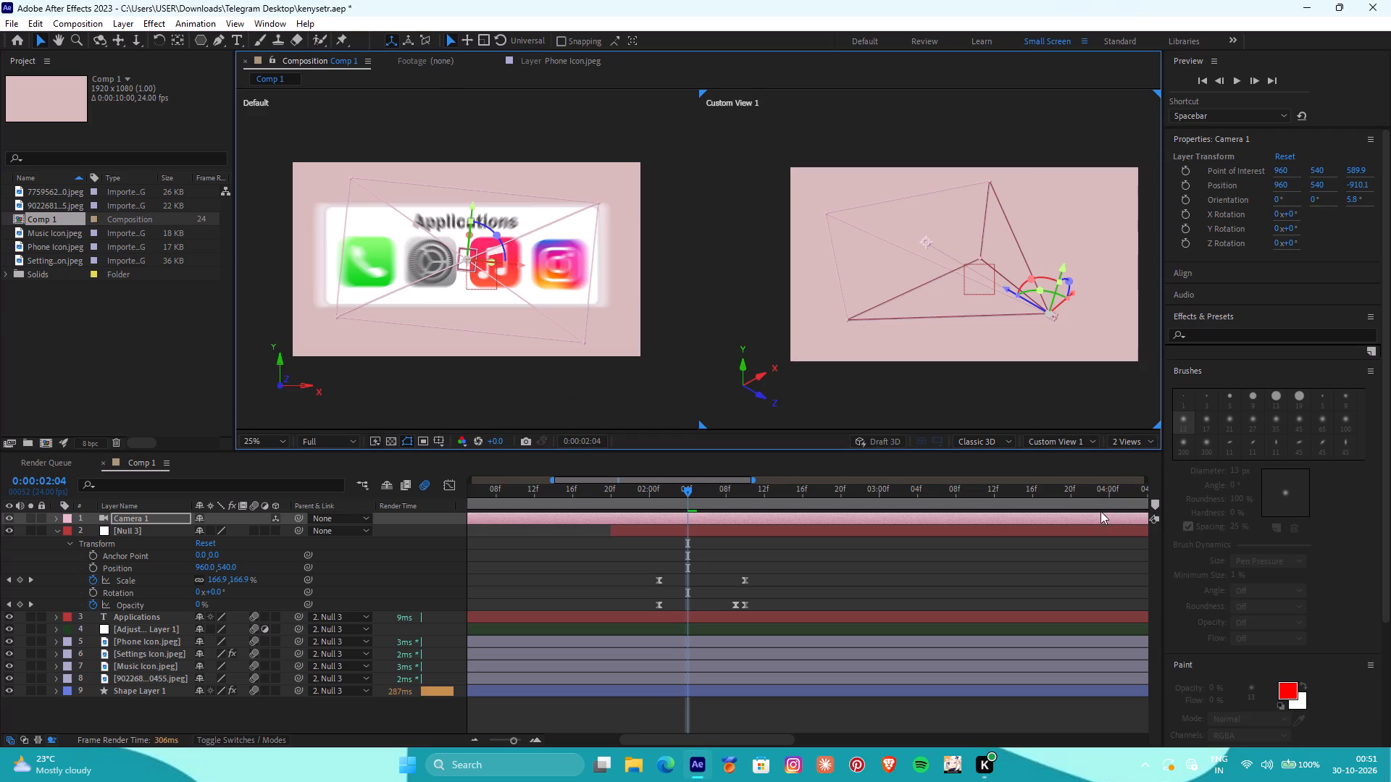
Move Camera 1 back to a Z position of about -1243 and tilt its X orientation to about 330°.
{"action": "left_click_drag", "start_coordinate": [1022, 297], "coordinate": [1014, 295]}
{"action": "left_click_drag", "start_coordinate": [1014, 295], "coordinate": [1085, 335]}
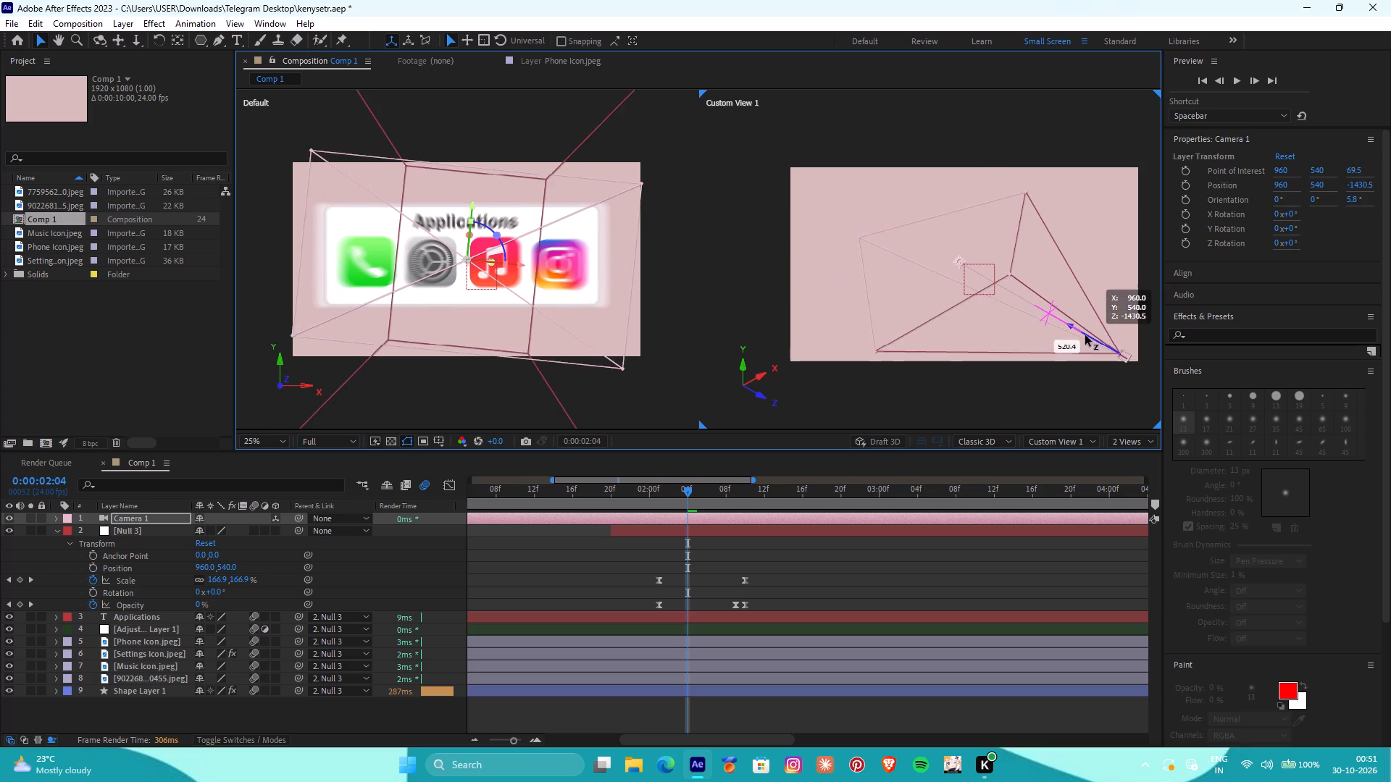
{"action": "left_click_drag", "start_coordinate": [1085, 335], "coordinate": [1071, 316]}
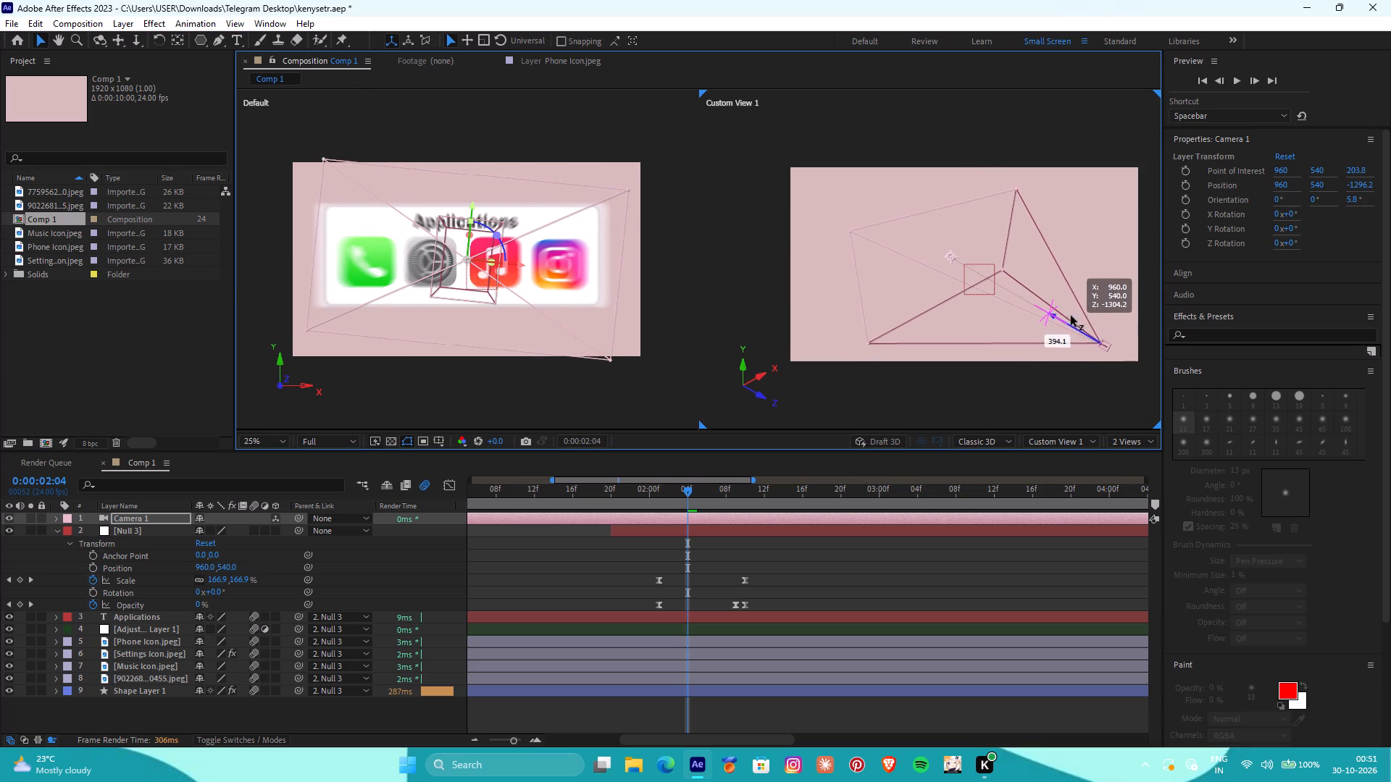
{"action": "left_click_drag", "start_coordinate": [1071, 316], "coordinate": [1062, 314]}
{"action": "left_click_drag", "start_coordinate": [1090, 307], "coordinate": [1069, 308]}
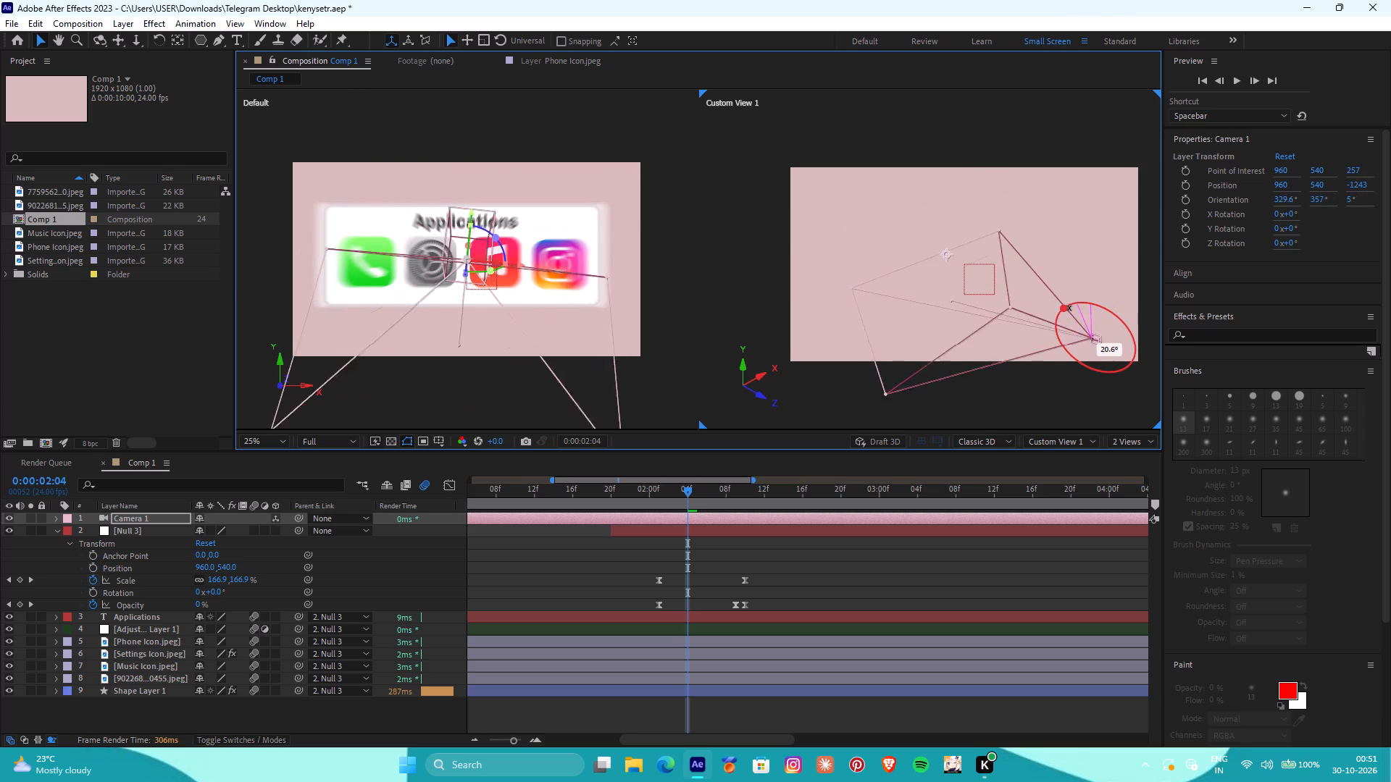
{"action": "left_click_drag", "start_coordinate": [1069, 308], "coordinate": [1073, 308]}
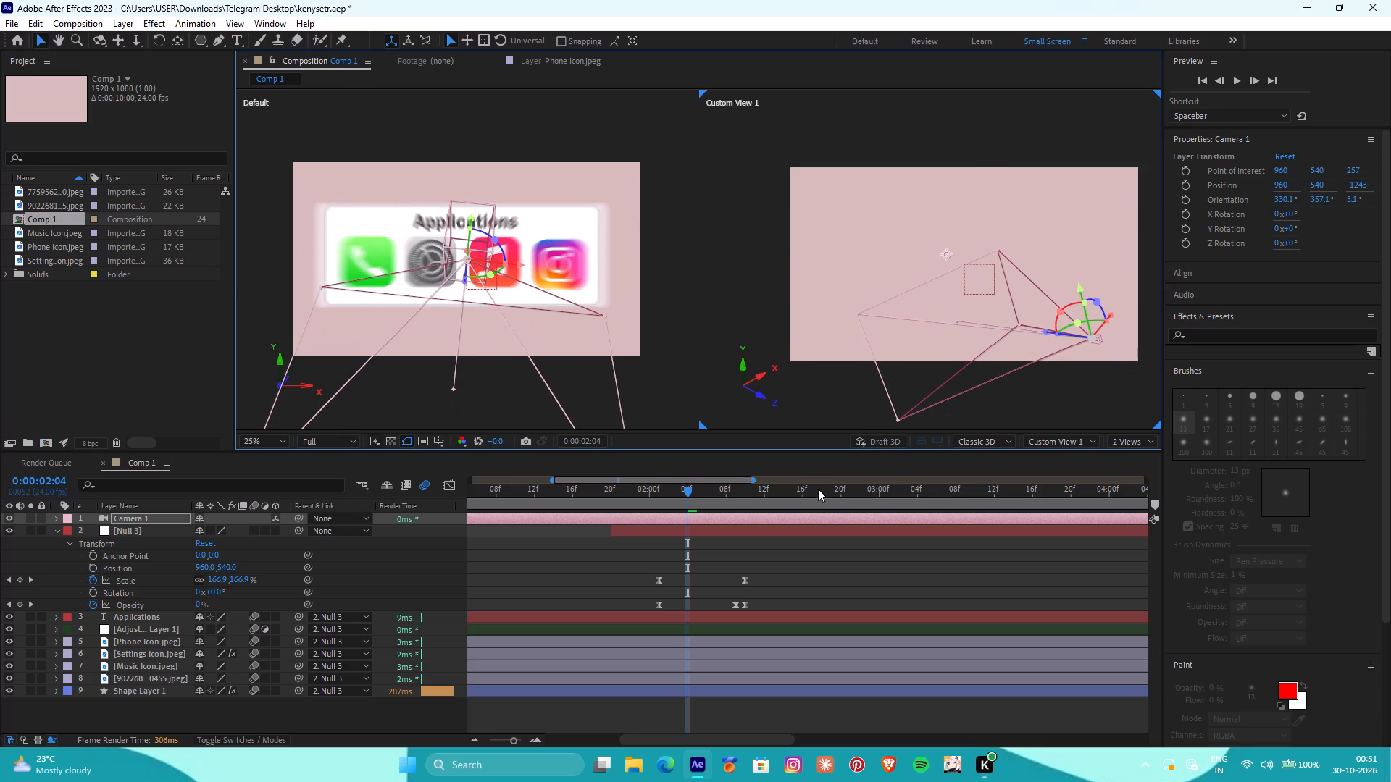
Review the app card animation around 0:00:02:09 and again from the start up to 0:00:00:20.
{"action": "left_click_drag", "start_coordinate": [680, 485], "coordinate": [662, 495]}
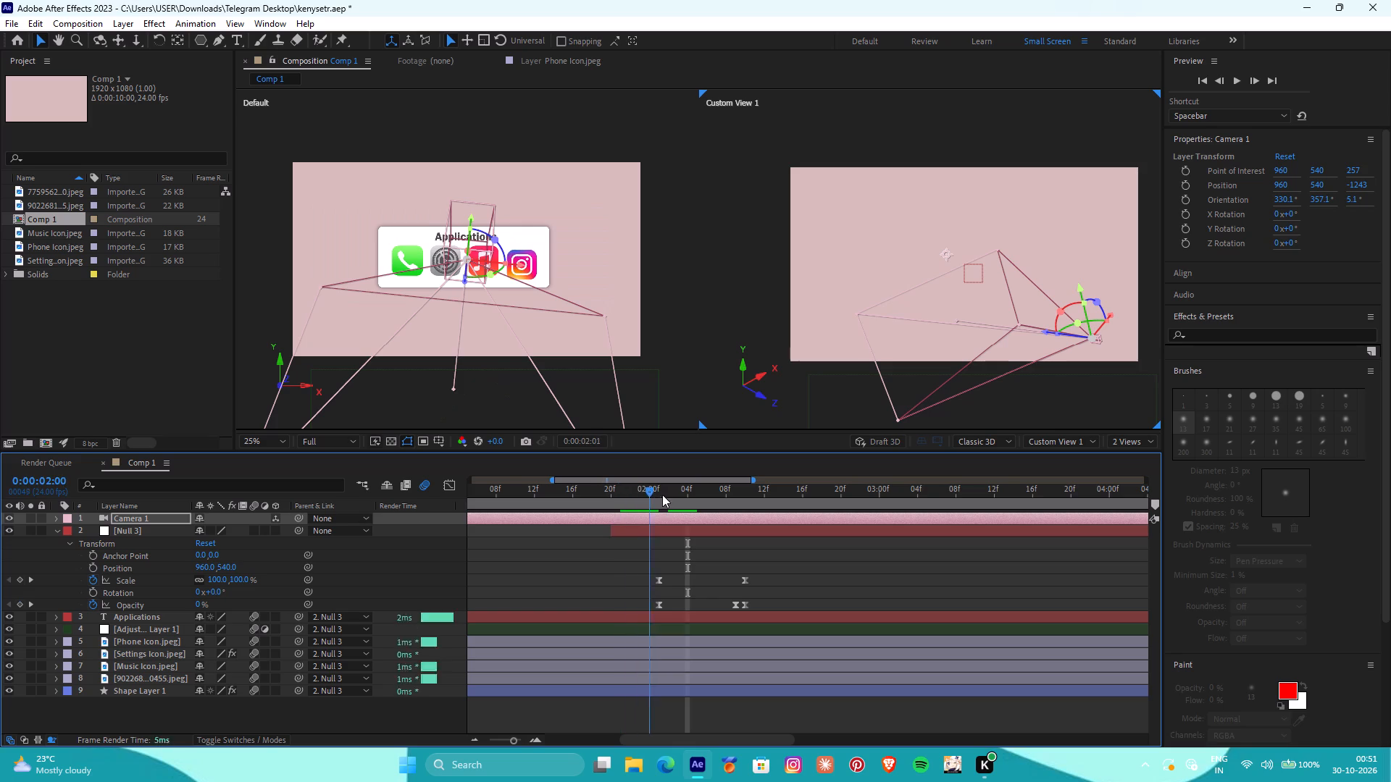
{"action": "left_click_drag", "start_coordinate": [662, 495], "coordinate": [739, 492]}
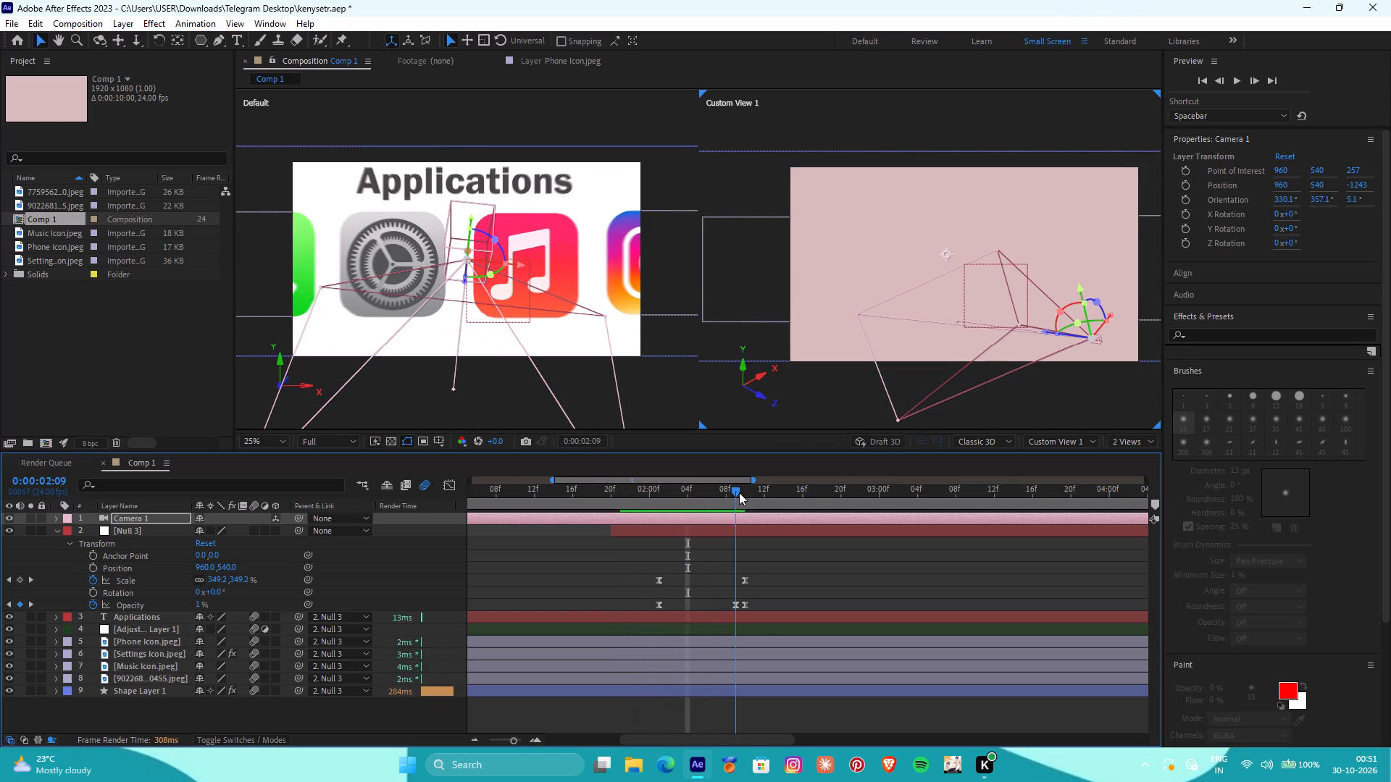
{"action": "left_click_drag", "start_coordinate": [739, 492], "coordinate": [427, 503]}
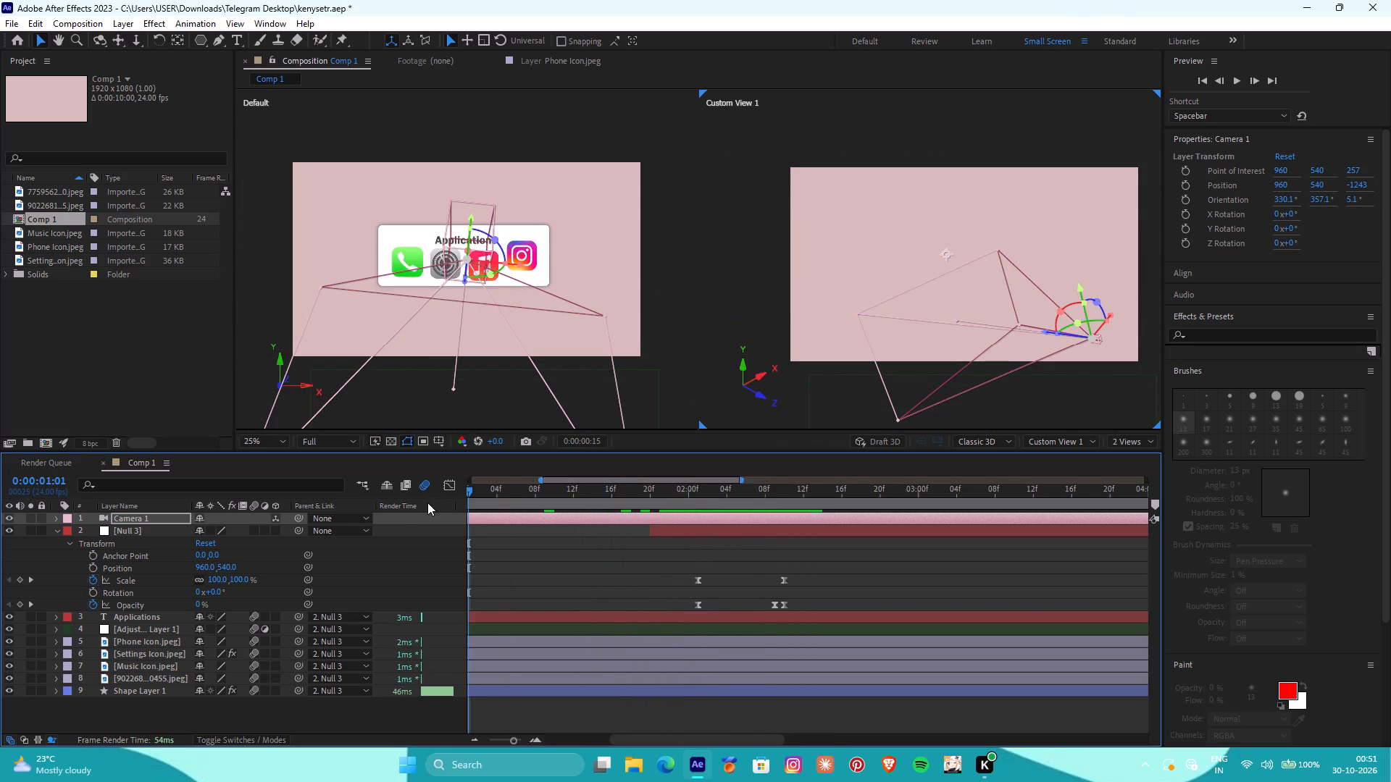
{"action": "left_click_drag", "start_coordinate": [427, 503], "coordinate": [397, 502]}
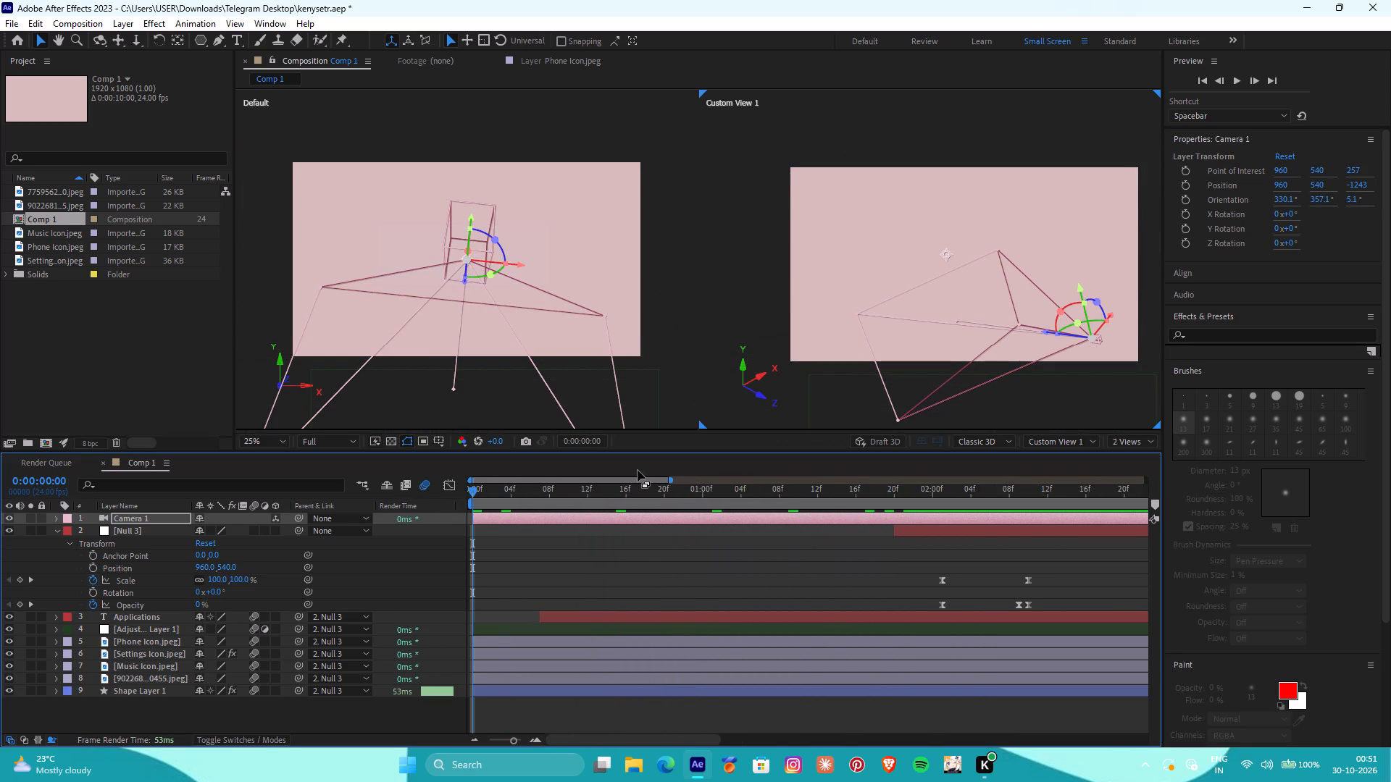
{"action": "left_click_drag", "start_coordinate": [473, 491], "coordinate": [661, 495]}
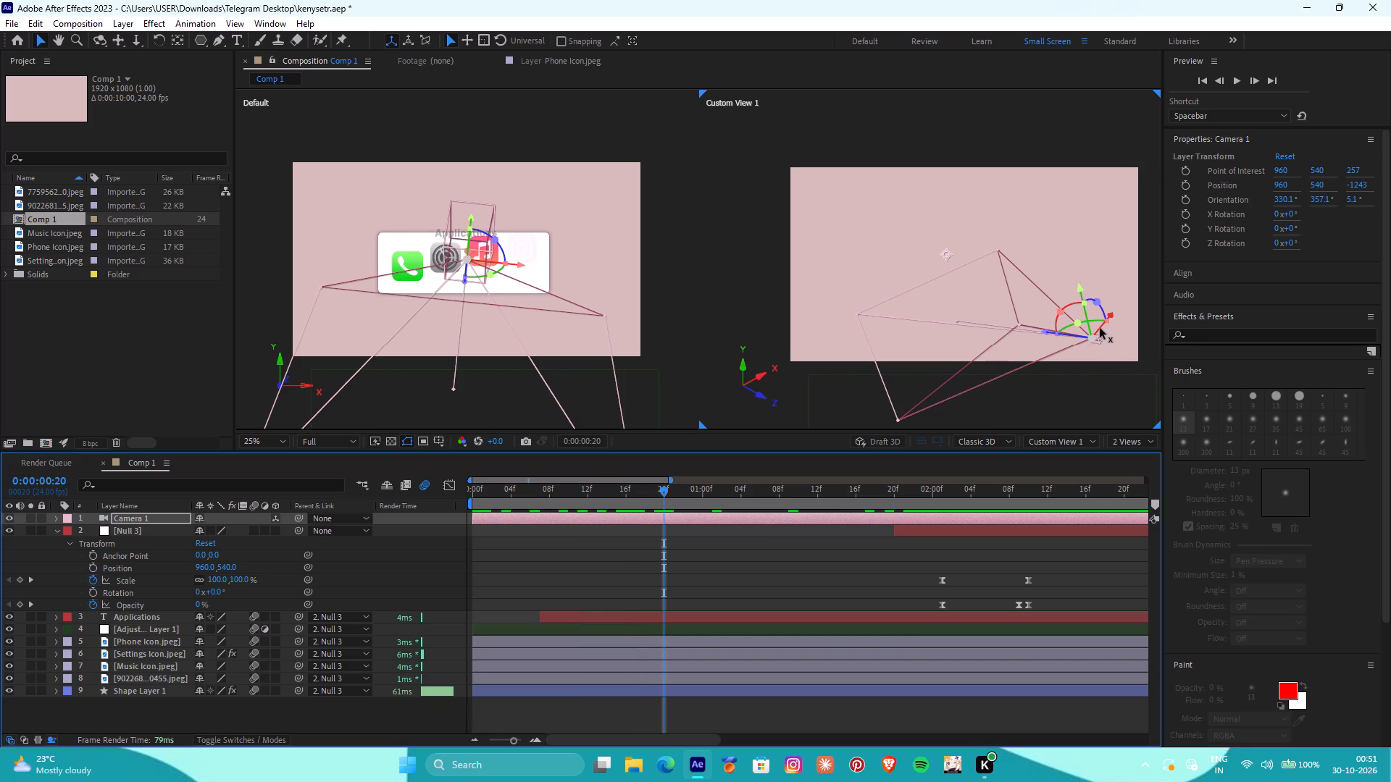
Move Camera 1 to about 261, 264, -1119 and shift its point of interest toward the composition's upper edge.
{"action": "left_click_drag", "start_coordinate": [1100, 328], "coordinate": [1032, 278]}
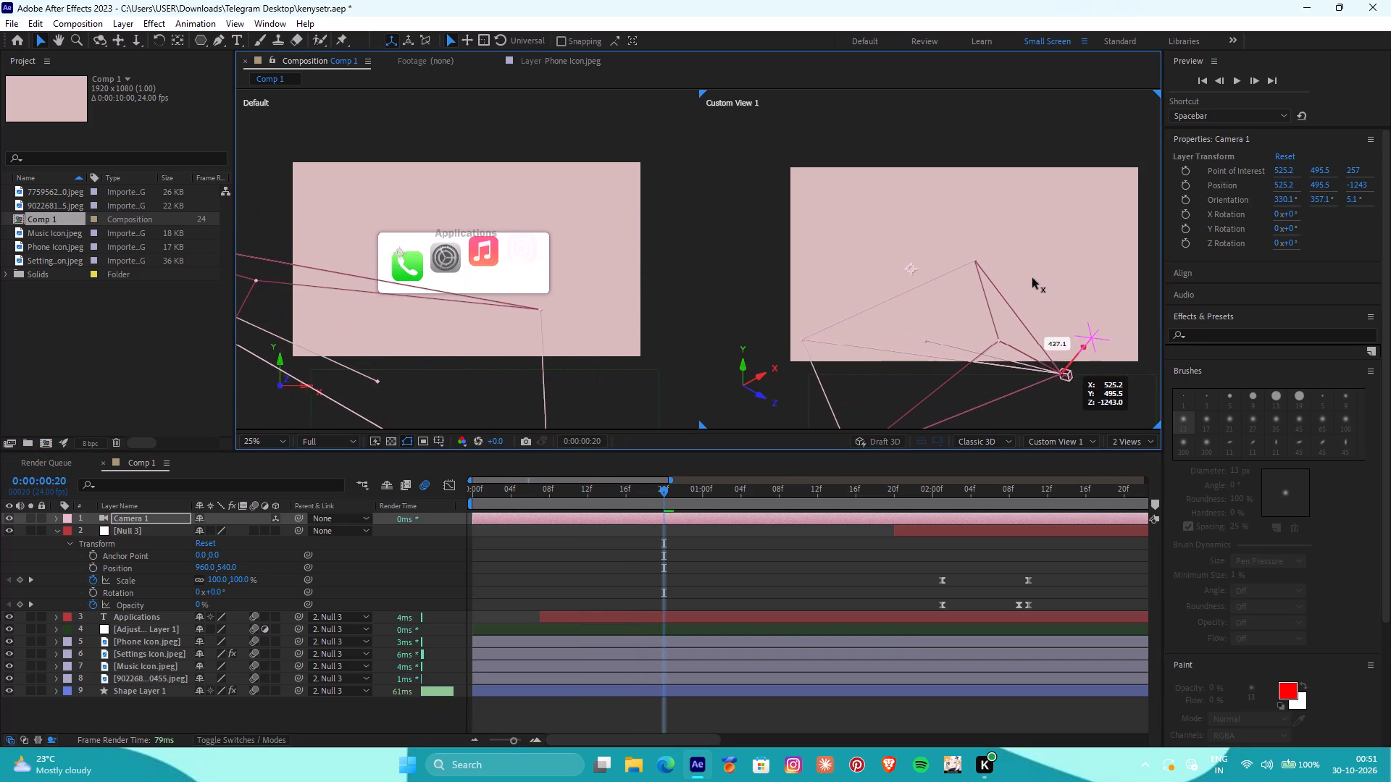
{"action": "left_click_drag", "start_coordinate": [1032, 278], "coordinate": [1040, 396]}
{"action": "left_click_drag", "start_coordinate": [973, 211], "coordinate": [979, 233]}
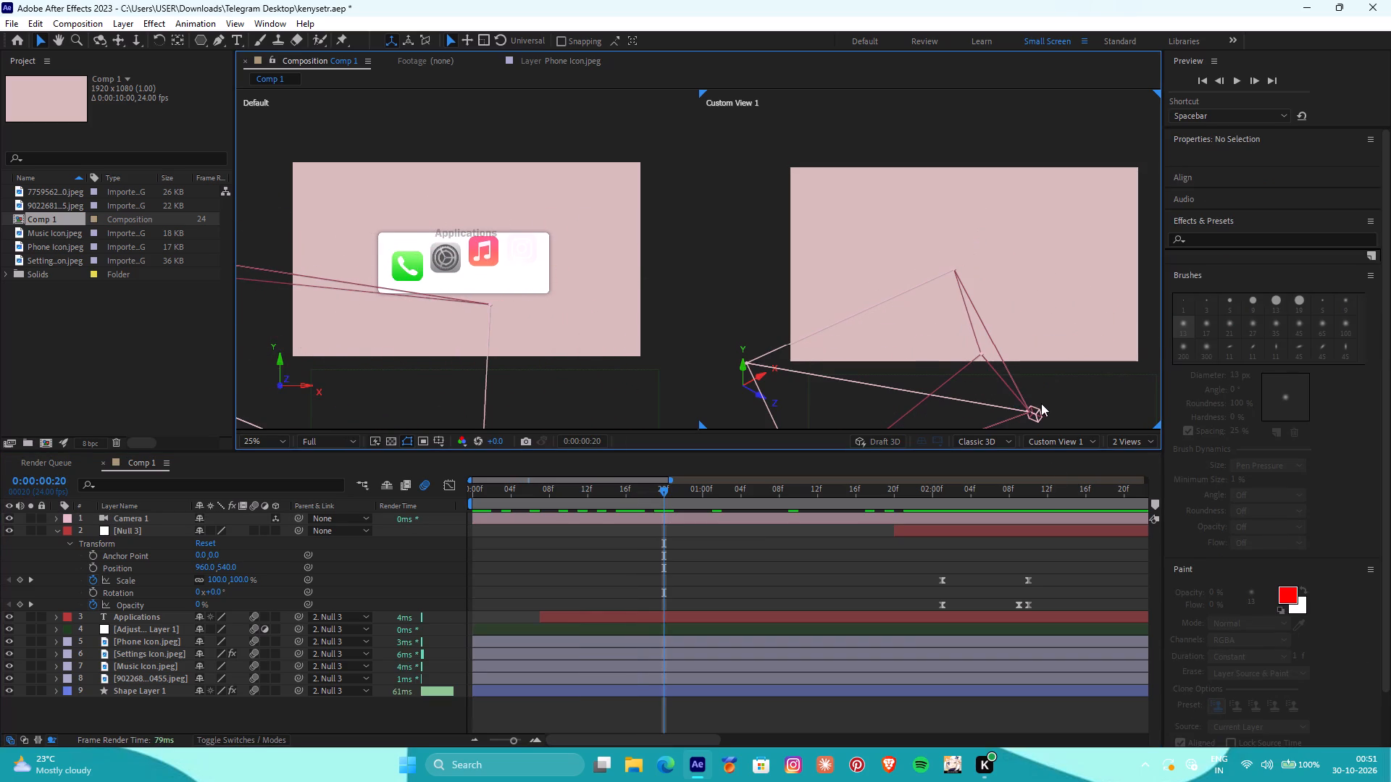
{"action": "left_click_drag", "start_coordinate": [1032, 414], "coordinate": [1025, 367]}
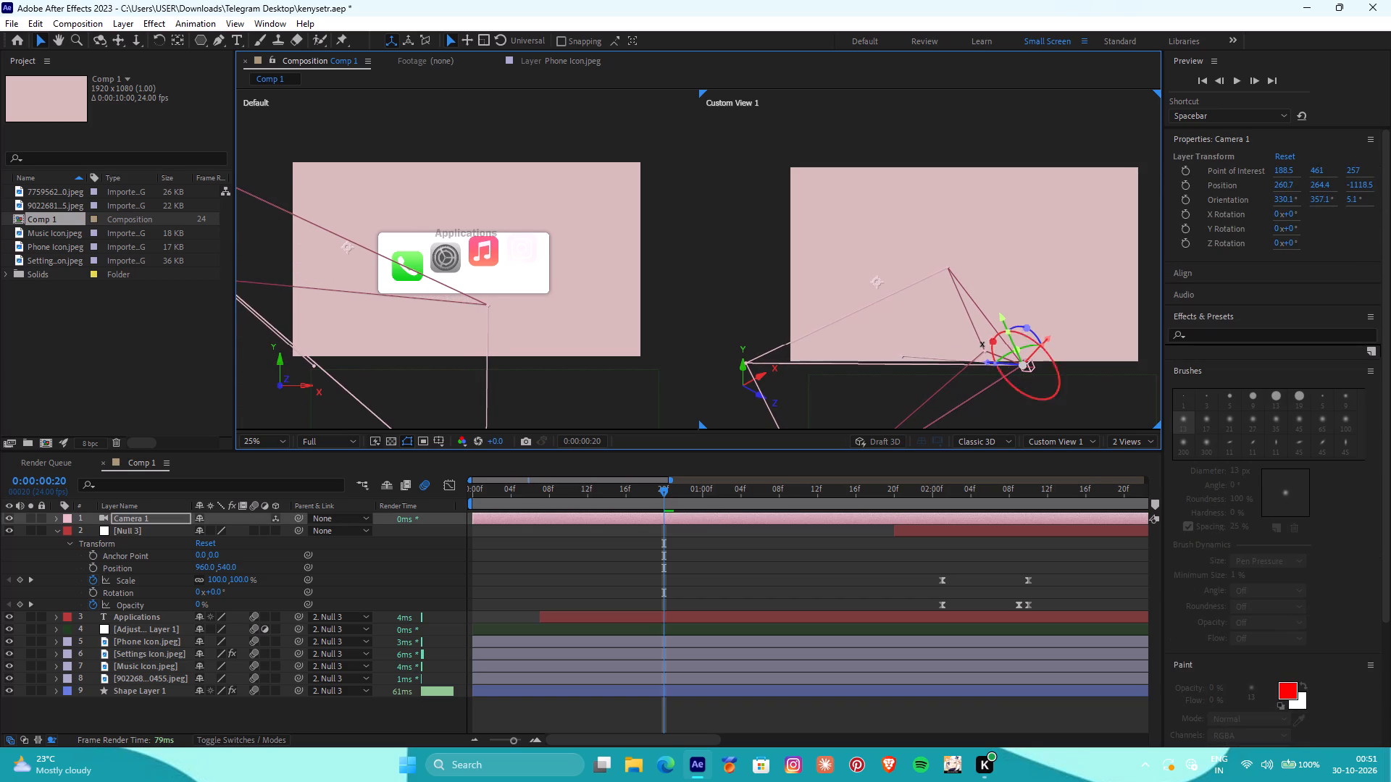
{"action": "left_click_drag", "start_coordinate": [875, 281], "coordinate": [966, 211]}
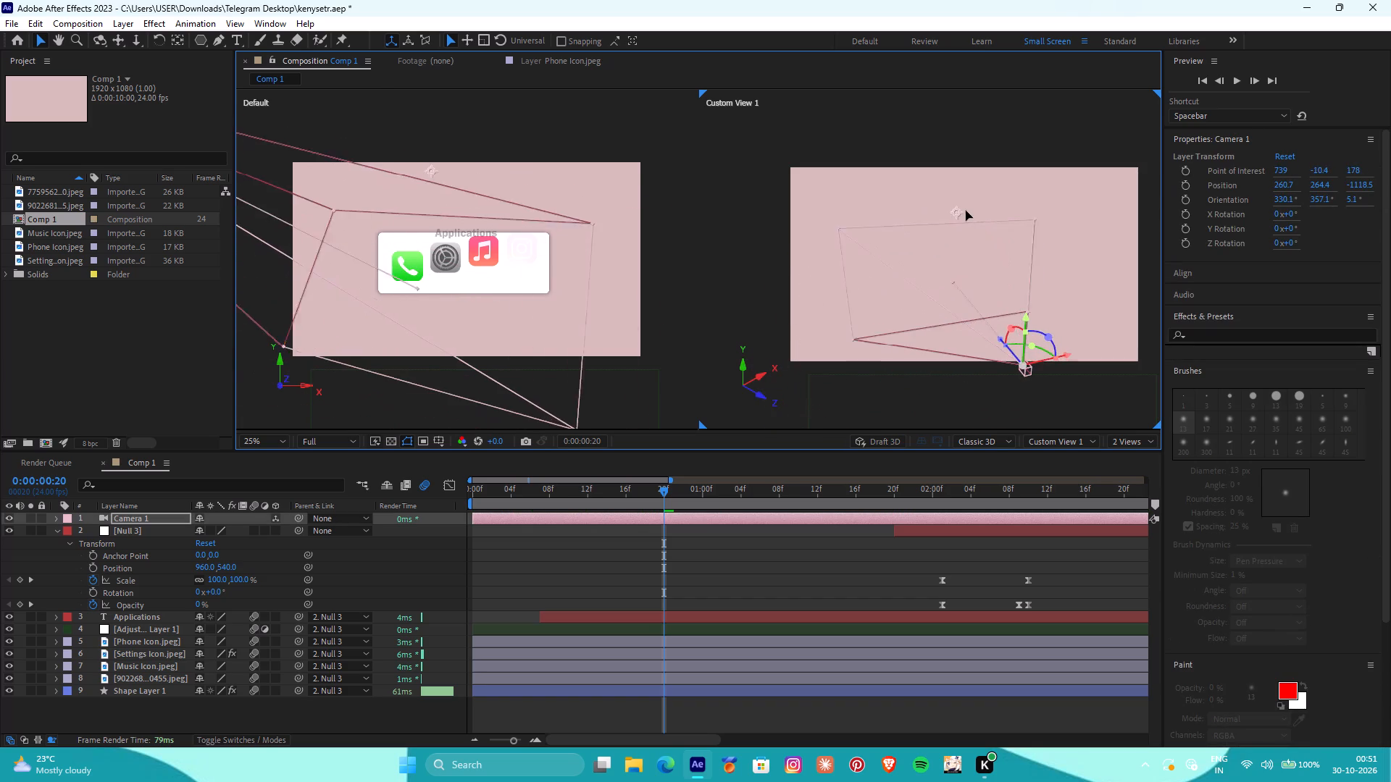
{"action": "left_click_drag", "start_coordinate": [966, 211], "coordinate": [972, 208]}
{"action": "left_click", "coordinate": [974, 202]}
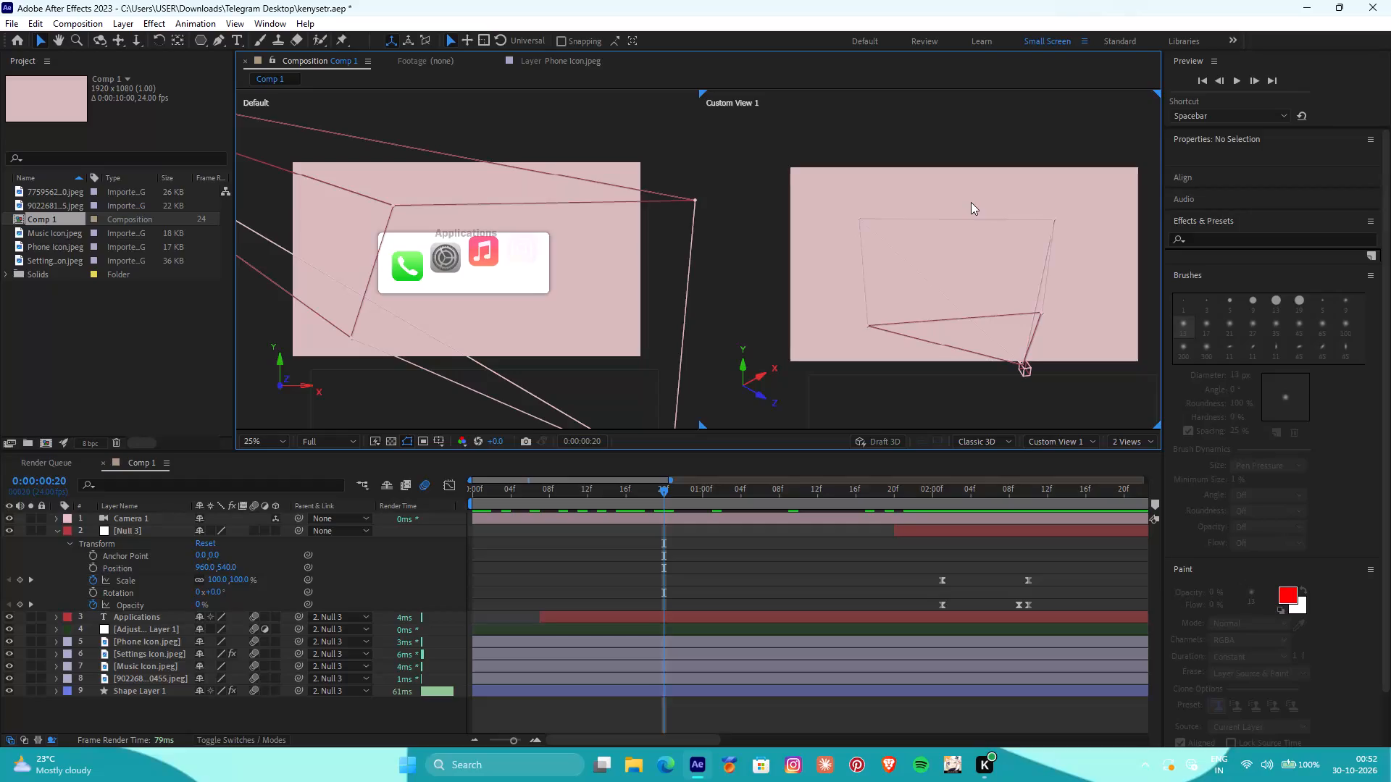
Reposition Camera 1 in Custom View 1 to about 397, 228, -1120, with the current time at 0:00:01:02.
{"action": "left_click_drag", "start_coordinate": [1023, 368], "coordinate": [1034, 368]}
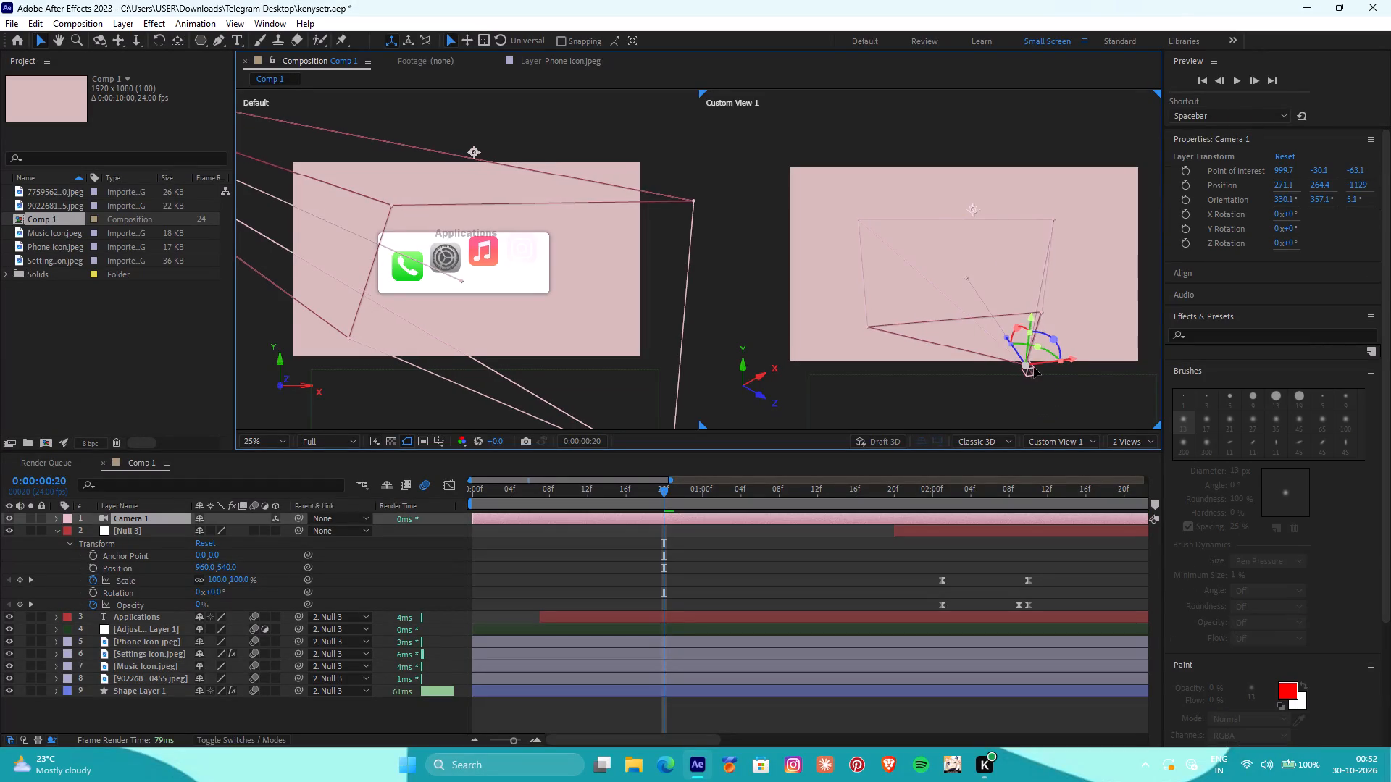
{"action": "left_click_drag", "start_coordinate": [1034, 368], "coordinate": [1004, 387]}
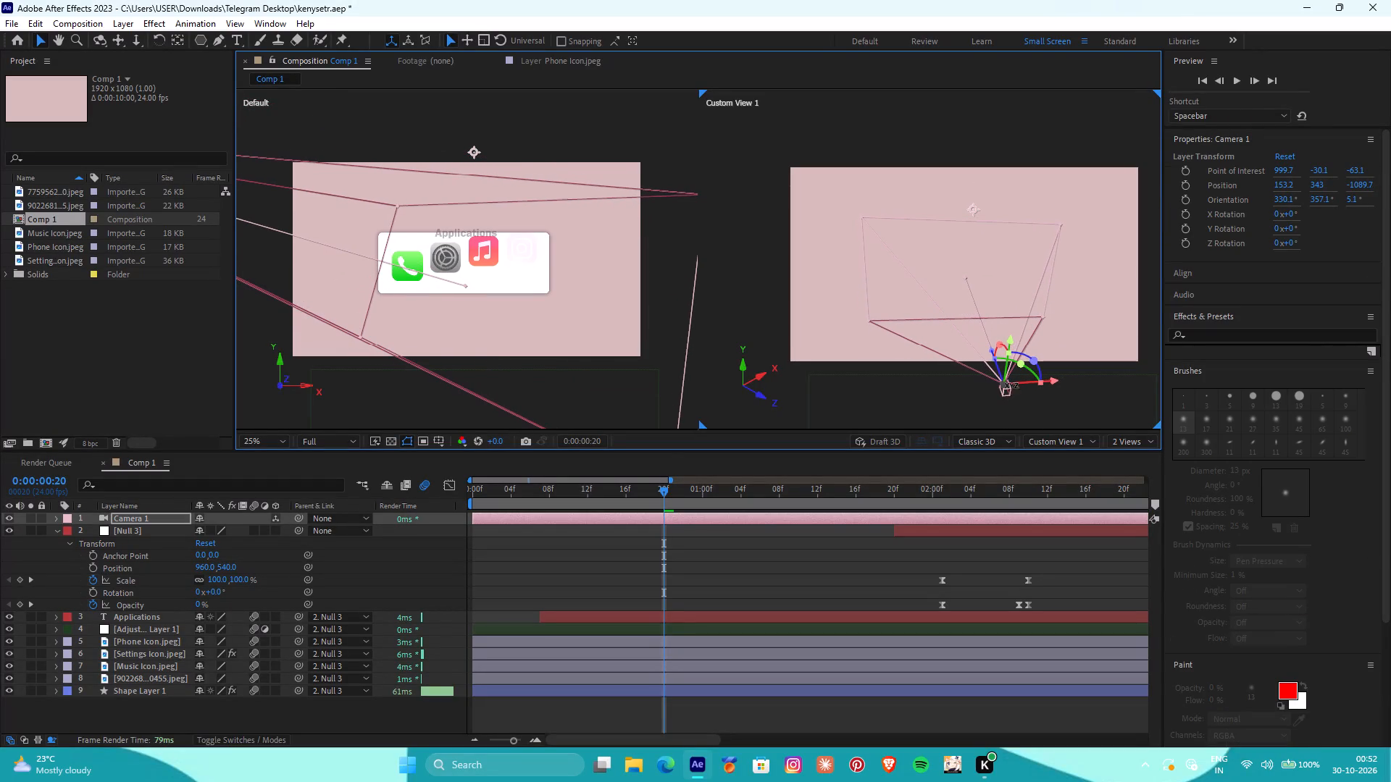
{"action": "left_click_drag", "start_coordinate": [1003, 385], "coordinate": [995, 386]}
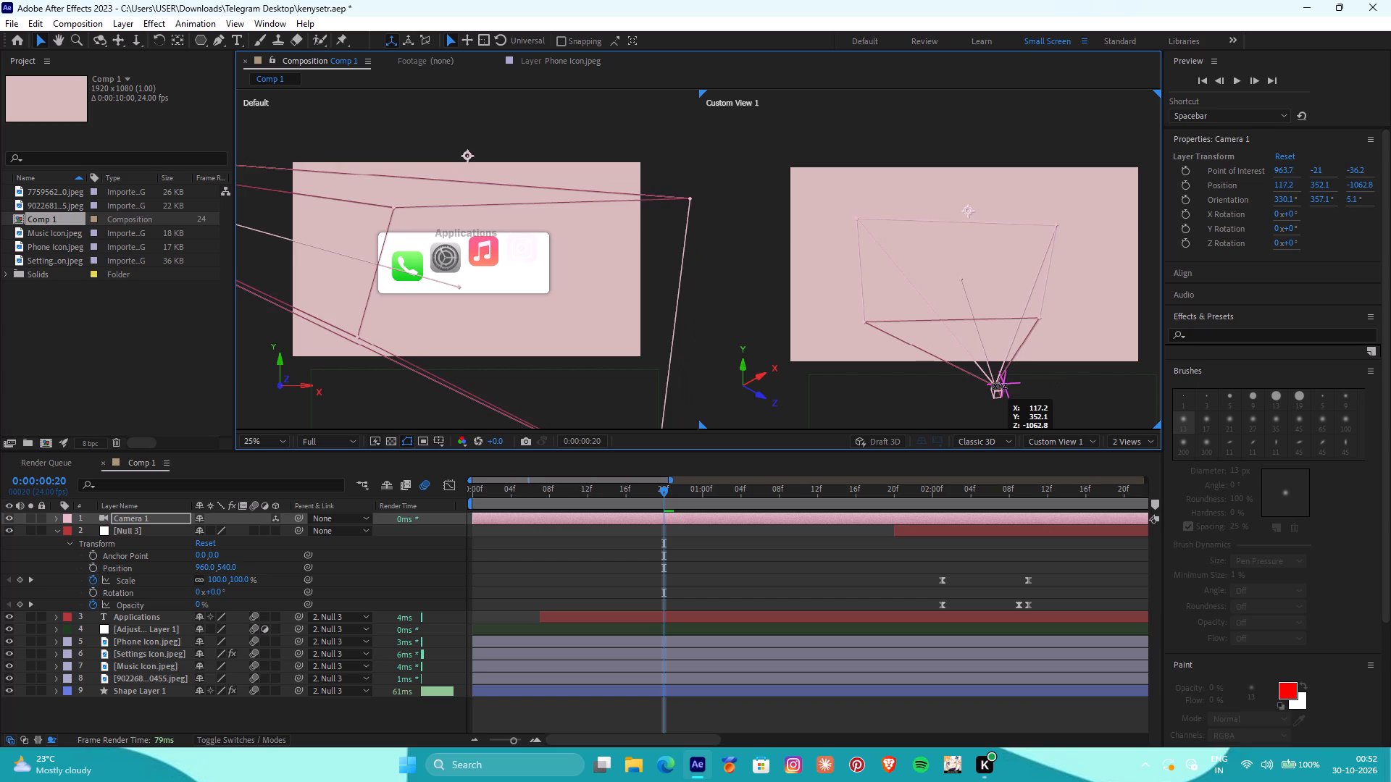
{"action": "left_click_drag", "start_coordinate": [995, 386], "coordinate": [1011, 332]}
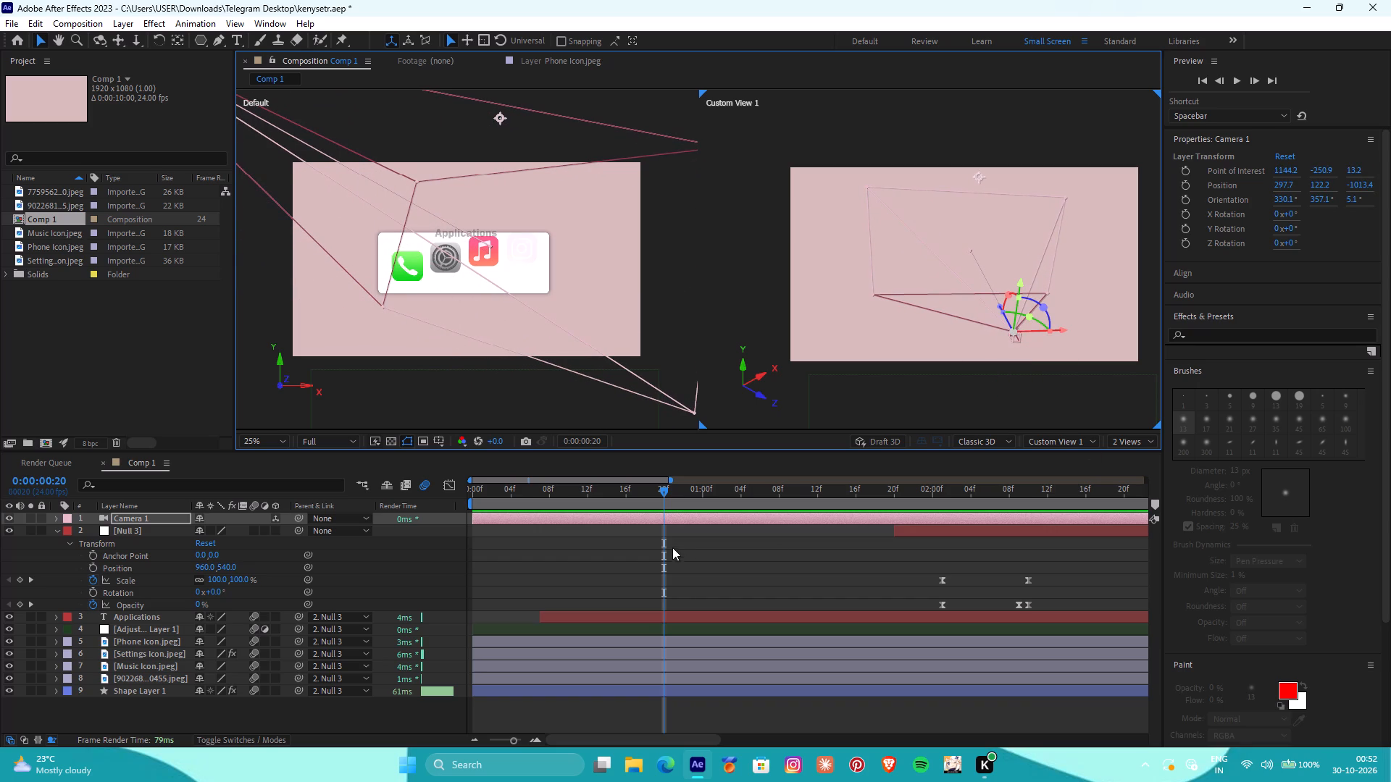
{"action": "left_click_drag", "start_coordinate": [660, 488], "coordinate": [717, 484]}
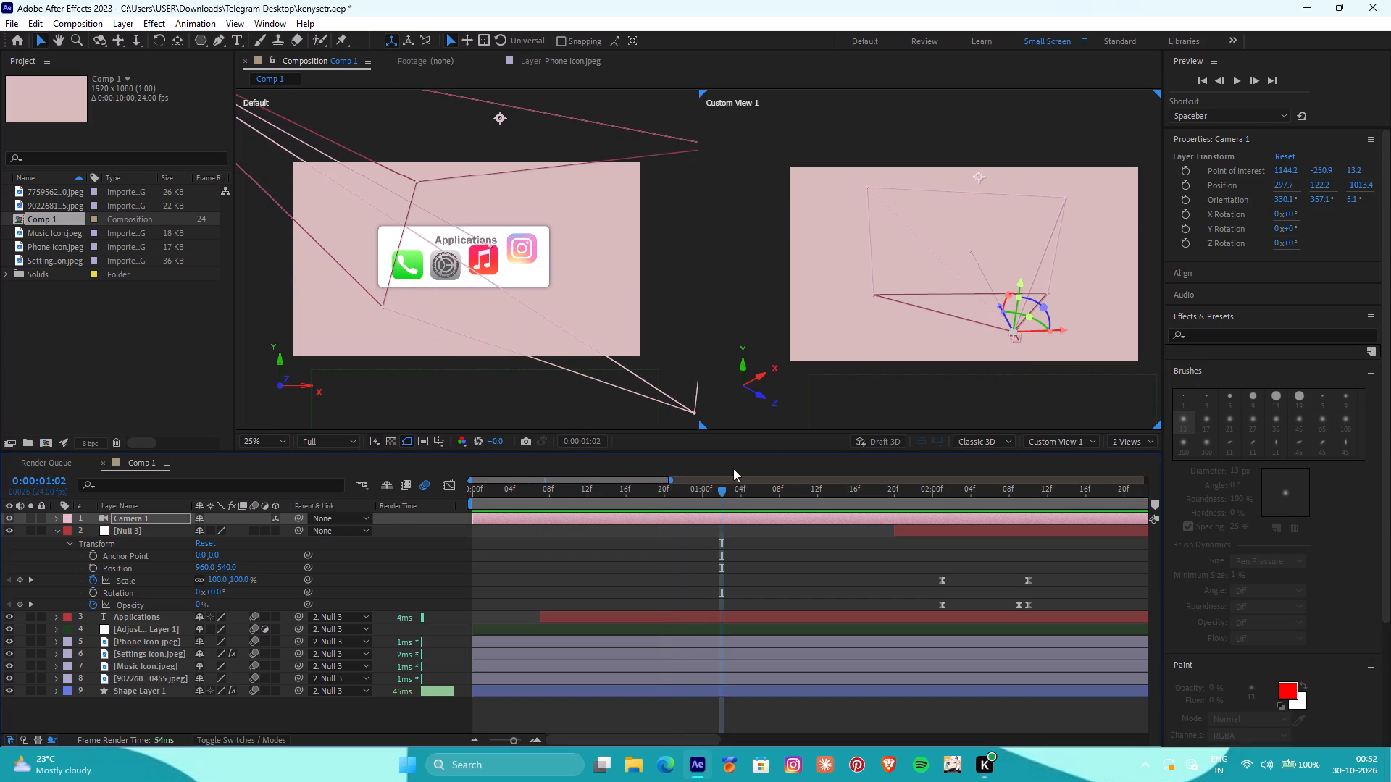
{"action": "left_click_drag", "start_coordinate": [1018, 279], "coordinate": [1018, 252]}
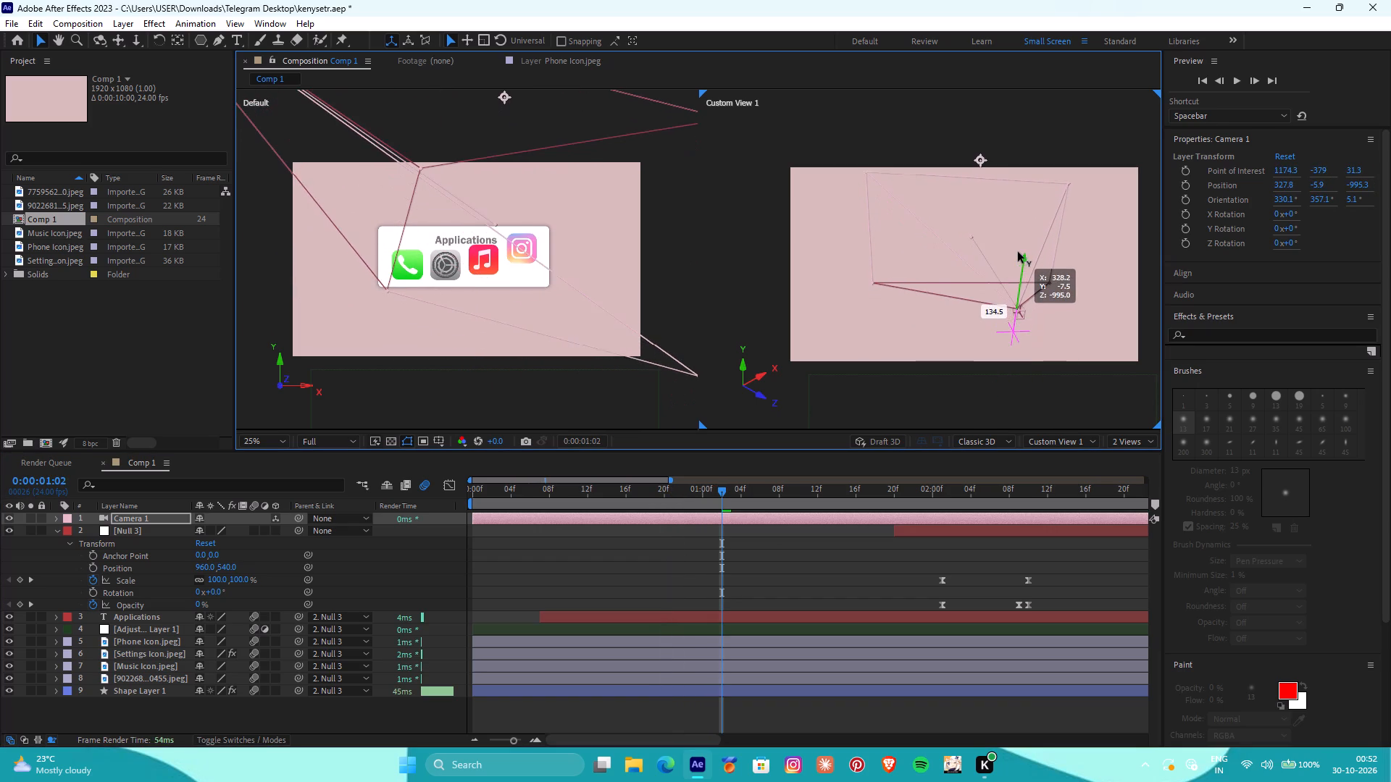
{"action": "left_click_drag", "start_coordinate": [1018, 252], "coordinate": [1027, 295]}
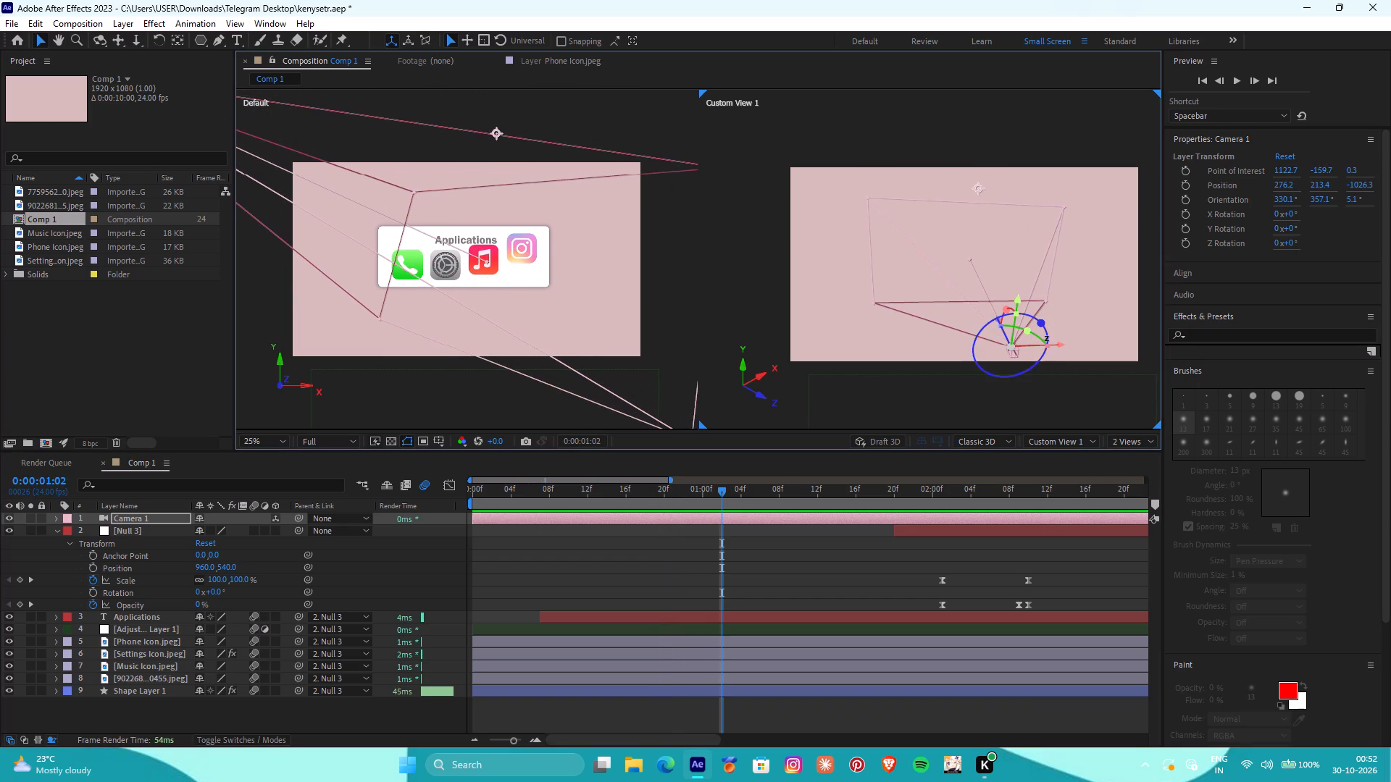
{"action": "left_click_drag", "start_coordinate": [1056, 344], "coordinate": [1085, 356]}
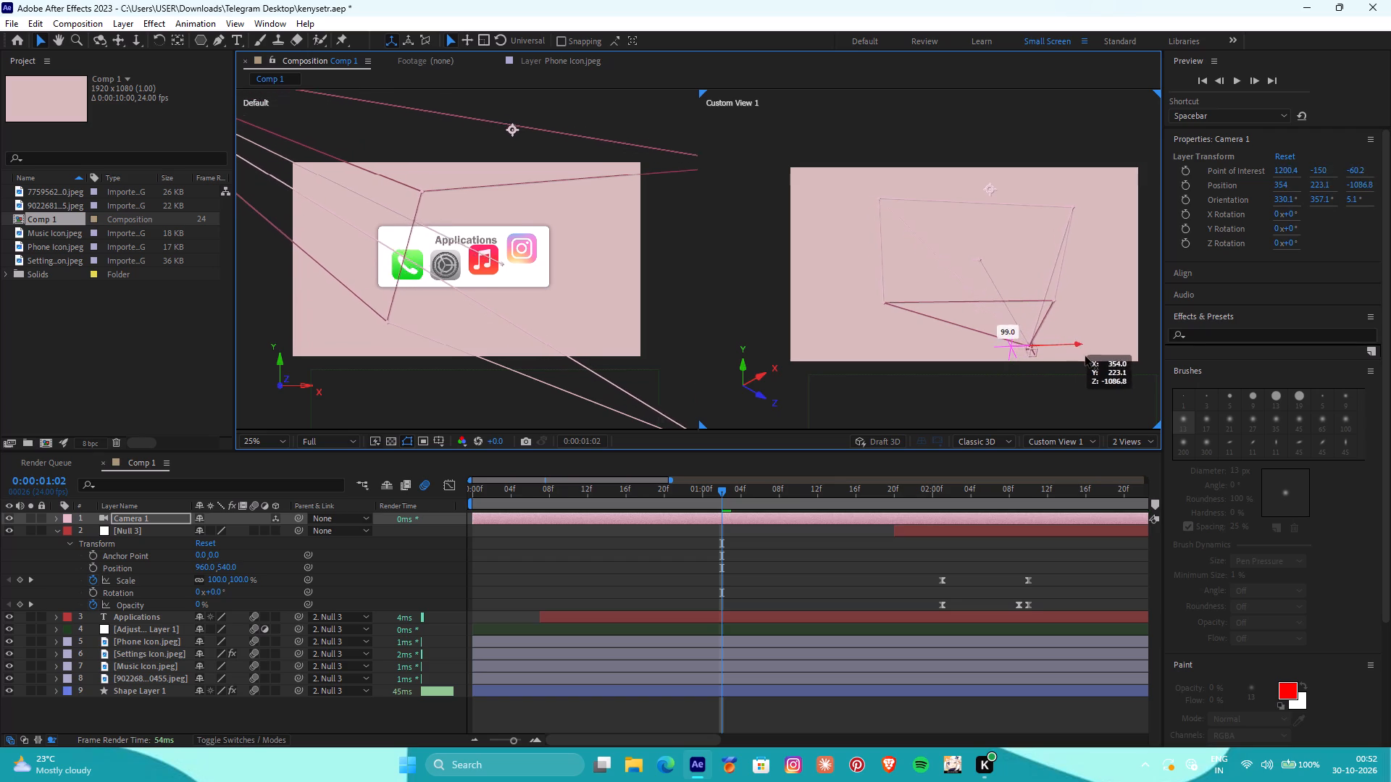
{"action": "left_click_drag", "start_coordinate": [1085, 356], "coordinate": [1085, 357]}
Tilt Camera 1 around its X axis to an orientation of about 315°.
{"action": "left_click_drag", "start_coordinate": [1031, 311], "coordinate": [1024, 316]}
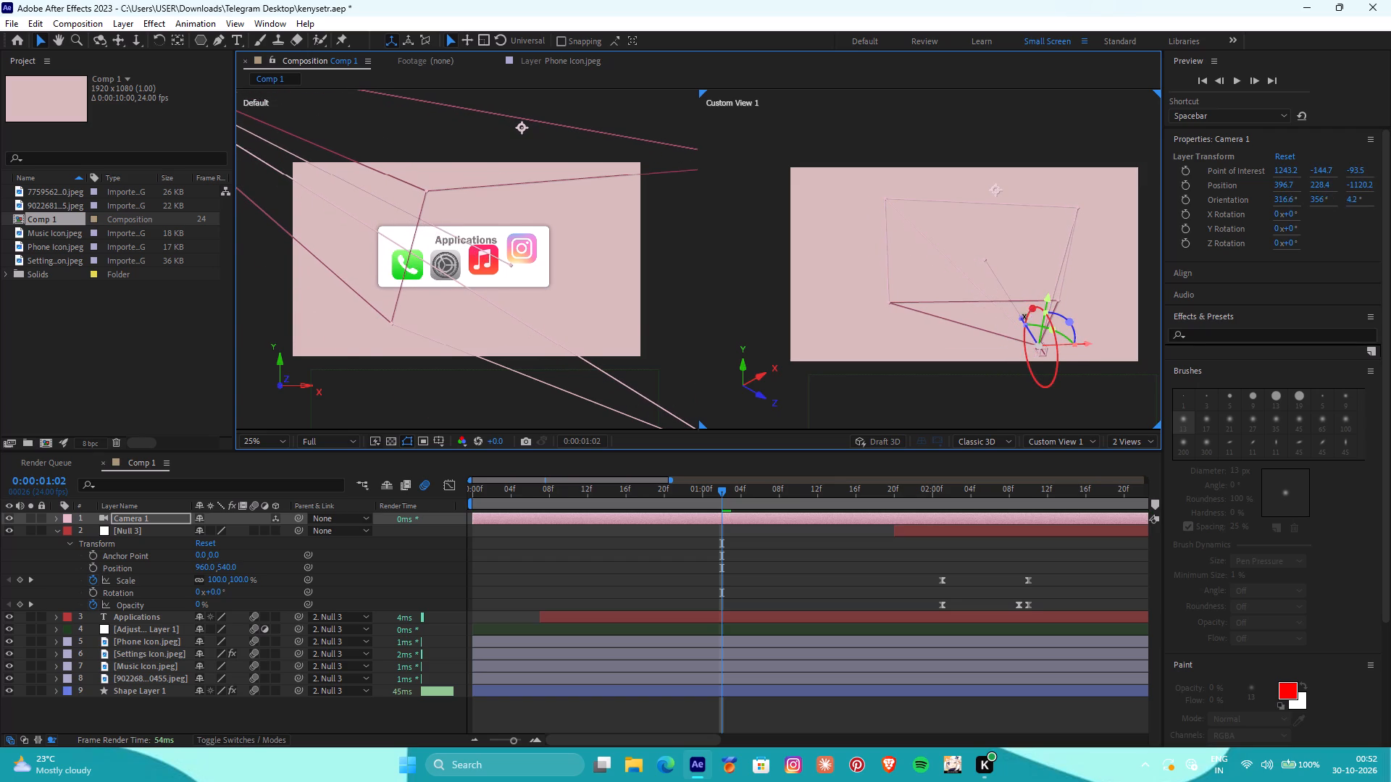
{"action": "left_click_drag", "start_coordinate": [1024, 316], "coordinate": [1013, 271]}
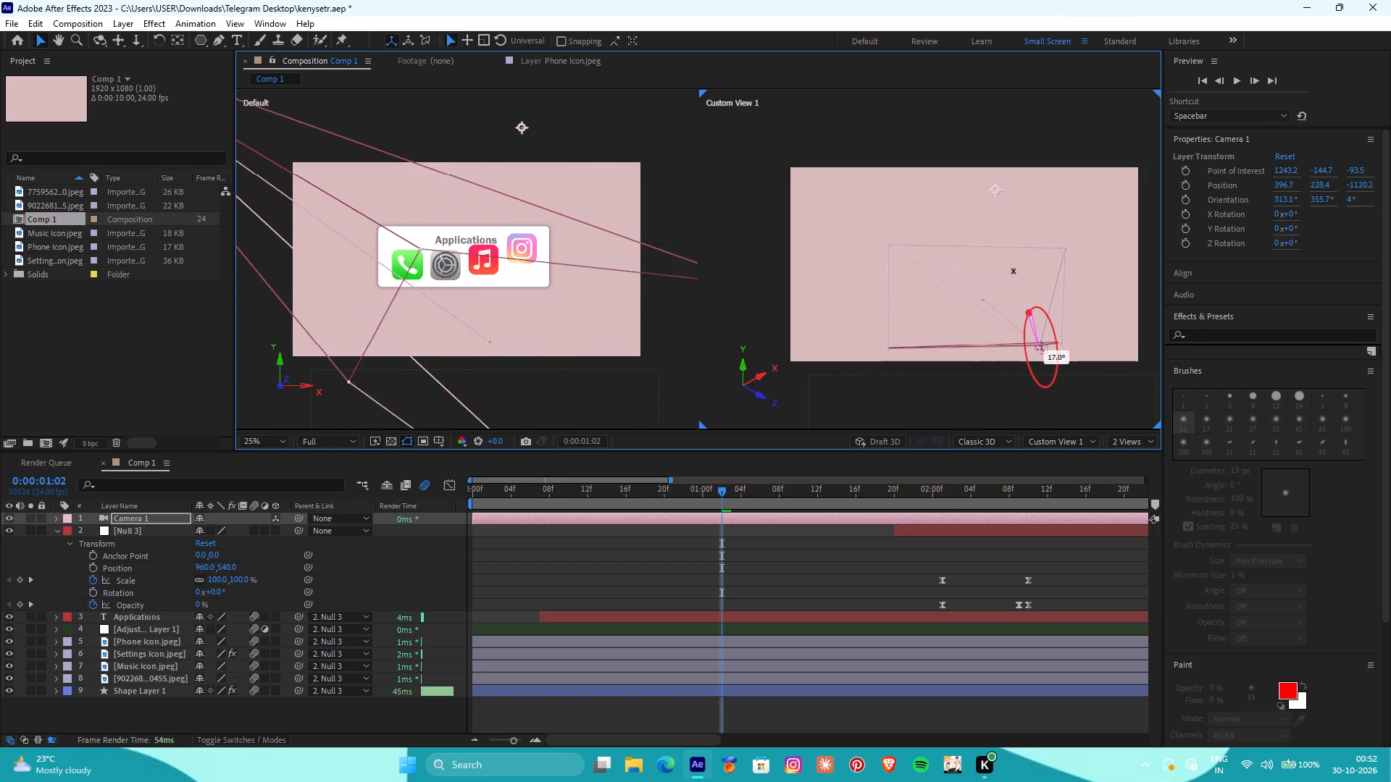
{"action": "left_click_drag", "start_coordinate": [1013, 271], "coordinate": [1011, 264]}
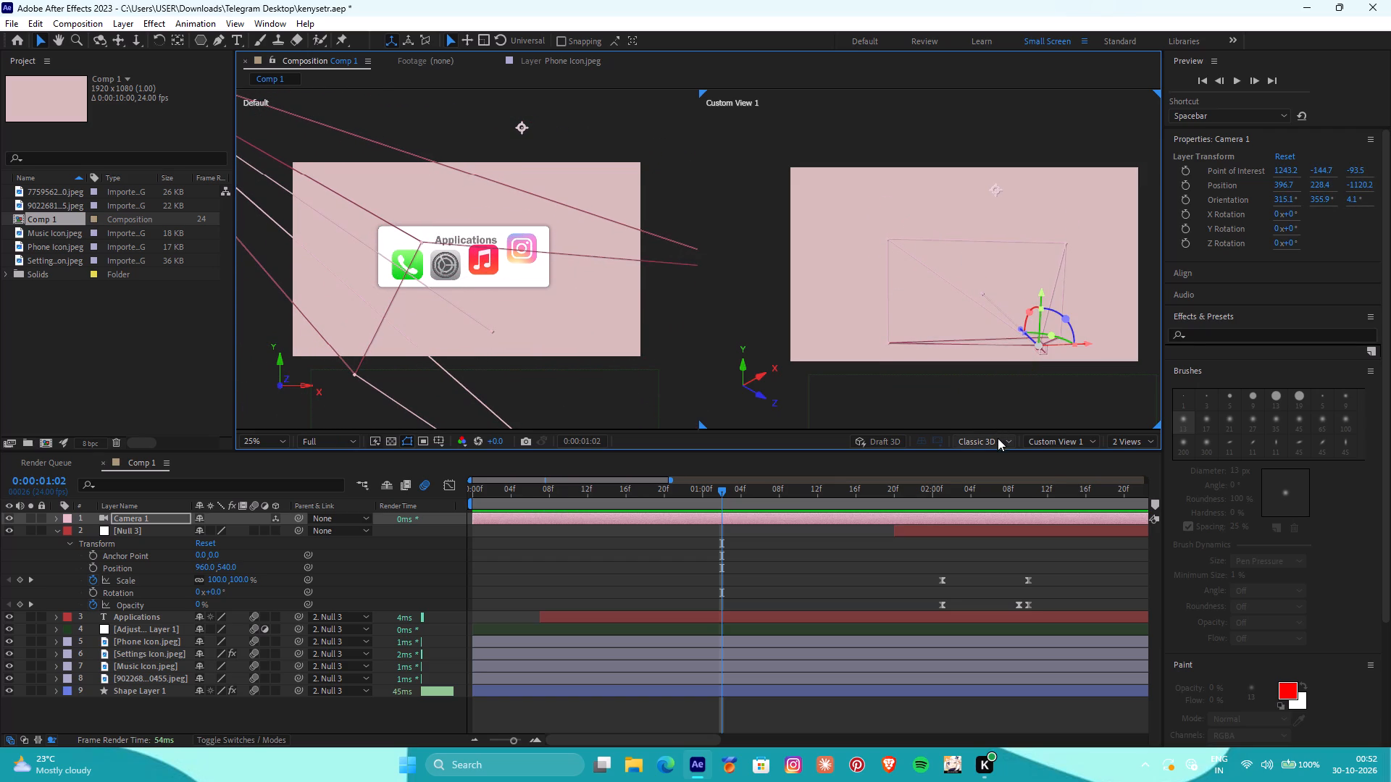
Switch the Custom View 1 half of the two-view layout to Camera 1.
{"action": "left_click", "coordinate": [998, 438]}
{"action": "left_click", "coordinate": [990, 437]}
{"action": "left_click", "coordinate": [1041, 441]}
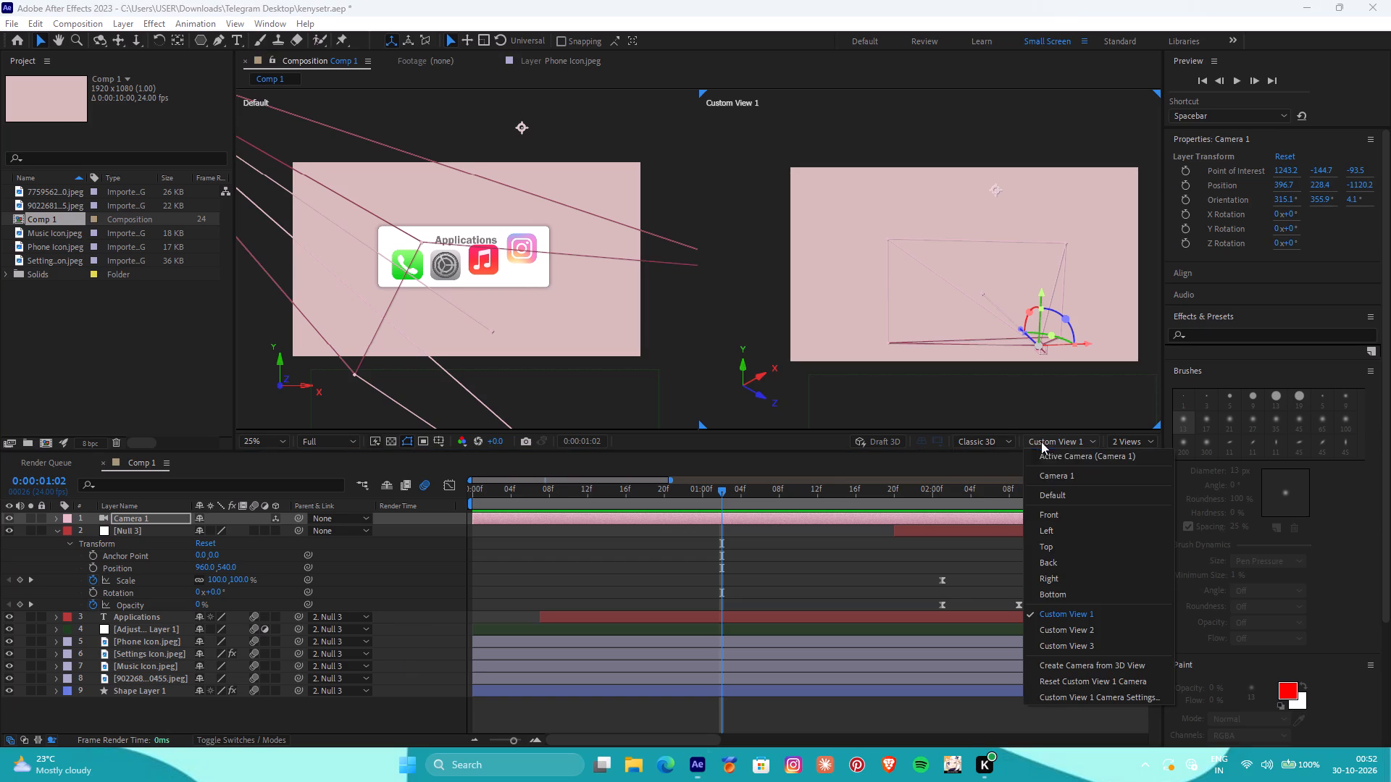
{"action": "left_click", "coordinate": [1067, 474]}
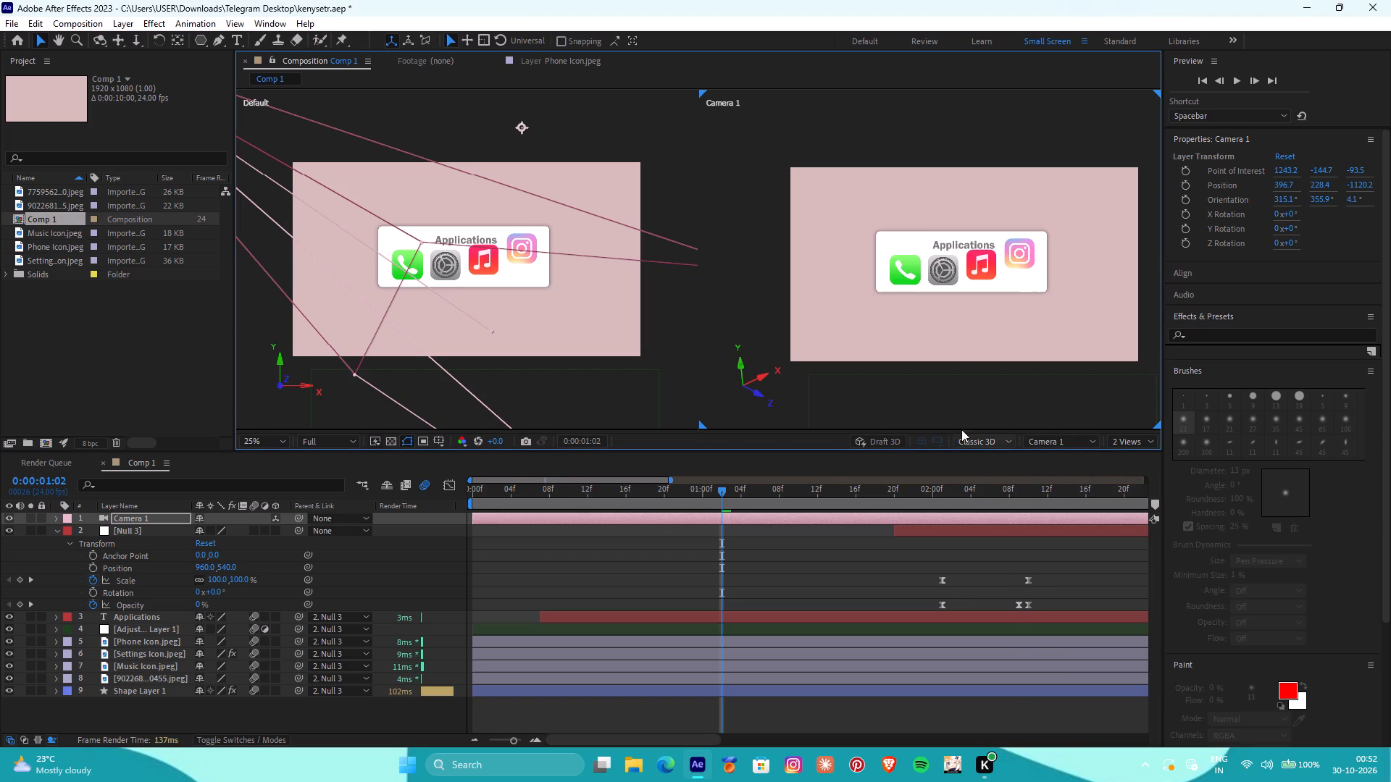
Open the 3D view choices for the view showing Camera 1.
{"action": "left_click", "coordinate": [1037, 440]}
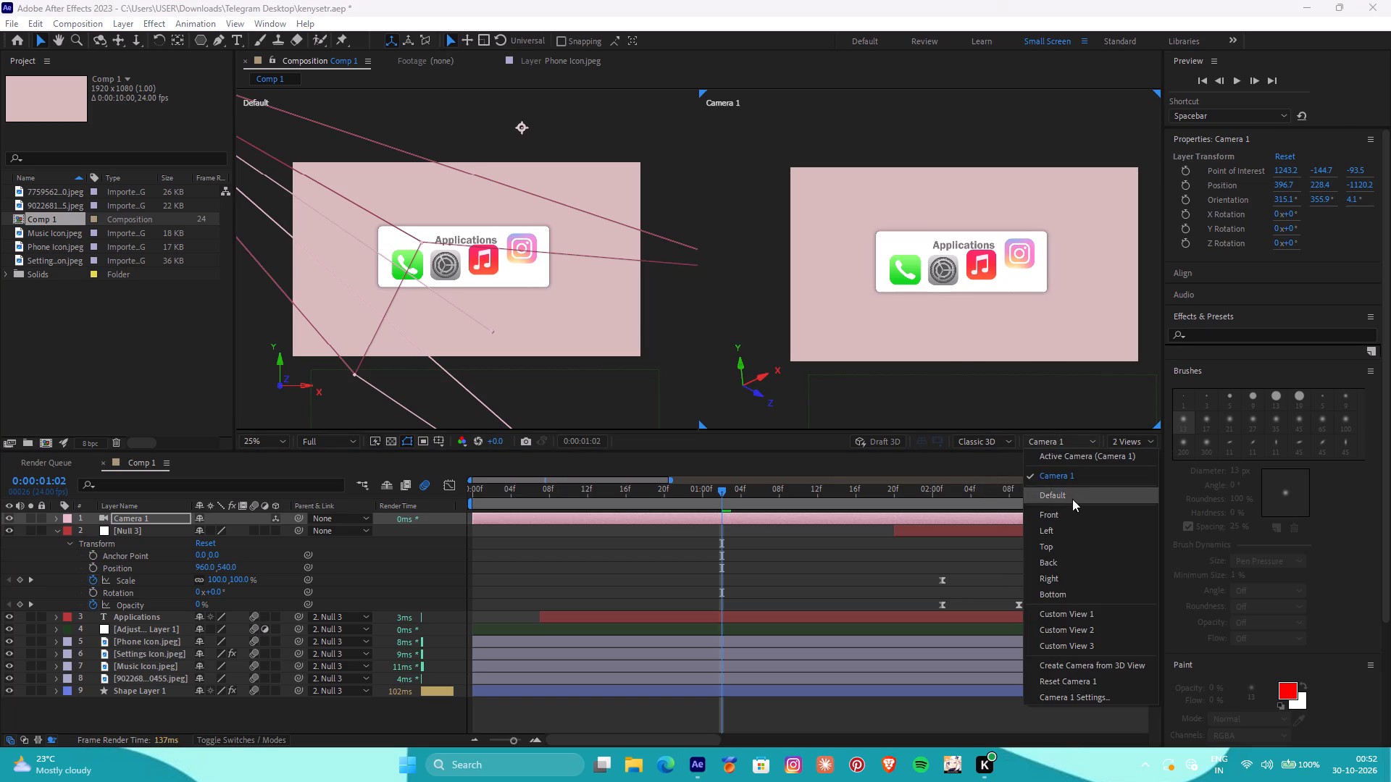
Switch the second view to Front and then to Active Camera (Camera 1).
{"action": "left_click", "coordinate": [1066, 510]}
{"action": "left_click", "coordinate": [1035, 443]}
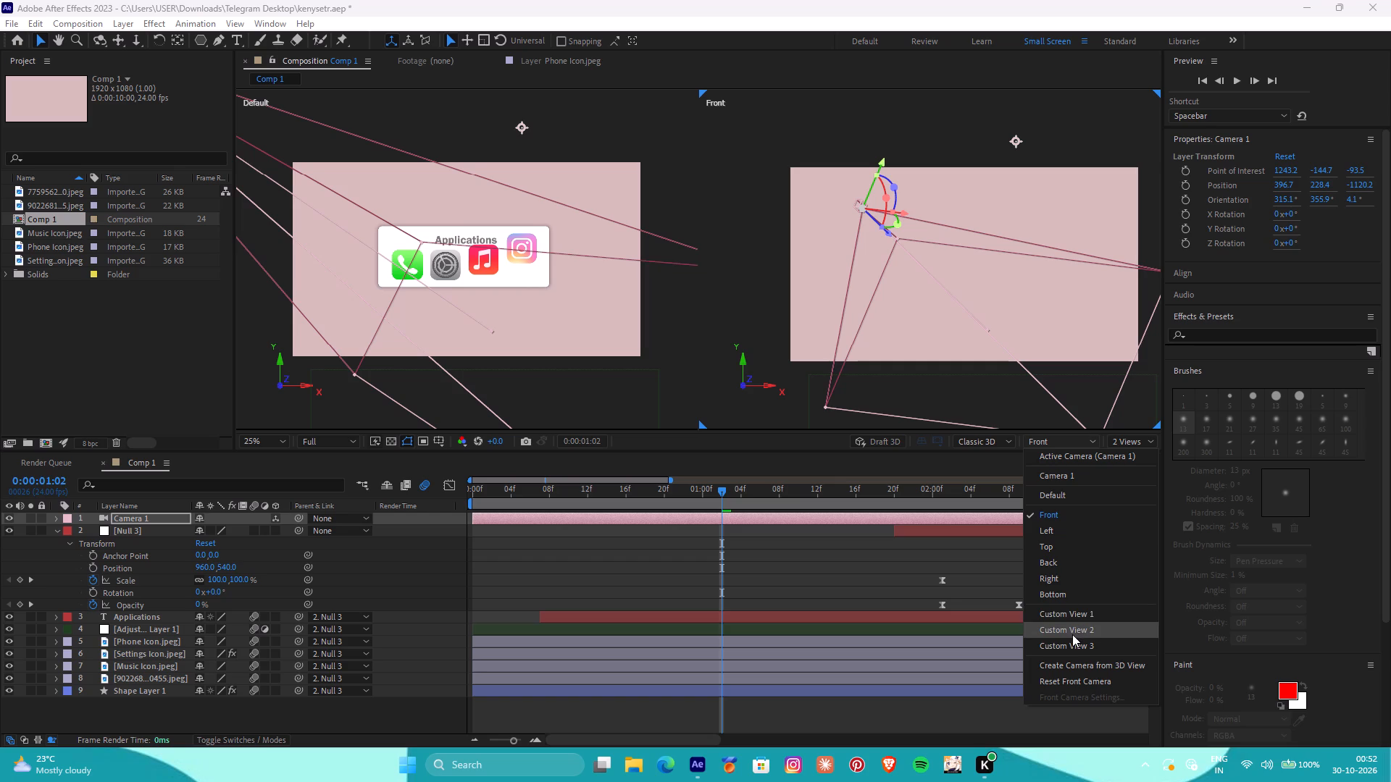
{"action": "left_click", "coordinate": [1044, 458]}
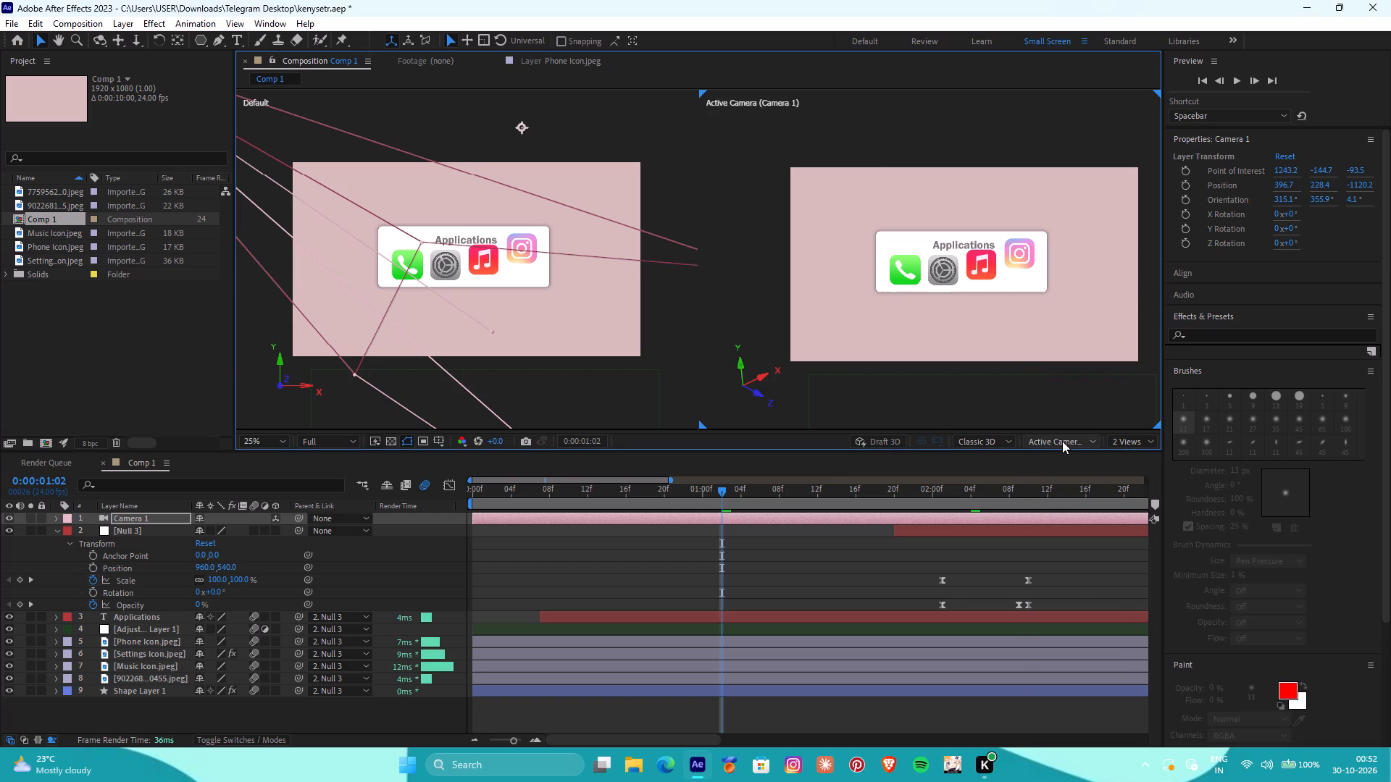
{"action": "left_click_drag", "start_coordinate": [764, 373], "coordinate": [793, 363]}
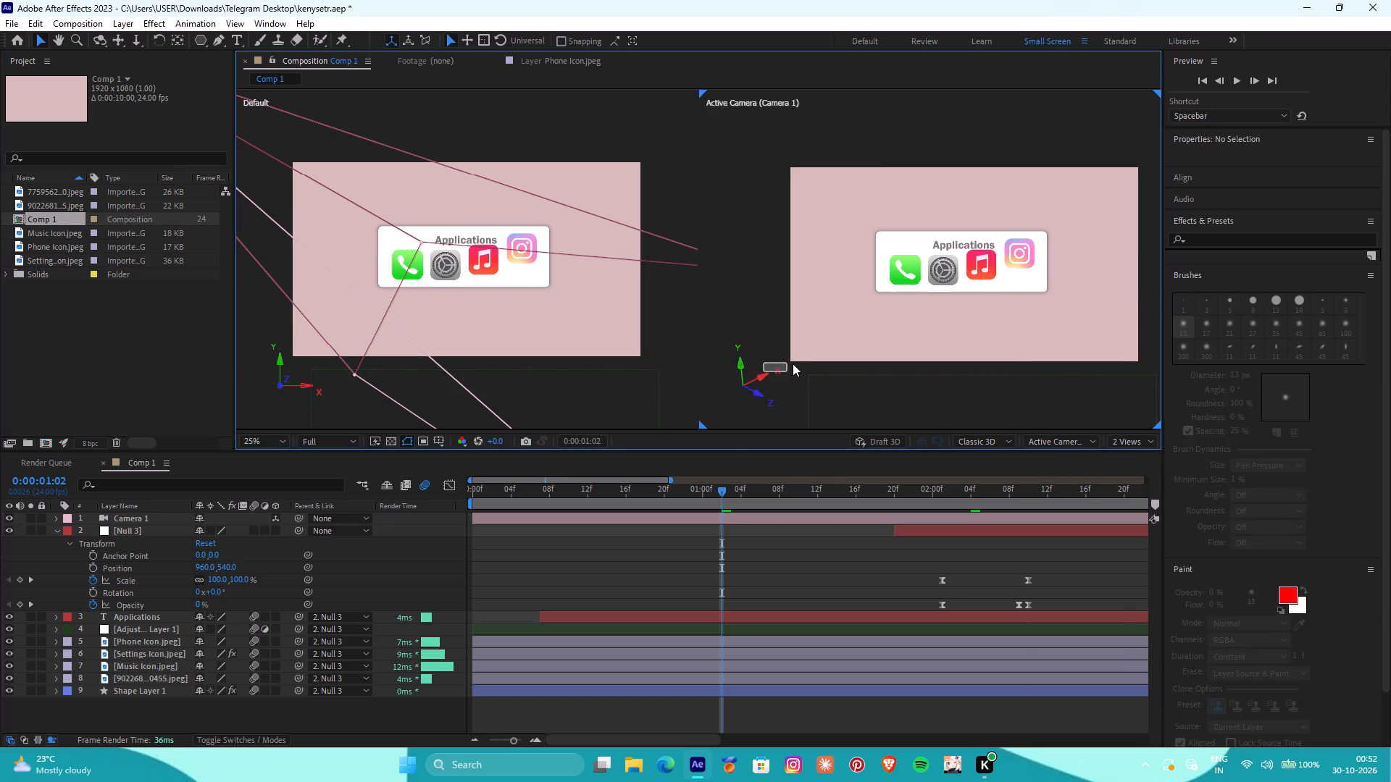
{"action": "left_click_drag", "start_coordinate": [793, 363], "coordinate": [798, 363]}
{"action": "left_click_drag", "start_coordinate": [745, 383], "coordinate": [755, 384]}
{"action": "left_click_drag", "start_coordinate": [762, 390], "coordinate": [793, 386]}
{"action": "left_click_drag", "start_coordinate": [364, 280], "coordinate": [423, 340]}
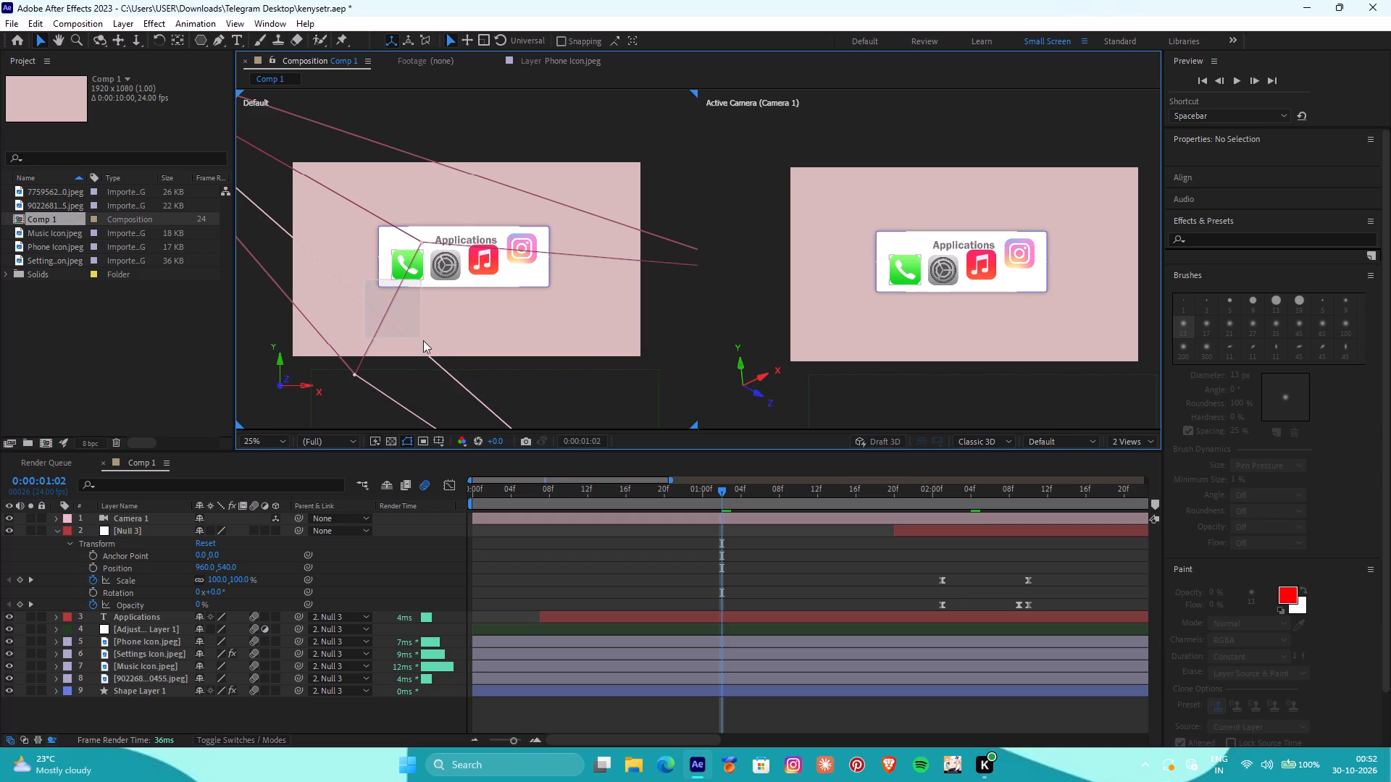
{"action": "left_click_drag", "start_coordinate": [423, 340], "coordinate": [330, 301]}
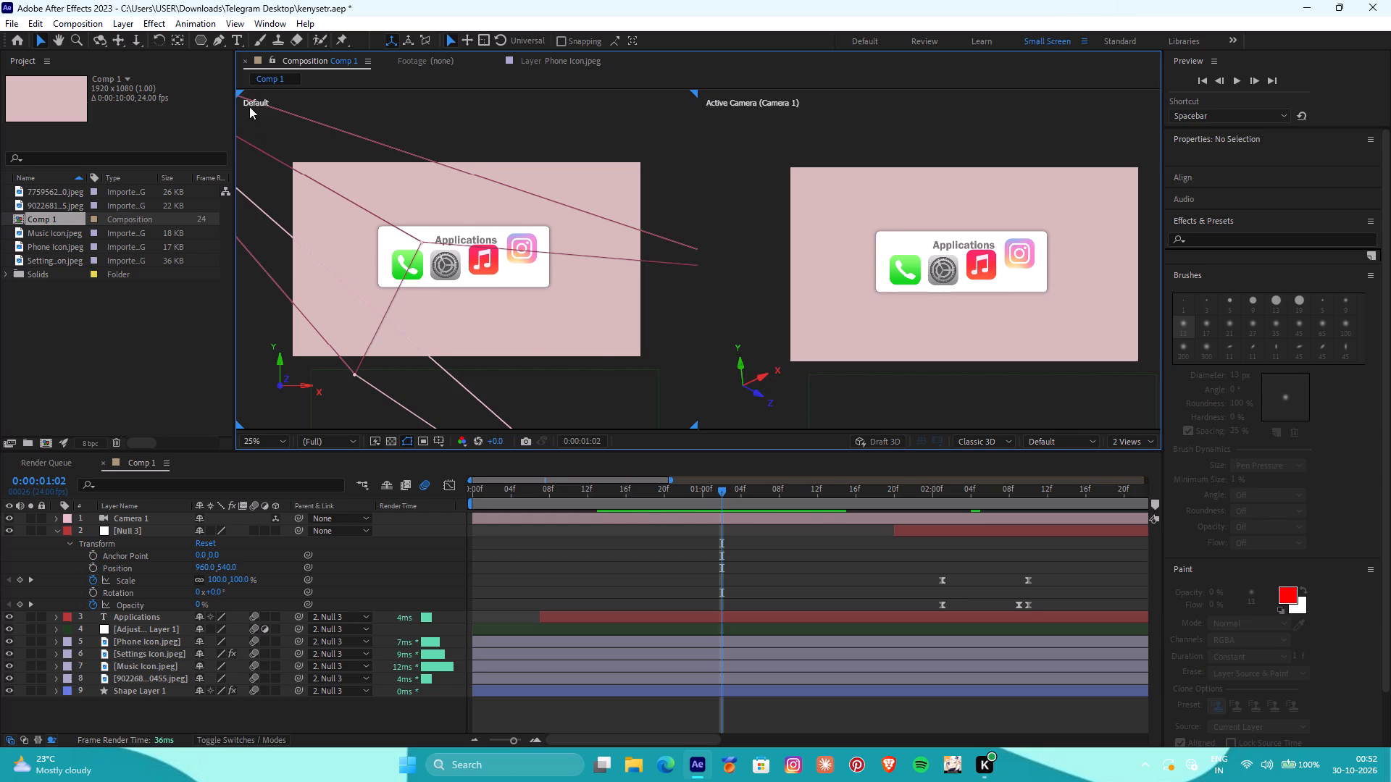
Move Camera 1 below the app card to about X 1243, Y 1025 and tilt its X orientation to about 334.5°.
{"action": "scroll", "coordinate": [375, 192], "scroll_direction": "down", "scroll_amount": 1}
{"action": "left_click_drag", "start_coordinate": [255, 142], "coordinate": [275, 151]}
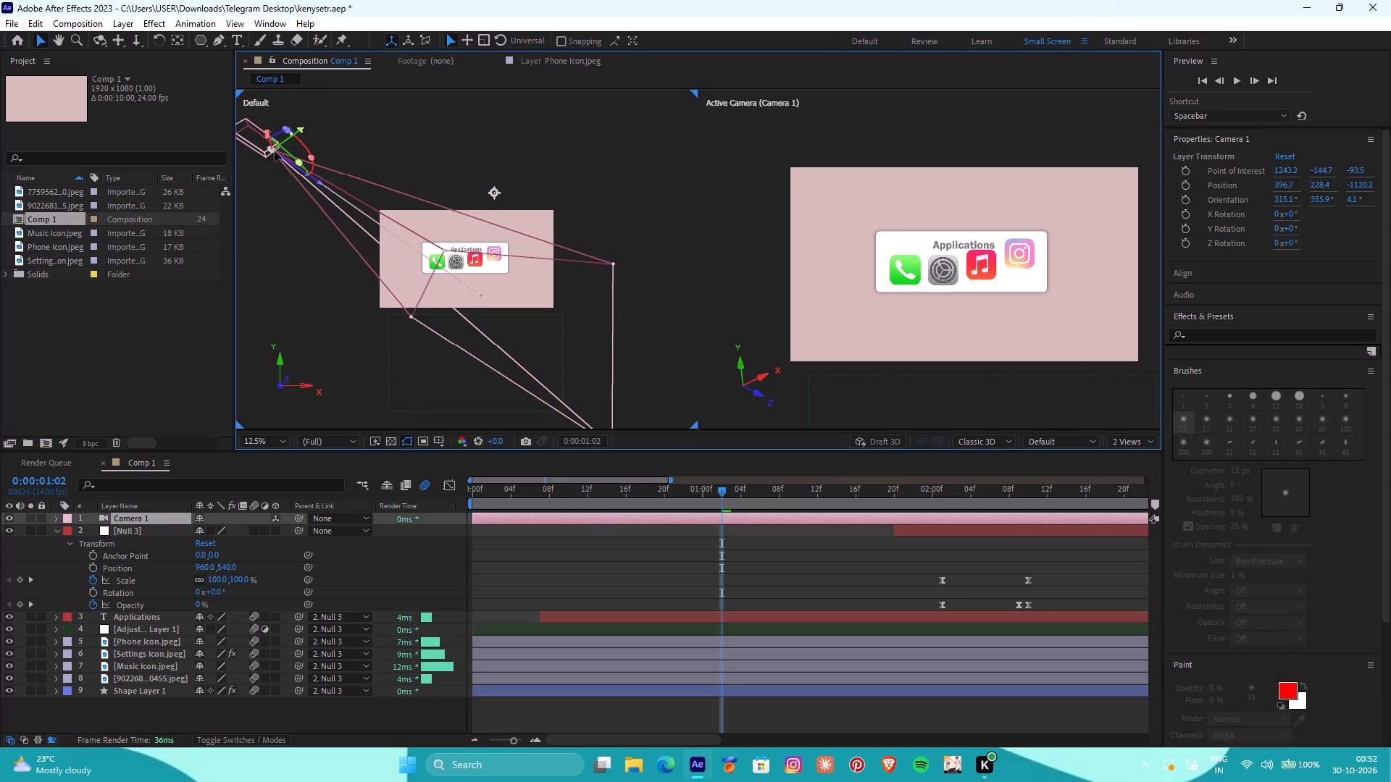
{"action": "left_click_drag", "start_coordinate": [275, 151], "coordinate": [487, 364]}
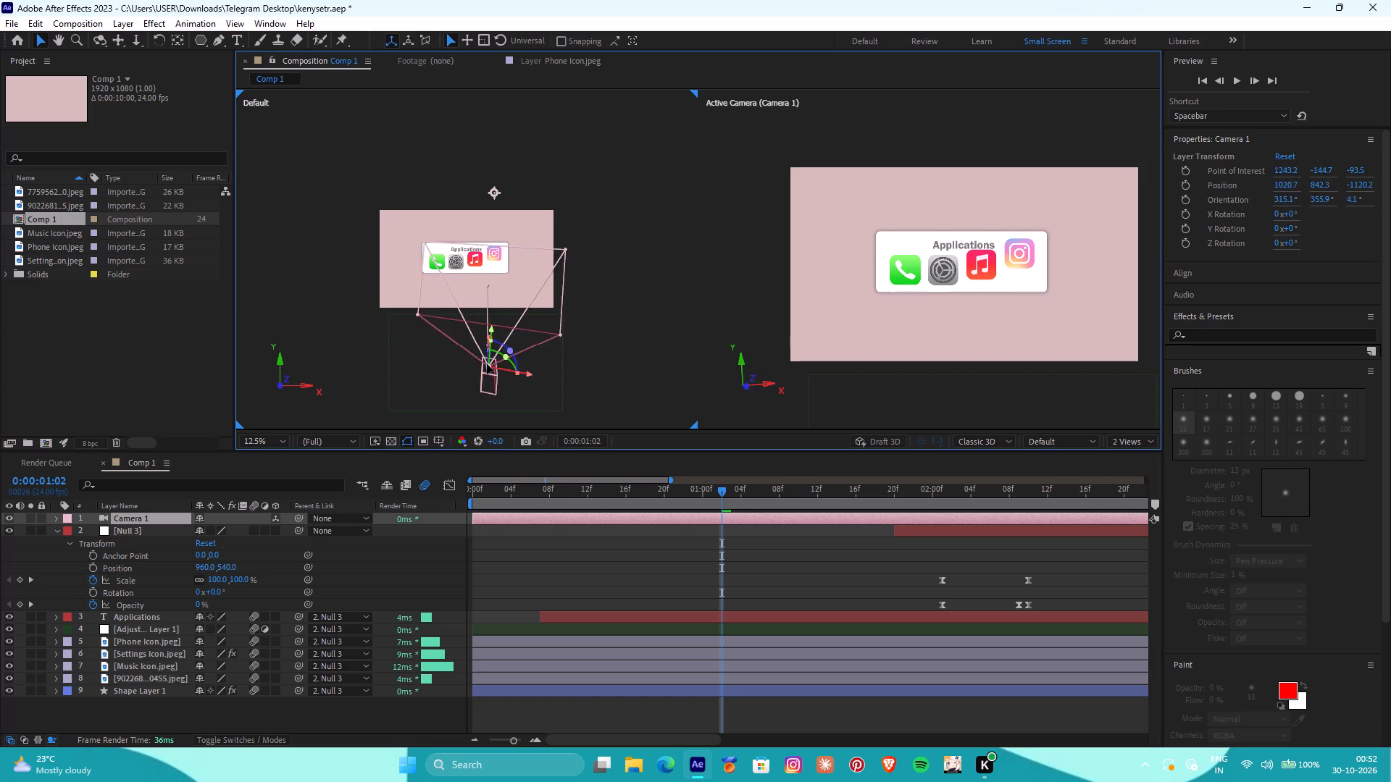
{"action": "left_click_drag", "start_coordinate": [487, 364], "coordinate": [558, 426]}
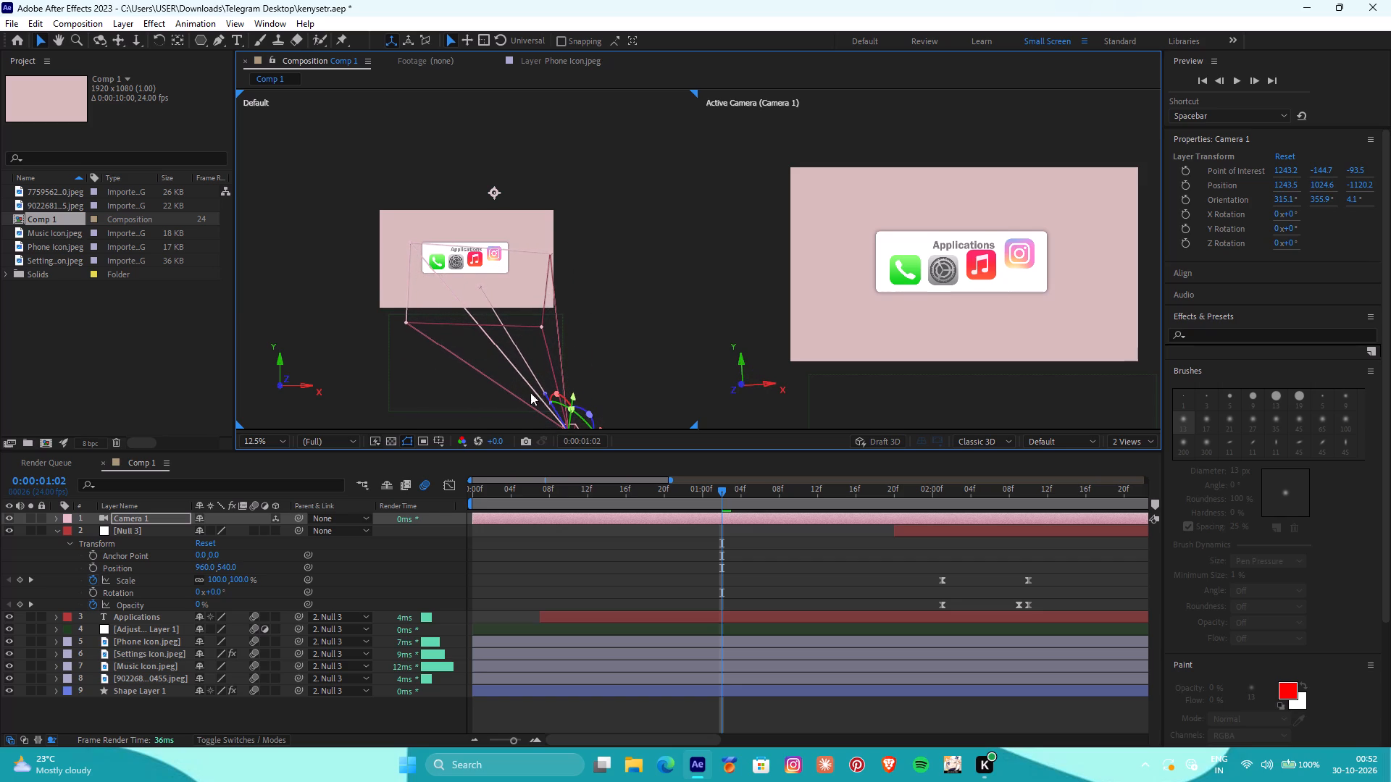
{"action": "left_click_drag", "start_coordinate": [569, 409], "coordinate": [581, 414]}
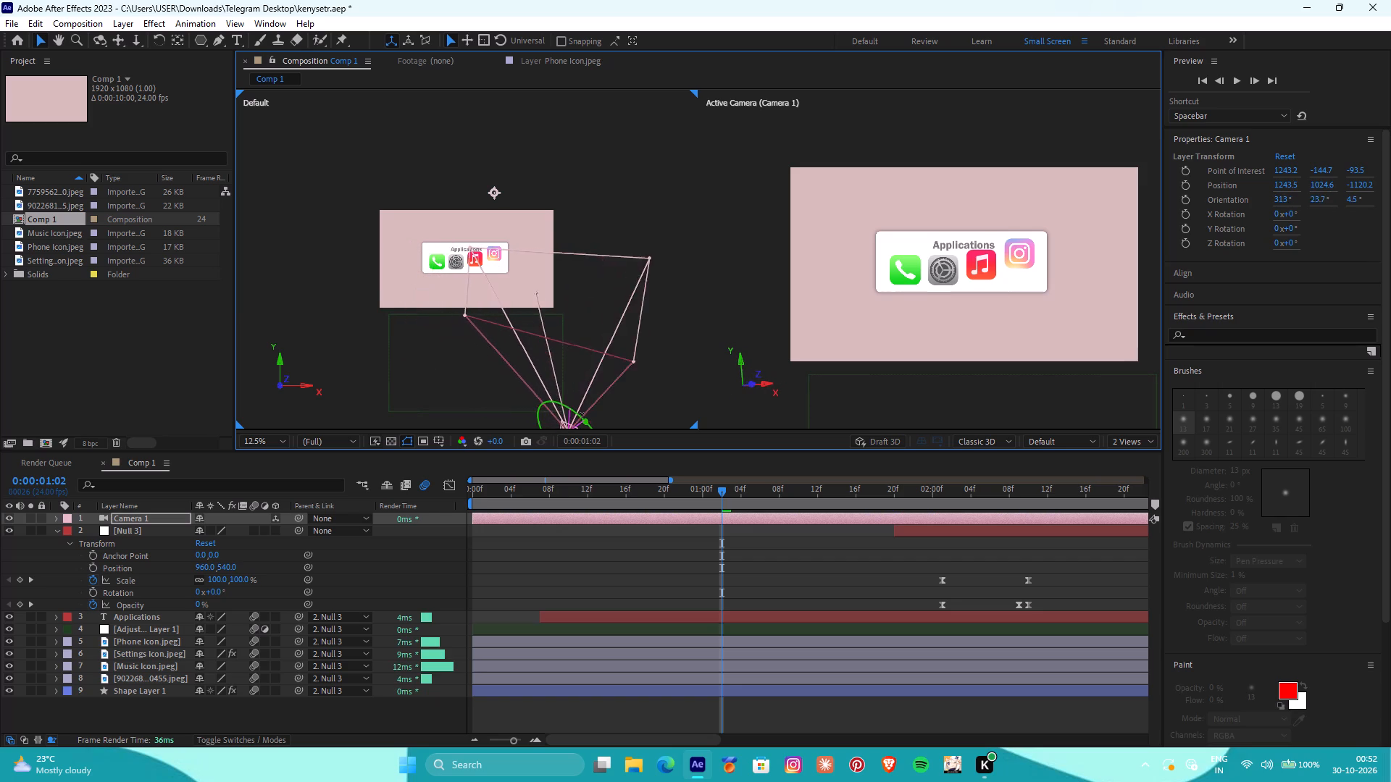
{"action": "left_click_drag", "start_coordinate": [581, 414], "coordinate": [572, 392]}
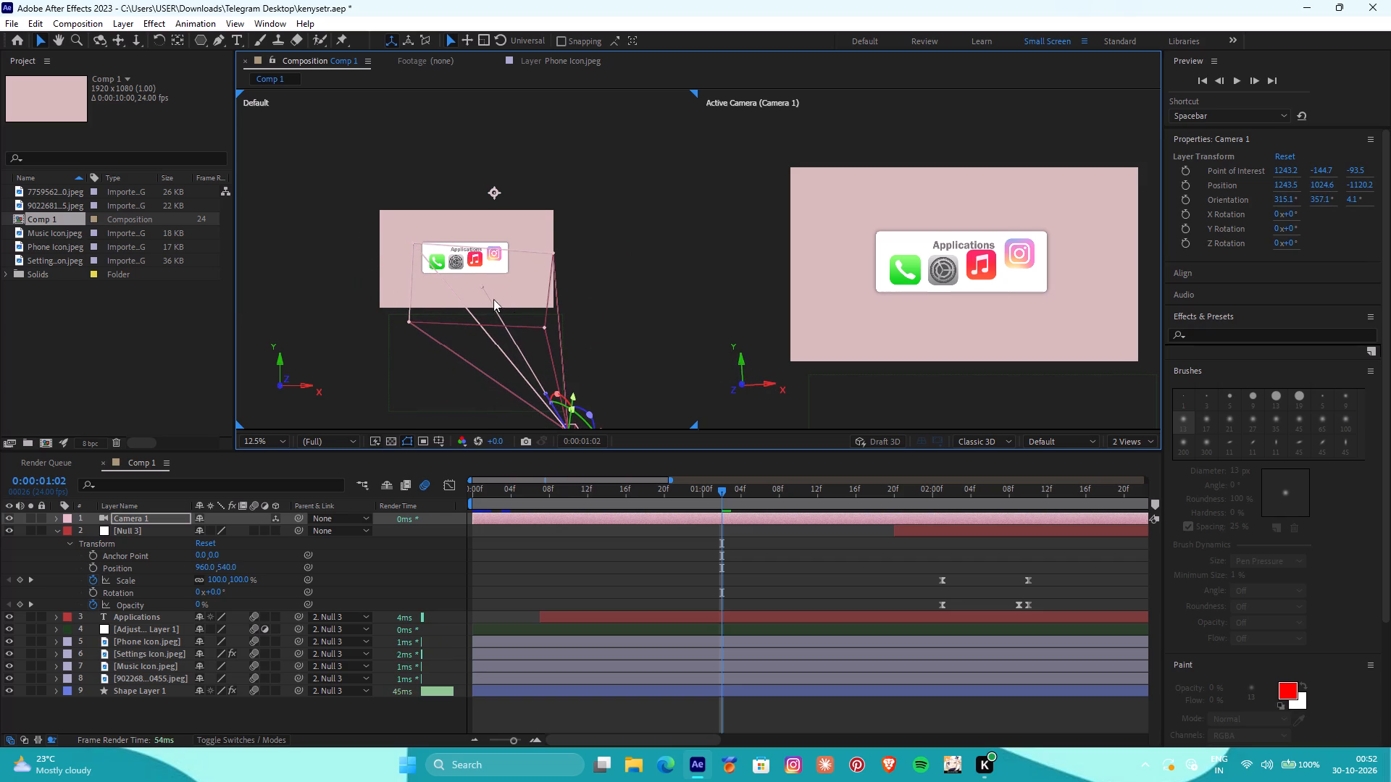
{"action": "left_click_drag", "start_coordinate": [561, 392], "coordinate": [569, 393]}
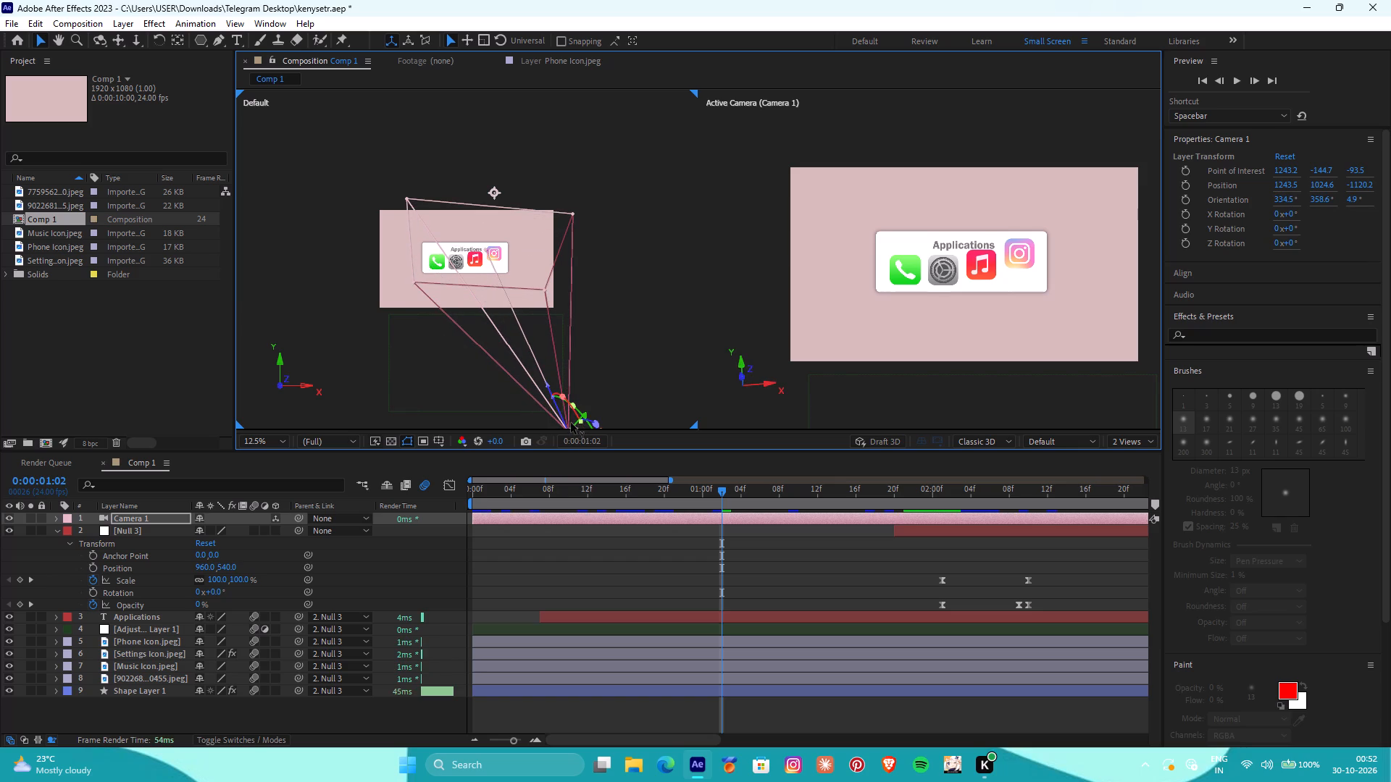
{"action": "left_click_drag", "start_coordinate": [569, 421], "coordinate": [564, 405]}
{"action": "left_click", "coordinate": [590, 377]}
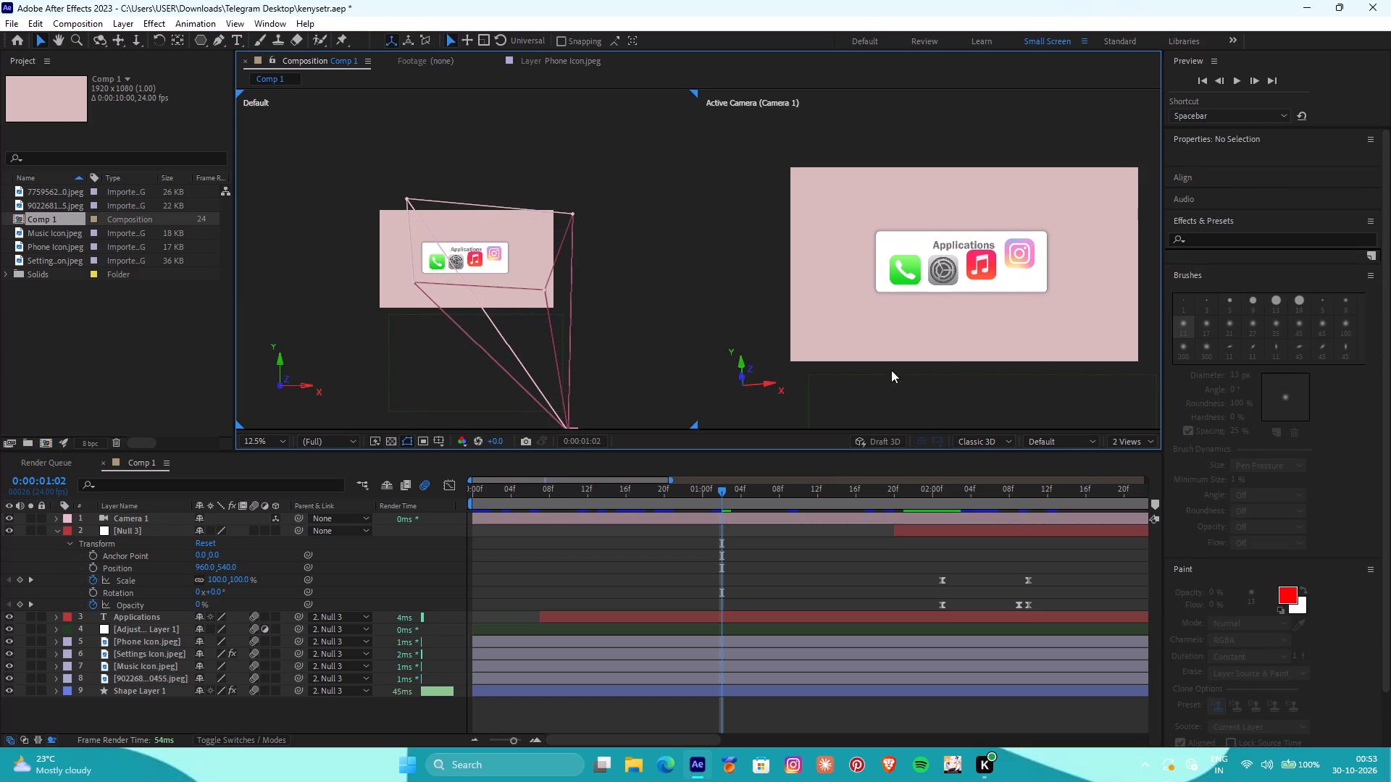
Set the Default view to Active Camera (Camera 1) so both views use the camera.
{"action": "left_click", "coordinate": [988, 442]}
{"action": "left_click", "coordinate": [988, 442]}
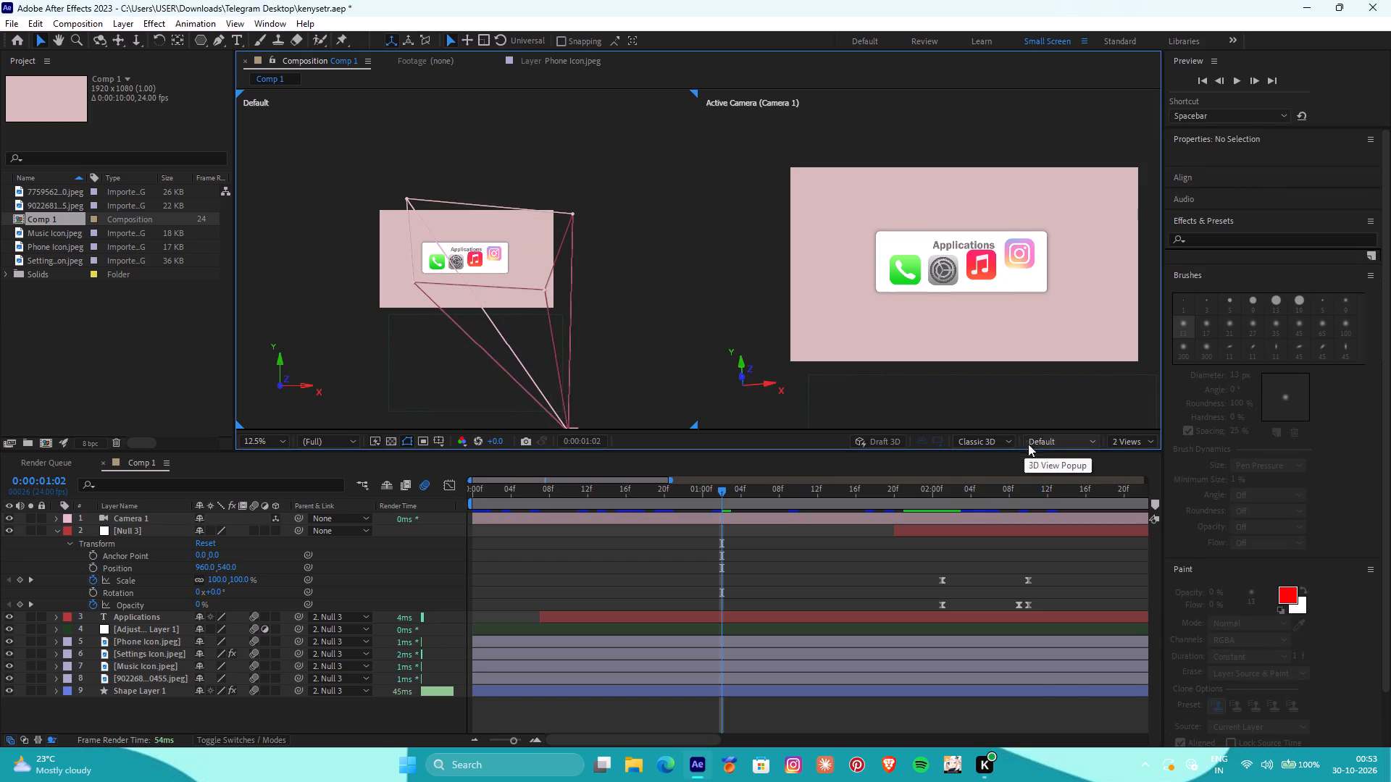
{"action": "left_click", "coordinate": [1034, 445]}
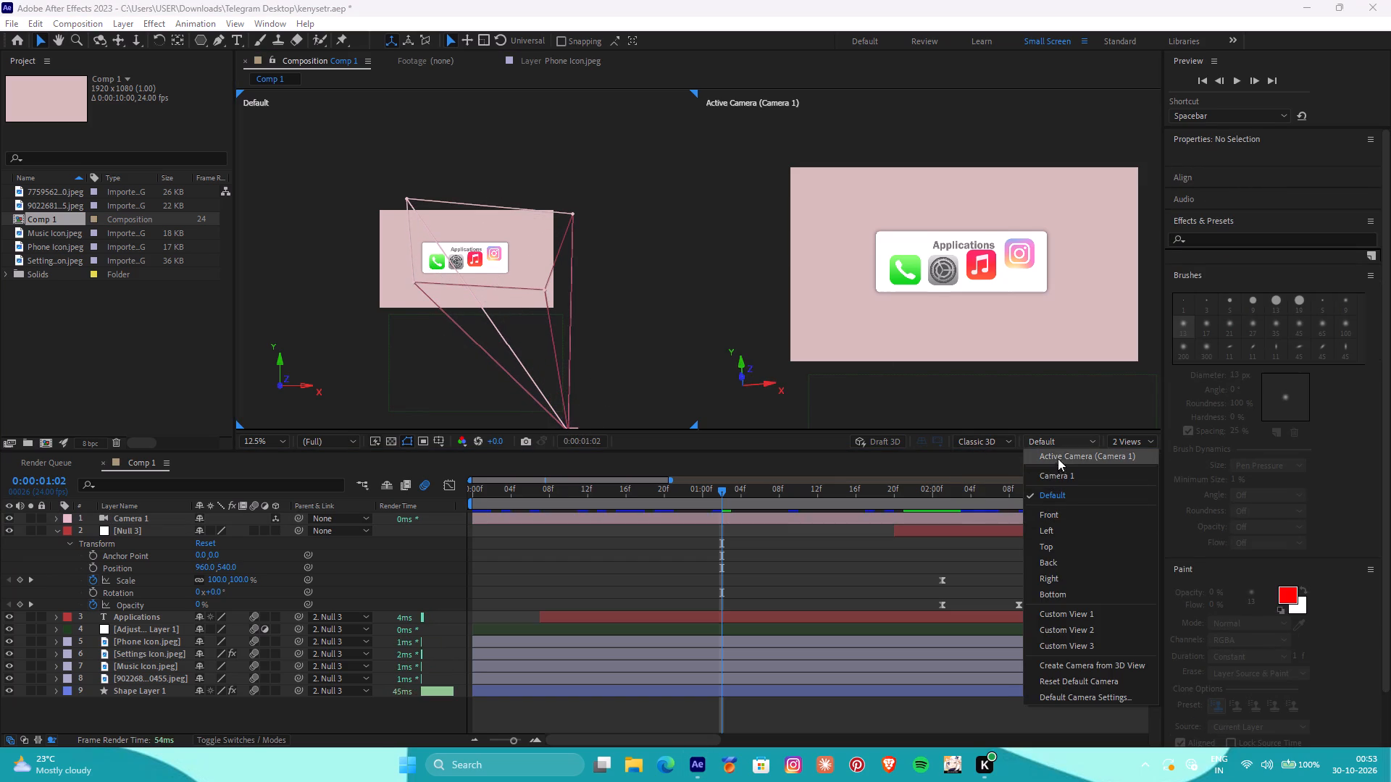
{"action": "left_click", "coordinate": [1058, 458]}
{"action": "scroll", "coordinate": [519, 266], "scroll_direction": "down", "scroll_amount": 3}
{"action": "scroll", "coordinate": [543, 285], "scroll_direction": "up", "scroll_amount": 5}
{"action": "scroll", "coordinate": [543, 285], "scroll_direction": "down", "scroll_amount": 1}
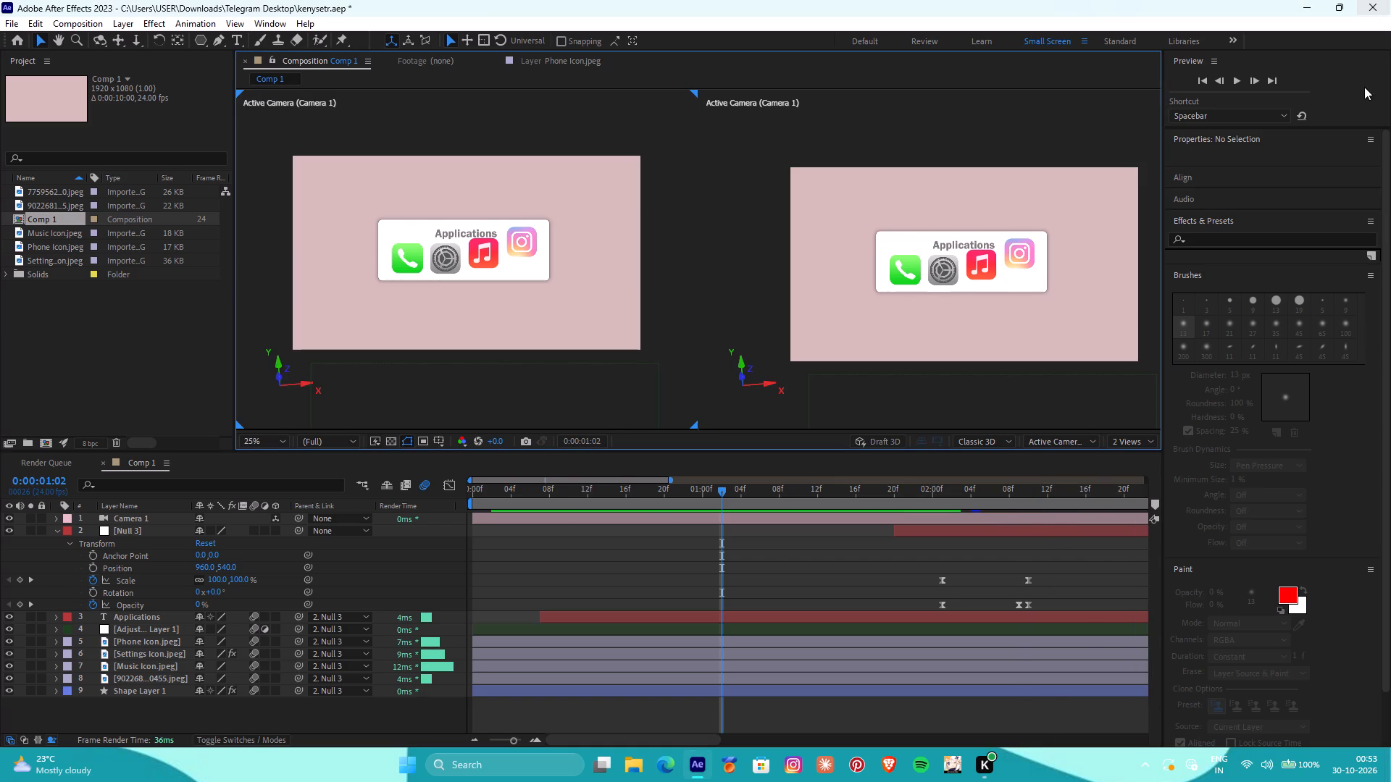
Close After Effects, saving the changes to kenysetr.aep.
{"action": "left_click", "coordinate": [1390, 0]}
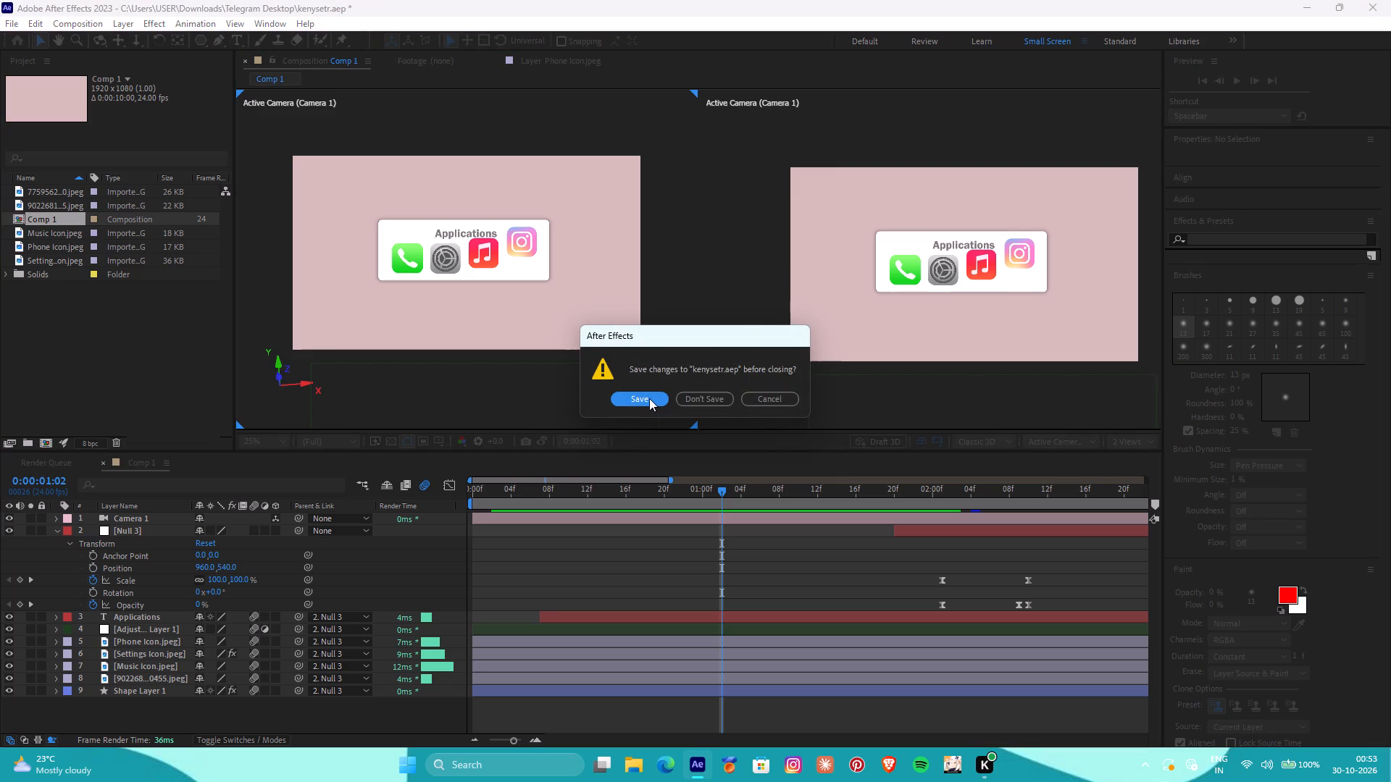
{"action": "left_click", "coordinate": [644, 398]}
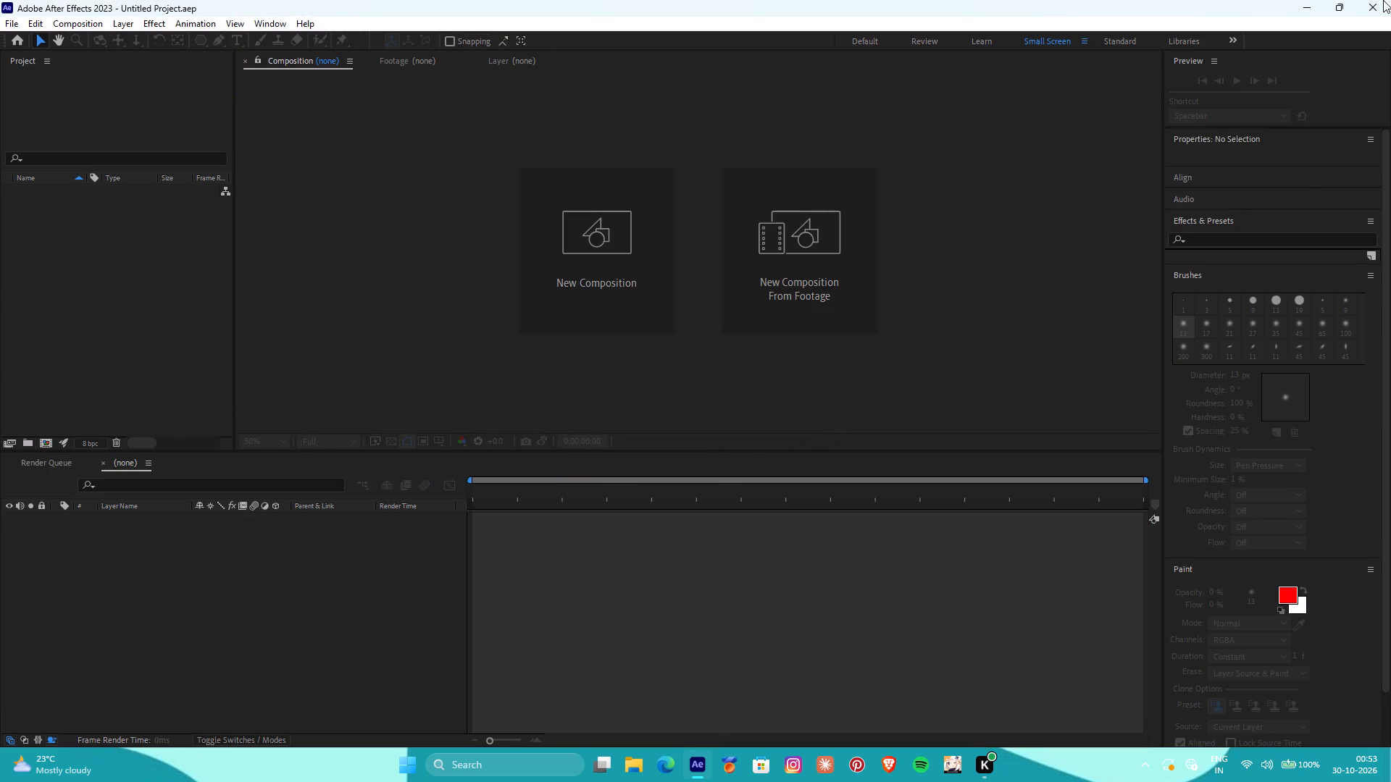